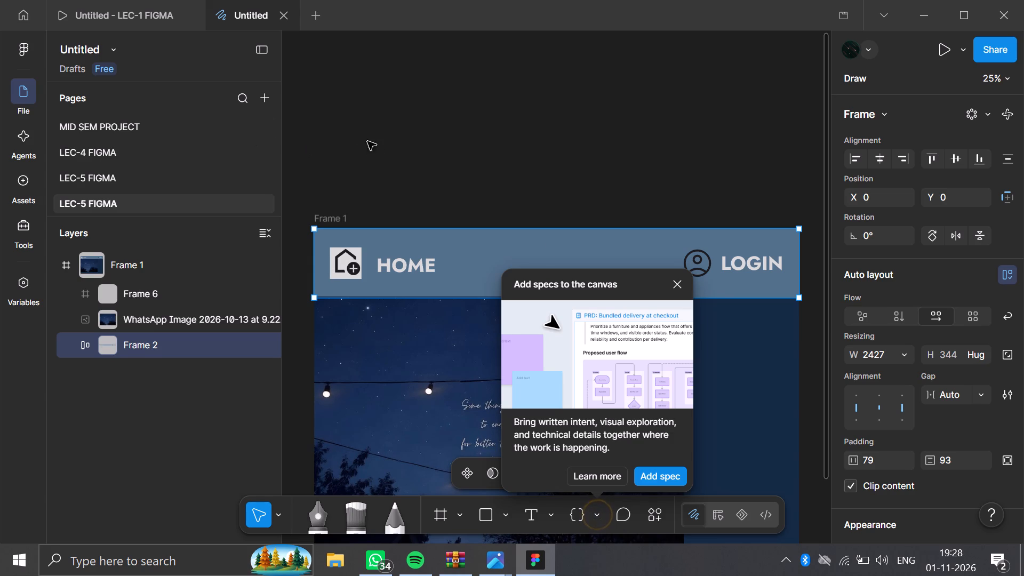
# Dismiss the tip about adding specs to the canvas and deselect the header frame.
pyautogui.click(681, 283)
pyautogui.scroll(-1, 531, 181)
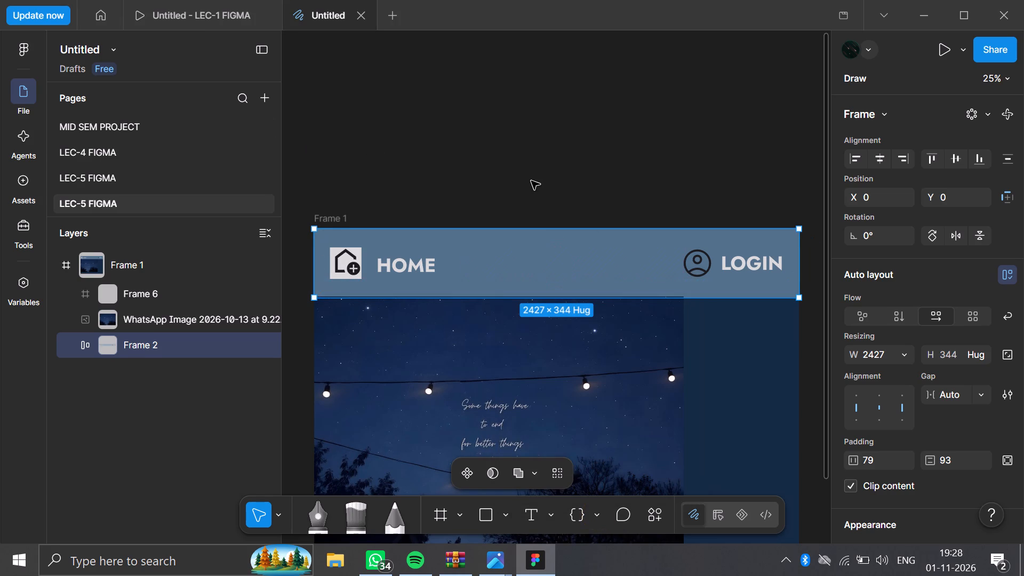
pyautogui.scroll(-2, 531, 181)
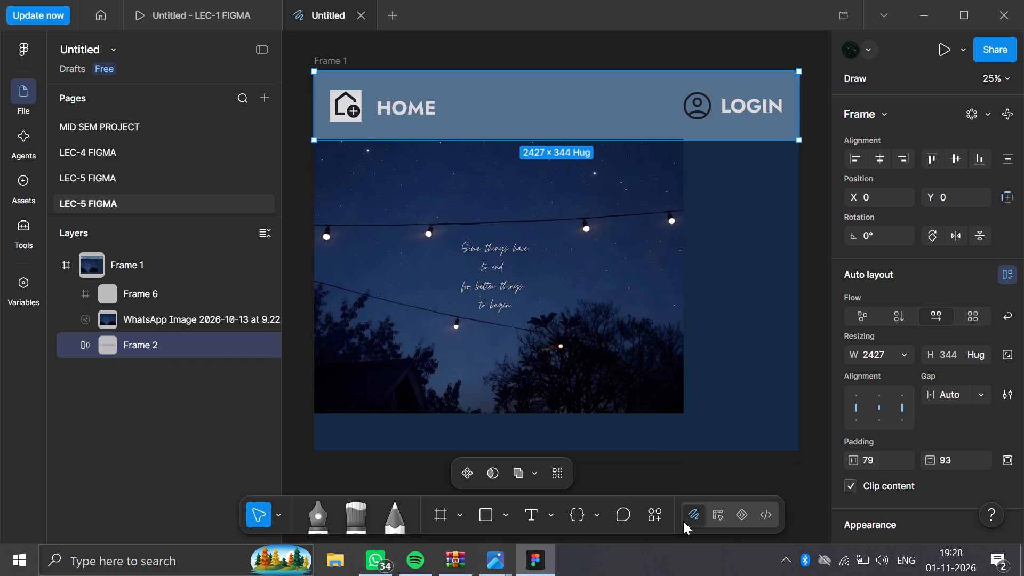
pyautogui.click(721, 465)
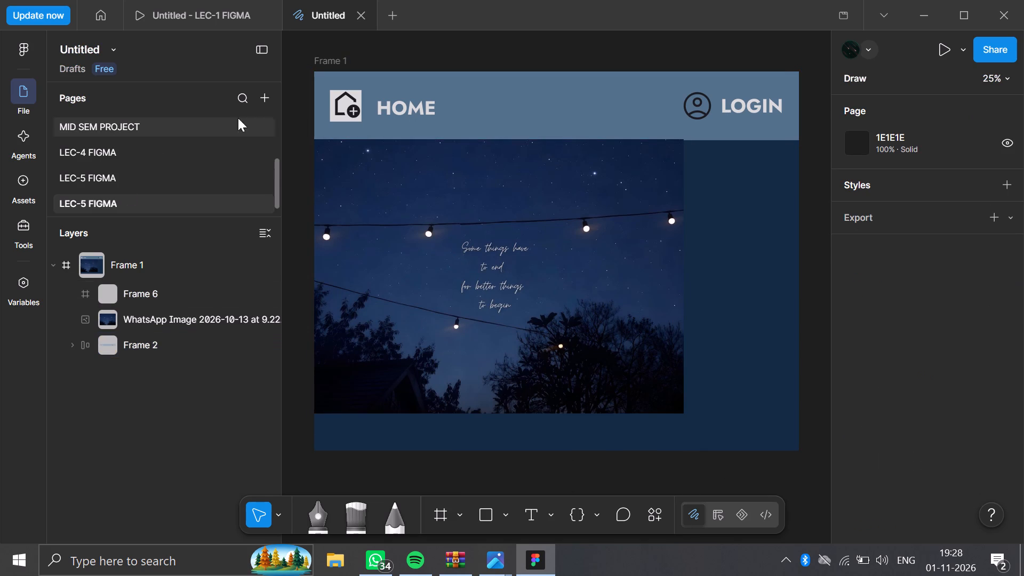
# Add a new page to the file and name it homework-1.
pyautogui.click(262, 101)
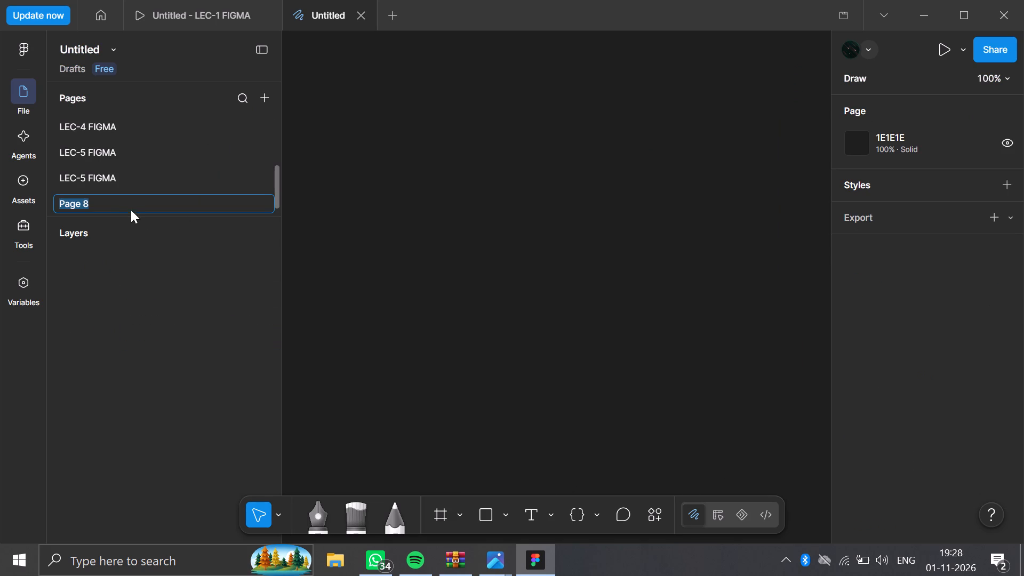
pyautogui.click(115, 200)
pyautogui.press('BackSpace')
pyautogui.press('BackSpace')
pyautogui.press('BackSpace')
pyautogui.press('BackSpace')
pyautogui.press('BackSpace')
pyautogui.press('BackSpace')
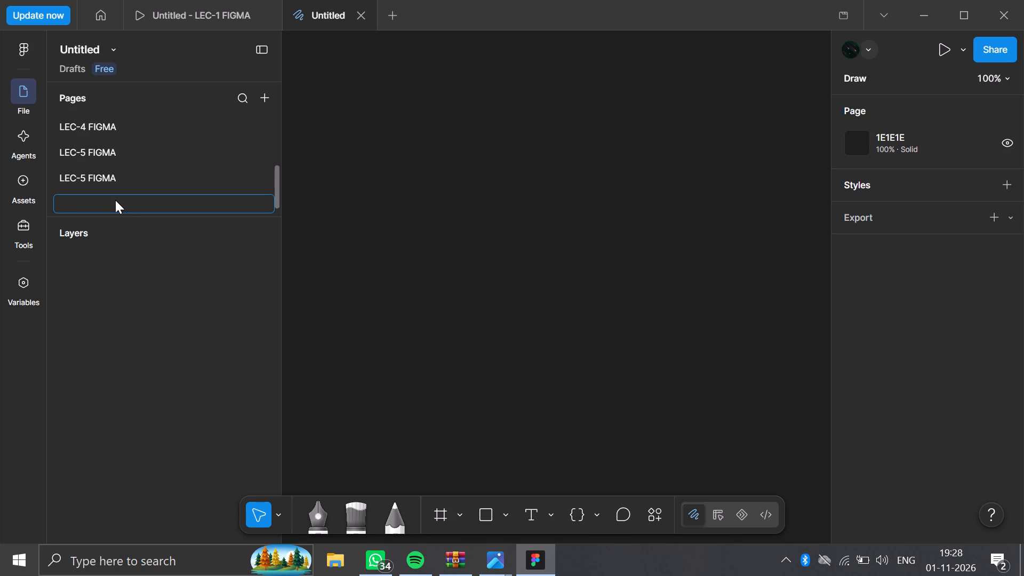
pyautogui.write('homework')
pyautogui.press('BackSpace')
pyautogui.write('-1')
pyautogui.press('BackSpace')
pyautogui.press('BackSpace')
pyautogui.press('BackSpace')
pyautogui.press('BackSpace')
pyautogui.press('BackSpace')
pyautogui.press('BackSpace')
pyautogui.press('BackSpace')
pyautogui.press('BackSpace')
pyautogui.press('BackSpace')
pyautogui.write('homw')
pyautogui.press('BackSpace')
pyautogui.write('ewprol')
pyautogui.press('BackSpace')
pyautogui.press('BackSpace')
pyautogui.press('BackSpace')
pyautogui.press('BackSpace')
pyautogui.write('ork')
pyautogui.press('-')
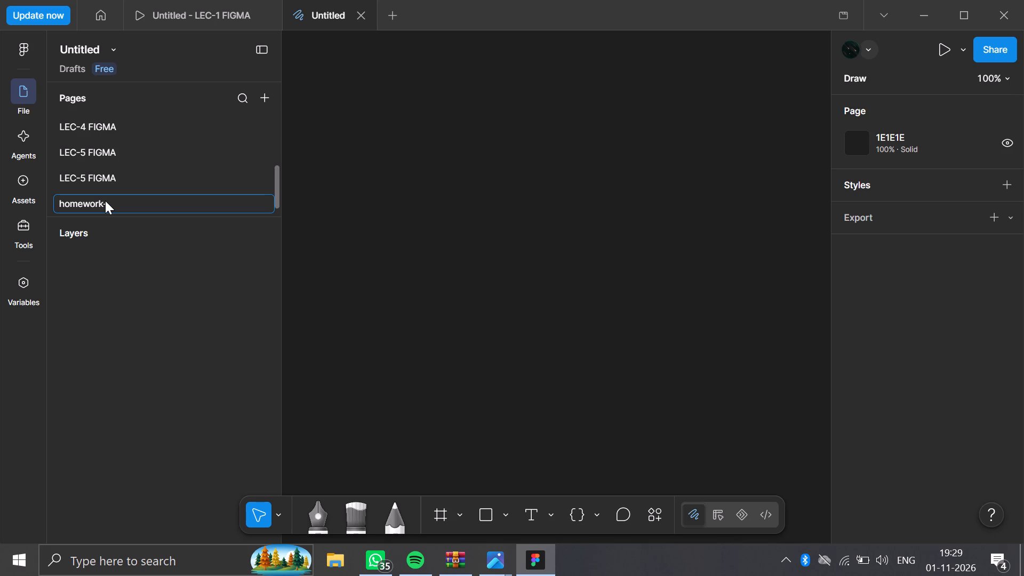
pyautogui.press('1')
pyautogui.press('Return')
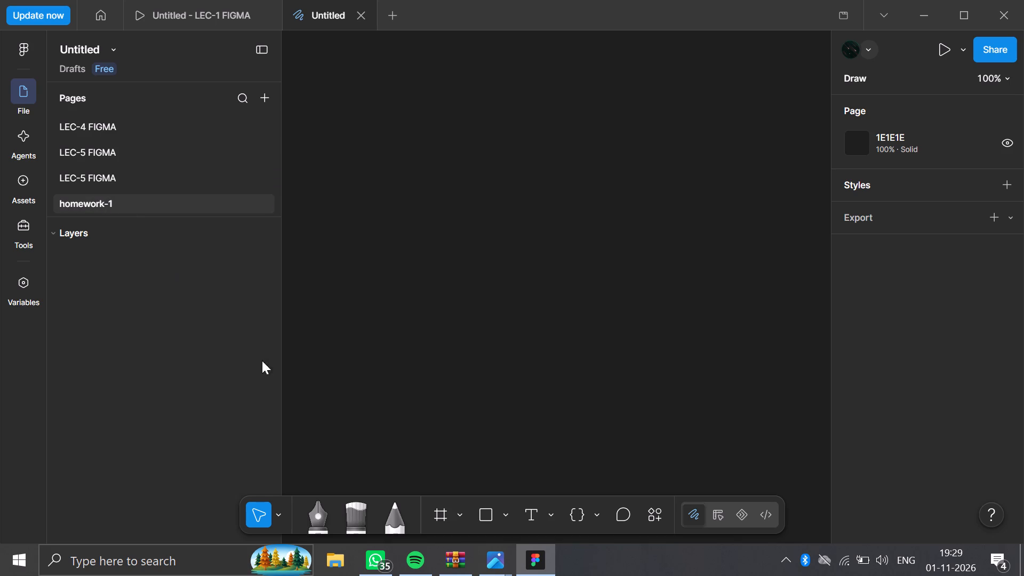
# Switch to WinRAR, open Screen.png from the ui-ux-assignment.zip archive, and examine the language selection screen's layout up close.
pyautogui.click(492, 567)
pyautogui.hscroll(-2, 606, 560)
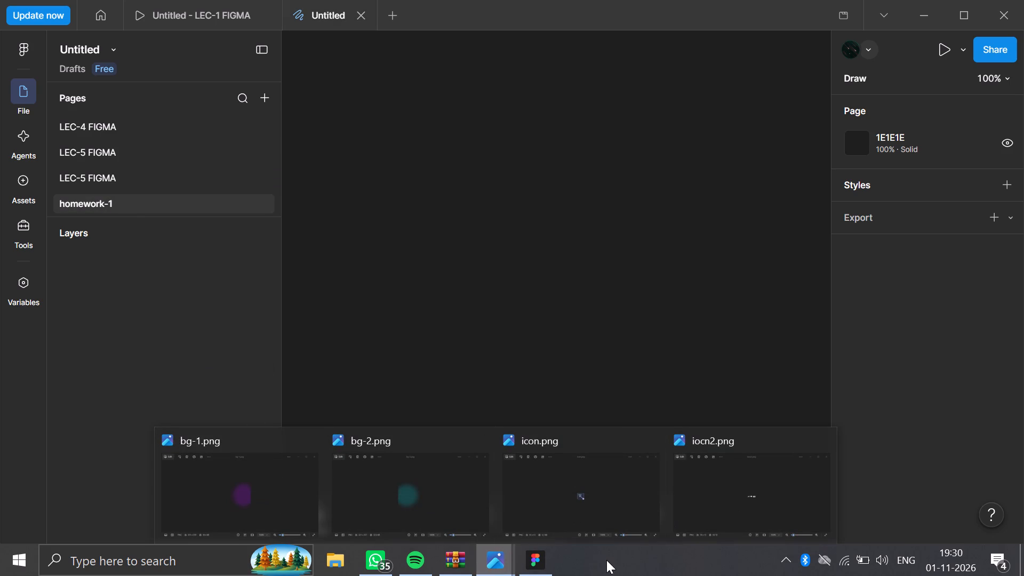
pyautogui.hscroll(-1, 606, 560)
pyautogui.click(501, 557)
pyautogui.click(456, 569)
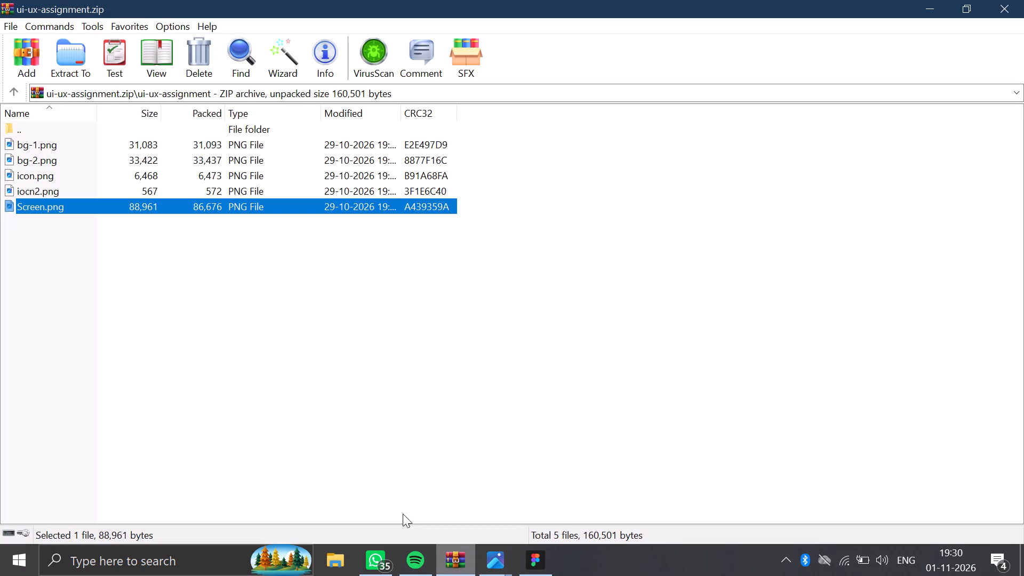
pyautogui.doubleClick(46, 210)
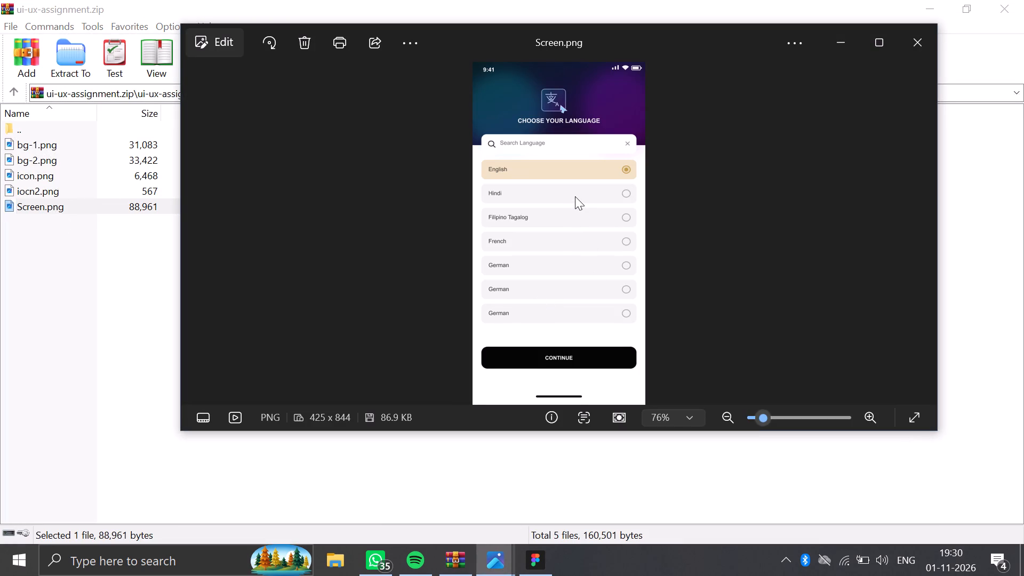
pyautogui.keyDown('ctrl'); pyautogui.scroll(2, 575, 196); pyautogui.keyUp('ctrl')
pyautogui.scroll(1, 575, 196)
pyautogui.moveTo(575, 196); pyautogui.dragTo(581, 254)
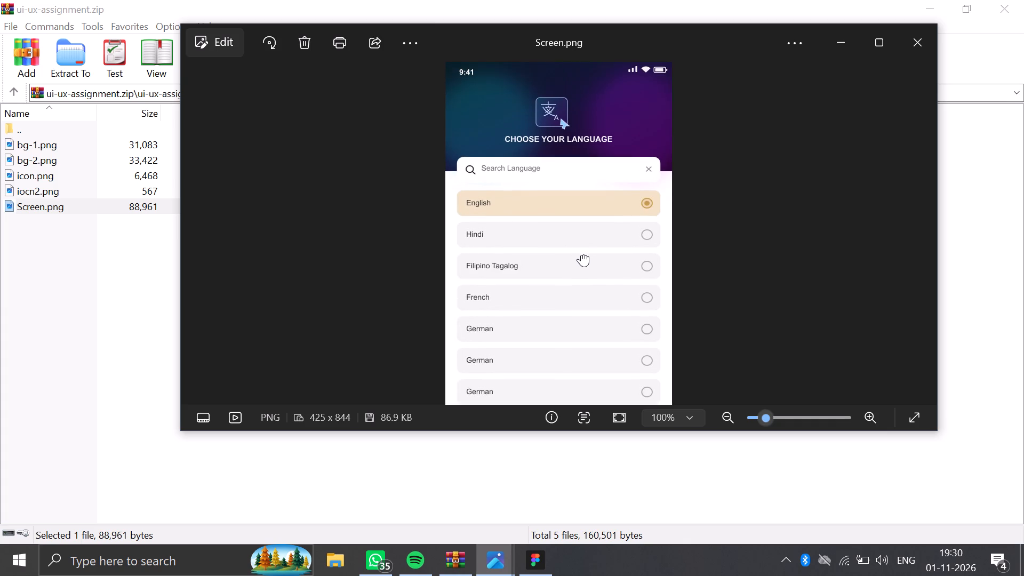
pyautogui.moveTo(581, 254); pyautogui.dragTo(581, 260)
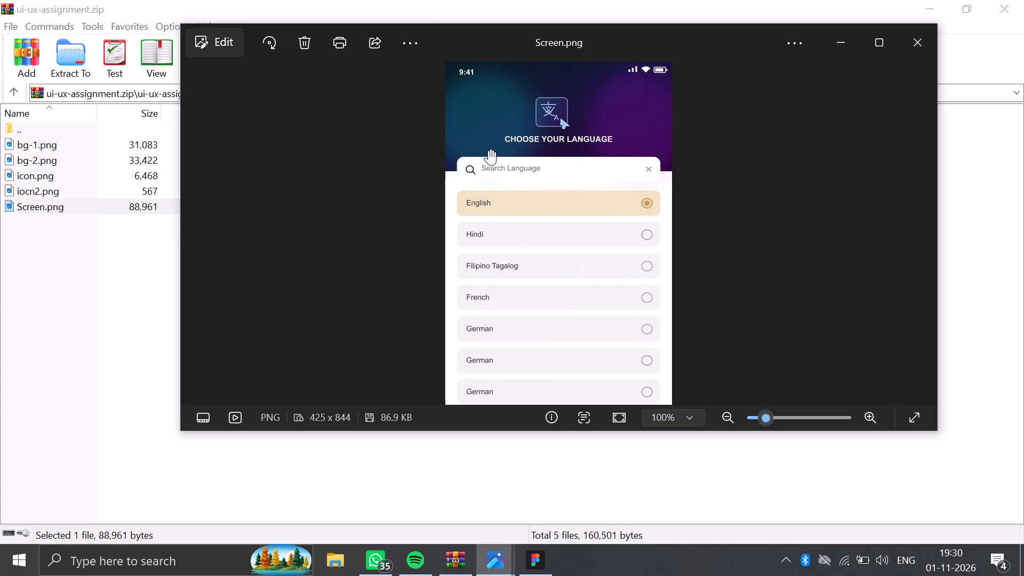
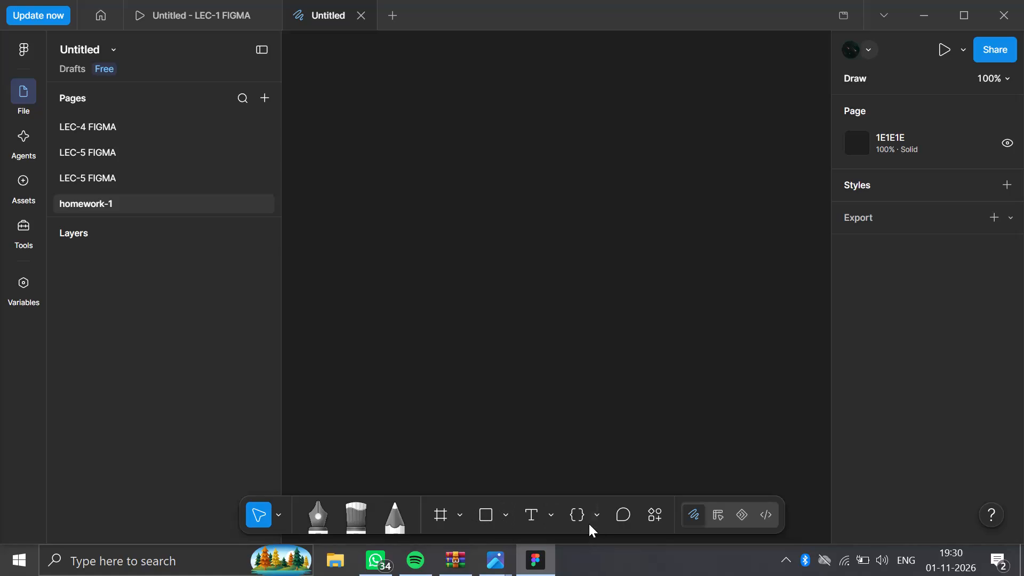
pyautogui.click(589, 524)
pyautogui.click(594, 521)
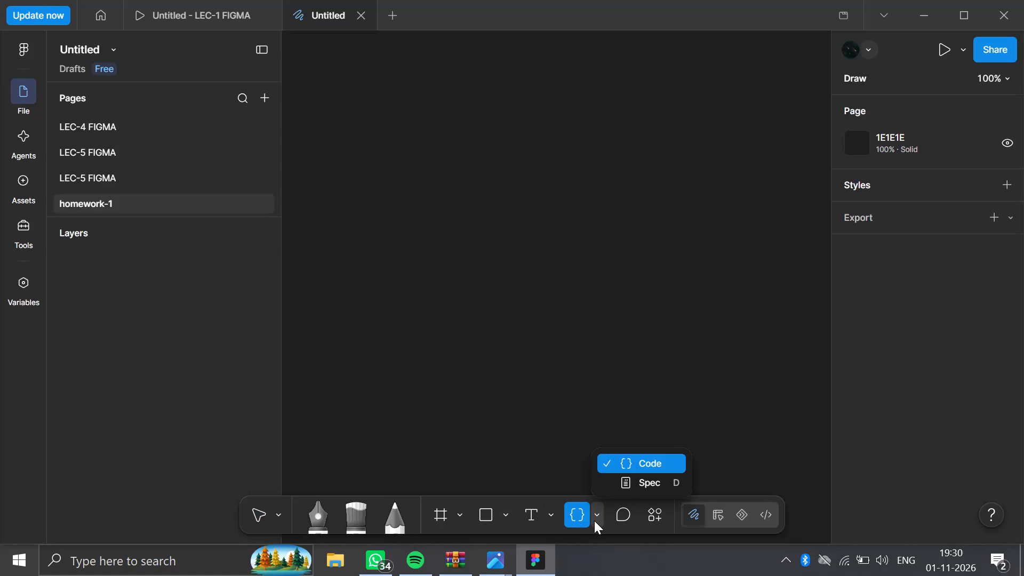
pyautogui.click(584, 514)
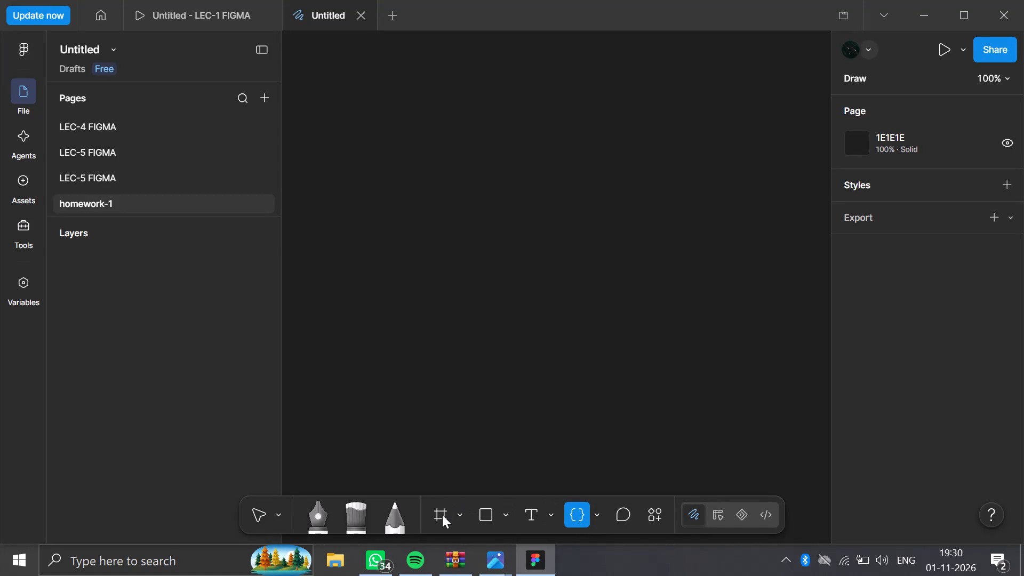
# Check the Screen.png reference in Photos, then draw a small frame about 38 × 34 on the Figma homework-1 page.
pyautogui.click(442, 515)
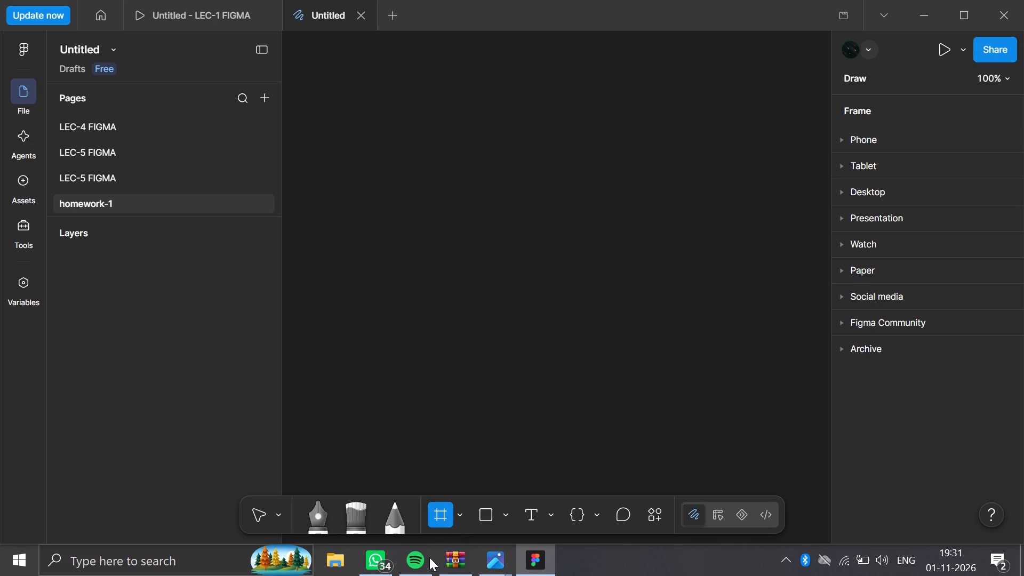
pyautogui.click(477, 575)
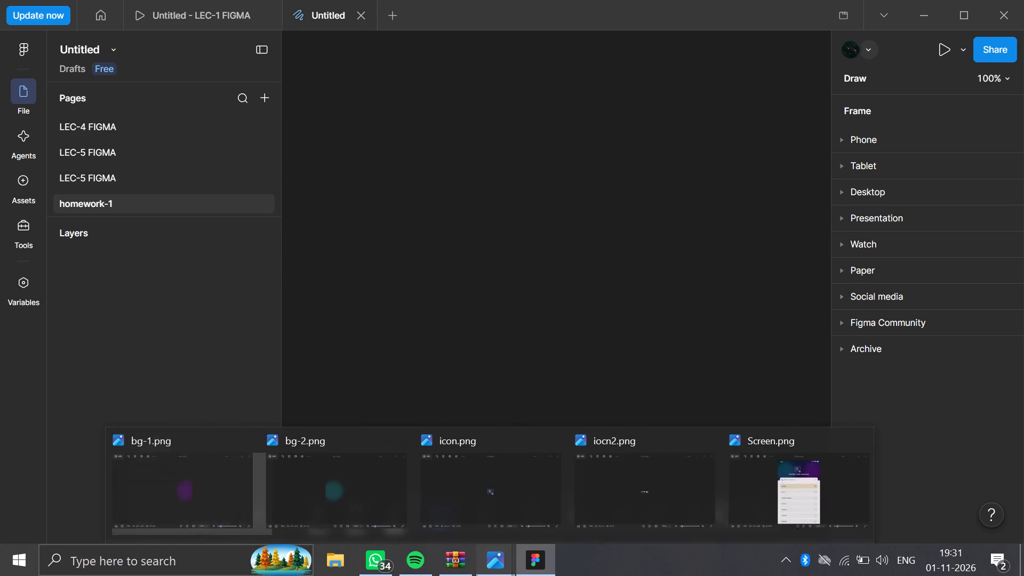
pyautogui.click(819, 484)
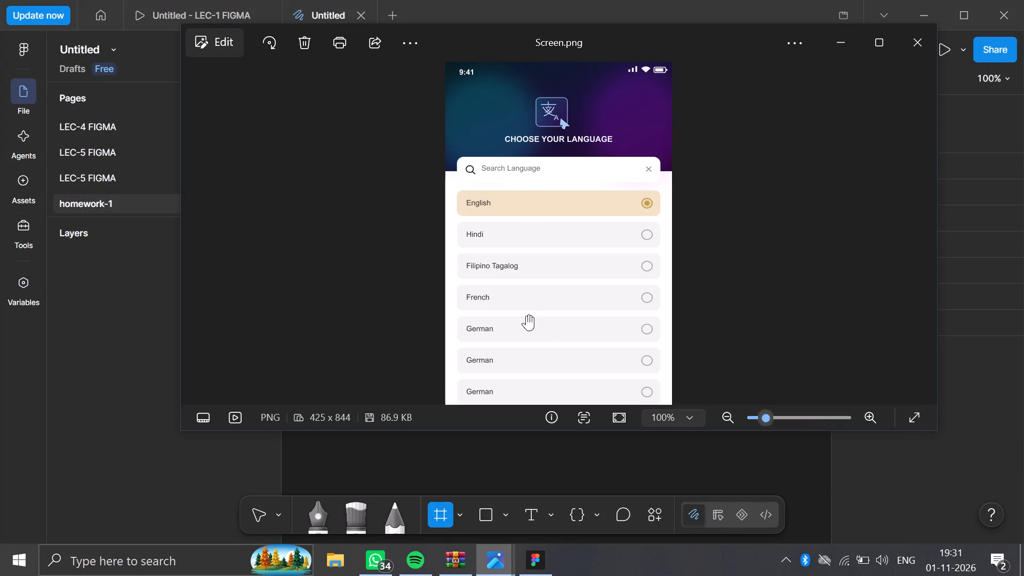
pyautogui.click(879, 56)
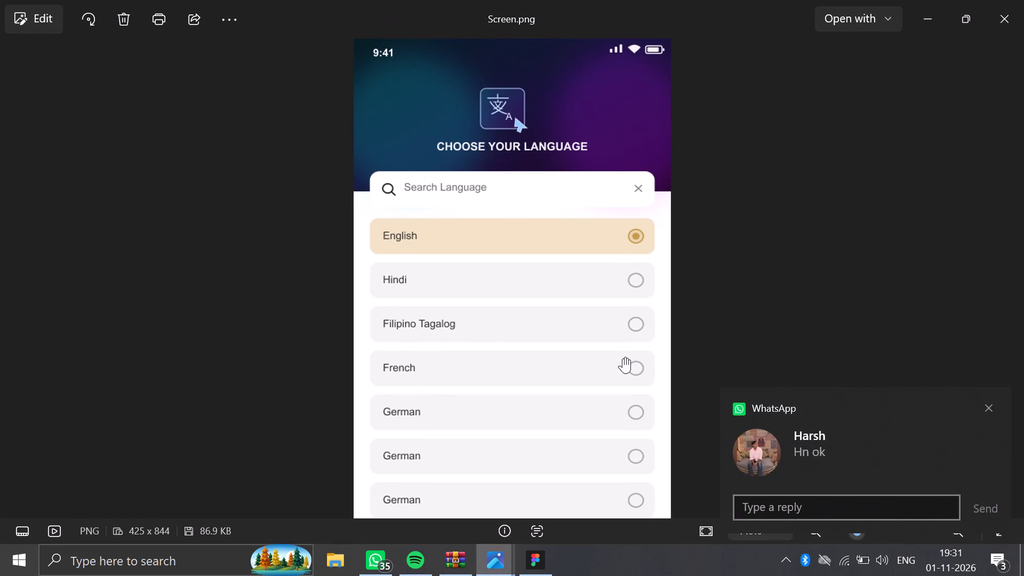
pyautogui.scroll(-2, 580, 223)
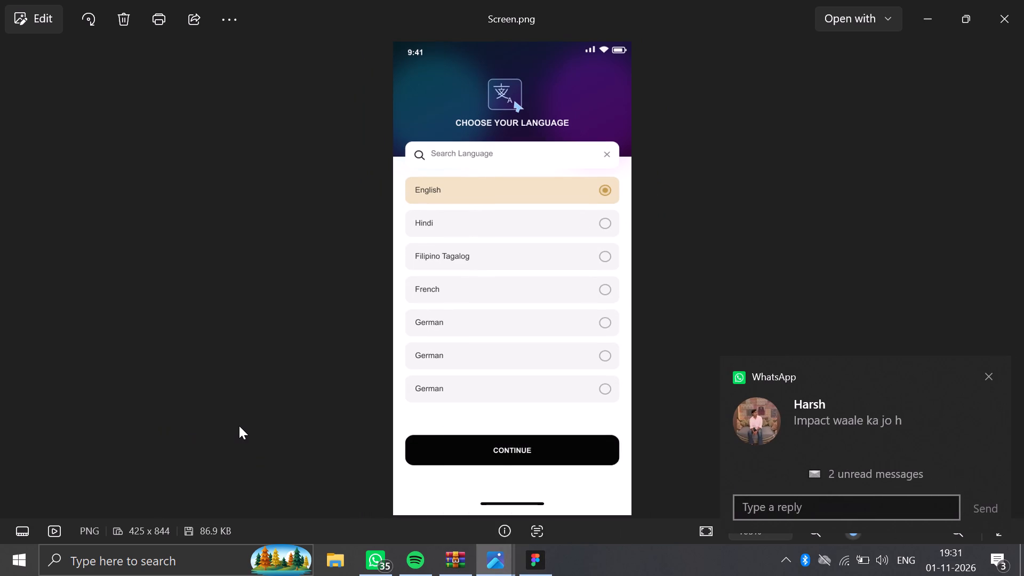
pyautogui.click(534, 563)
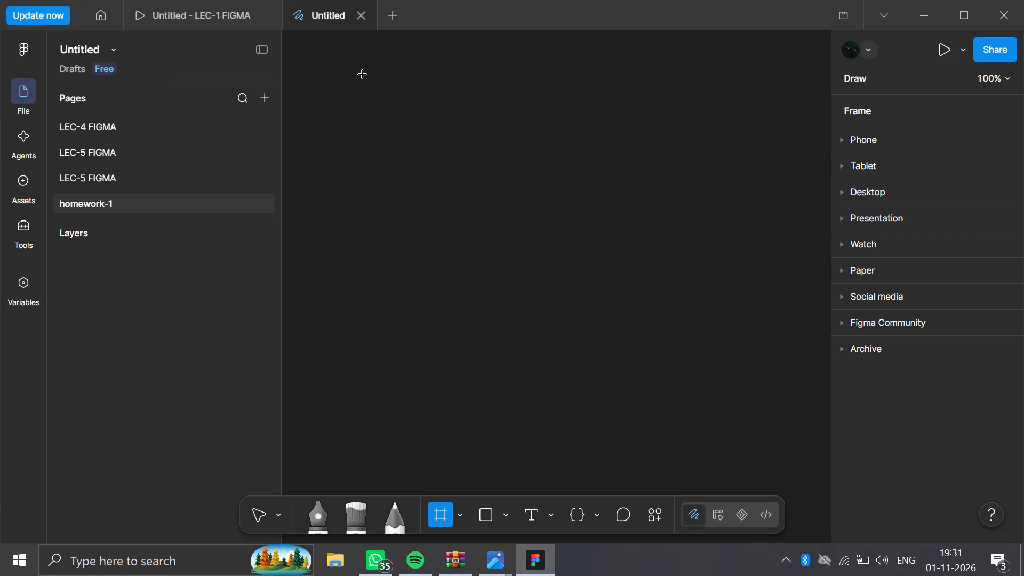
pyautogui.moveTo(363, 75); pyautogui.dragTo(397, 104)
pyautogui.moveTo(433, 146); pyautogui.dragTo(605, 345)
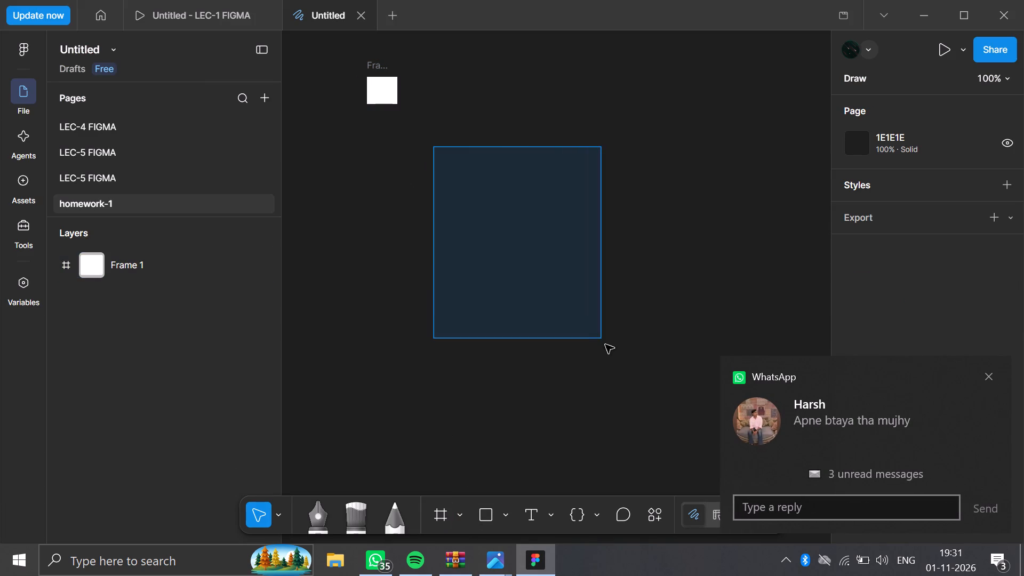
pyautogui.moveTo(605, 345); pyautogui.dragTo(630, 452)
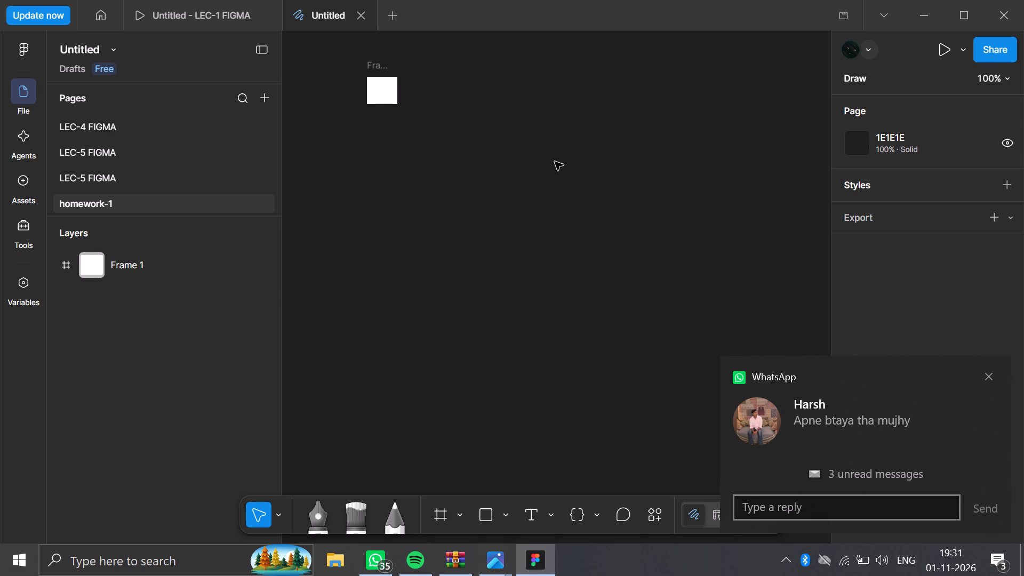
# Resize the frame to a phone-screen shape about 360 wide and 564 high, extending its upper edge to about Y -27.
pyautogui.doubleClick(375, 91)
pyautogui.moveTo(396, 97); pyautogui.dragTo(407, 108)
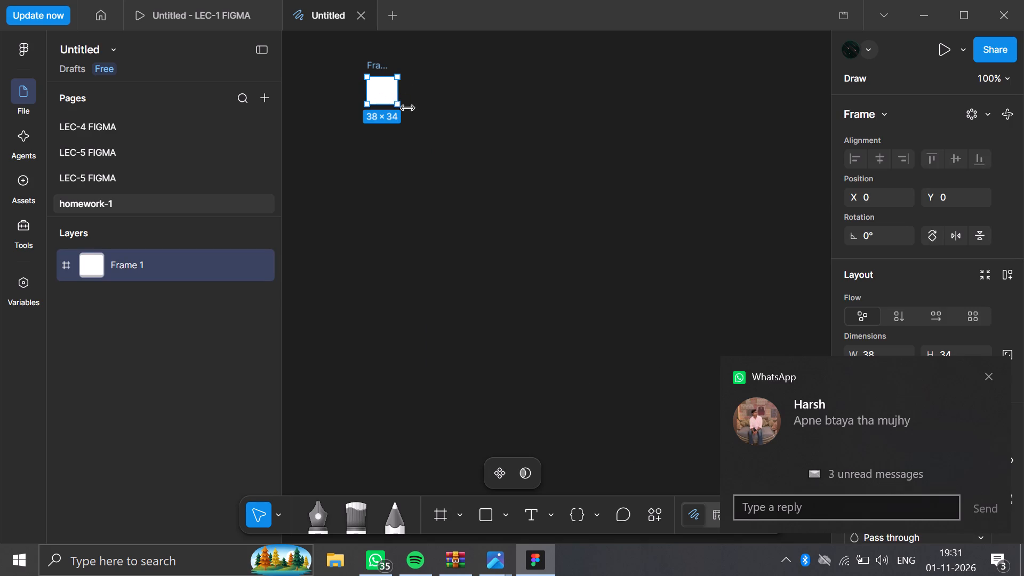
pyautogui.moveTo(407, 108); pyautogui.dragTo(654, 296)
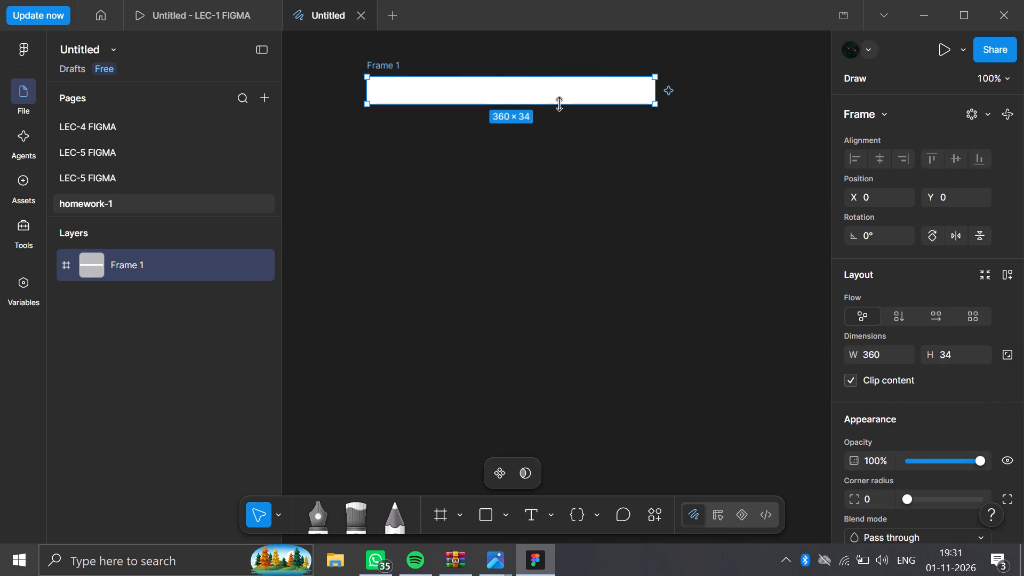
pyautogui.click(559, 104)
pyautogui.moveTo(559, 104); pyautogui.dragTo(537, 105)
pyautogui.click(537, 105)
pyautogui.moveTo(537, 105); pyautogui.dragTo(542, 107)
pyautogui.click(542, 102)
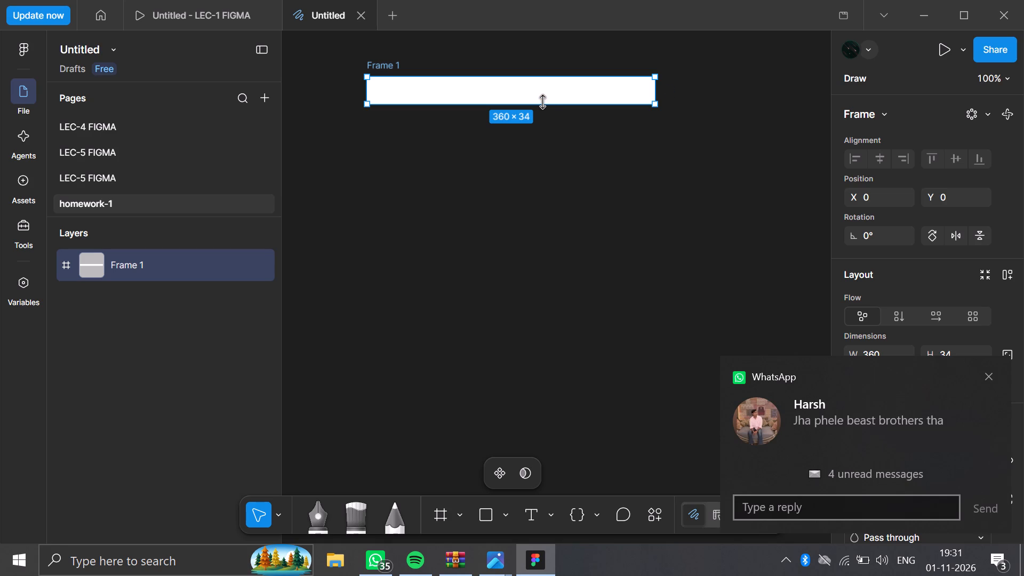
pyautogui.moveTo(542, 102); pyautogui.dragTo(549, 104)
pyautogui.doubleClick(549, 104)
pyautogui.moveTo(549, 102); pyautogui.dragTo(574, 446)
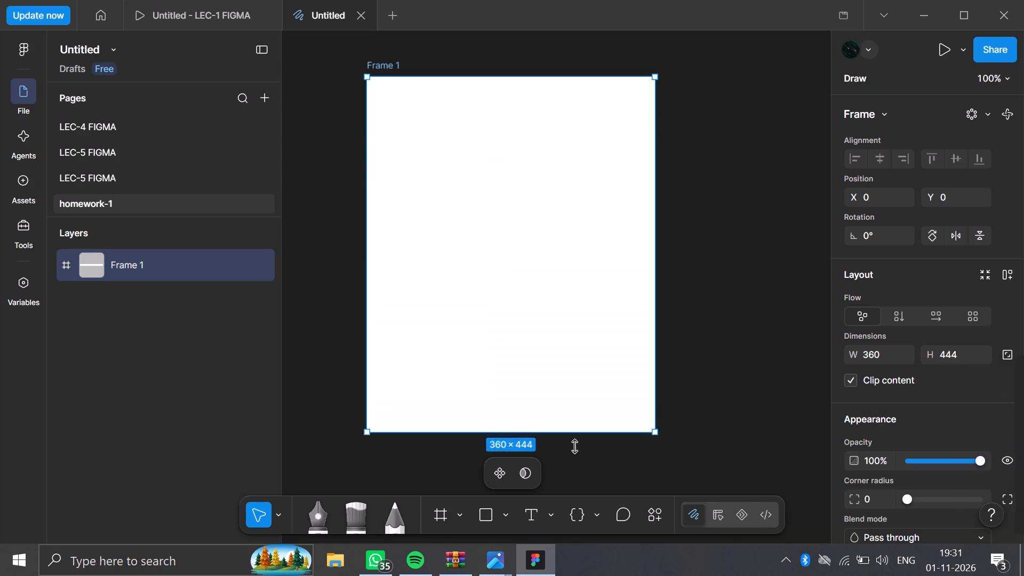
pyautogui.moveTo(574, 446); pyautogui.dragTo(574, 506)
pyautogui.moveTo(493, 75); pyautogui.dragTo(485, 55)
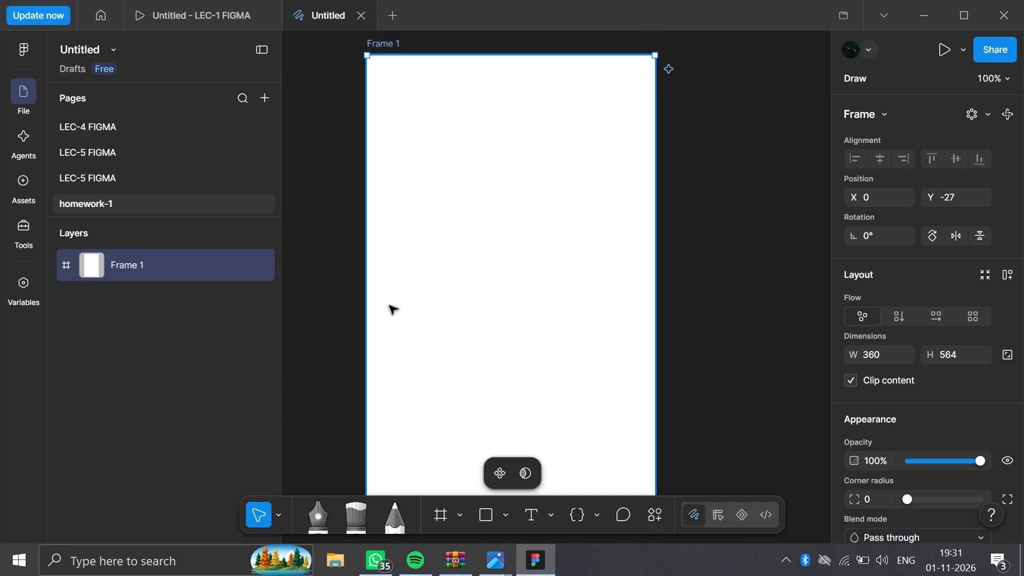
# Reopen Screen.png from the WinRAR archive, examine the language screen's layout and header background, and return to Figma.
pyautogui.click(483, 558)
pyautogui.click(458, 558)
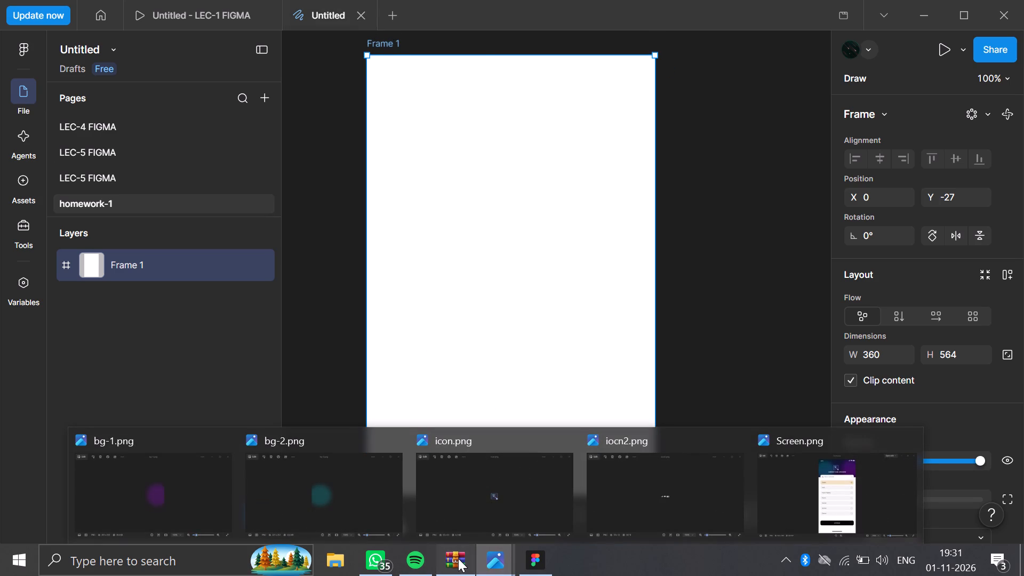
pyautogui.doubleClick(210, 206)
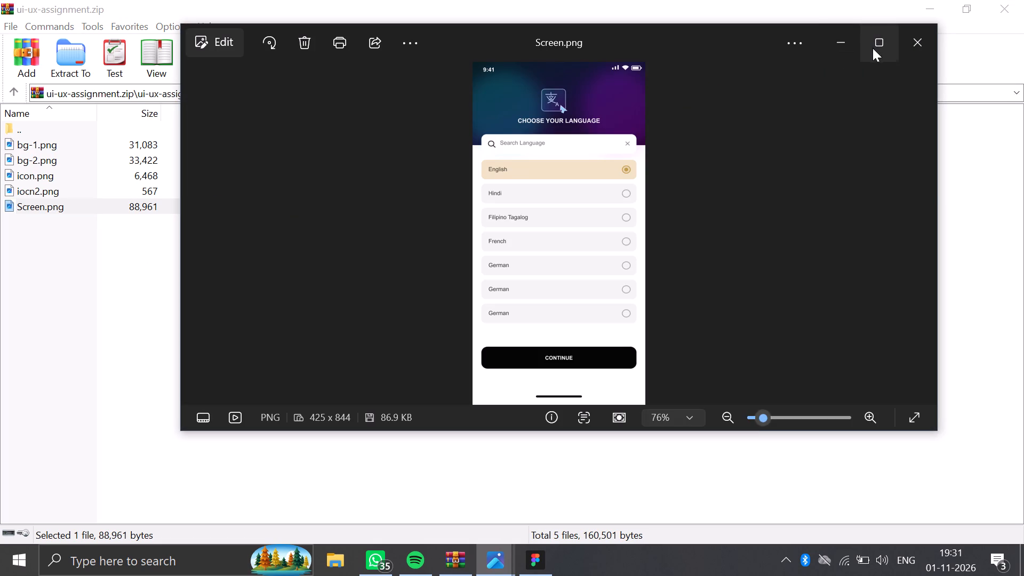
pyautogui.click(877, 46)
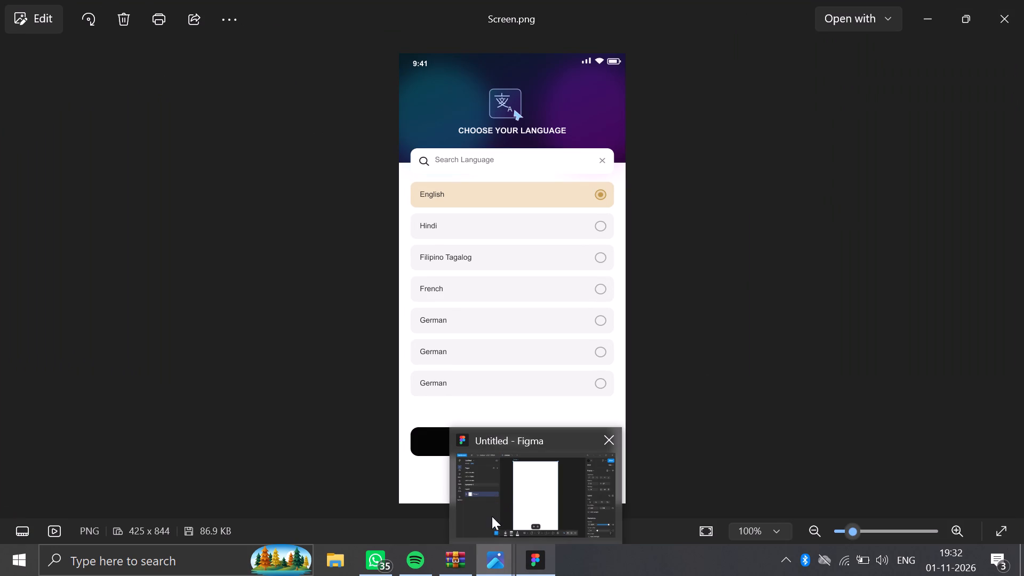
pyautogui.click(532, 560)
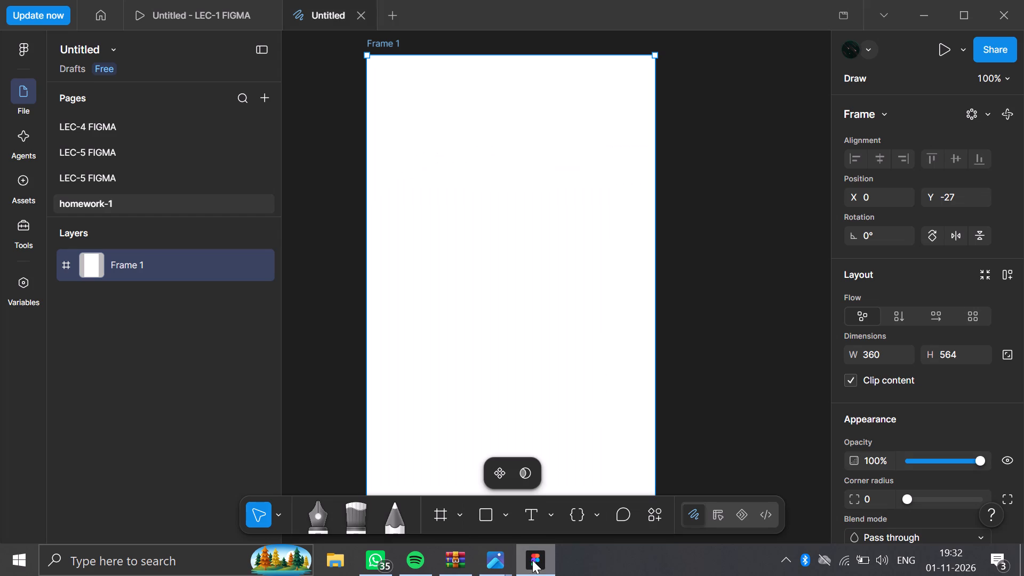
# Place the bg-2 image from the Saved Pictures folder in the frame's top-left corner, about 226 × 263 at X -13, Y -33.
pyautogui.click(27, 49)
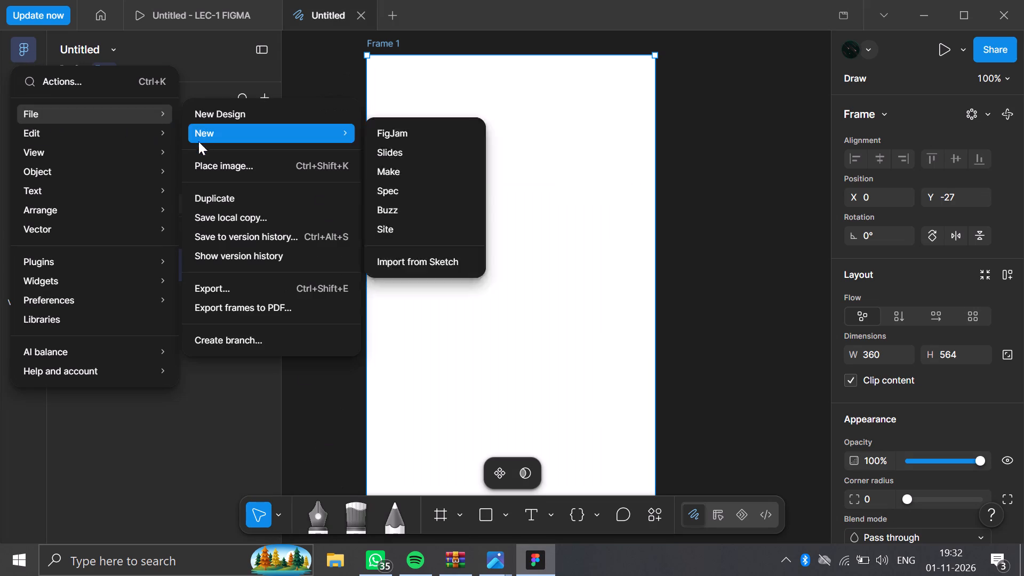
pyautogui.click(205, 161)
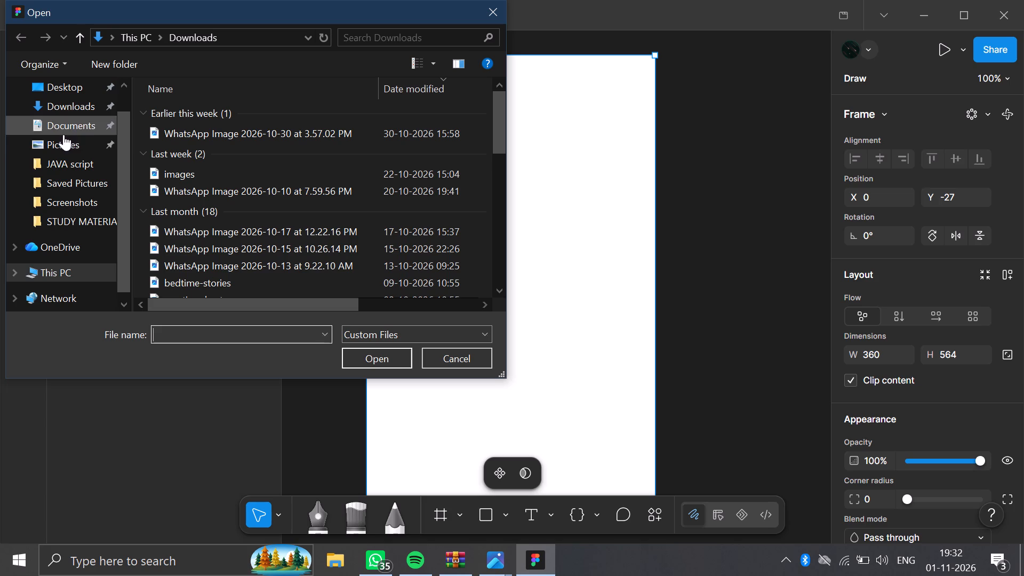
pyautogui.click(69, 99)
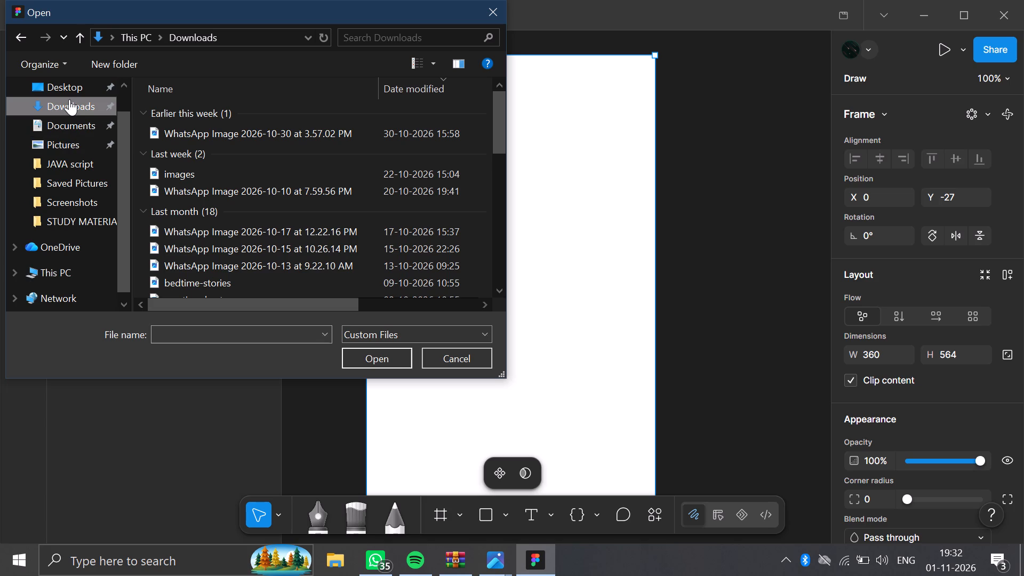
pyautogui.doubleClick(69, 99)
pyautogui.doubleClick(69, 99)
pyautogui.doubleClick(69, 128)
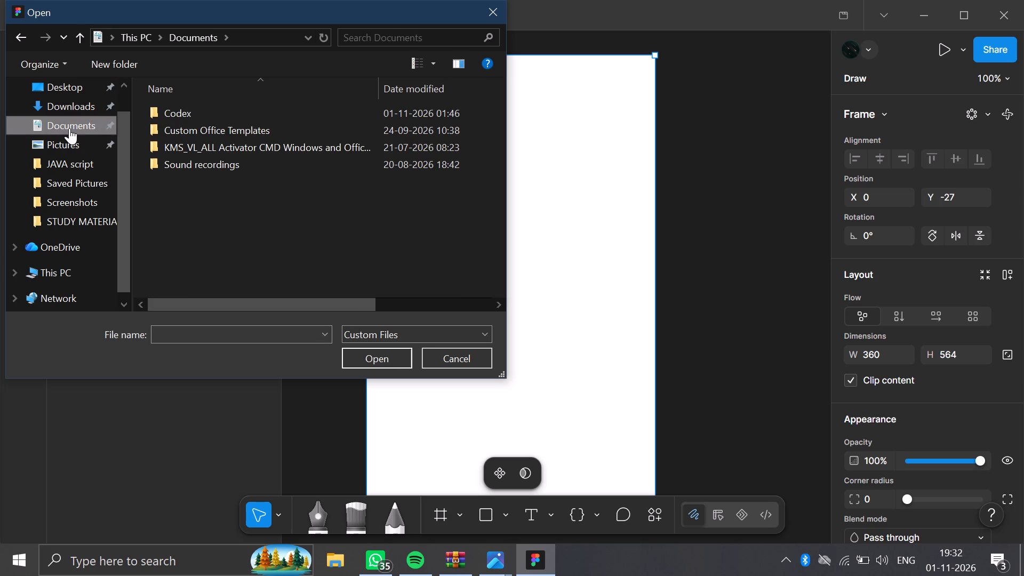
pyautogui.doubleClick(70, 144)
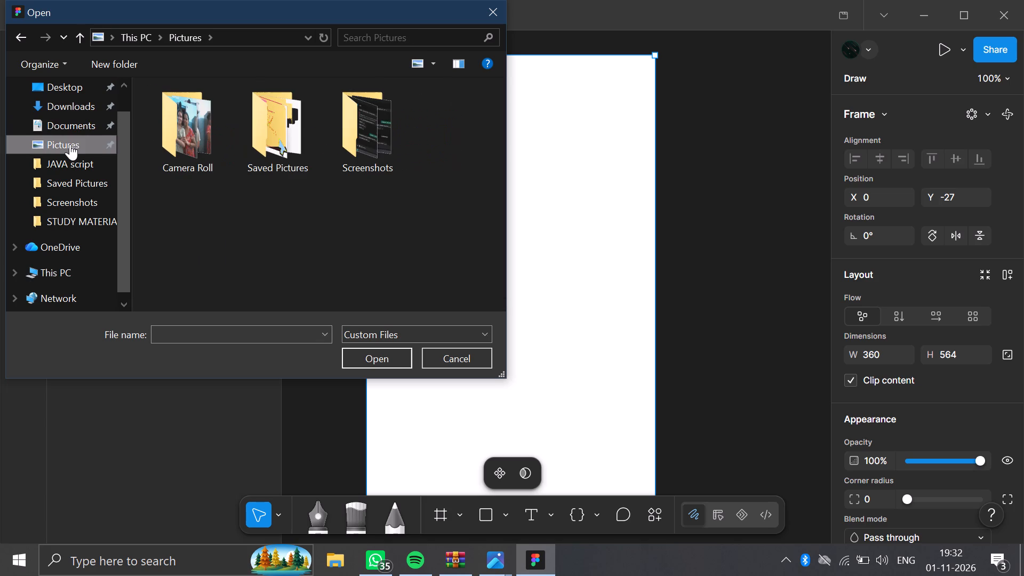
pyautogui.doubleClick(75, 179)
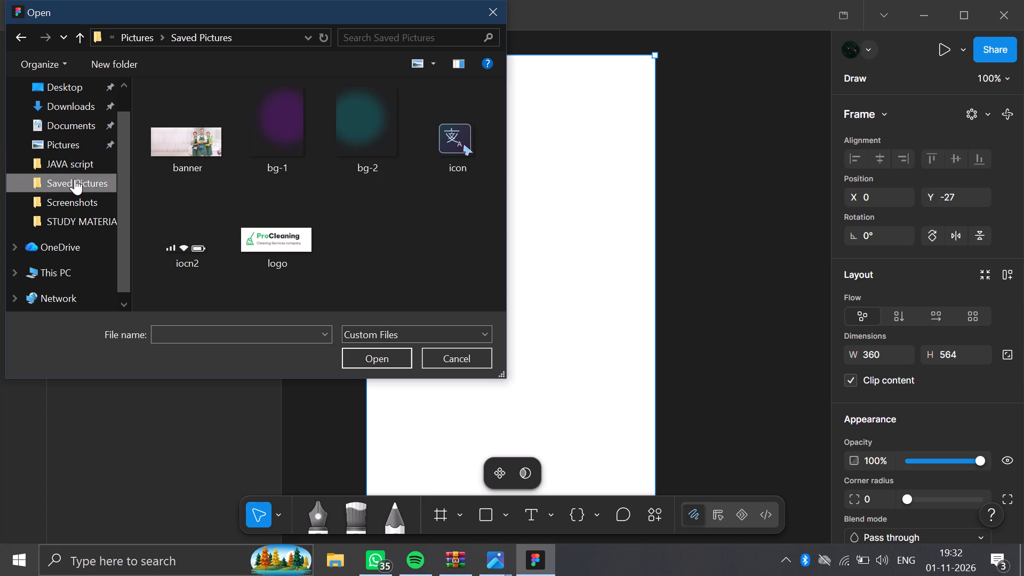
pyautogui.click(353, 141)
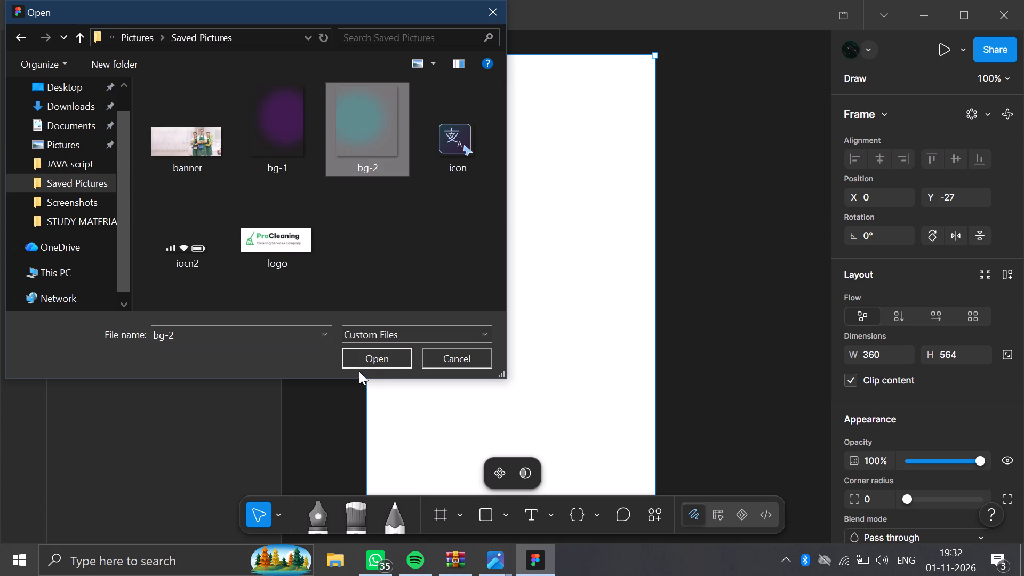
pyautogui.click(363, 355)
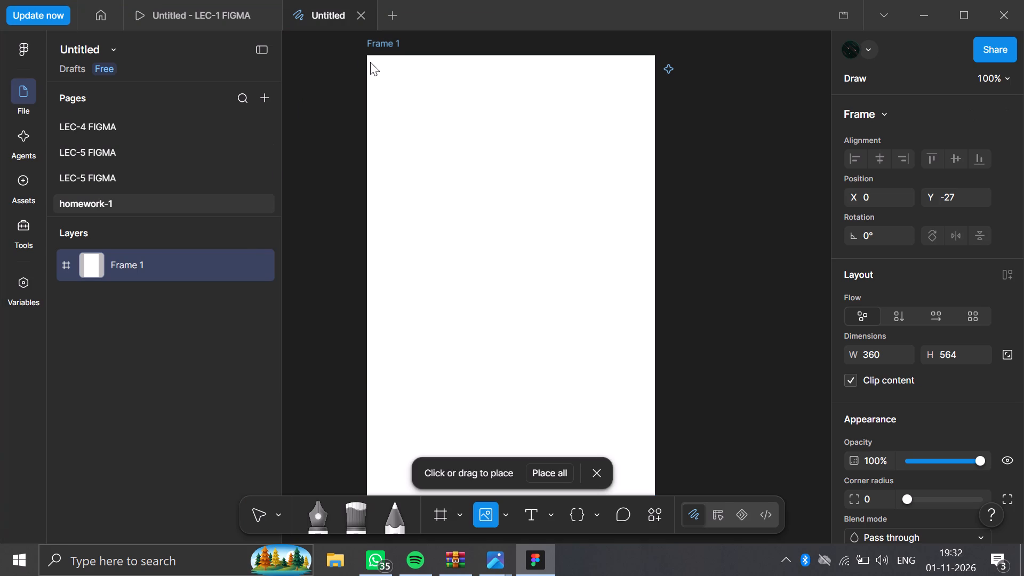
pyautogui.moveTo(370, 62); pyautogui.dragTo(494, 135)
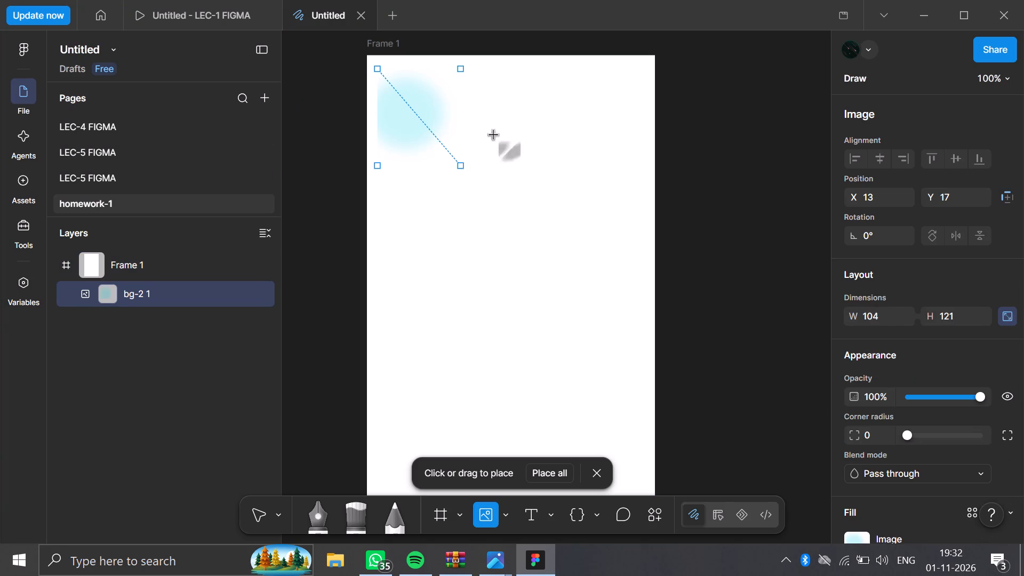
pyautogui.moveTo(494, 135); pyautogui.dragTo(557, 147)
pyautogui.moveTo(428, 163); pyautogui.dragTo(407, 123)
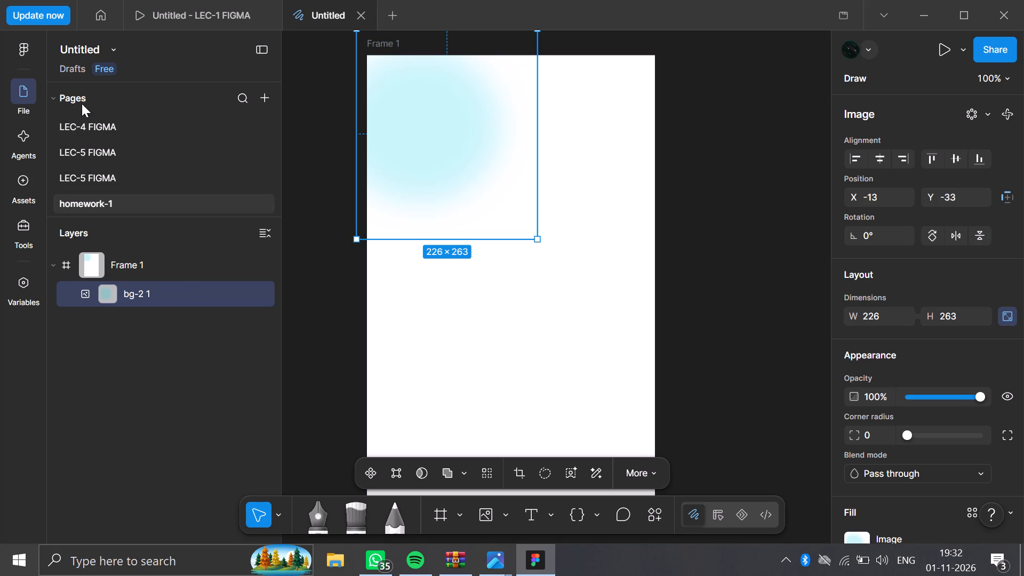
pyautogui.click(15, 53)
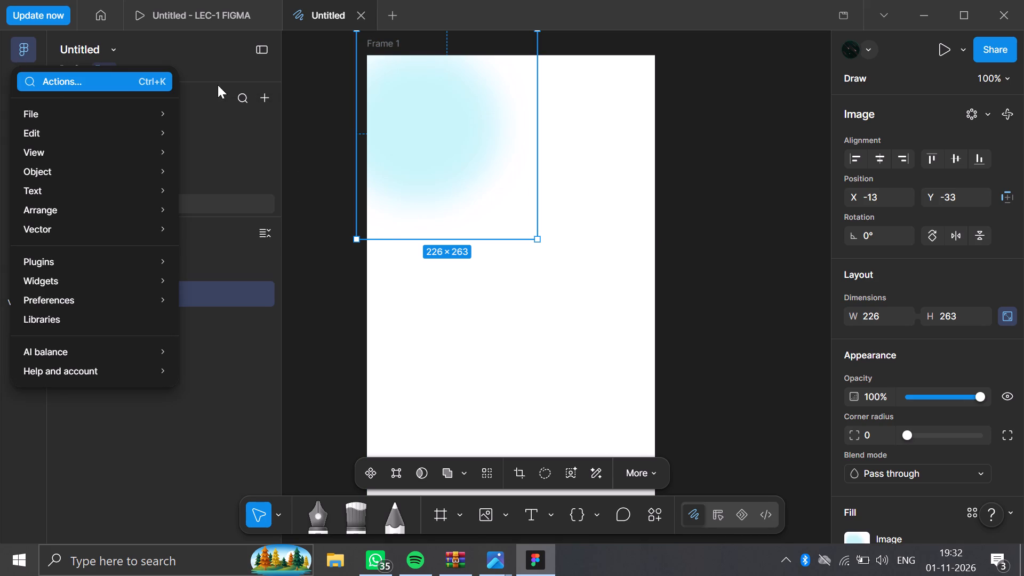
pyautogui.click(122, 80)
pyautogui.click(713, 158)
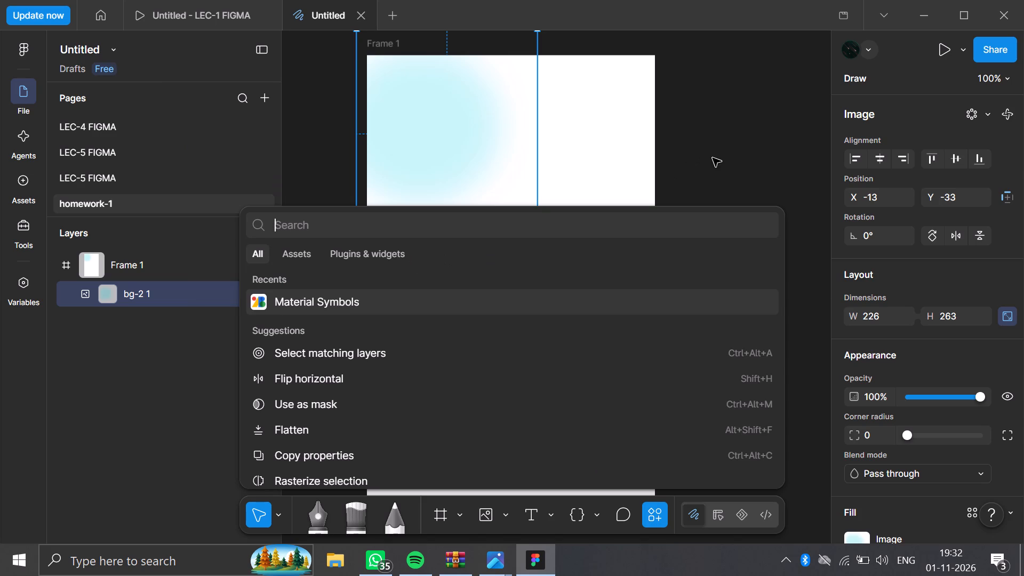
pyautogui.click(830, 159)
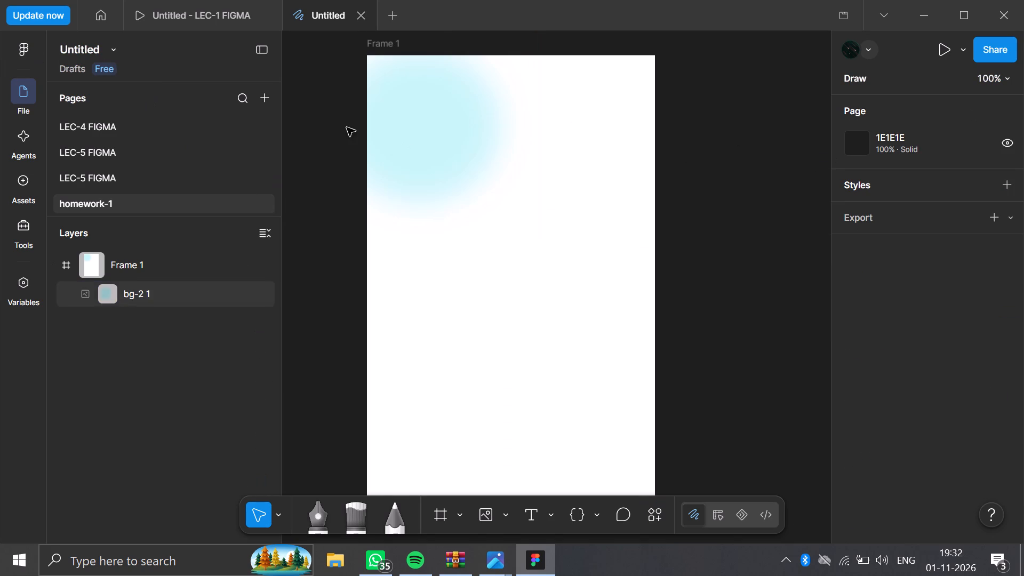
# Place the bg-1 image from Saved Pictures against the phone frame's upper right edge, about 167 × 215 at X 193, Y 15.
pyautogui.click(29, 47)
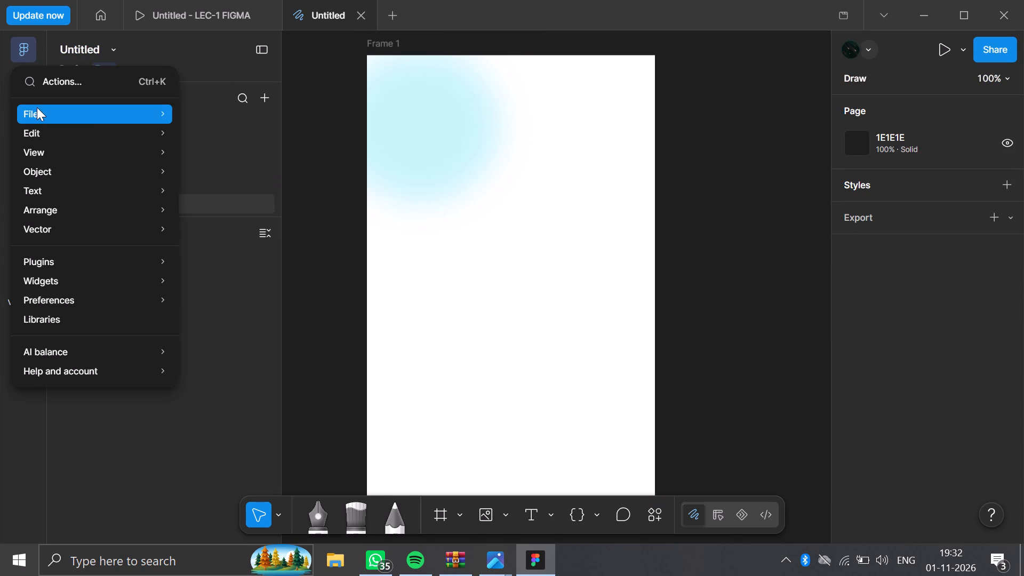
pyautogui.click(221, 170)
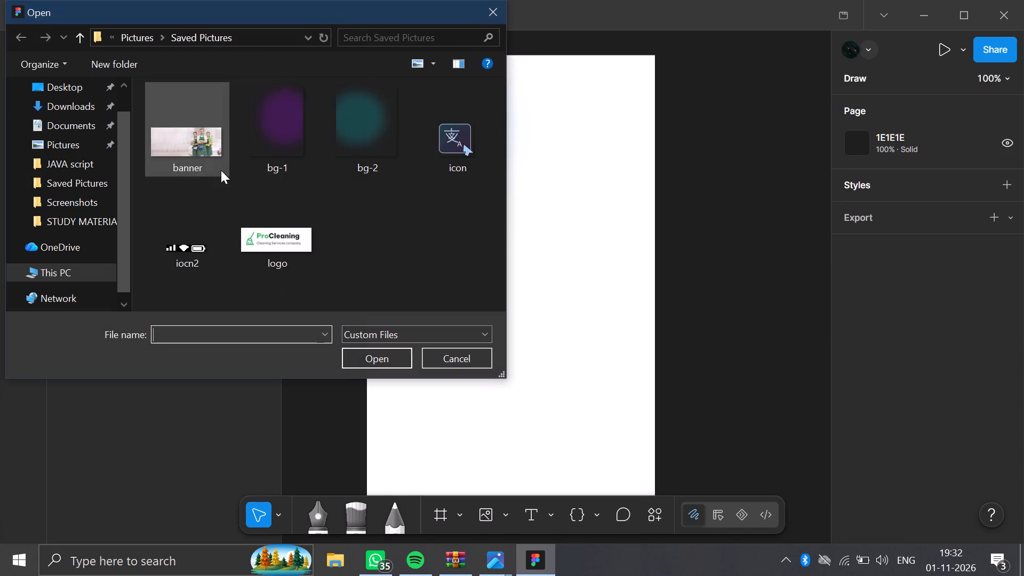
pyautogui.click(310, 140)
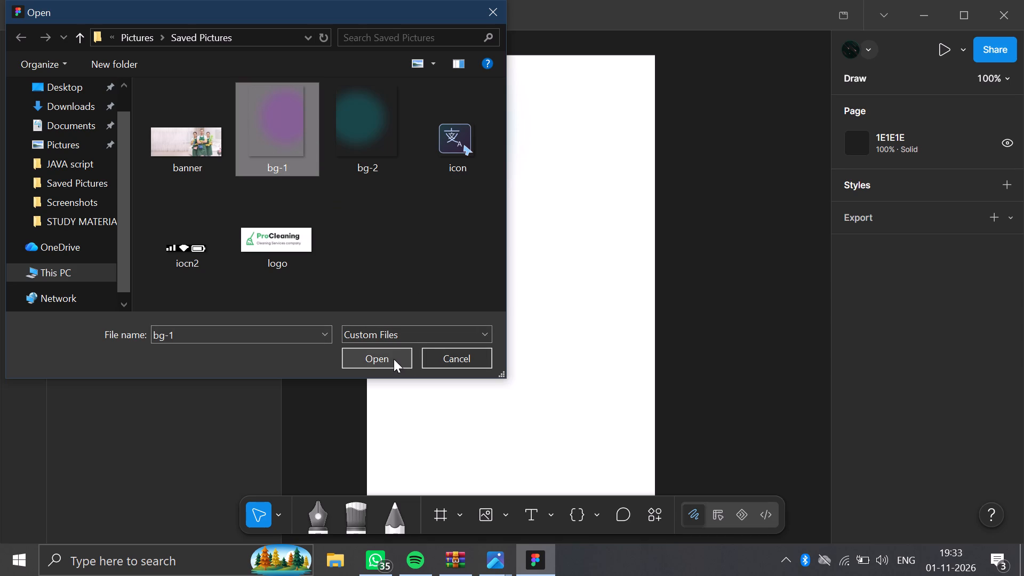
pyautogui.click(381, 354)
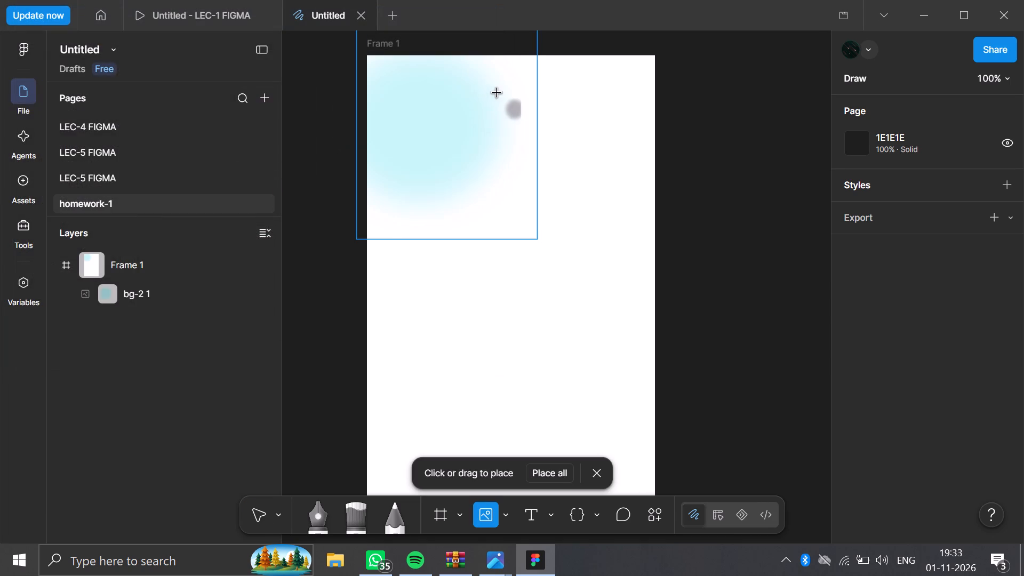
pyautogui.moveTo(496, 101); pyautogui.dragTo(611, 121)
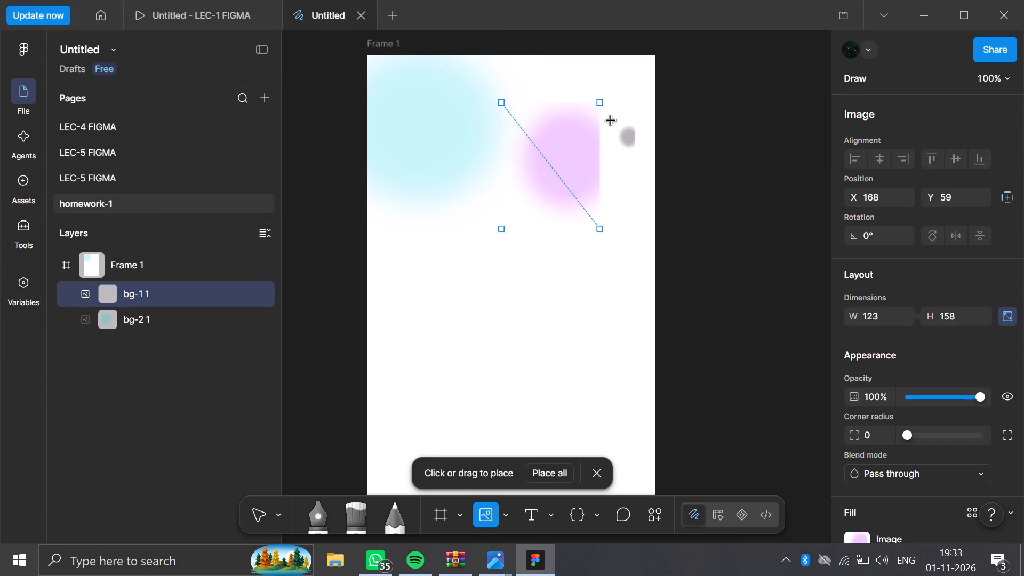
pyautogui.moveTo(611, 121); pyautogui.dragTo(634, 113)
pyautogui.click(627, 166)
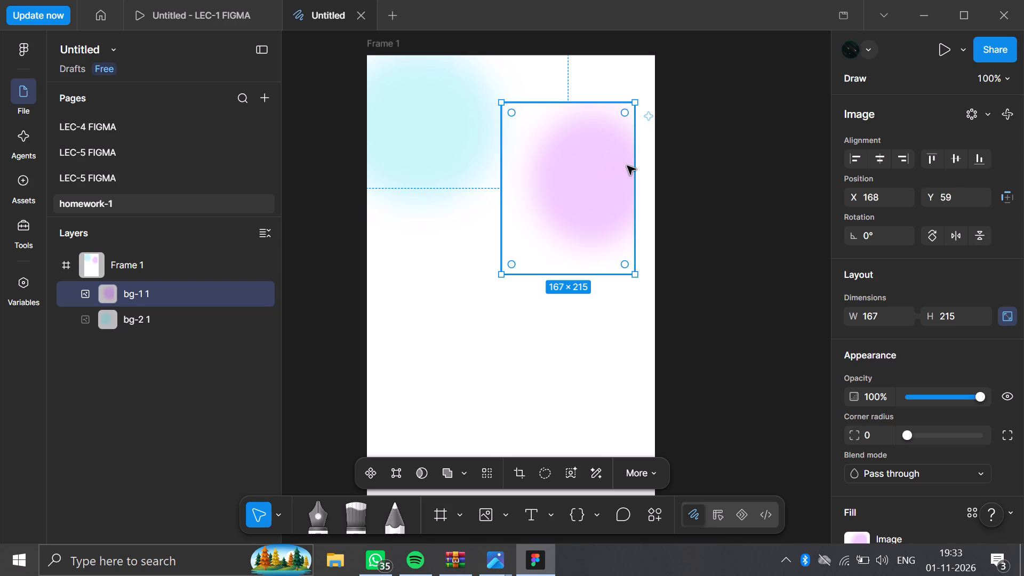
pyautogui.moveTo(596, 170); pyautogui.dragTo(607, 133)
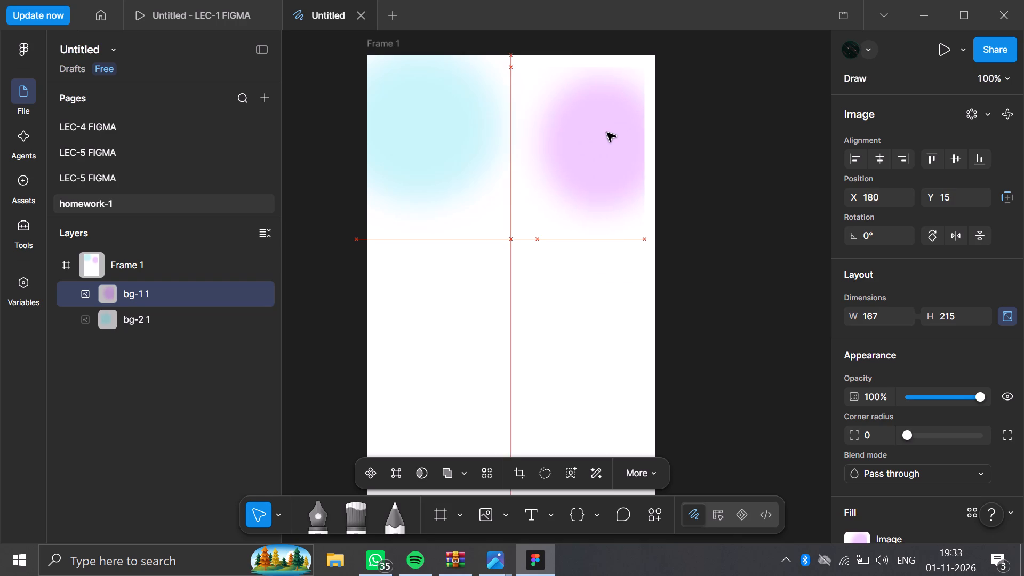
pyautogui.moveTo(607, 133); pyautogui.dragTo(615, 133)
# Stretch bg-1 to about 222 × 189 and raise it near the frame's top edge, at about X 138, Y 4.
pyautogui.click(615, 133)
pyautogui.moveTo(615, 133); pyautogui.dragTo(519, 134)
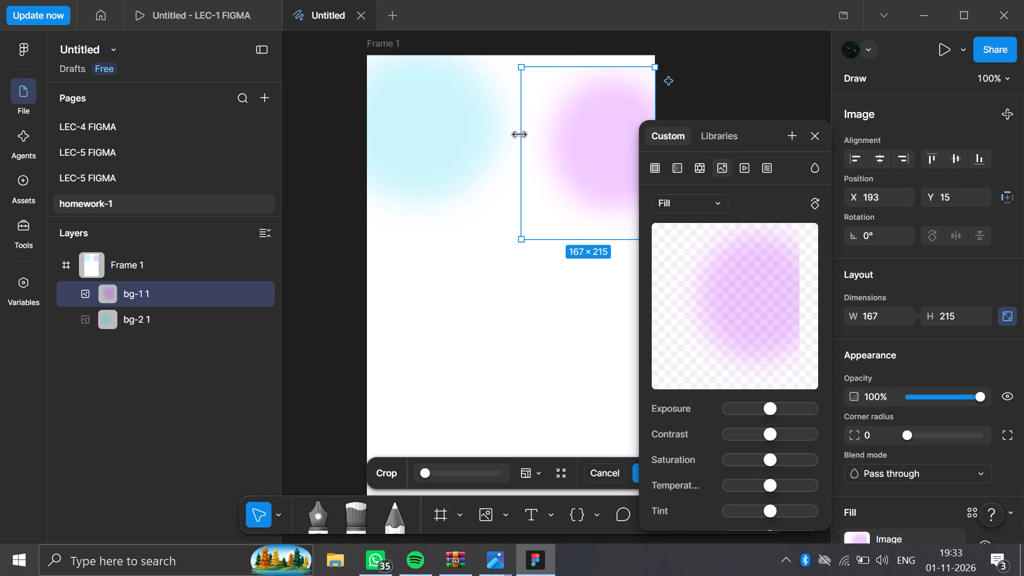
pyautogui.click(519, 134)
pyautogui.moveTo(519, 134); pyautogui.dragTo(477, 125)
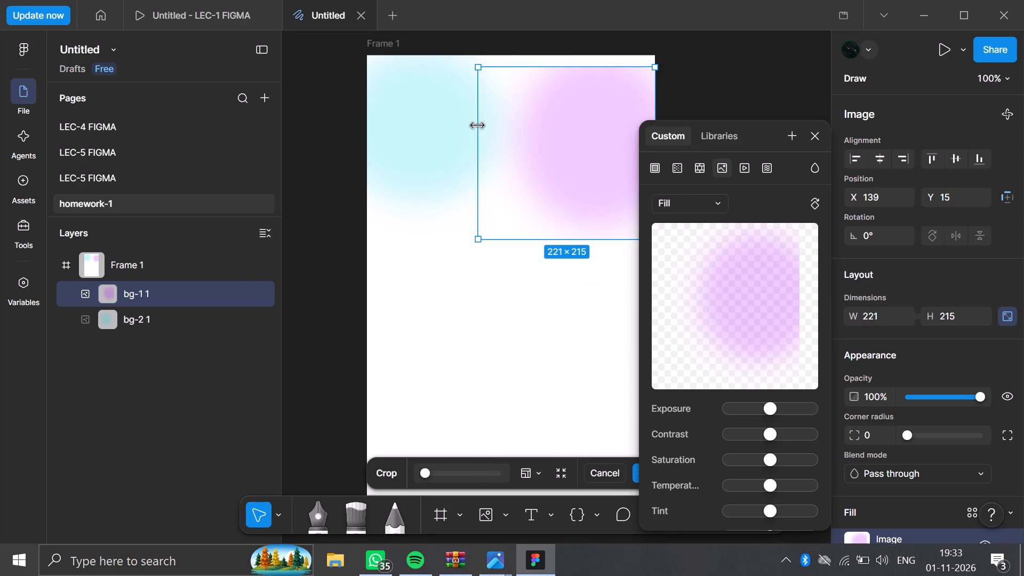
pyautogui.moveTo(477, 125); pyautogui.dragTo(477, 125)
pyautogui.moveTo(581, 237); pyautogui.dragTo(580, 222)
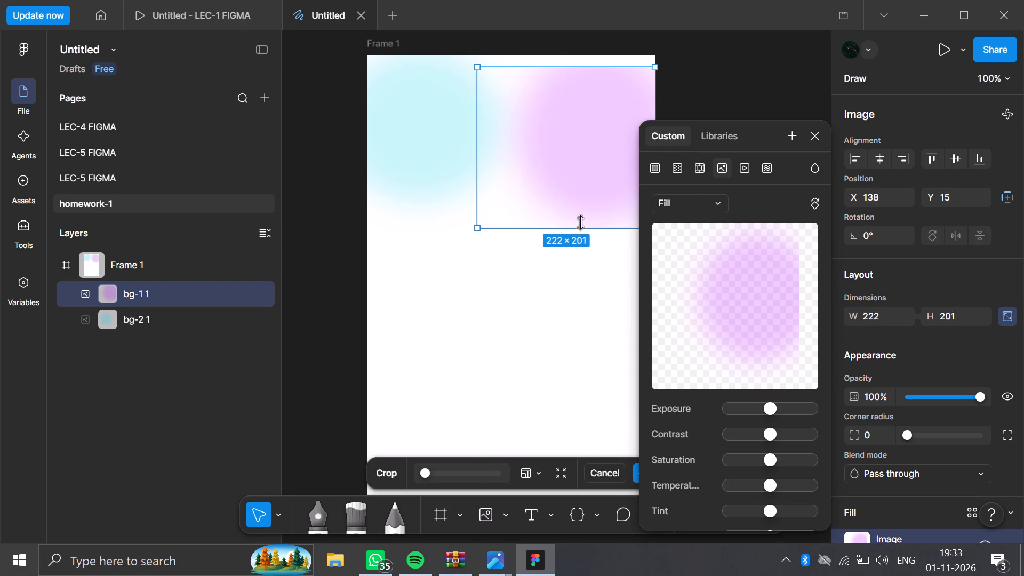
pyautogui.moveTo(580, 222); pyautogui.dragTo(580, 219)
pyautogui.moveTo(585, 187); pyautogui.dragTo(585, 179)
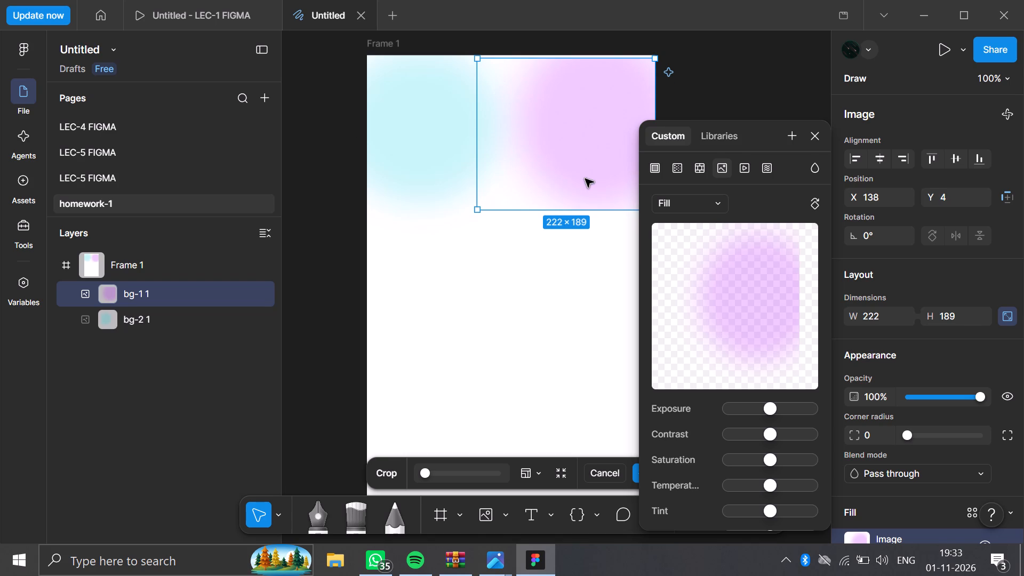
pyautogui.click(451, 171)
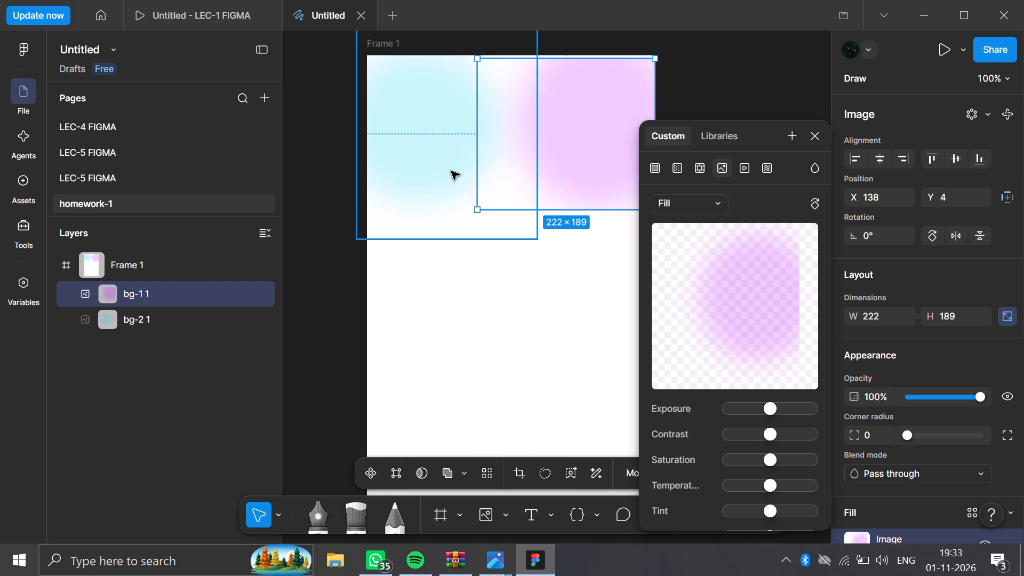
# Enlarge the bg-2 image proportionally to about 266 × 309.
pyautogui.click(421, 162)
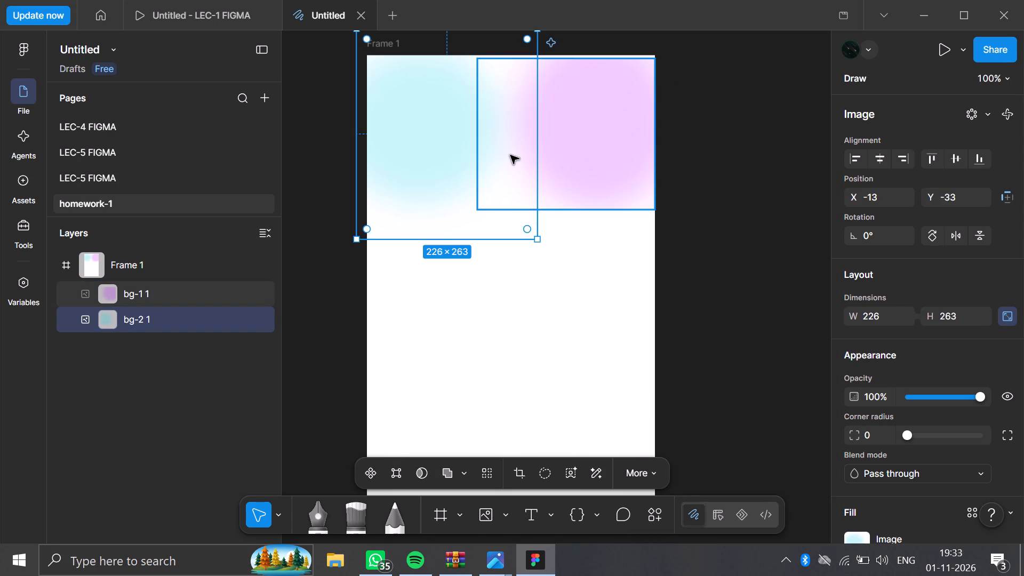
pyautogui.moveTo(535, 154); pyautogui.dragTo(569, 156)
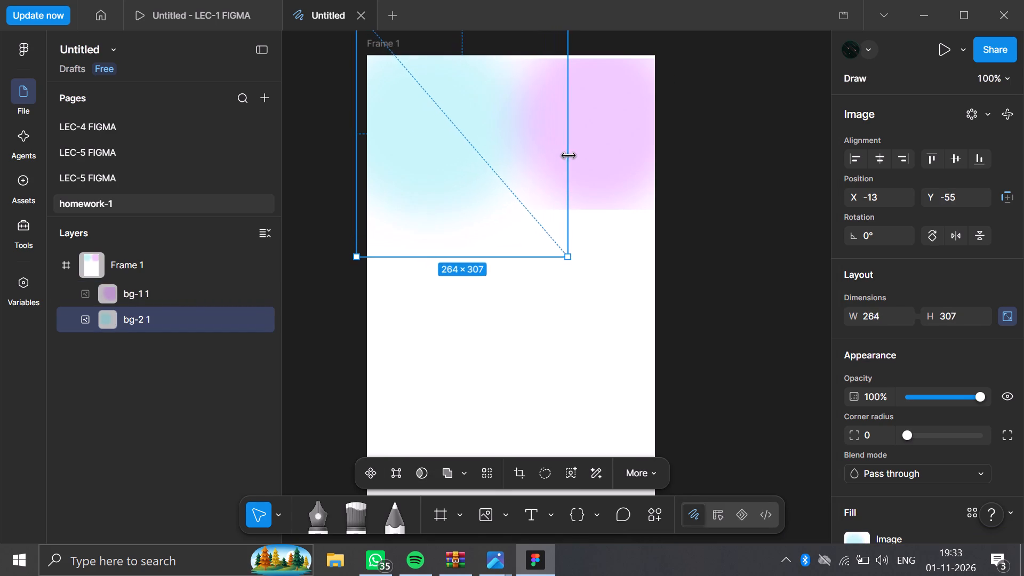
pyautogui.moveTo(569, 156); pyautogui.dragTo(569, 156)
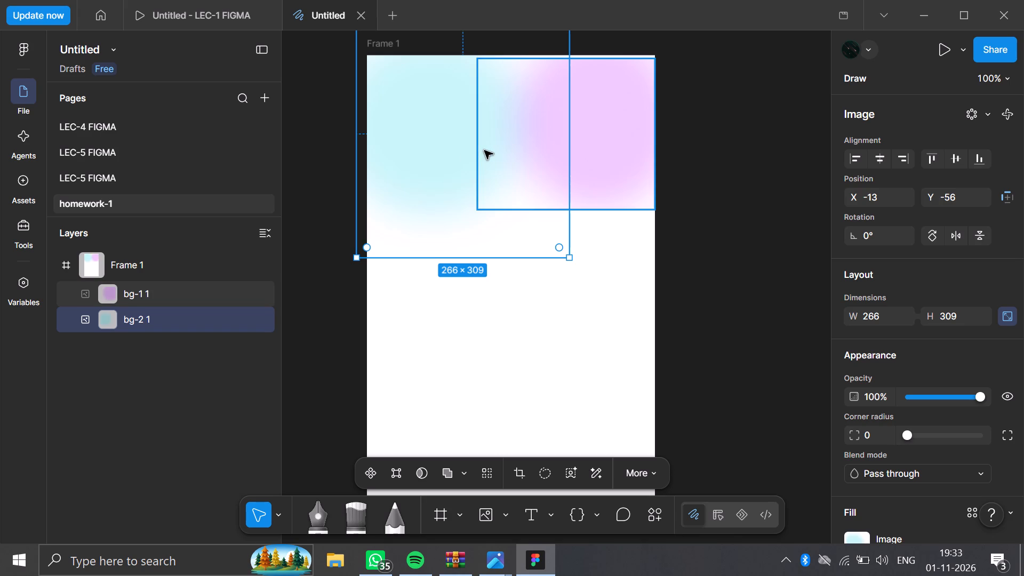
# Widen bg-1 leftward to about 255 × 189 at X 105, so it overlaps the cyan glow more.
pyautogui.click(478, 150)
pyautogui.moveTo(478, 150); pyautogui.dragTo(474, 150)
pyautogui.click(474, 150)
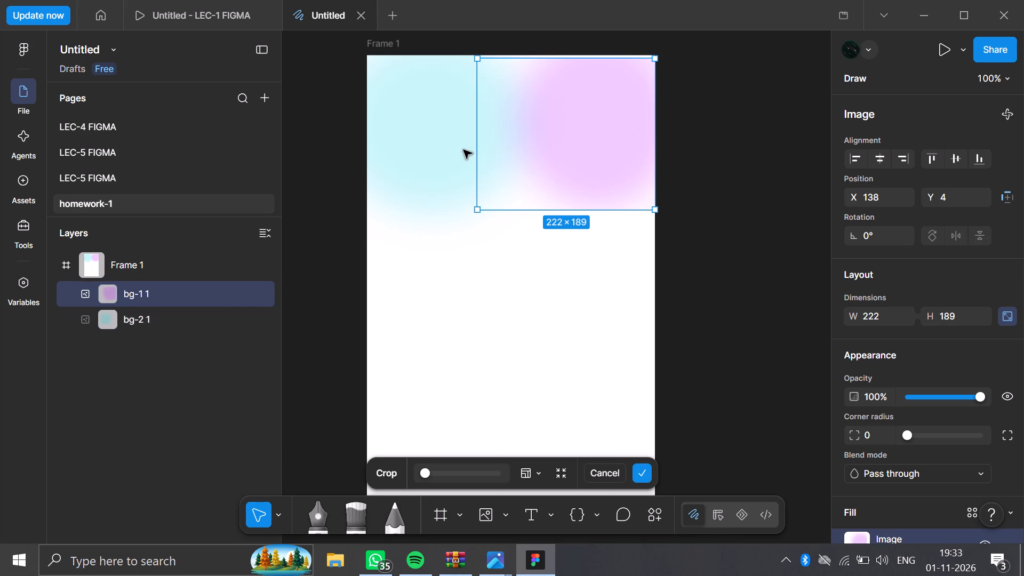
pyautogui.moveTo(477, 147); pyautogui.dragTo(452, 147)
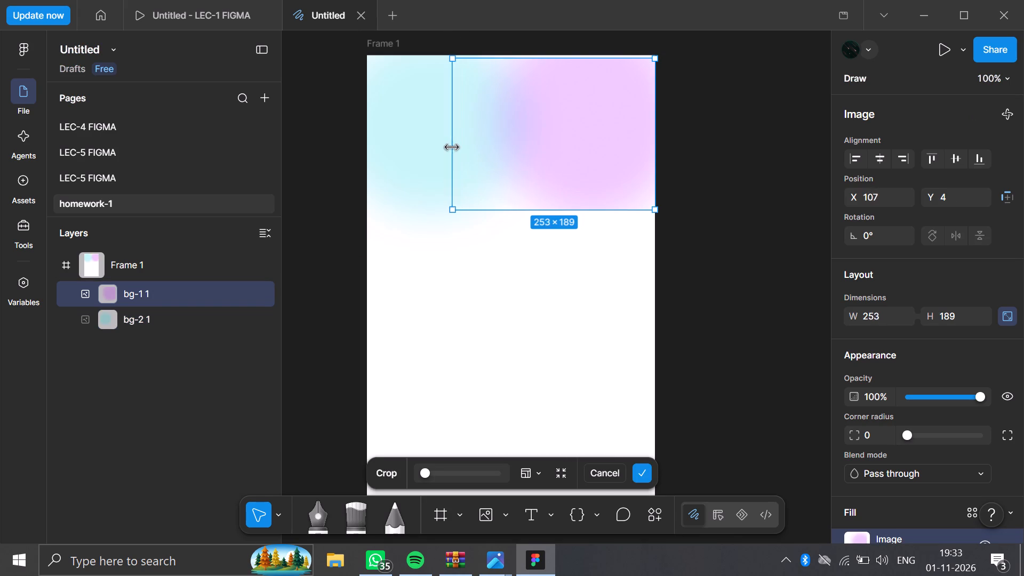
pyautogui.moveTo(452, 147); pyautogui.dragTo(451, 147)
pyautogui.click(709, 260)
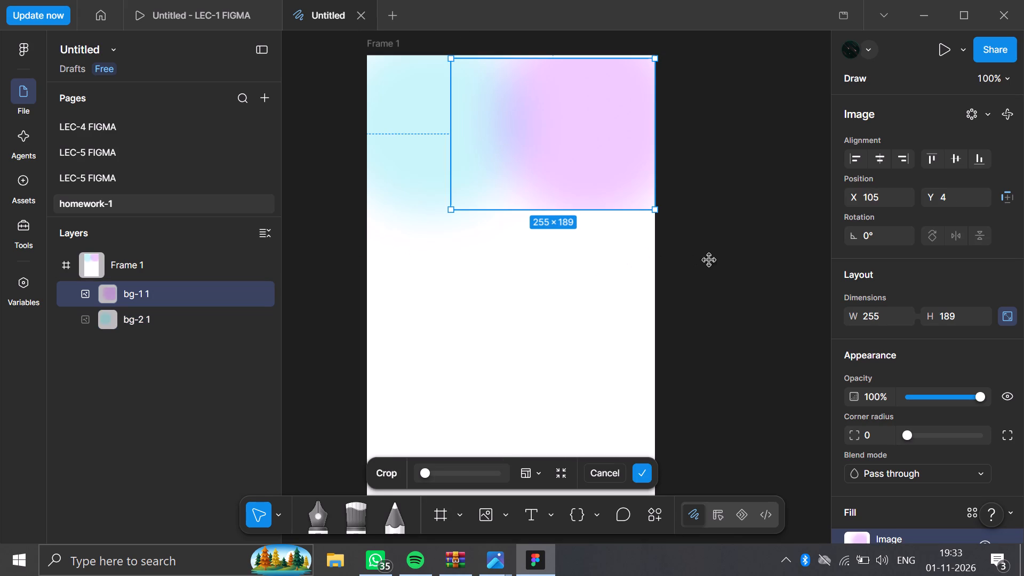
# Reposition bg-2 inside the phone frame so its left edge meets the frame's, at about X 0, Y -56.
pyautogui.moveTo(398, 178); pyautogui.dragTo(395, 165)
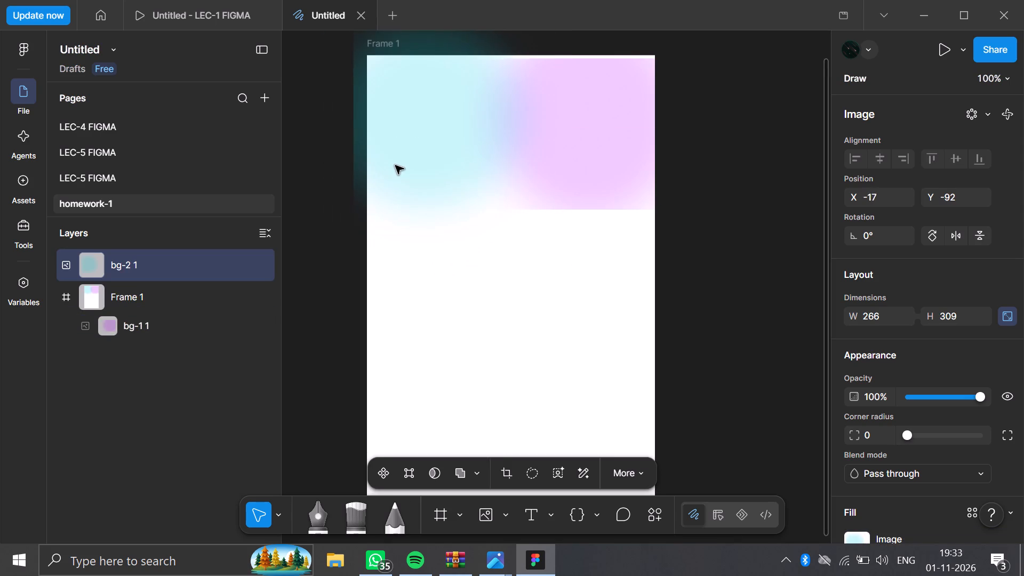
pyautogui.moveTo(395, 165); pyautogui.dragTo(390, 178)
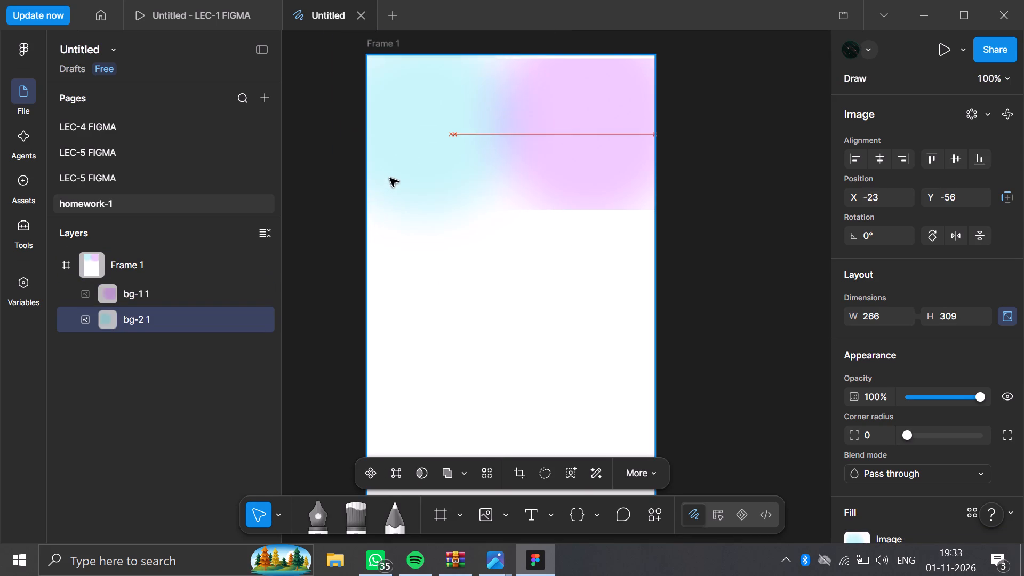
pyautogui.moveTo(390, 178); pyautogui.dragTo(402, 191)
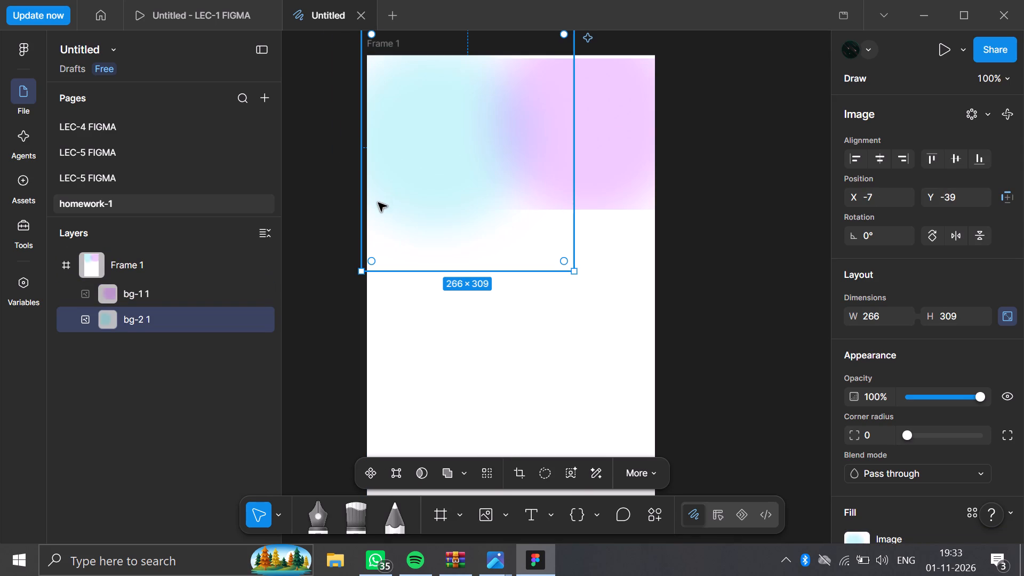
pyautogui.moveTo(429, 183); pyautogui.dragTo(431, 172)
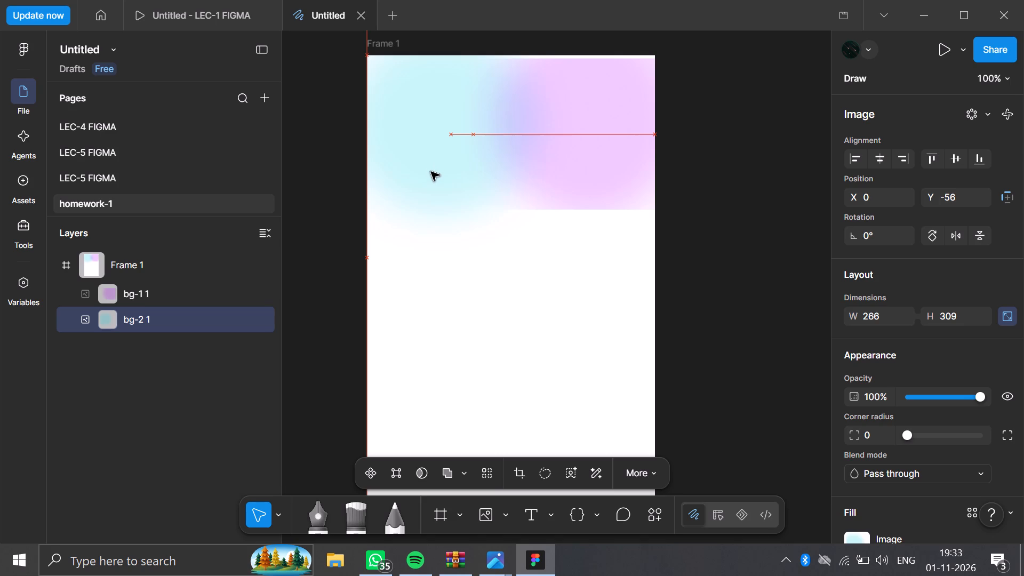
pyautogui.moveTo(431, 172); pyautogui.dragTo(447, 173)
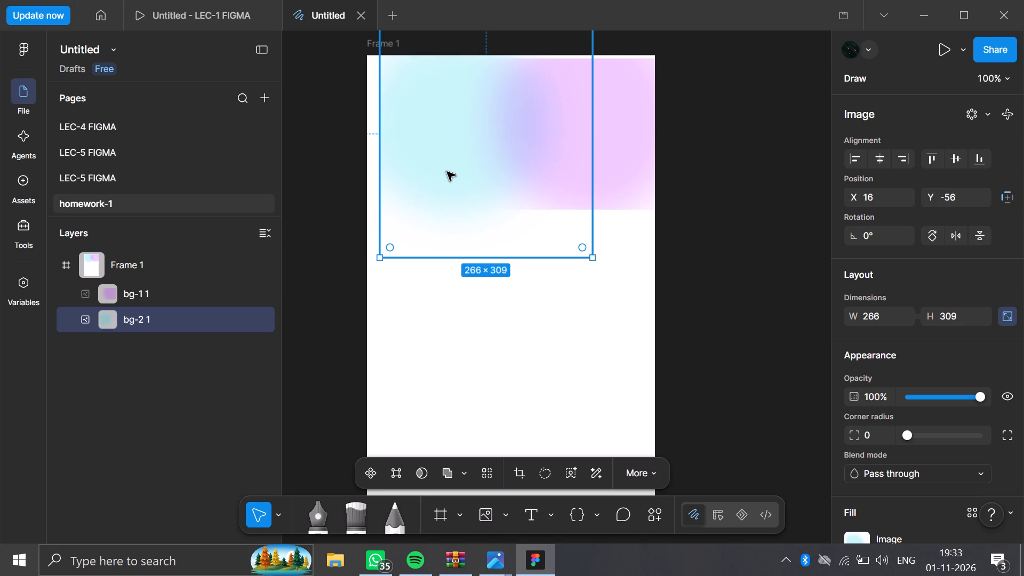
pyautogui.moveTo(447, 172); pyautogui.dragTo(434, 173)
pyautogui.click(756, 262)
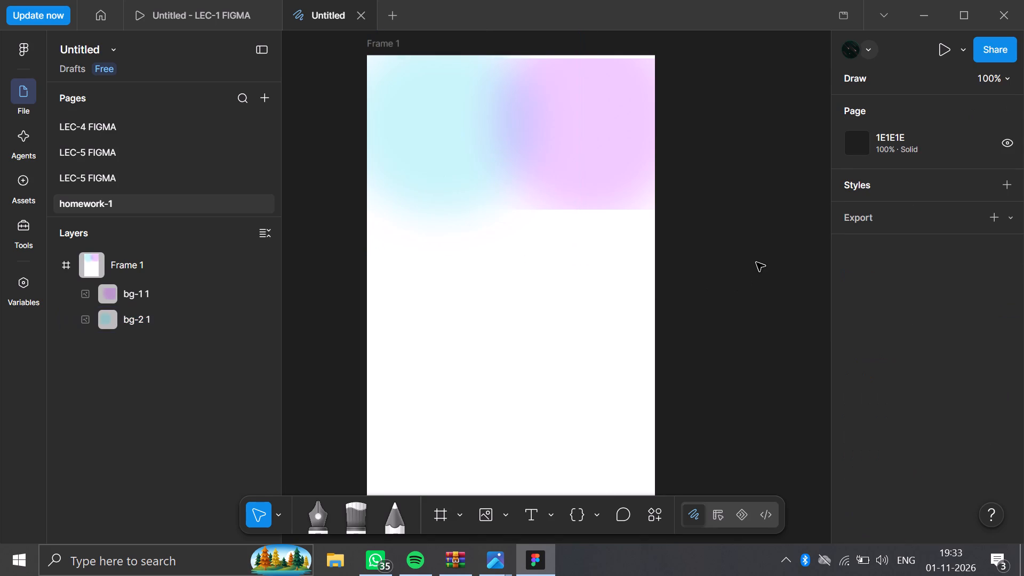
# Add a nested frame across the top of the phone frame, sized 360 × 52 at X 0, Y 0.
pyautogui.click(437, 515)
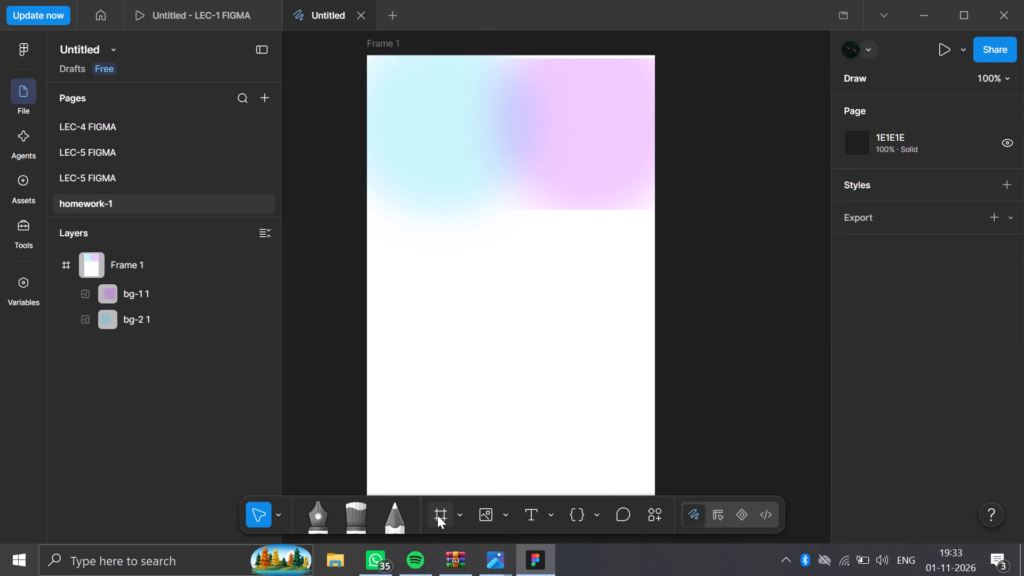
pyautogui.click(369, 57)
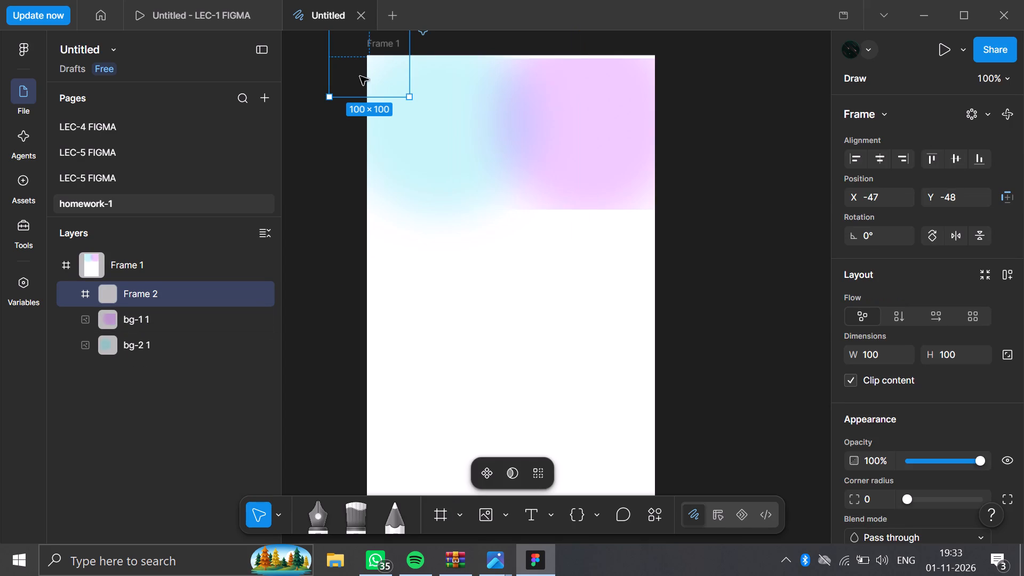
pyautogui.scroll(1, 380, 83)
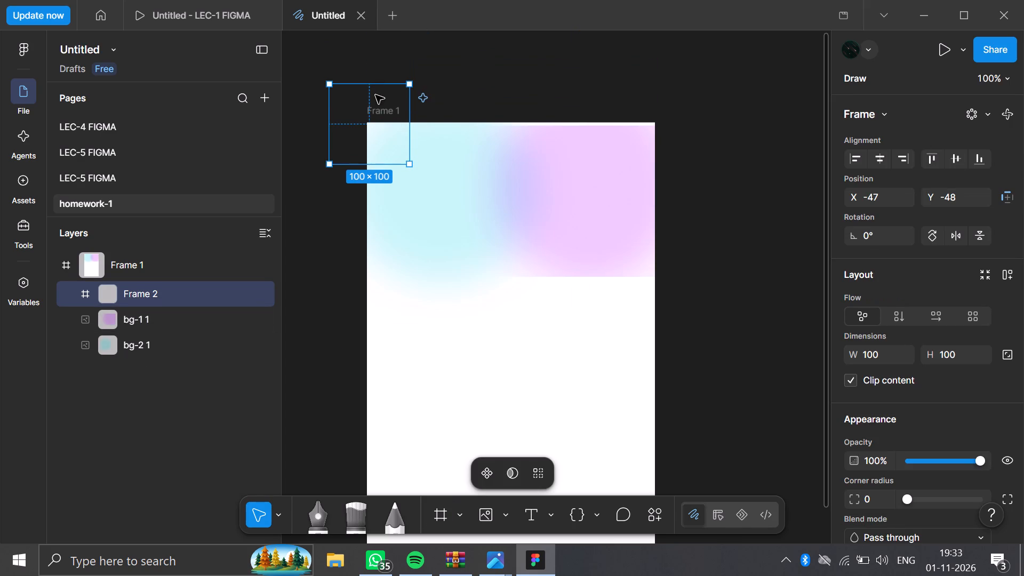
pyautogui.moveTo(410, 138); pyautogui.dragTo(650, 193)
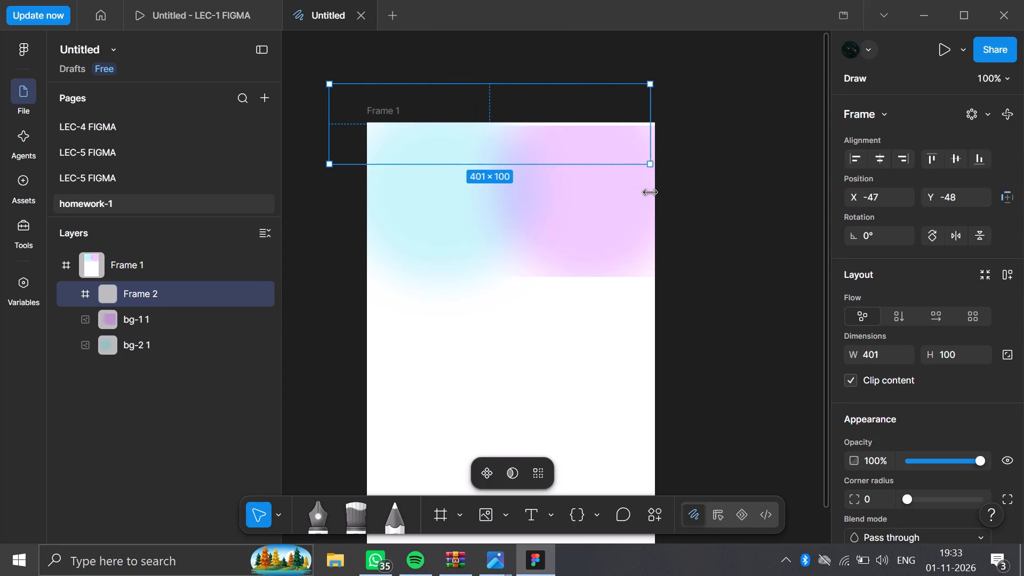
pyautogui.moveTo(650, 193); pyautogui.dragTo(655, 194)
pyautogui.moveTo(438, 83); pyautogui.dragTo(439, 125)
pyautogui.click(439, 122)
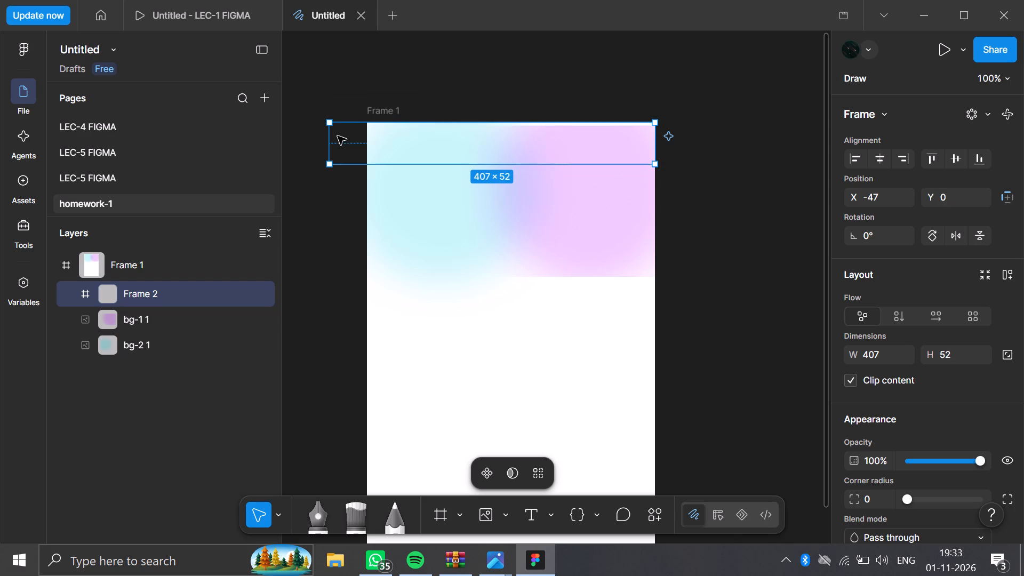
pyautogui.moveTo(327, 140); pyautogui.dragTo(368, 156)
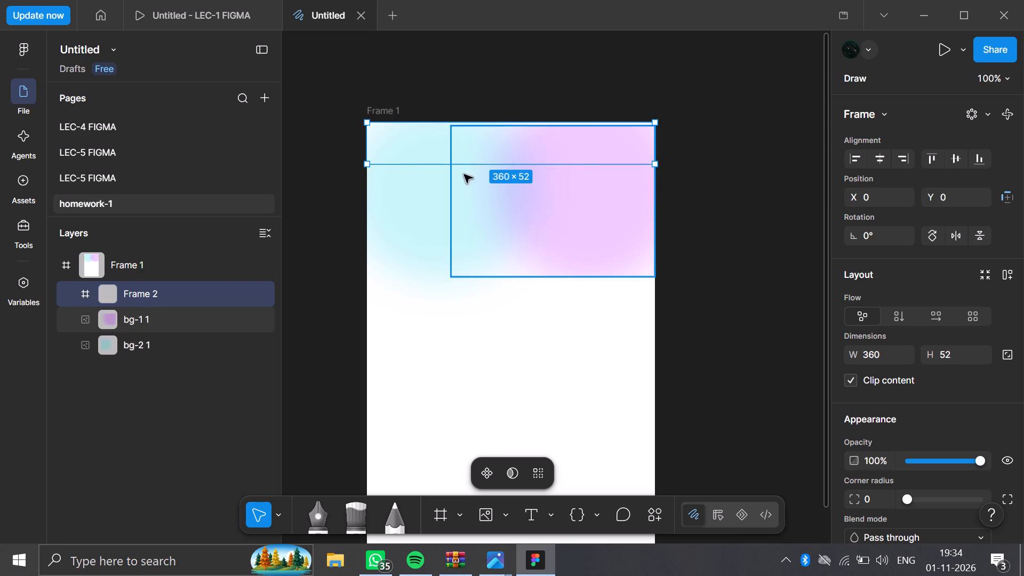
# Move the nested frame down to bg-1's lower edge, then extend it up to the phone frame's top to span the header.
pyautogui.doubleClick(467, 164)
pyautogui.moveTo(467, 164); pyautogui.dragTo(470, 269)
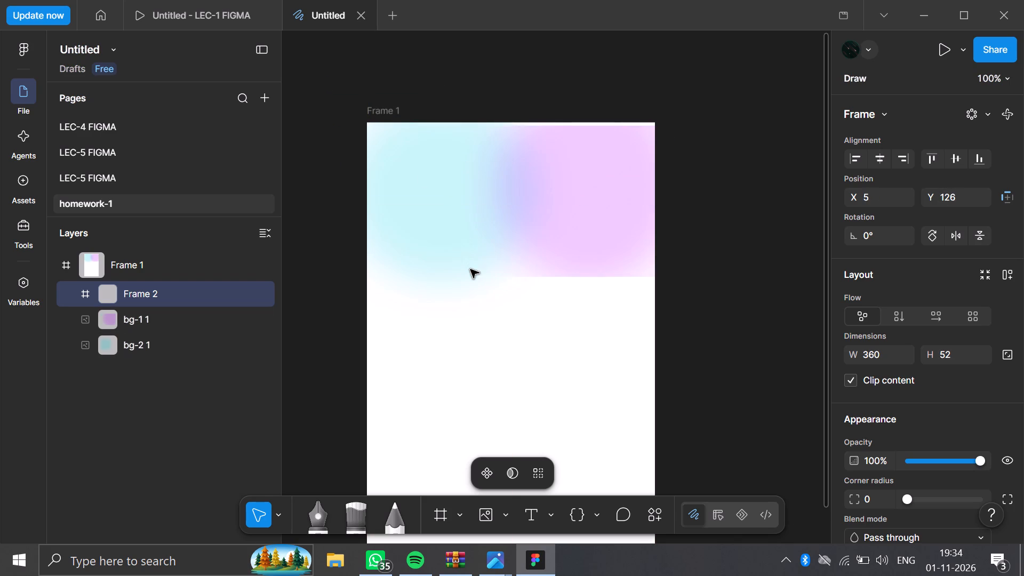
pyautogui.moveTo(470, 269); pyautogui.dragTo(470, 278)
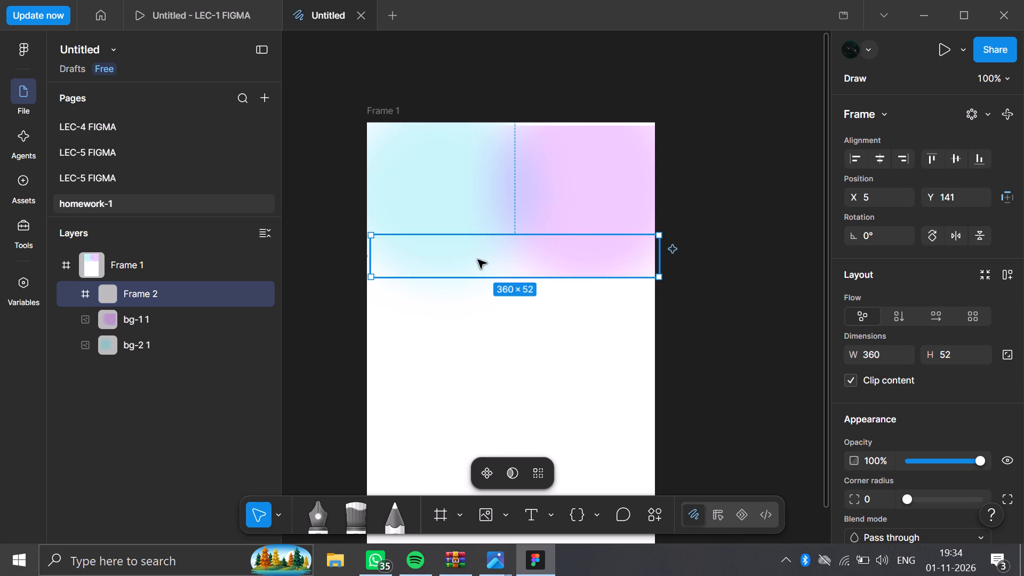
pyautogui.doubleClick(479, 234)
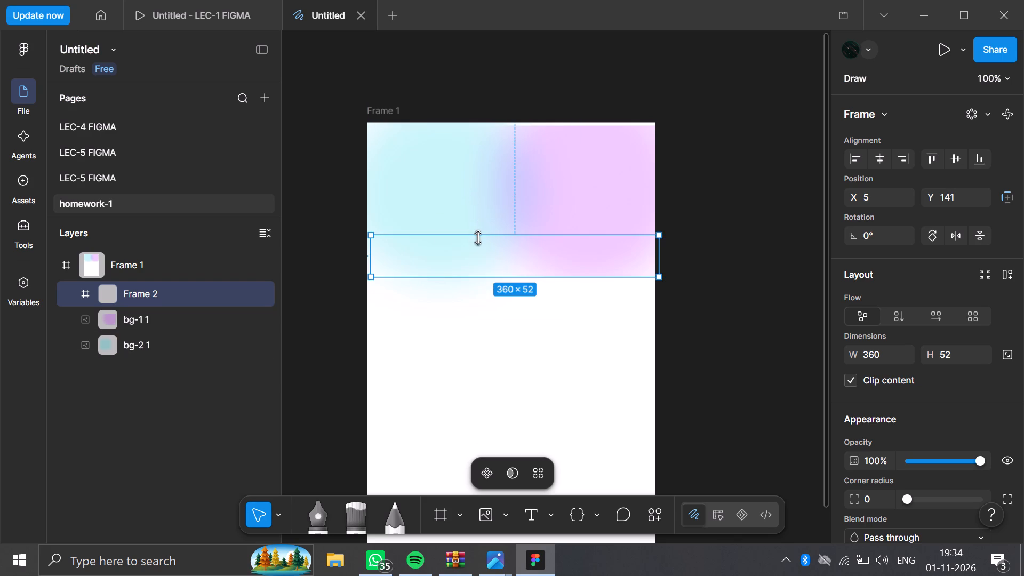
pyautogui.moveTo(478, 238); pyautogui.dragTo(452, 122)
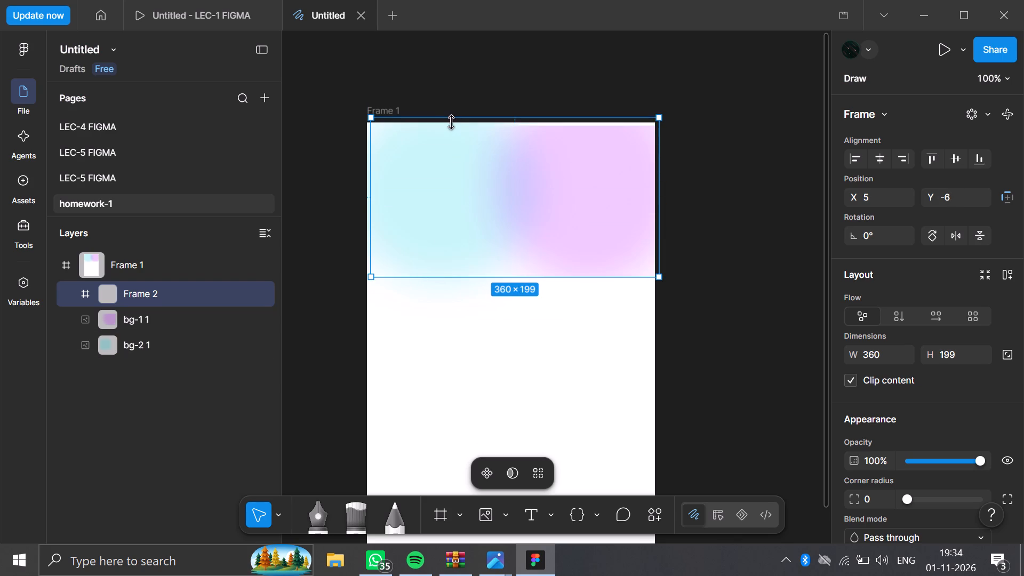
pyautogui.moveTo(452, 122); pyautogui.dragTo(450, 124)
pyautogui.click(367, 169)
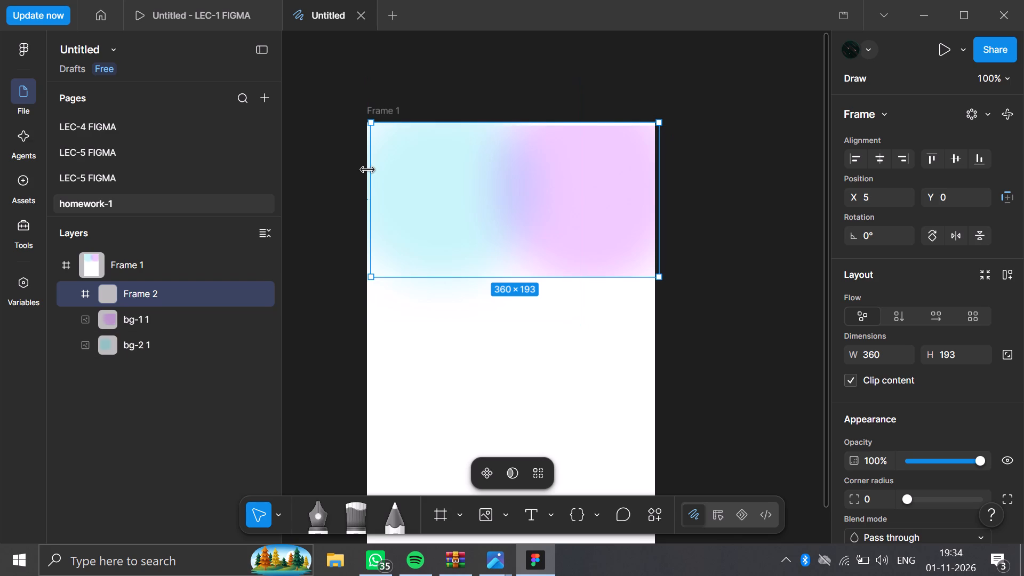
# Shift Frame 2 flush with the phone frame's side edges, at X 0, Y 0.
pyautogui.click(370, 173)
pyautogui.moveTo(662, 202); pyautogui.dragTo(653, 203)
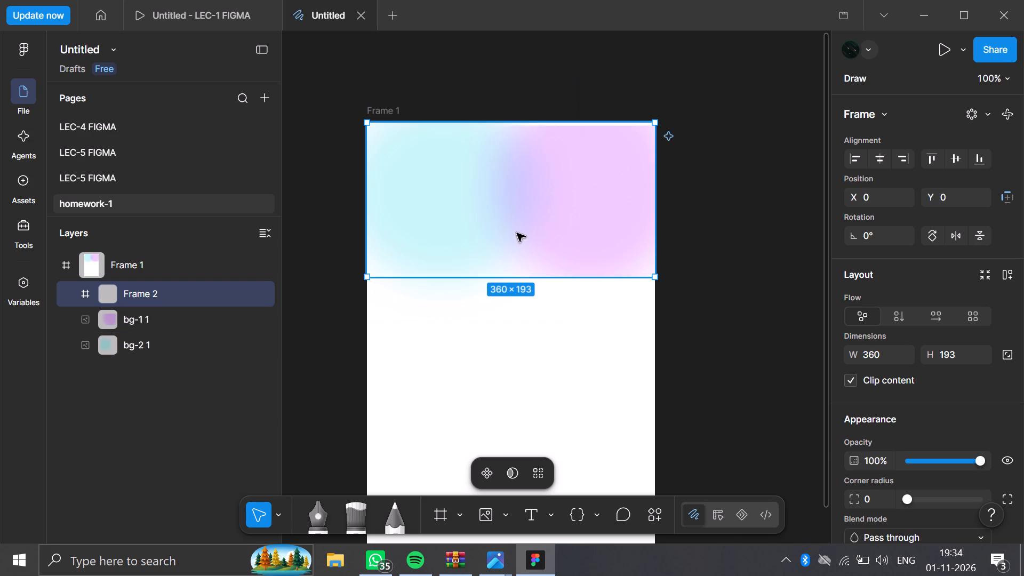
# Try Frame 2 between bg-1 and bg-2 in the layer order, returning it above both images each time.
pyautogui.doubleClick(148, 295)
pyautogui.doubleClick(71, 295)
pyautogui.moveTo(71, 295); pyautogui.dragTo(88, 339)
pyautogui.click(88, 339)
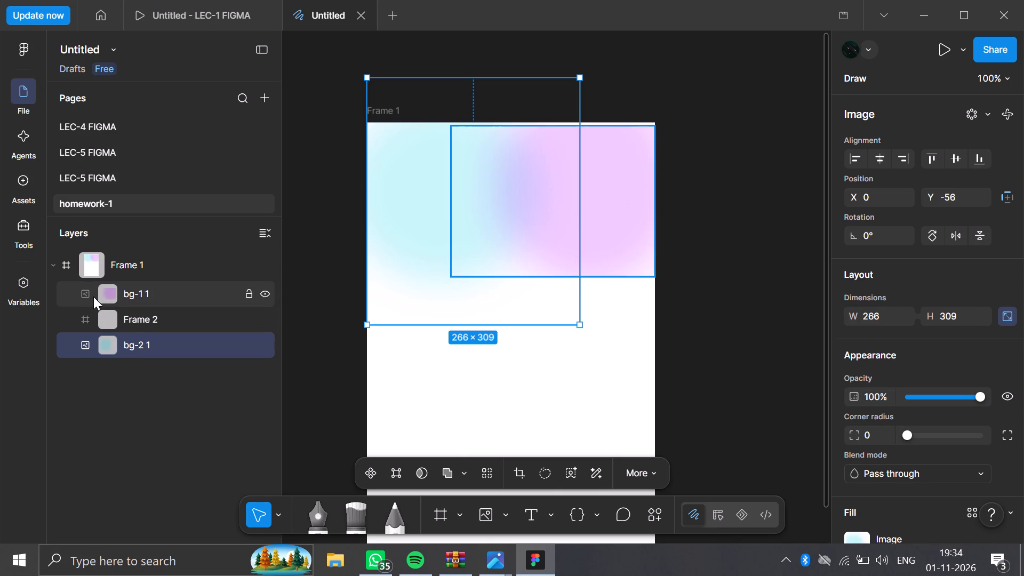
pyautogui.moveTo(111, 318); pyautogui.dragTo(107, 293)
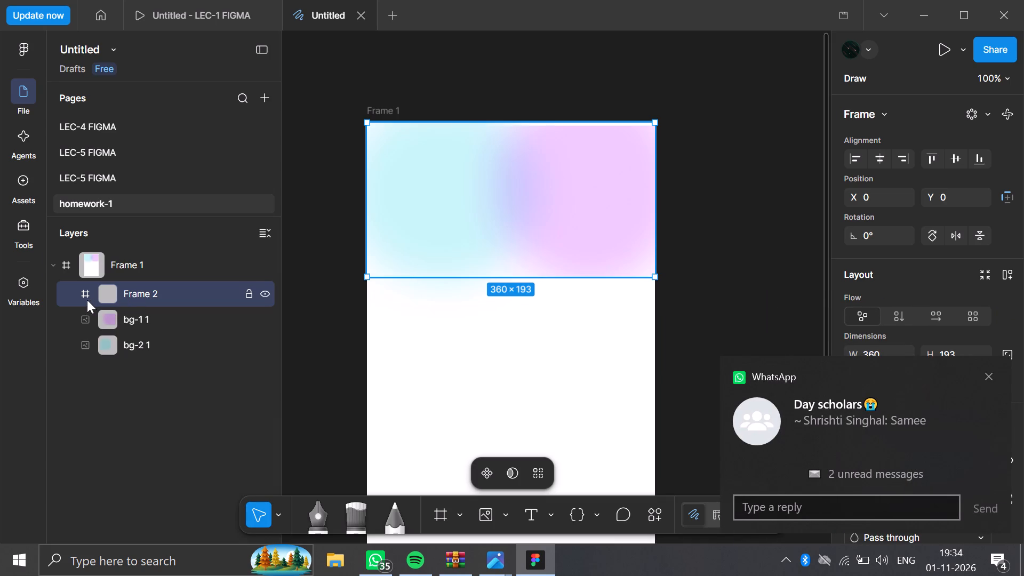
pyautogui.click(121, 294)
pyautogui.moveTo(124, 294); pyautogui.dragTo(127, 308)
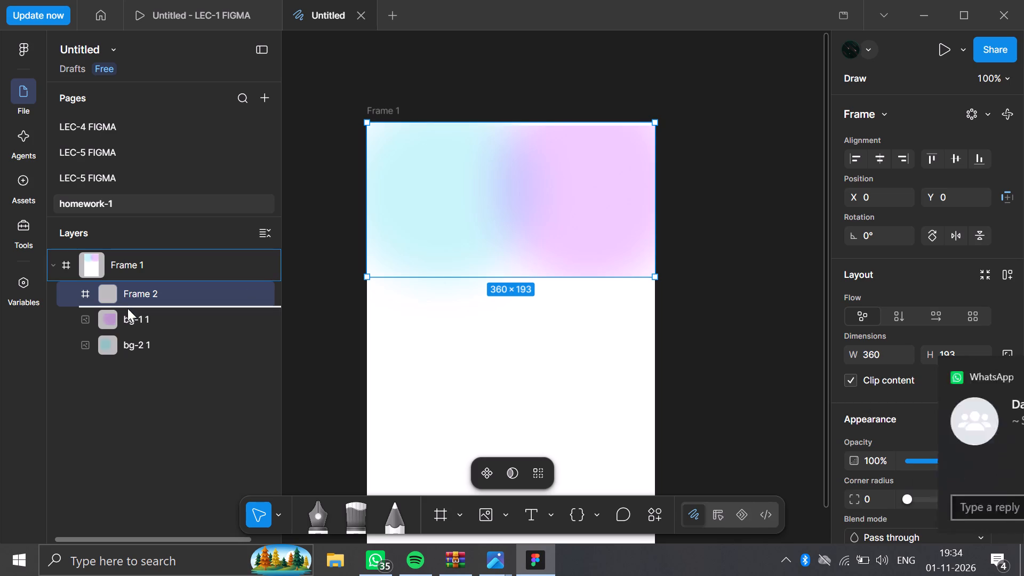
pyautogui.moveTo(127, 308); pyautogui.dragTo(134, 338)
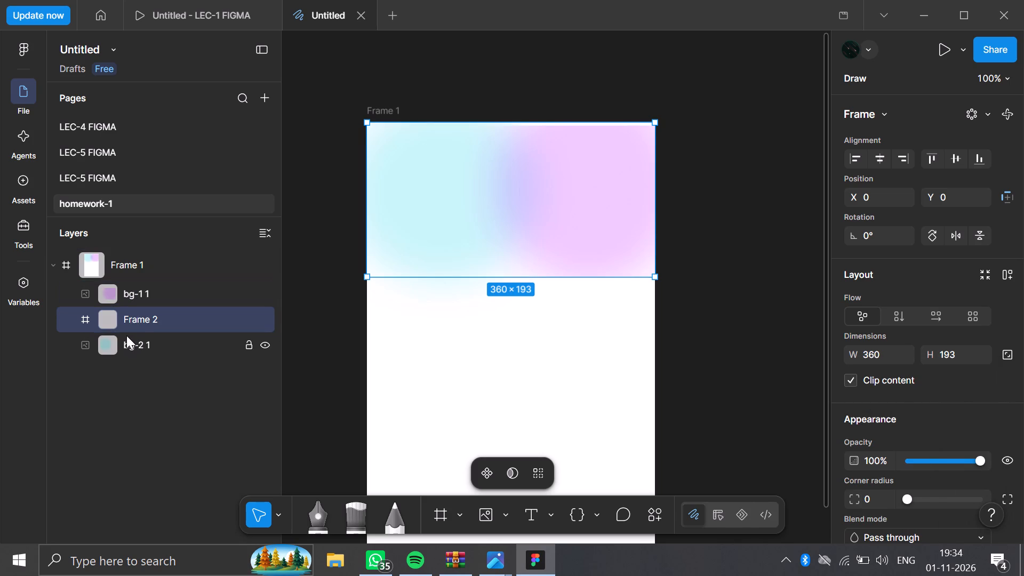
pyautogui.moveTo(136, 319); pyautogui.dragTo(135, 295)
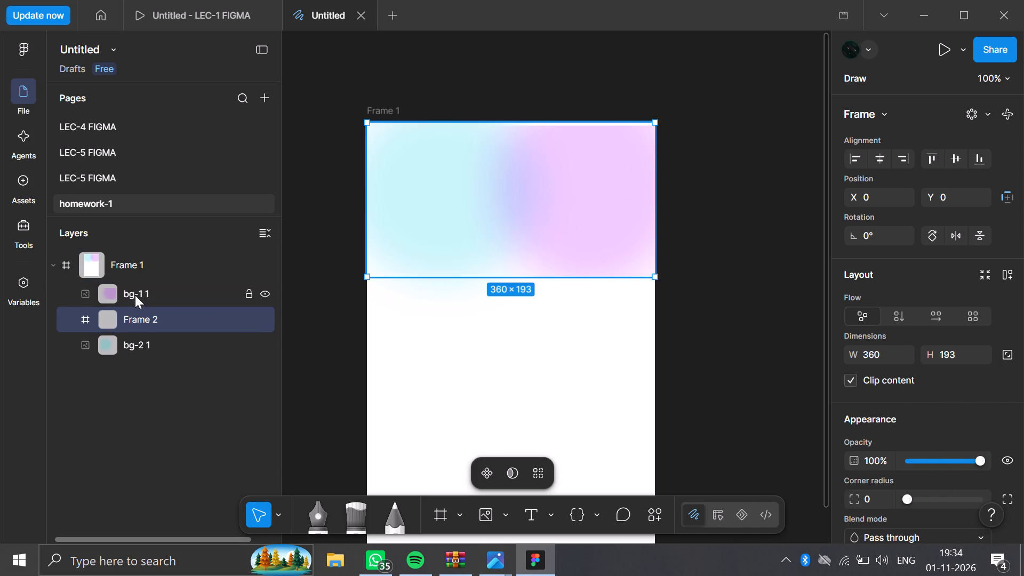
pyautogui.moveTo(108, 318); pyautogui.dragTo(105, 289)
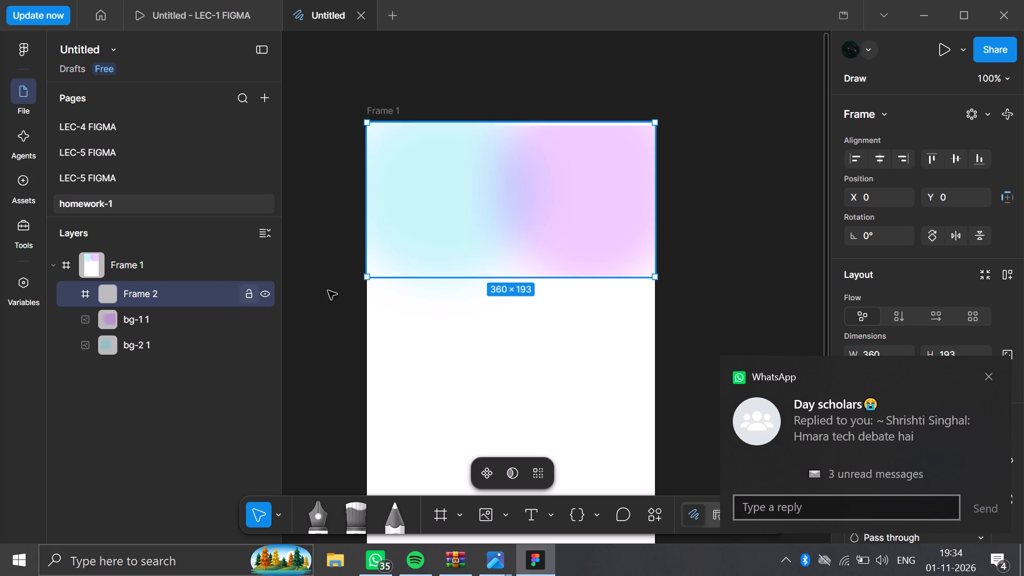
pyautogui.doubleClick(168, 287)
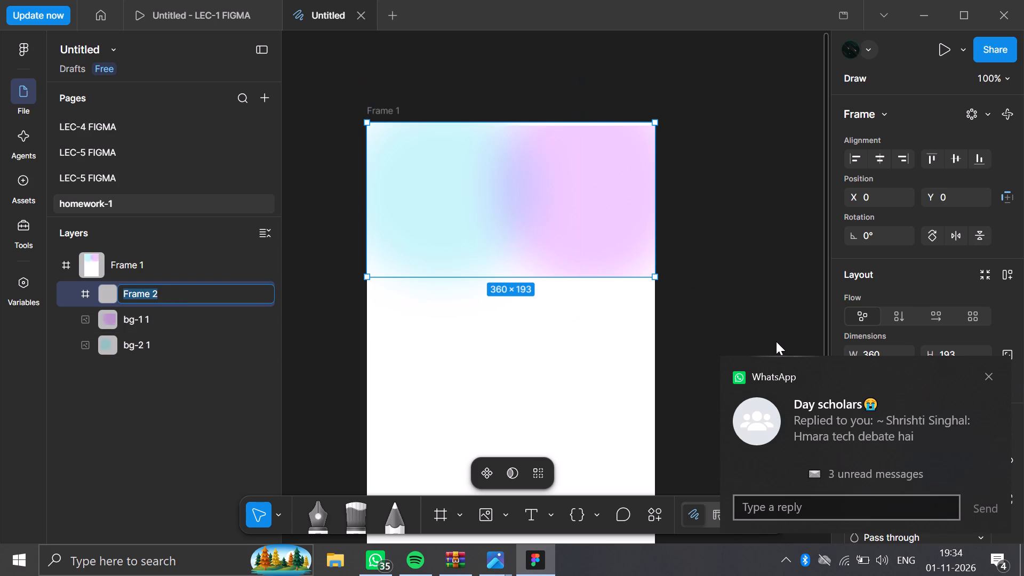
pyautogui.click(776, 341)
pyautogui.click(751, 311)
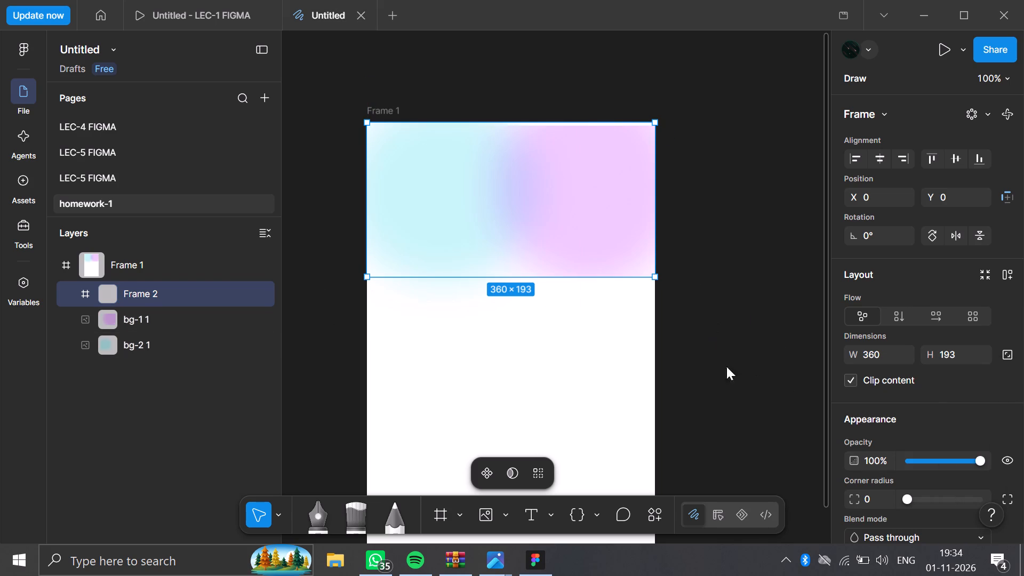
# Add a solid near-black fill, 0B0202 at 100%, to Frame 2.
pyautogui.scroll(-3, 891, 379)
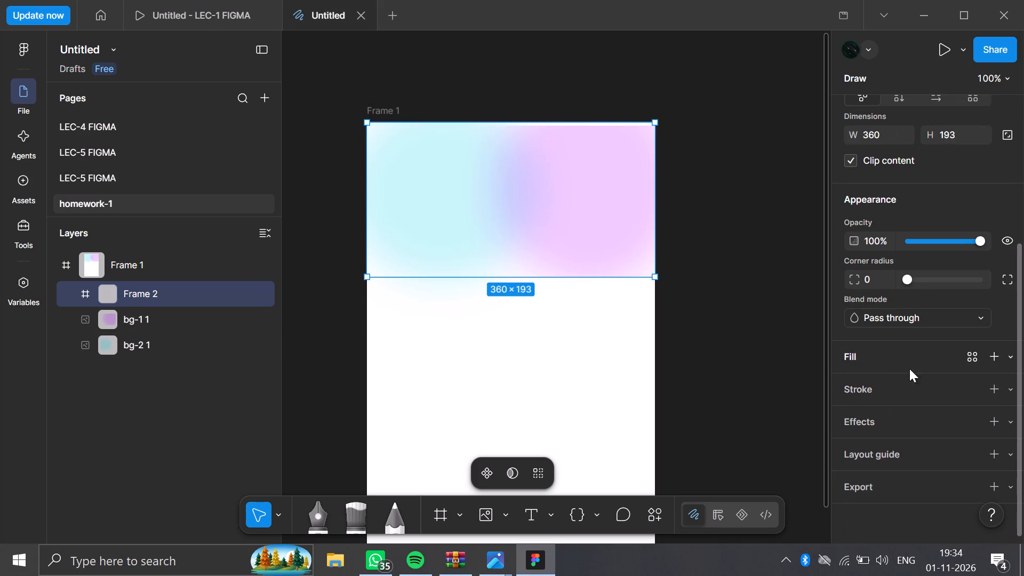
pyautogui.click(991, 351)
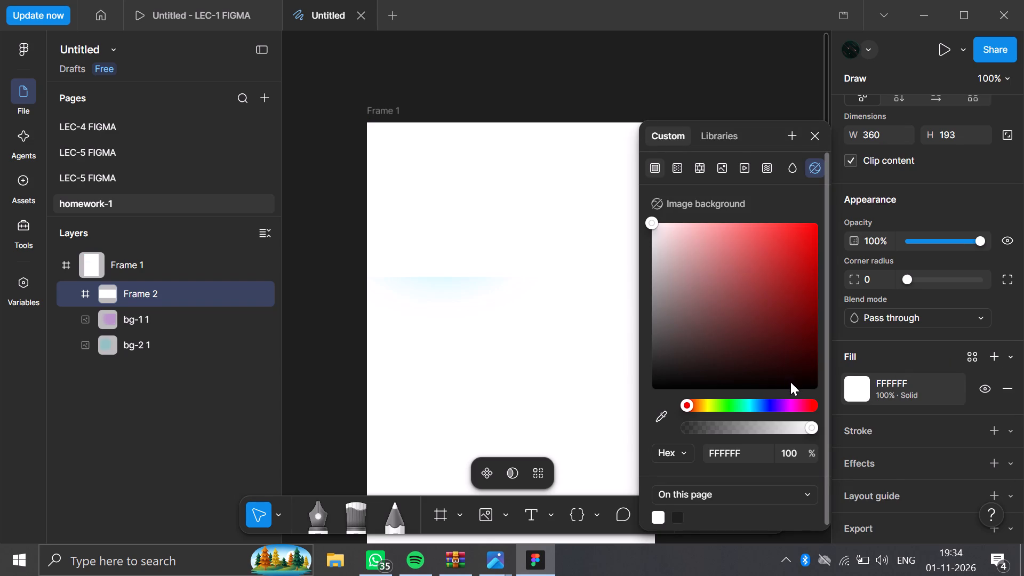
pyautogui.click(790, 382)
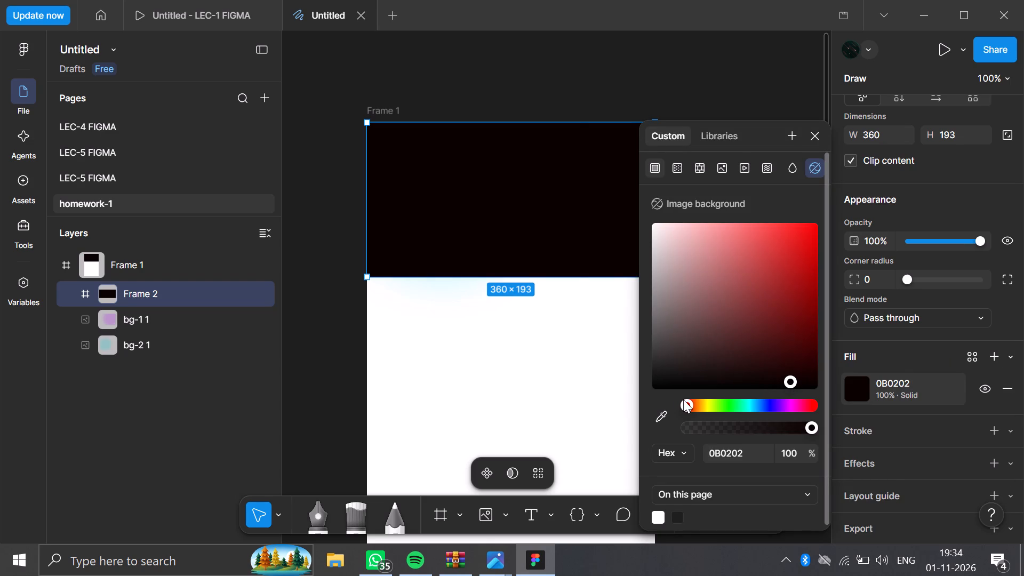
# Move the bg-1 image above Frame 2 in the layer order.
pyautogui.moveTo(139, 318); pyautogui.dragTo(139, 301)
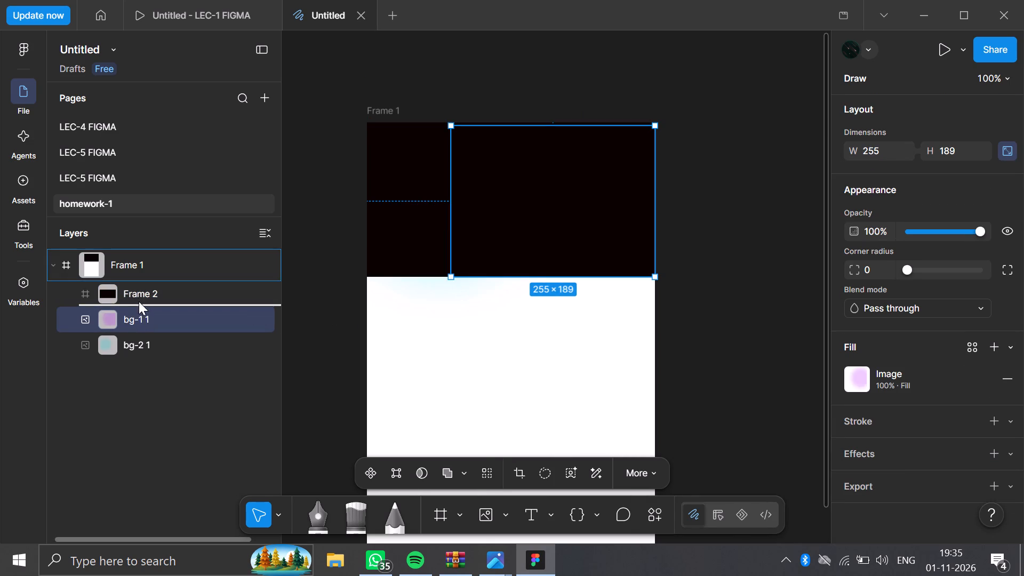
# Reorder the layers so bg-1 sits above Frame 2 and bg-2 is nested inside Frame 2.
pyautogui.moveTo(139, 301); pyautogui.dragTo(138, 288)
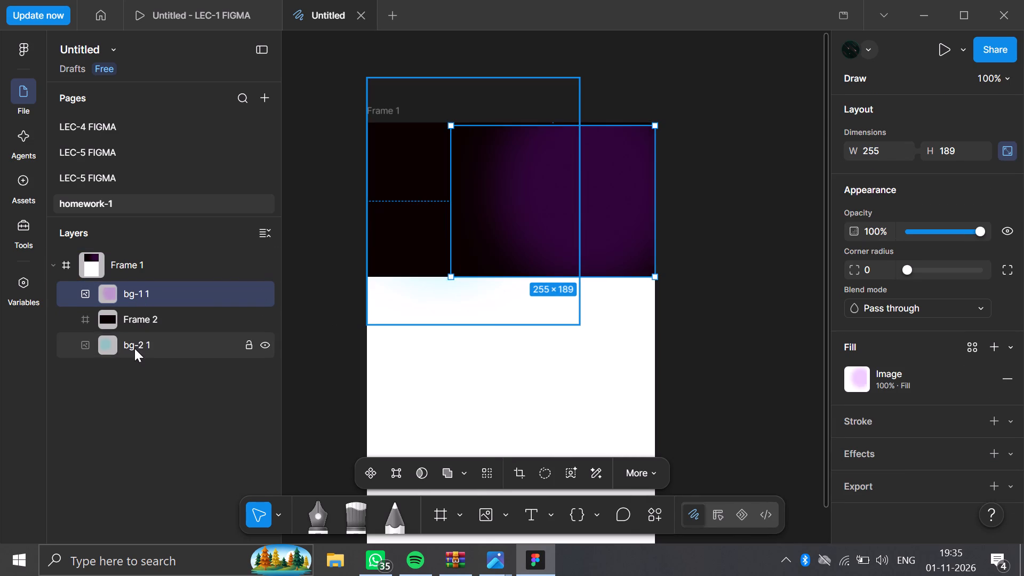
pyautogui.moveTo(134, 348); pyautogui.dragTo(132, 317)
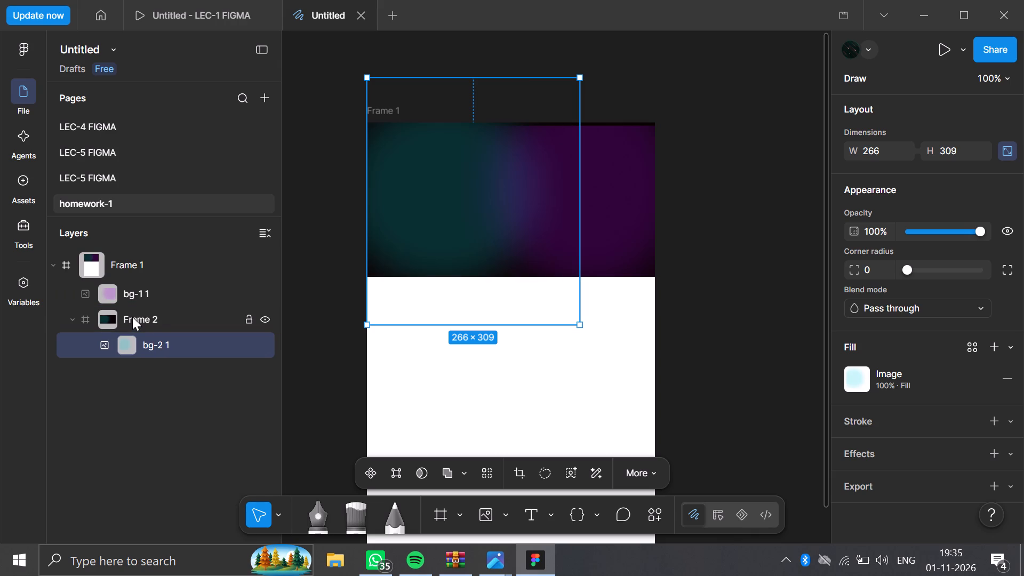
pyautogui.click(303, 324)
pyautogui.scroll(-1, 303, 324)
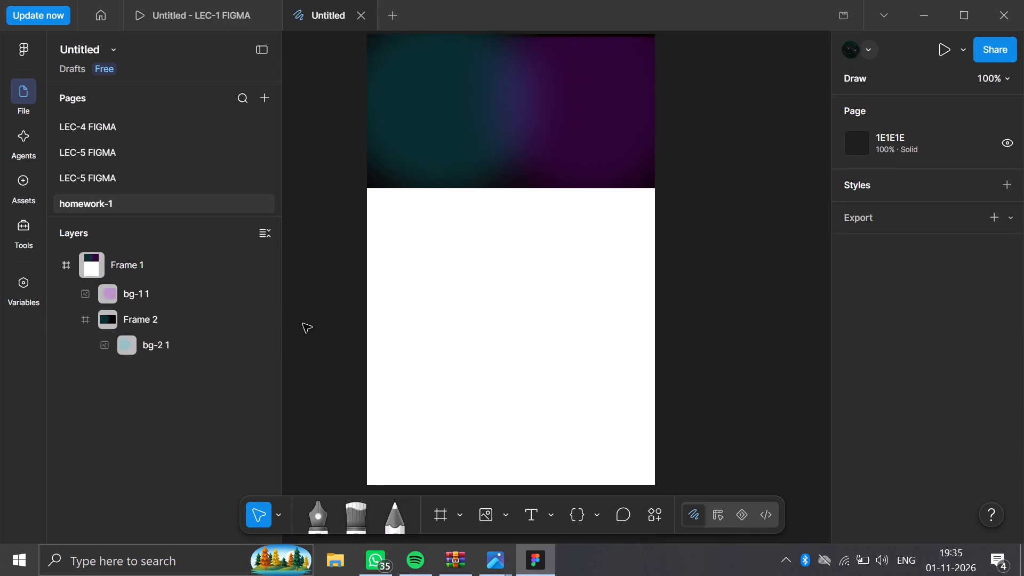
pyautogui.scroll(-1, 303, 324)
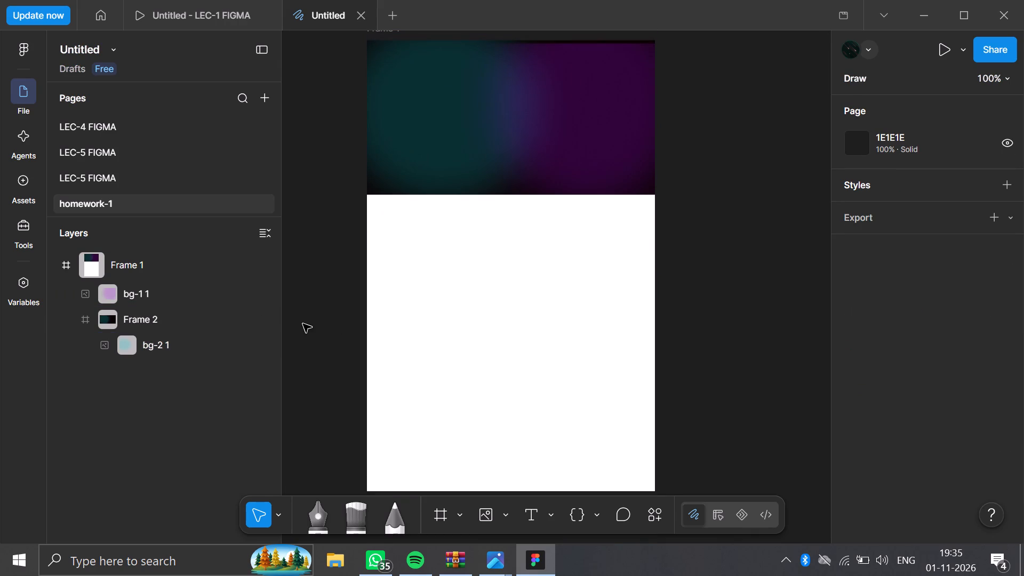
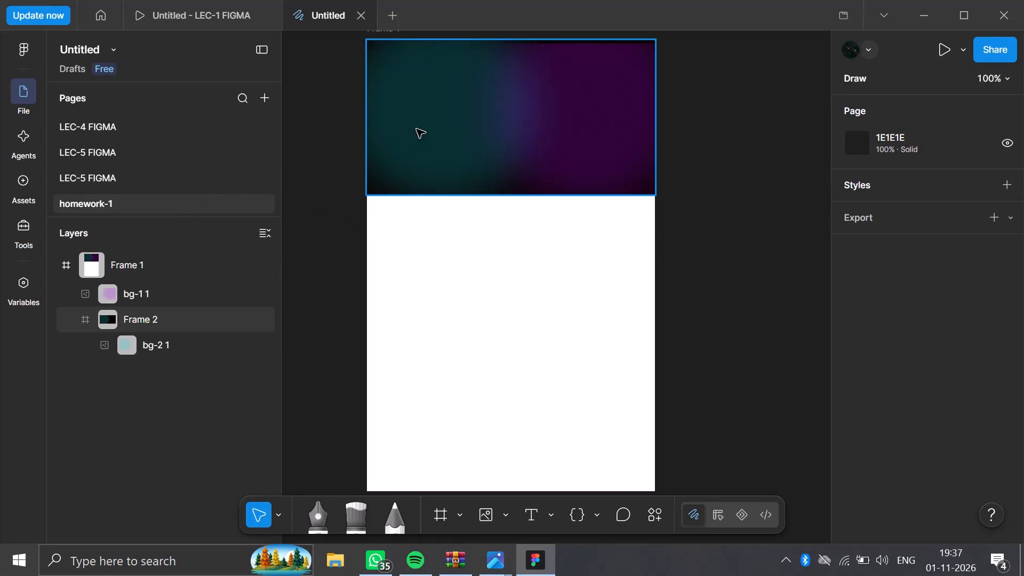
# Nudge the purple bg-1 image slightly right within the phone frame, to about X 112, Y 4.
pyautogui.click(450, 124)
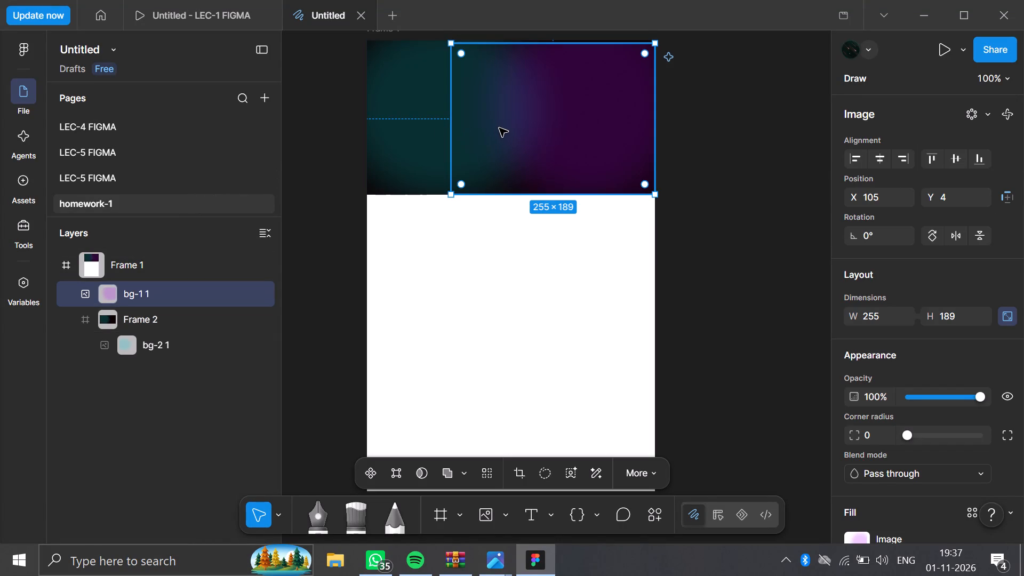
pyautogui.moveTo(499, 128); pyautogui.dragTo(503, 123)
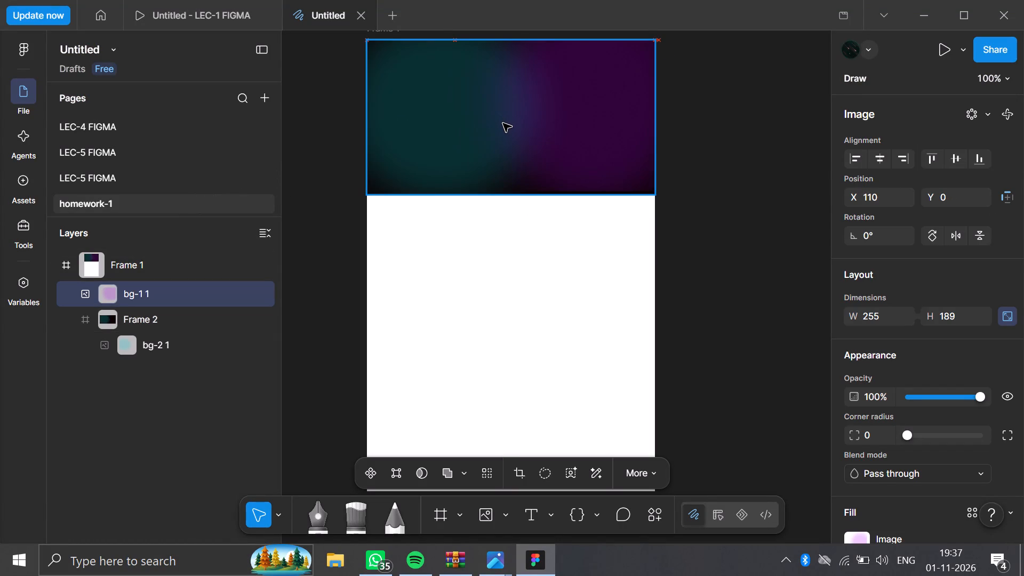
pyautogui.moveTo(503, 123); pyautogui.dragTo(505, 131)
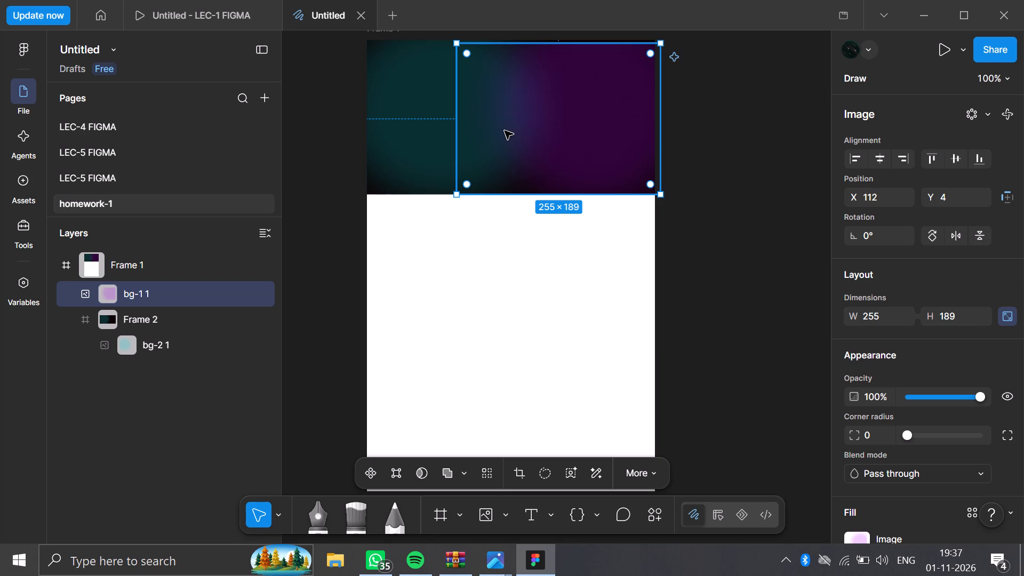
# Enlarge bg-1 proportionally from its top edge, keeping its lower edge in place, to about 629 × 466.
pyautogui.moveTo(556, 45); pyautogui.dragTo(556, 36)
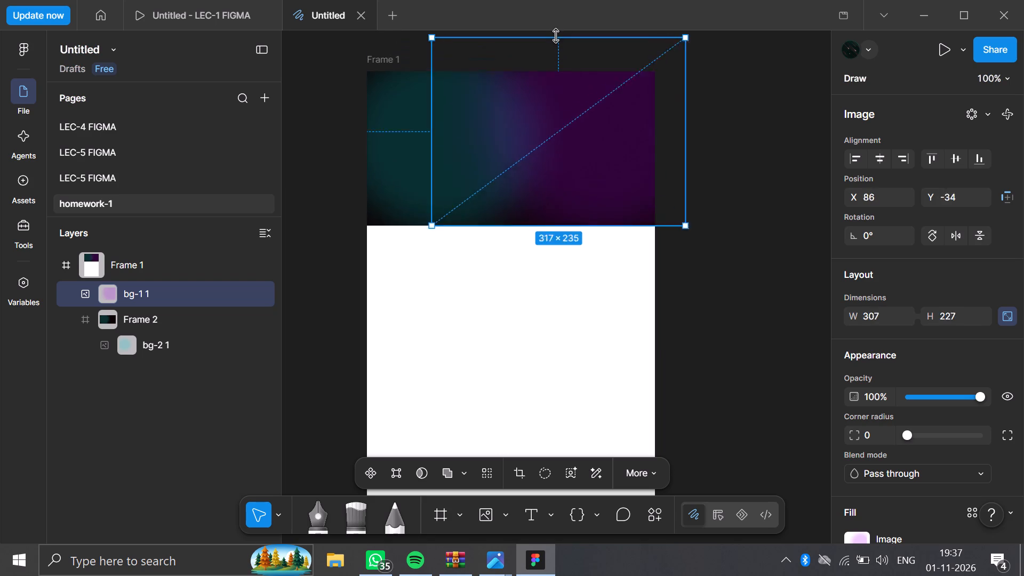
pyautogui.moveTo(556, 36); pyautogui.dragTo(555, 31)
pyautogui.scroll(-1, 555, 162)
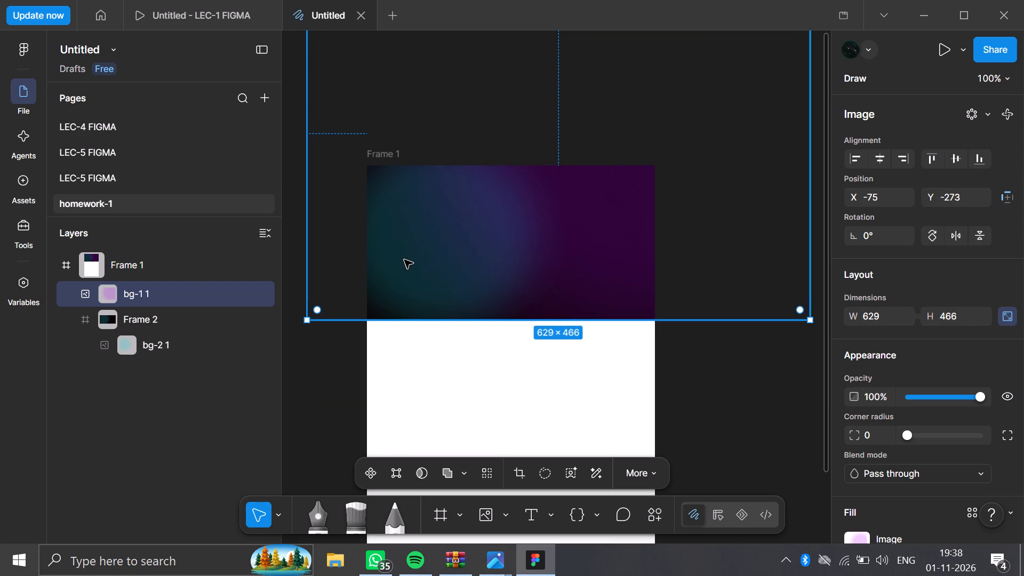
# Shrink bg-1 proportionally from its top edge to about 417 × 309.
pyautogui.scroll(1, 549, 248)
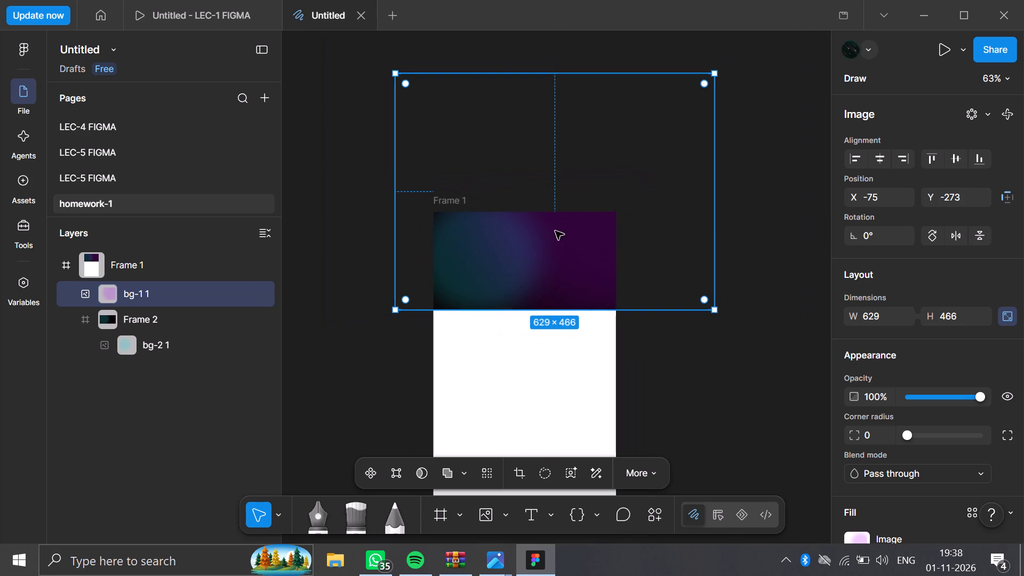
pyautogui.moveTo(562, 74); pyautogui.dragTo(559, 85)
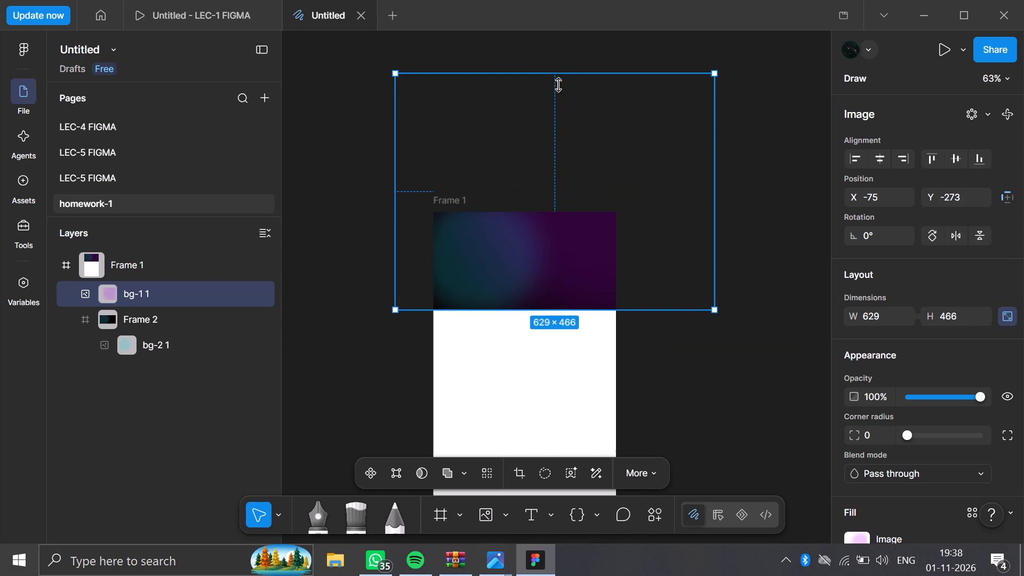
pyautogui.moveTo(559, 85); pyautogui.dragTo(529, 153)
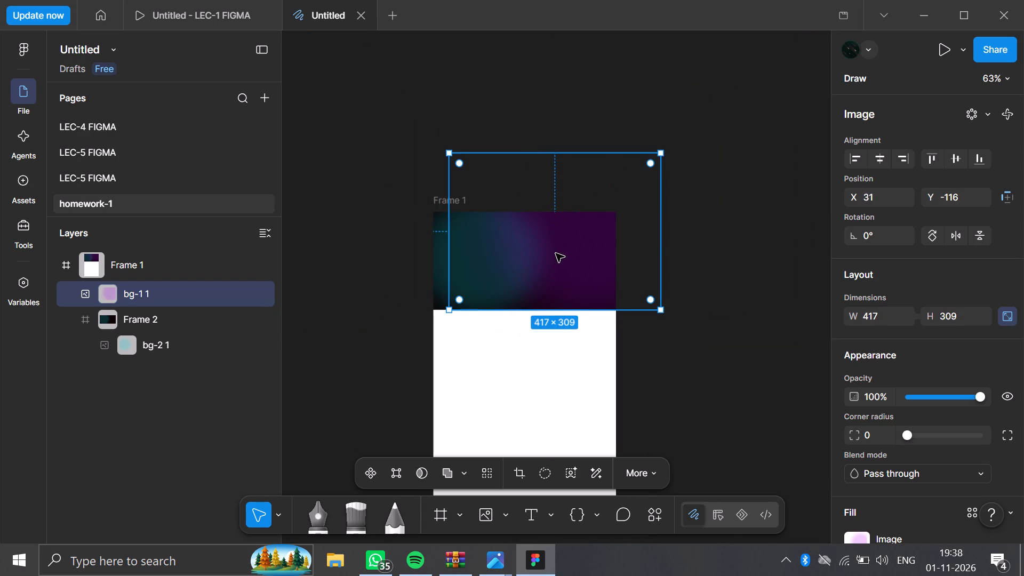
# Reposition bg-1 so its right edge meets the phone frame's right edge, at about X -57, Y -56.
pyautogui.moveTo(557, 259); pyautogui.dragTo(554, 266)
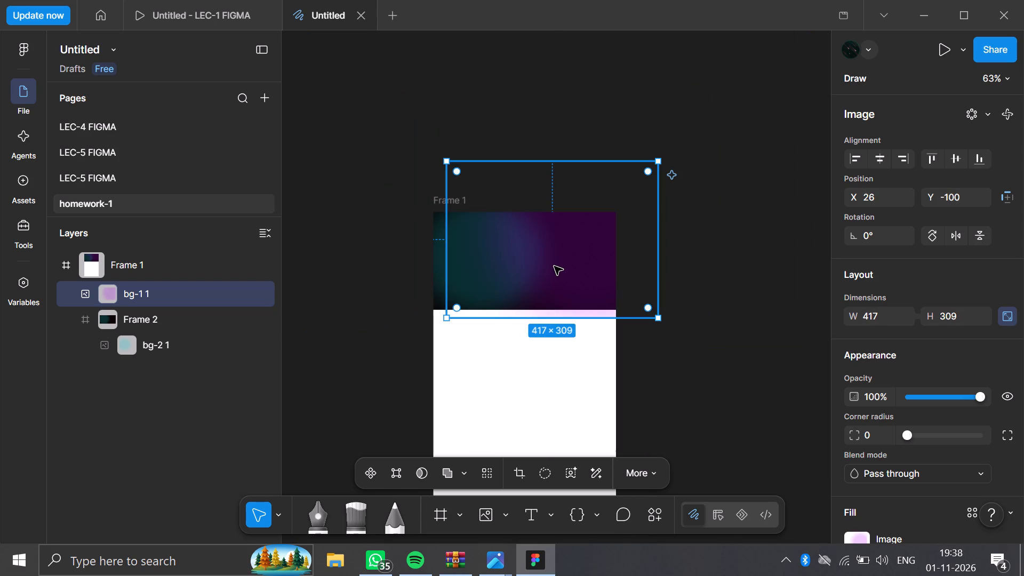
pyautogui.moveTo(558, 267); pyautogui.dragTo(554, 267)
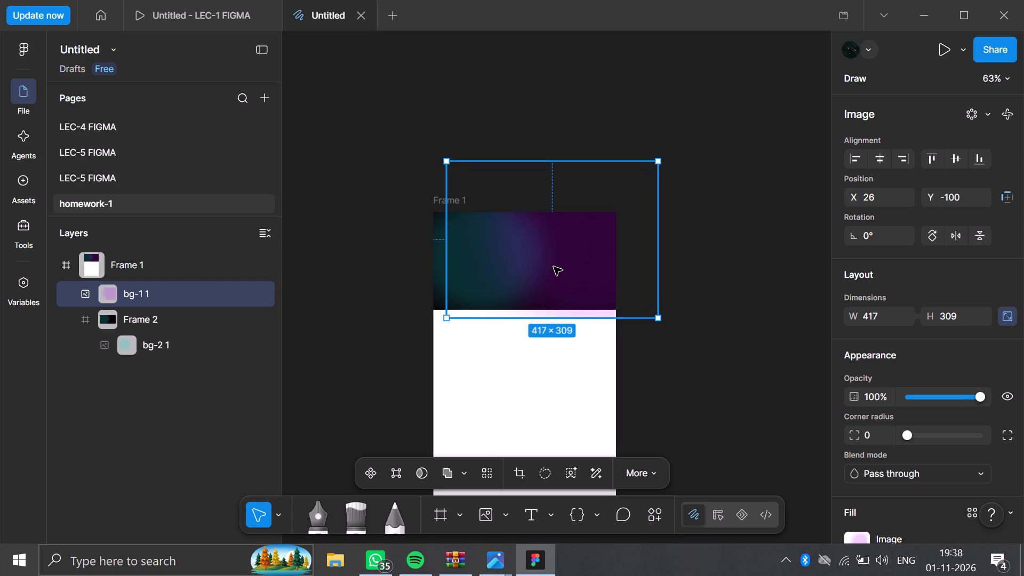
pyautogui.moveTo(554, 267); pyautogui.dragTo(537, 266)
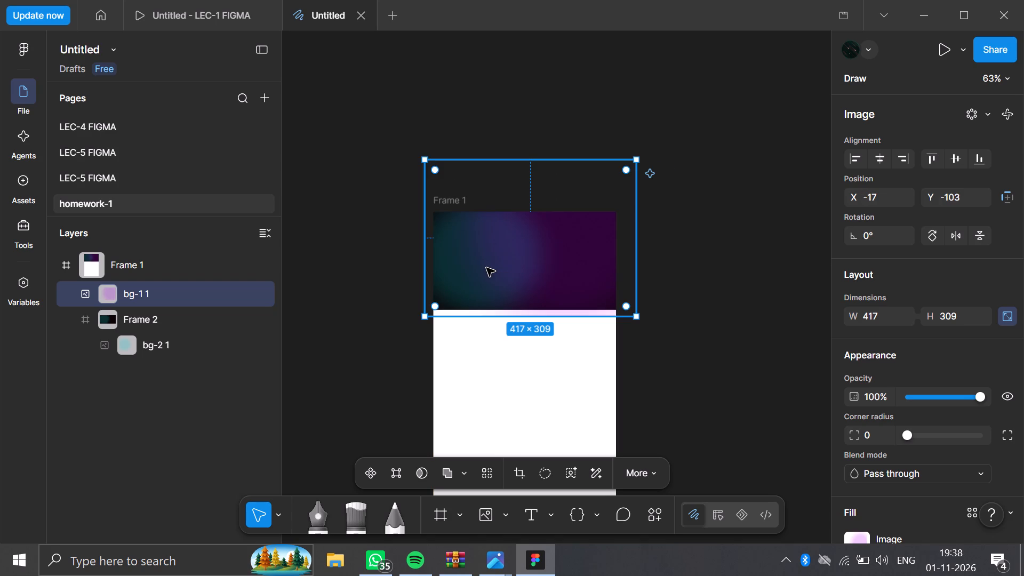
pyautogui.moveTo(486, 268); pyautogui.dragTo(470, 270)
pyautogui.moveTo(470, 270); pyautogui.dragTo(482, 293)
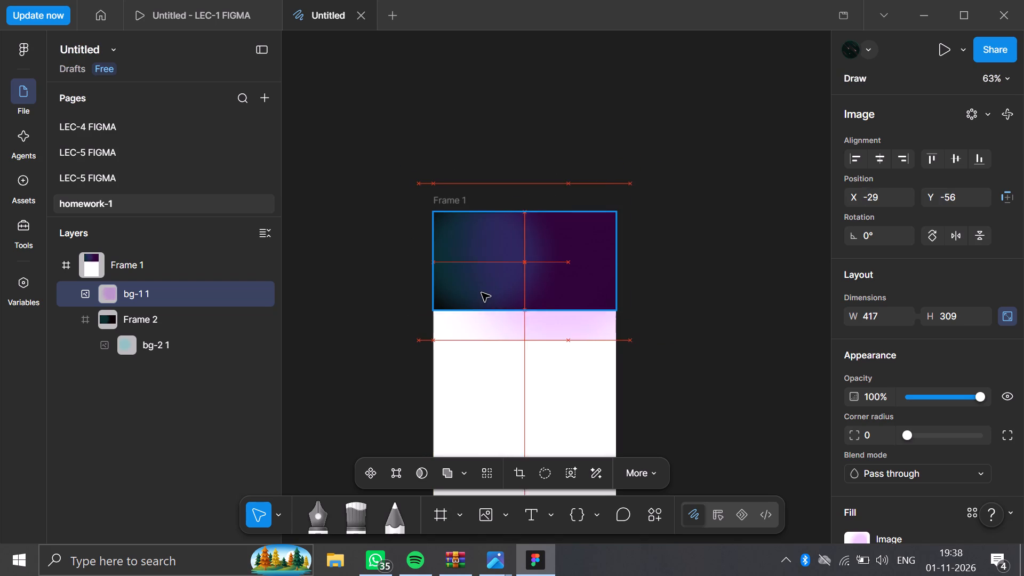
pyautogui.moveTo(482, 293); pyautogui.dragTo(474, 290)
pyautogui.moveTo(458, 282); pyautogui.dragTo(445, 282)
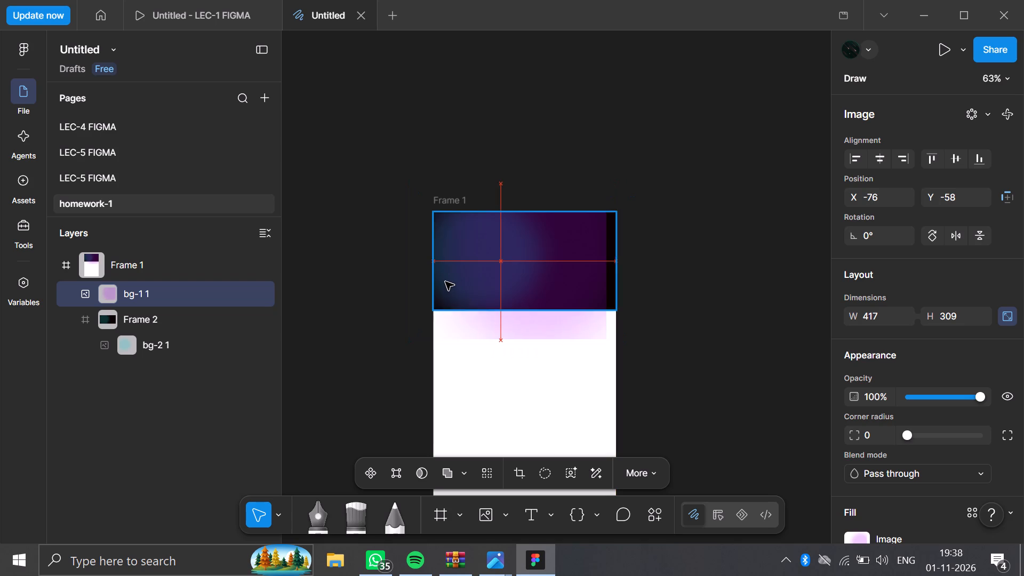
pyautogui.moveTo(445, 282); pyautogui.dragTo(445, 283)
pyautogui.click(445, 283)
pyautogui.moveTo(445, 283); pyautogui.dragTo(457, 289)
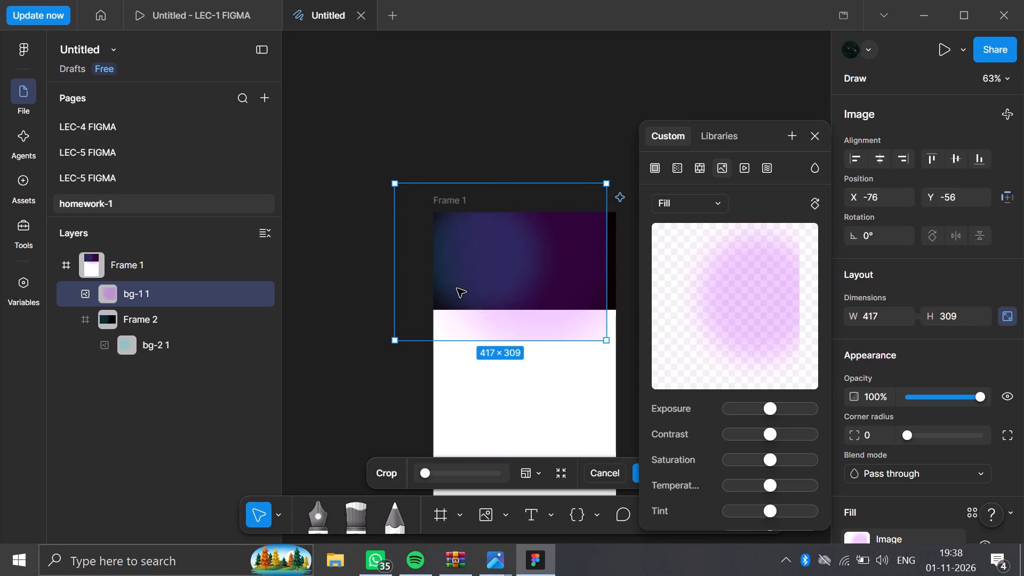
pyautogui.click(516, 142)
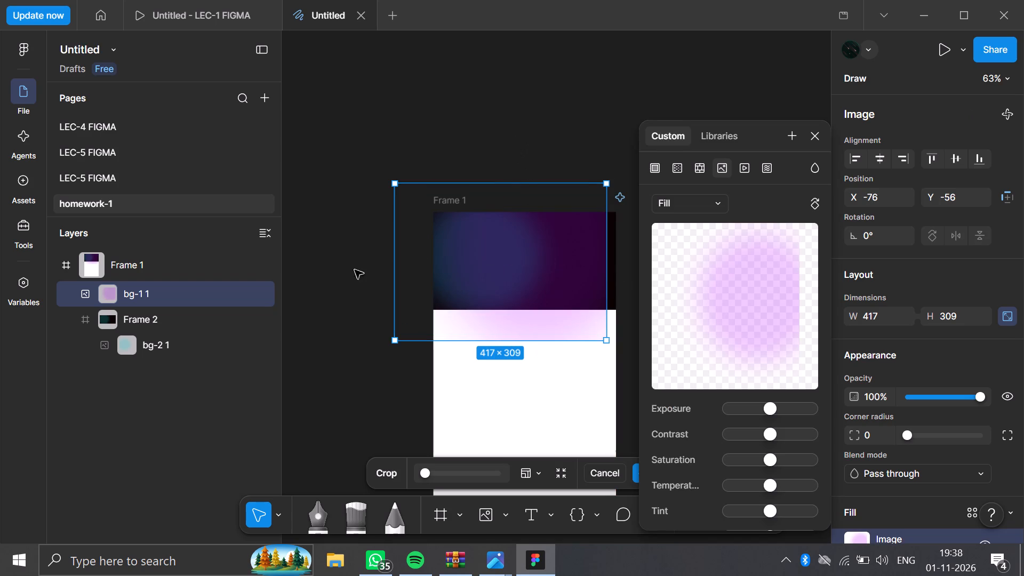
pyautogui.click(343, 281)
pyautogui.doubleClick(343, 281)
pyautogui.moveTo(550, 278); pyautogui.dragTo(558, 280)
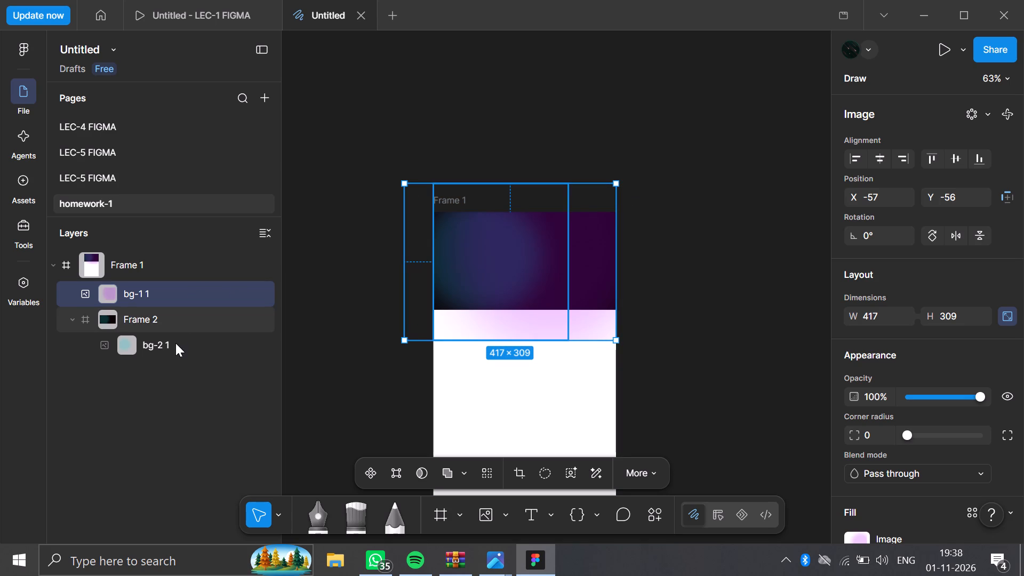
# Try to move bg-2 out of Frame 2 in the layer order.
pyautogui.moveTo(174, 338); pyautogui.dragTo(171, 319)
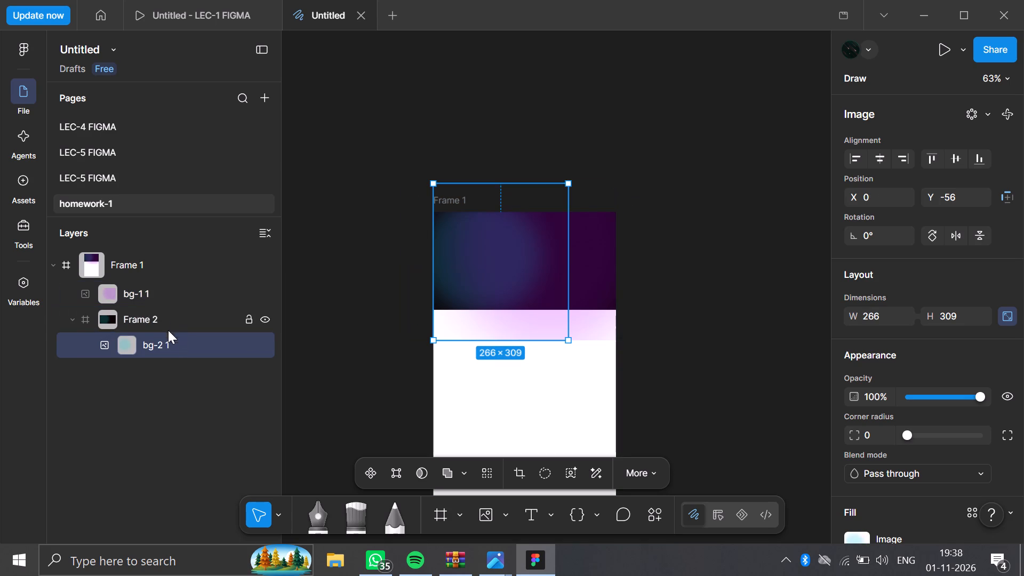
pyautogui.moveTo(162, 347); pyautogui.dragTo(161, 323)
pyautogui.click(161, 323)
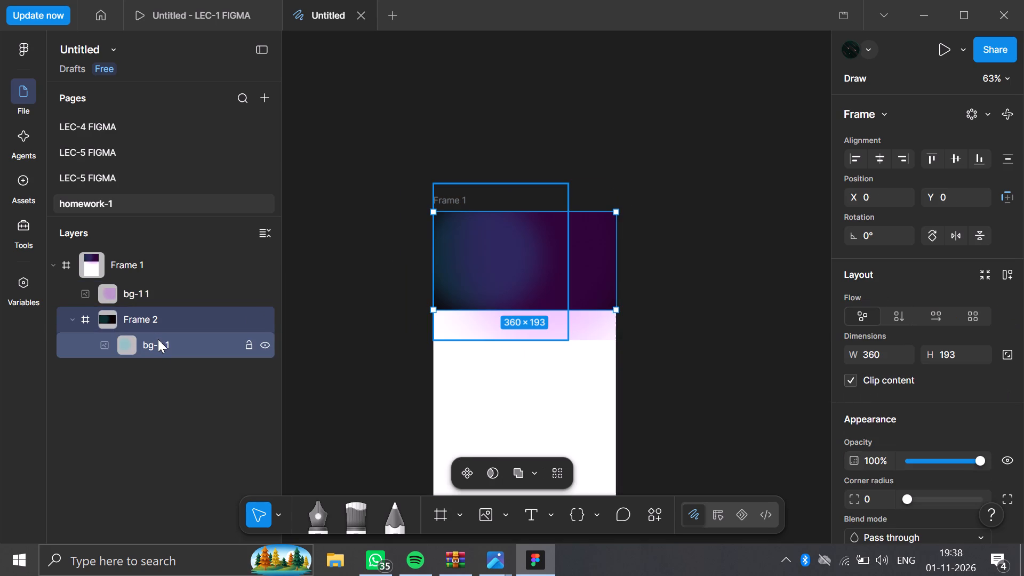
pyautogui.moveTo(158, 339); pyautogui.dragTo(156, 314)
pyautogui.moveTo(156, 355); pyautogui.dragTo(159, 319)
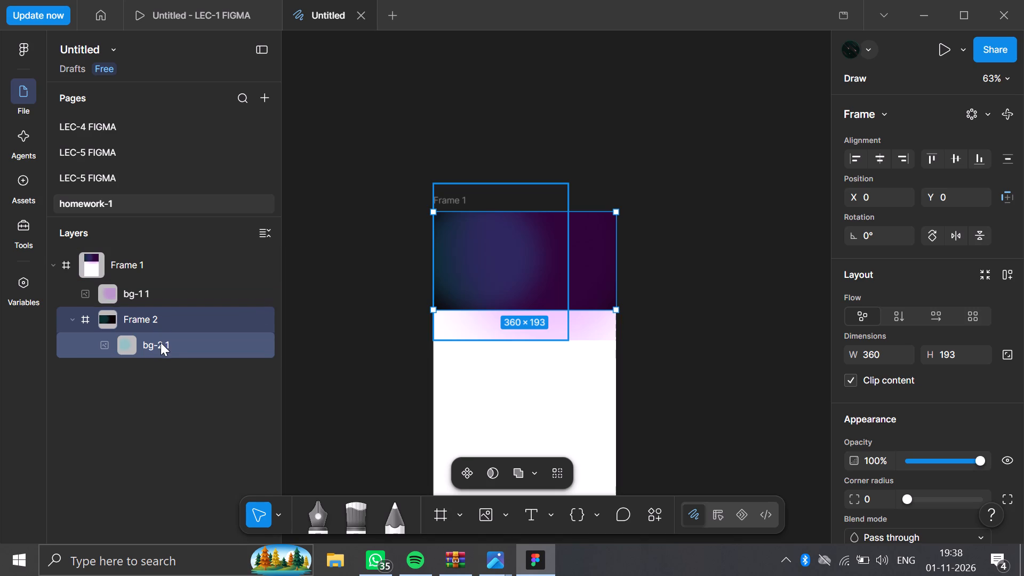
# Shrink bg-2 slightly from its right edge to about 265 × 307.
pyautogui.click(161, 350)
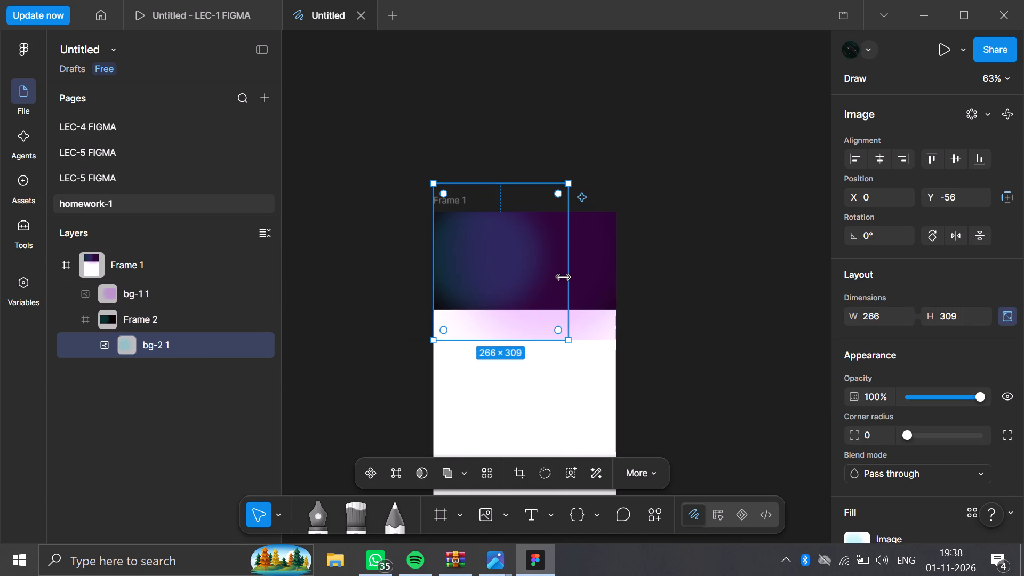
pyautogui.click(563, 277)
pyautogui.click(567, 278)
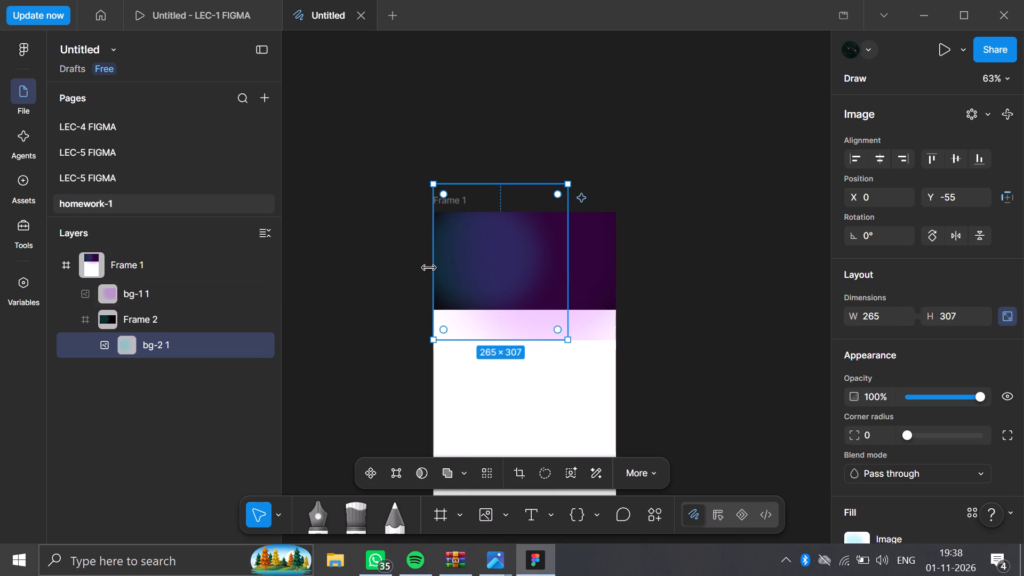
# Move bg-2 out of Frame 2 in the layer order so it sits between bg-1 and Frame 2.
pyautogui.click(486, 271)
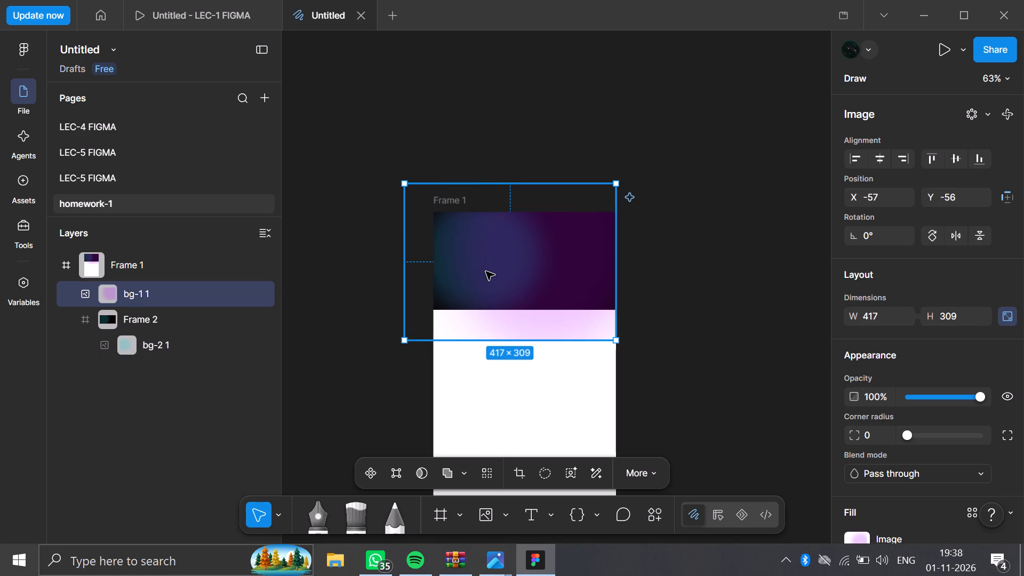
pyautogui.click(464, 270)
pyautogui.doubleClick(481, 270)
pyautogui.click(186, 349)
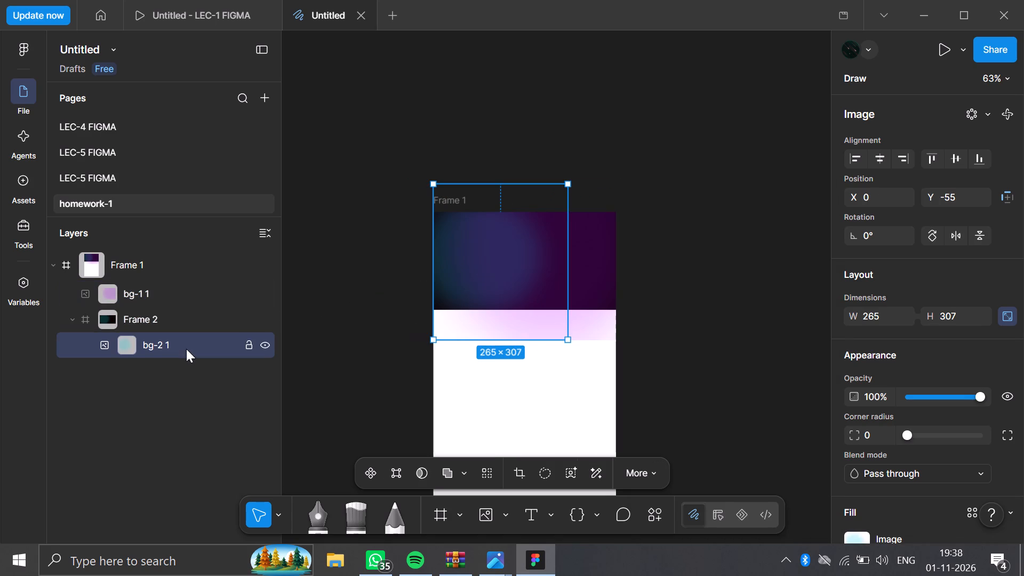
pyautogui.click(497, 292)
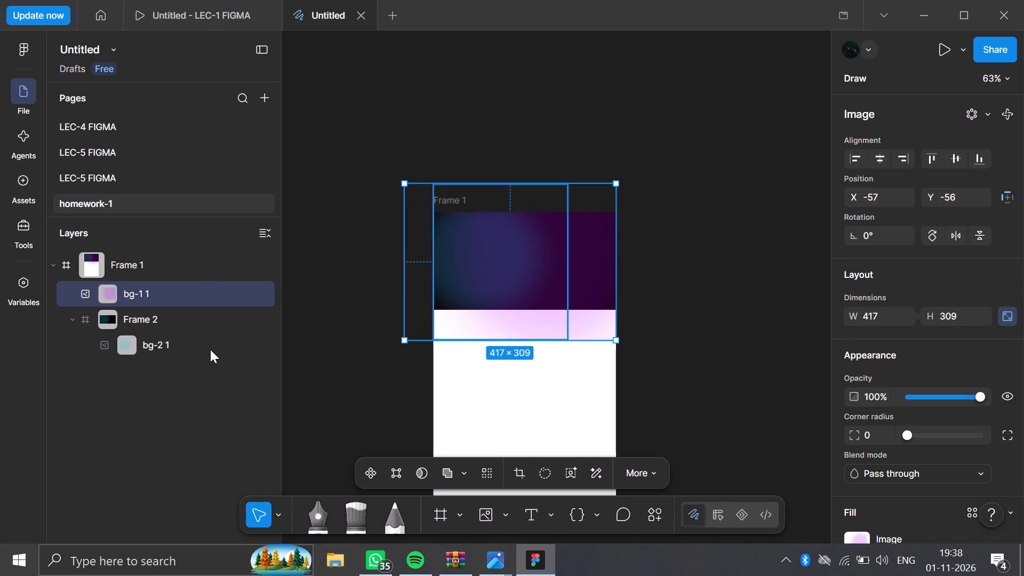
pyautogui.click(206, 345)
pyautogui.moveTo(206, 345); pyautogui.dragTo(194, 307)
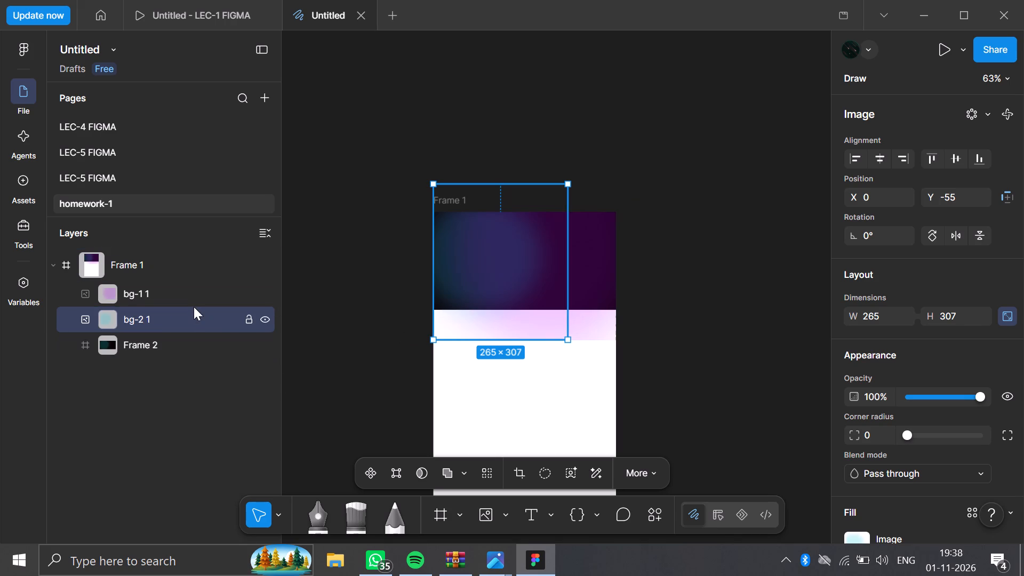
pyautogui.click(183, 318)
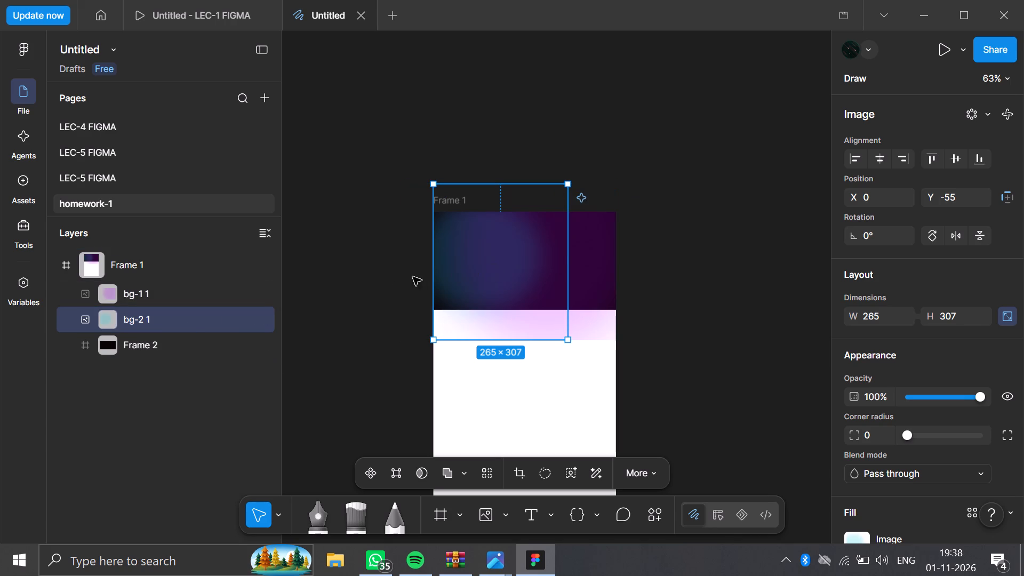
# Enlarge bg-2 proportionally past the phone frame's left edge to about 321 × 373, aligning its left edge with bg-1's at X -57.
pyautogui.moveTo(433, 273); pyautogui.dragTo(401, 283)
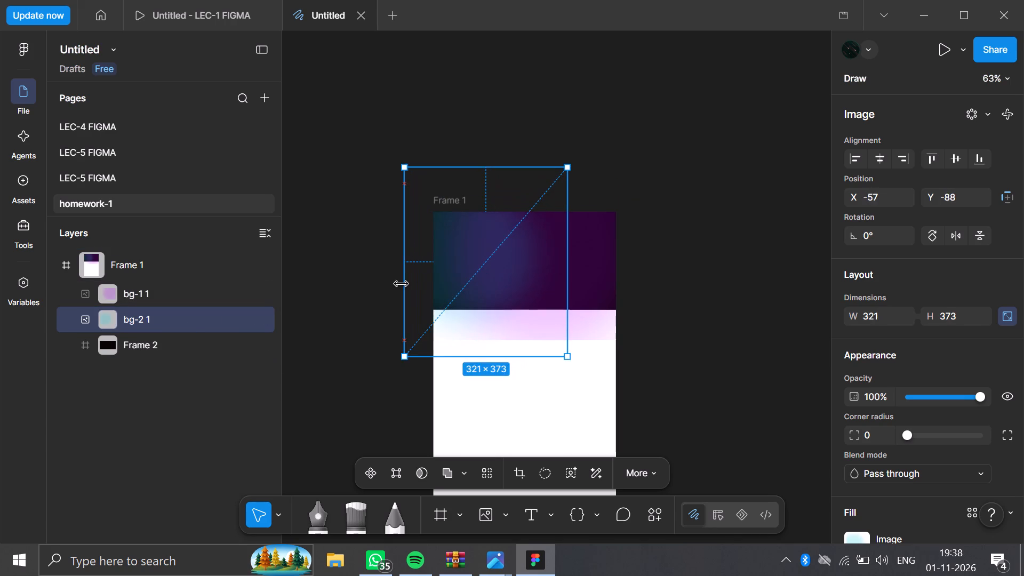
pyautogui.moveTo(401, 283); pyautogui.dragTo(398, 283)
pyautogui.click(329, 307)
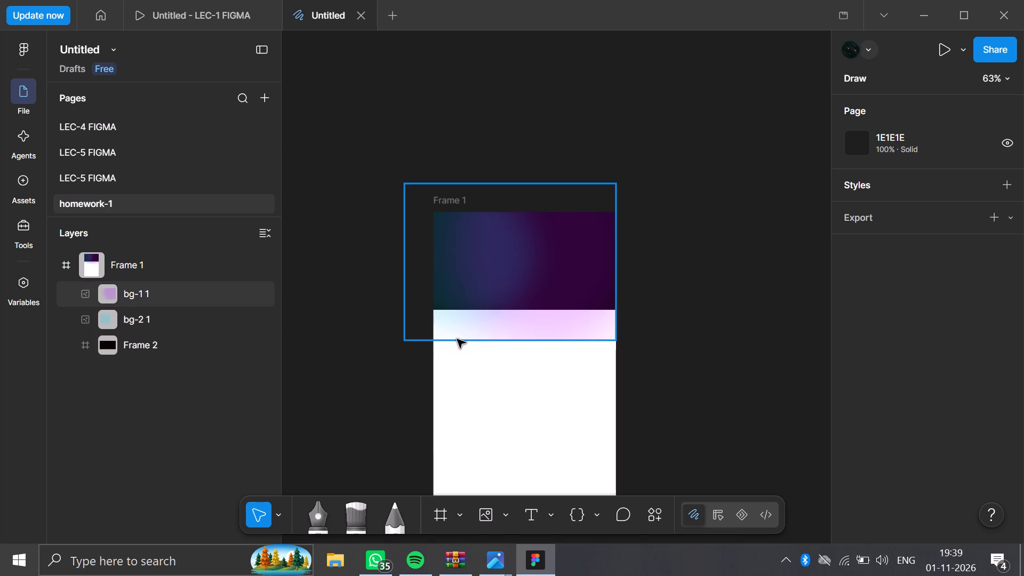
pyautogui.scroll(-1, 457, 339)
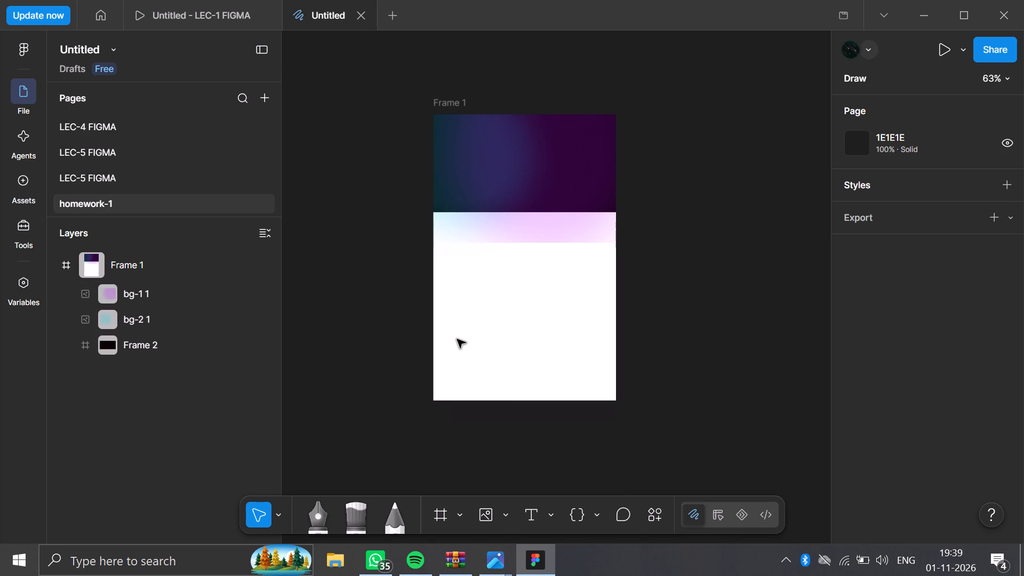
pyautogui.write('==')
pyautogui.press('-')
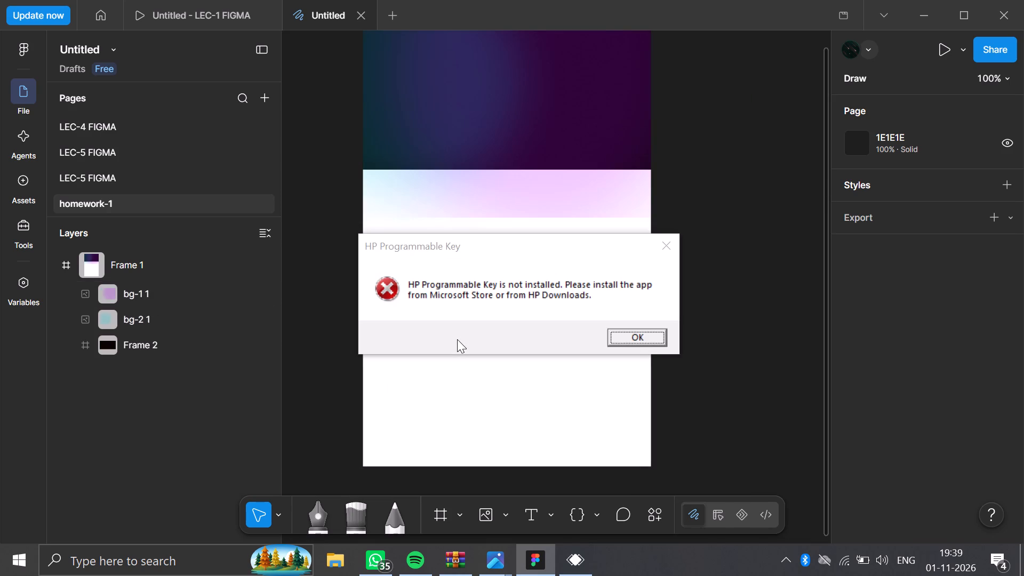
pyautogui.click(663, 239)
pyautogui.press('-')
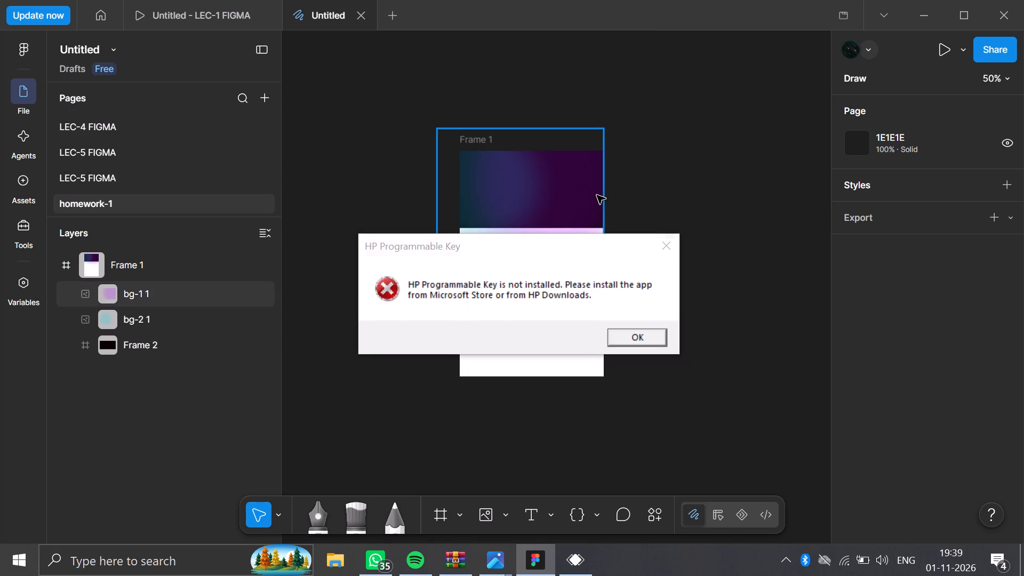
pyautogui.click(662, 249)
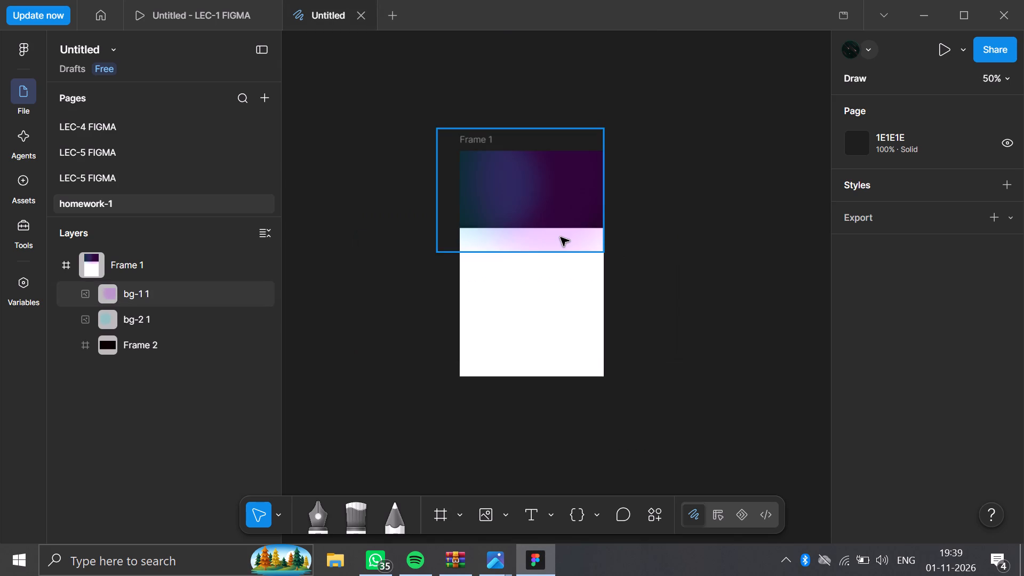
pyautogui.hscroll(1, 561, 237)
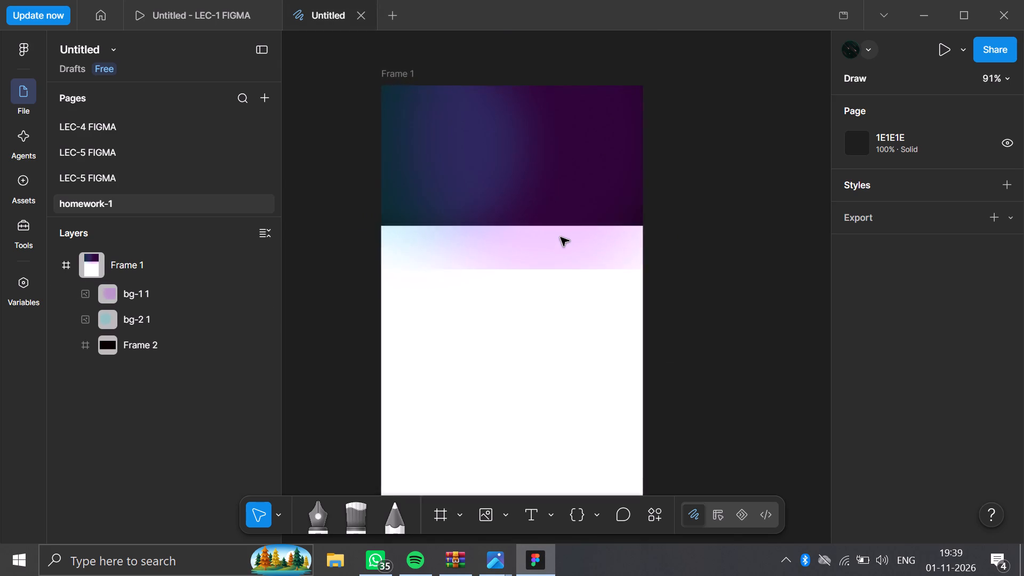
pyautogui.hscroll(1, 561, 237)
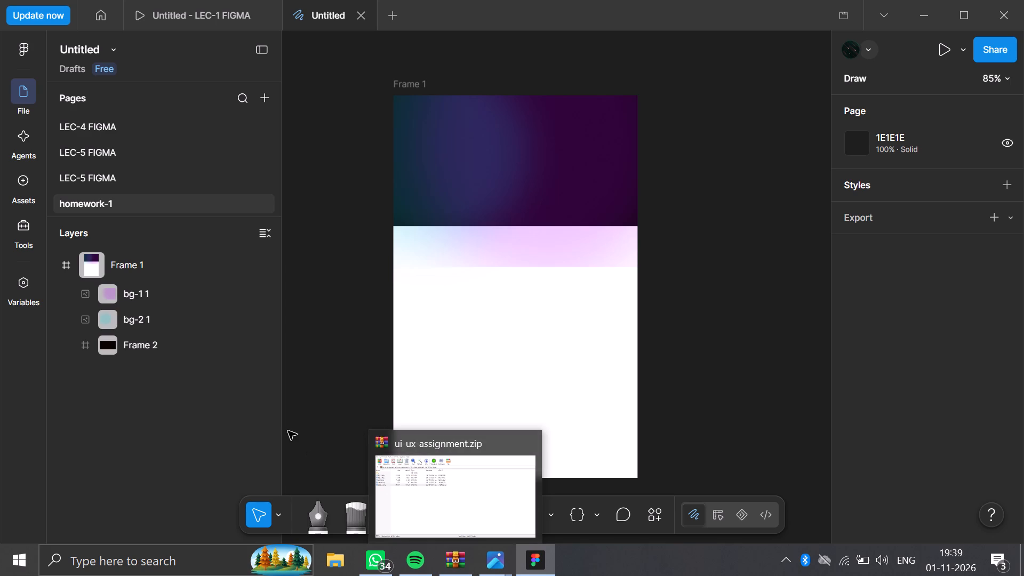
# Switch to Photos to examine the header in the Screen.png reference at full size, and return to Figma.
pyautogui.click(466, 572)
pyautogui.doubleClick(163, 207)
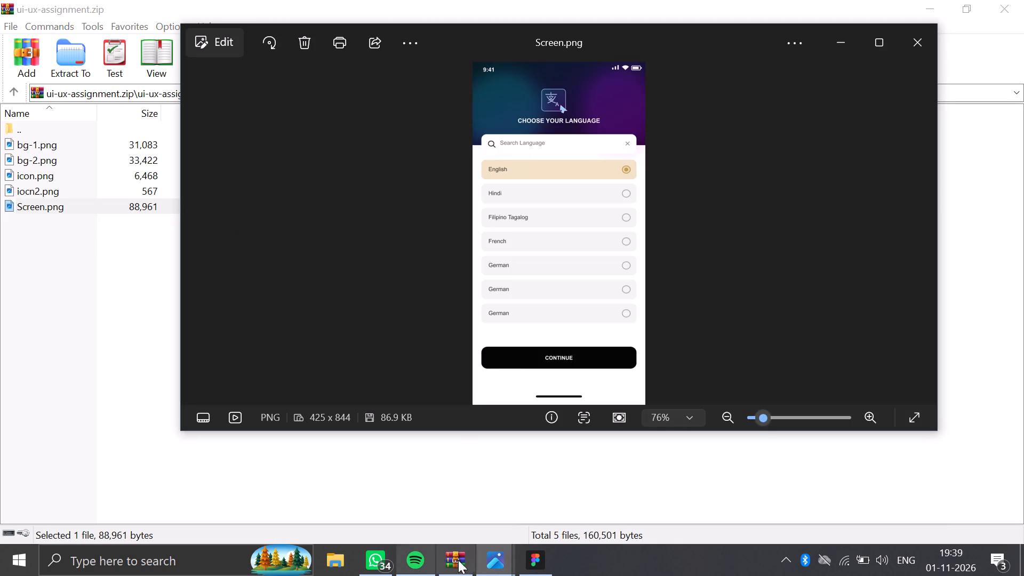
pyautogui.click(483, 552)
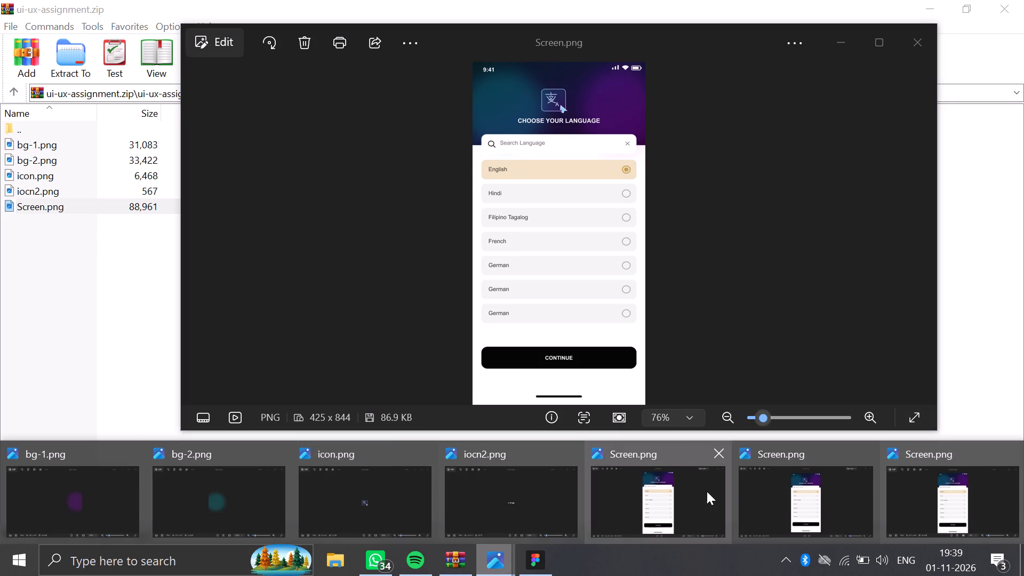
pyautogui.click(697, 497)
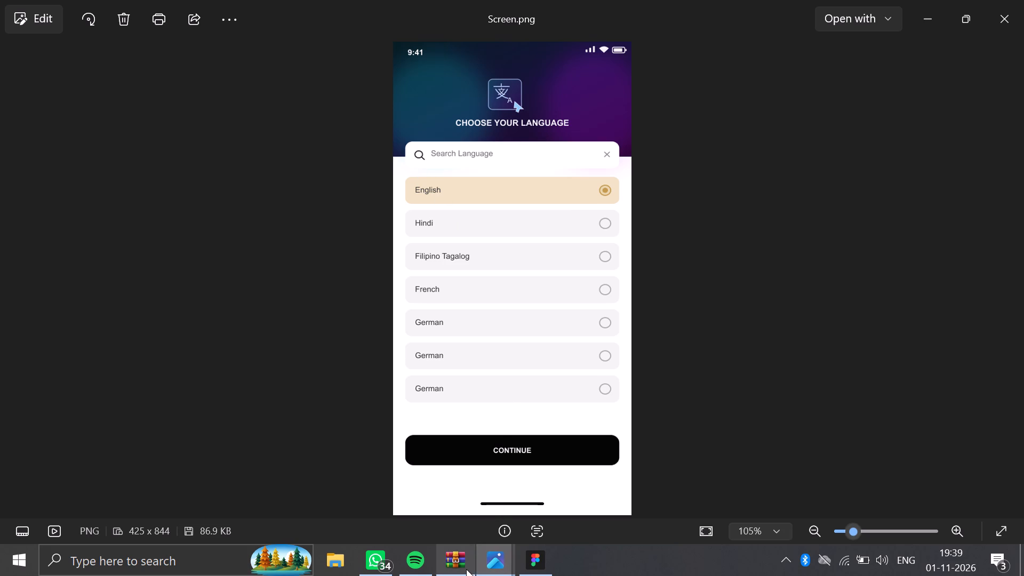
pyautogui.click(527, 560)
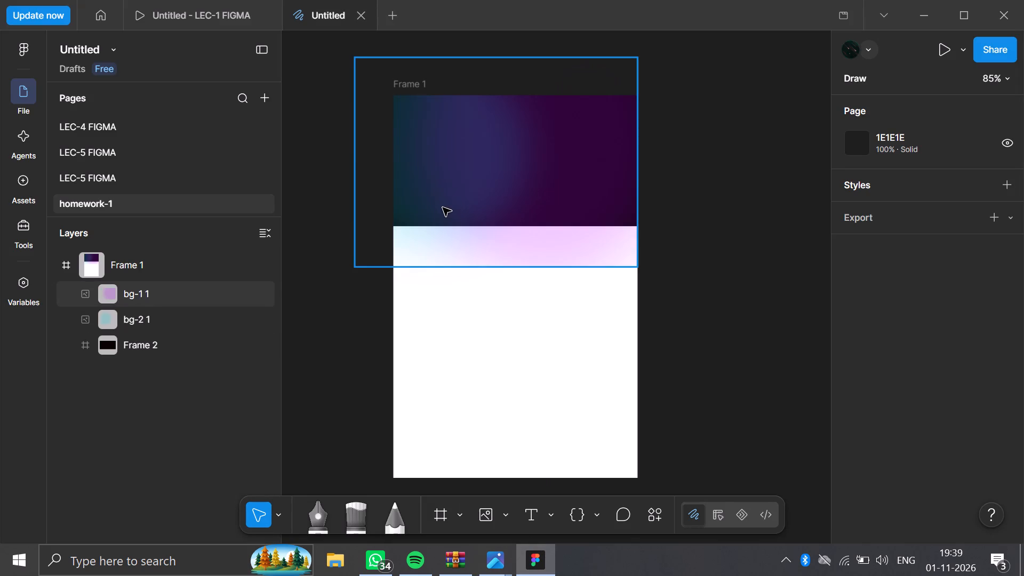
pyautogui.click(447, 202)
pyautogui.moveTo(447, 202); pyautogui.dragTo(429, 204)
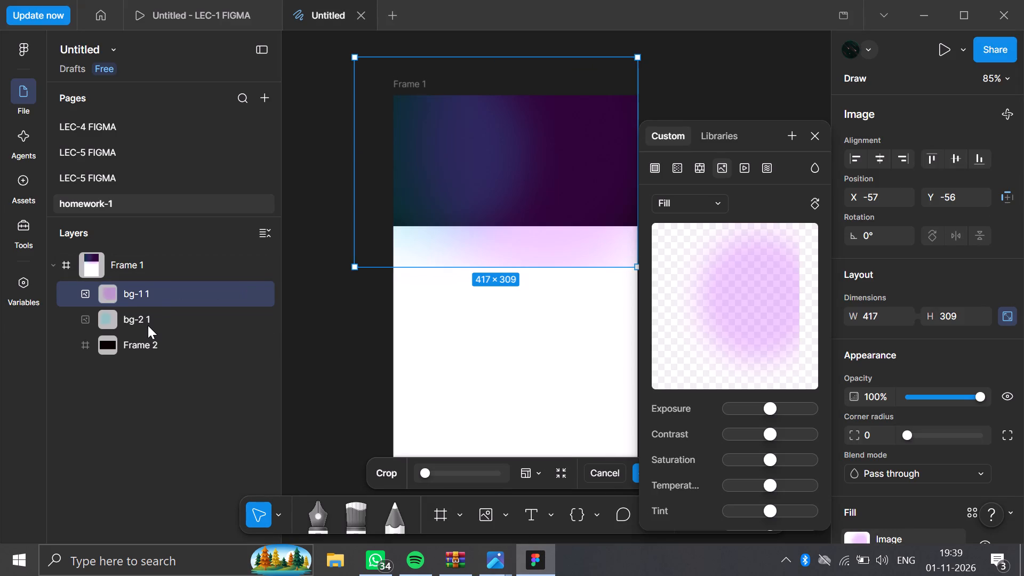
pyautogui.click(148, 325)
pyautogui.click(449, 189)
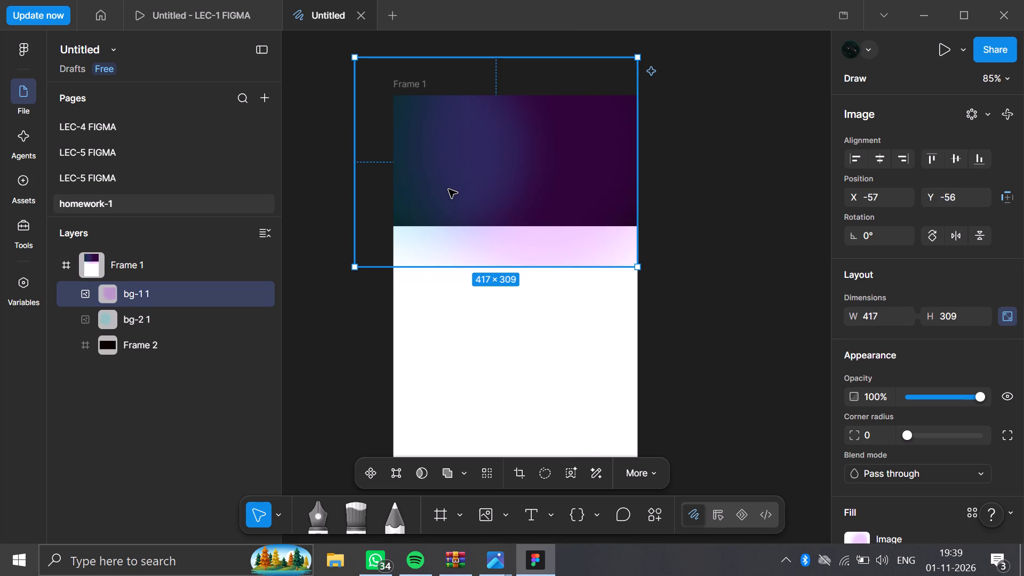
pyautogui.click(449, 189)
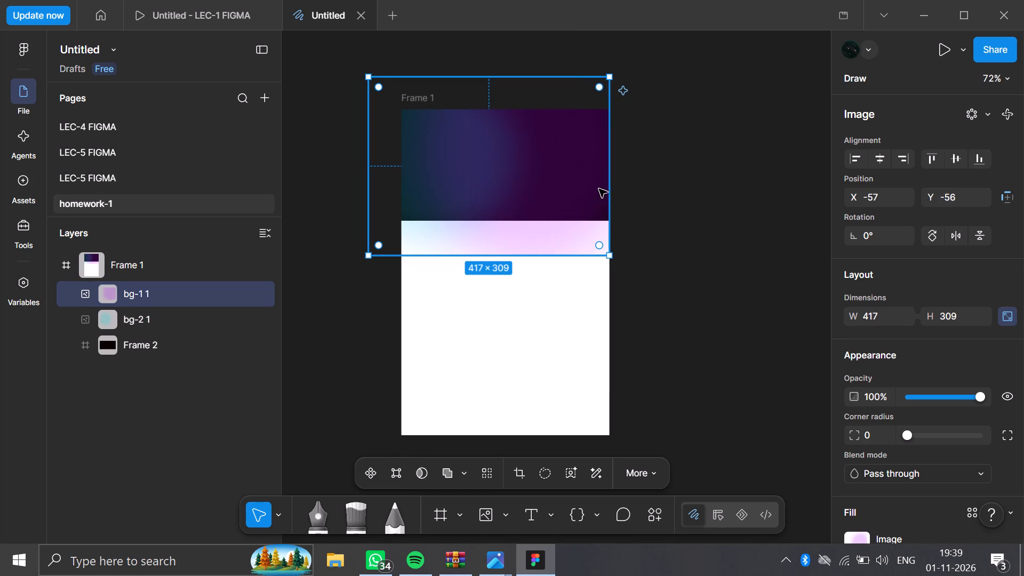
# Shrink bg-1 proportionally from its left edge to about 230 × 171, keeping its right edge on the phone frame's right edge.
pyautogui.click(186, 300)
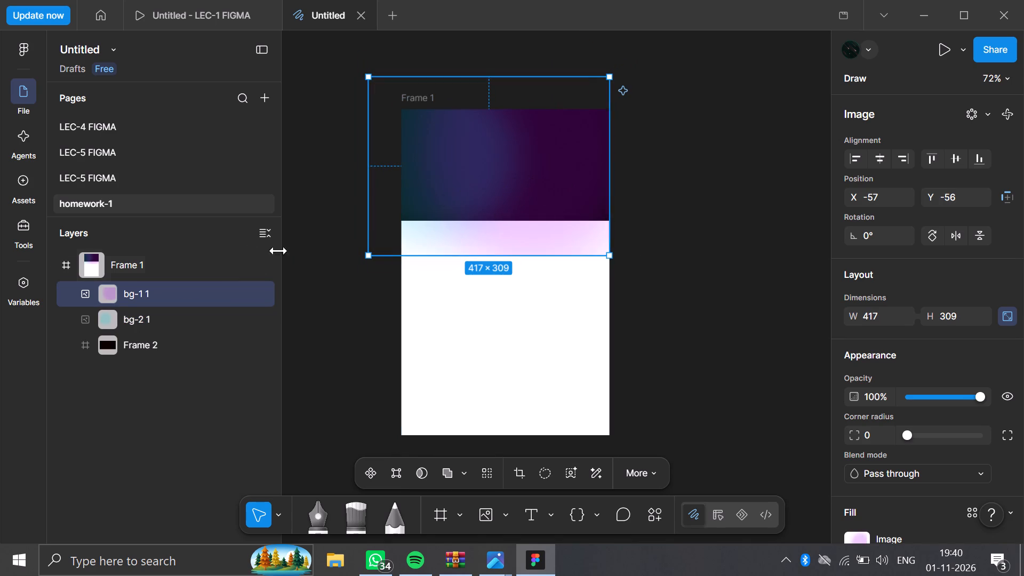
pyautogui.moveTo(369, 172); pyautogui.dragTo(394, 175)
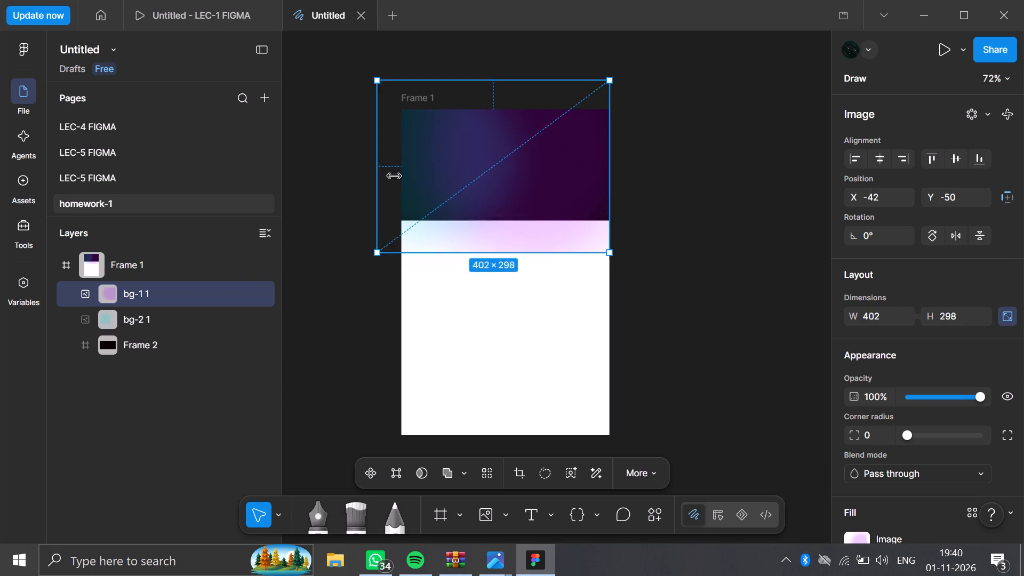
pyautogui.moveTo(394, 175); pyautogui.dragTo(476, 198)
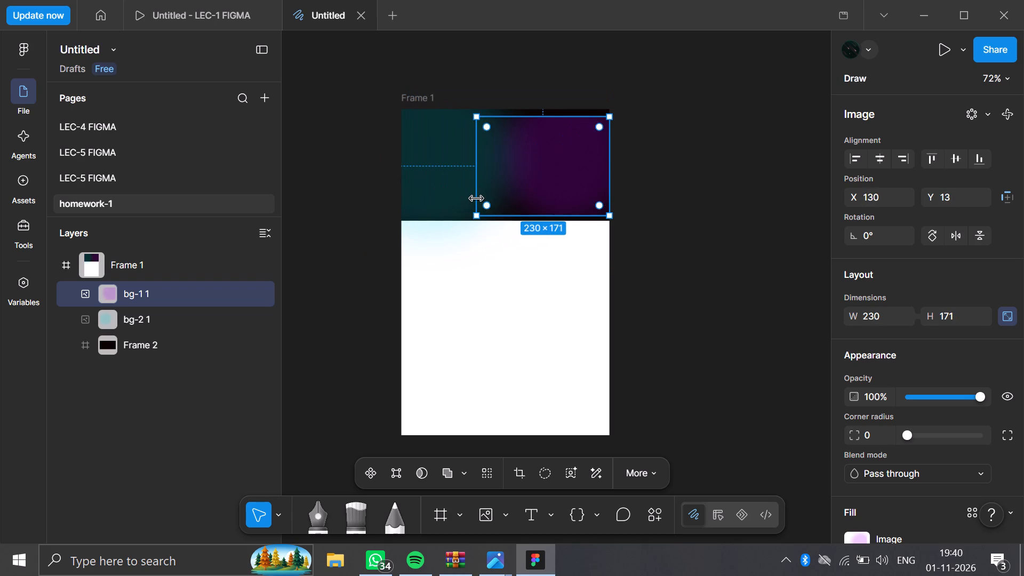
# Shrink bg-2 proportionally to about 301 × 349, leaving it at about X -77, Y -66.
pyautogui.click(155, 327)
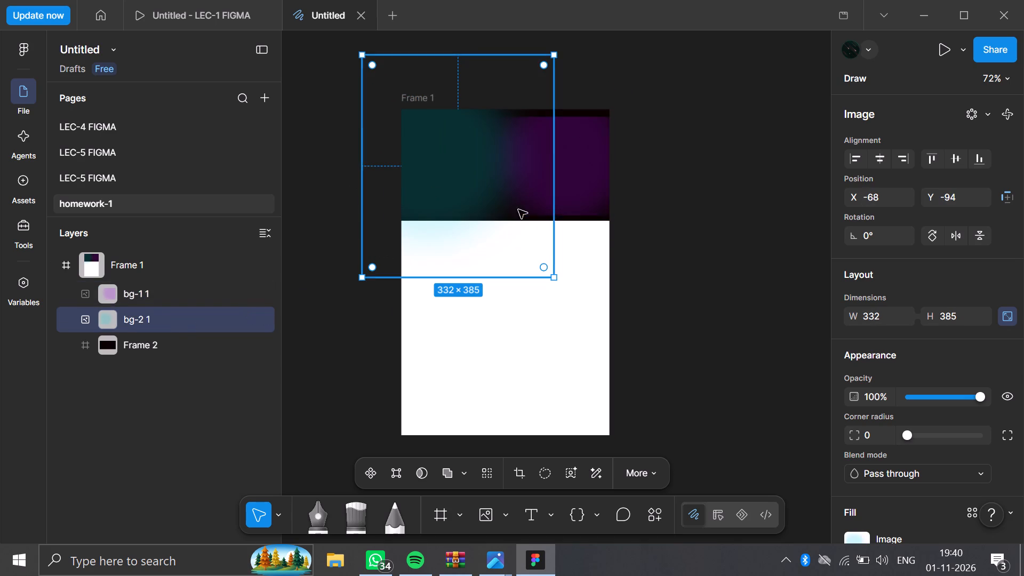
pyautogui.moveTo(556, 198); pyautogui.dragTo(525, 204)
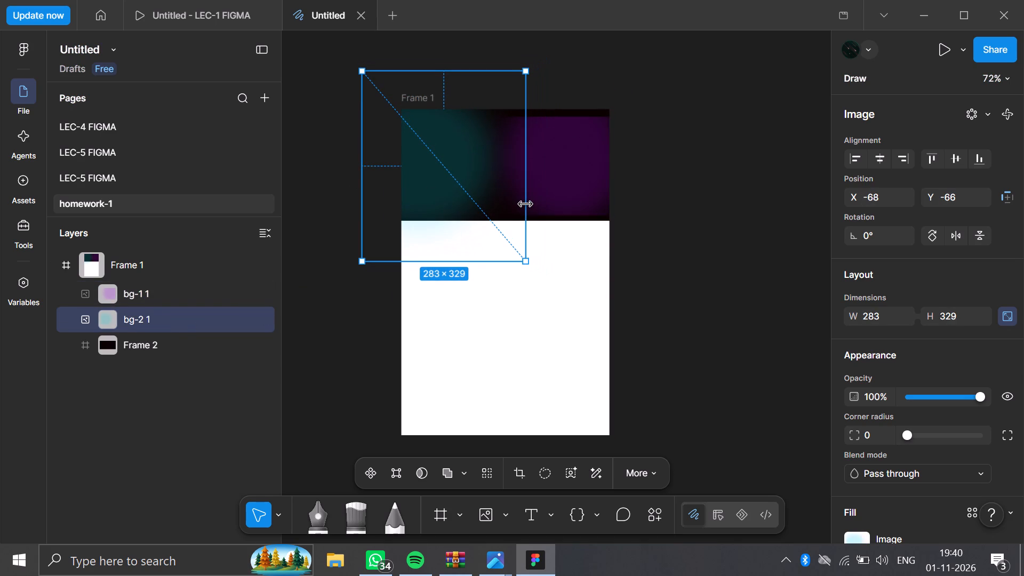
pyautogui.moveTo(525, 204); pyautogui.dragTo(525, 205)
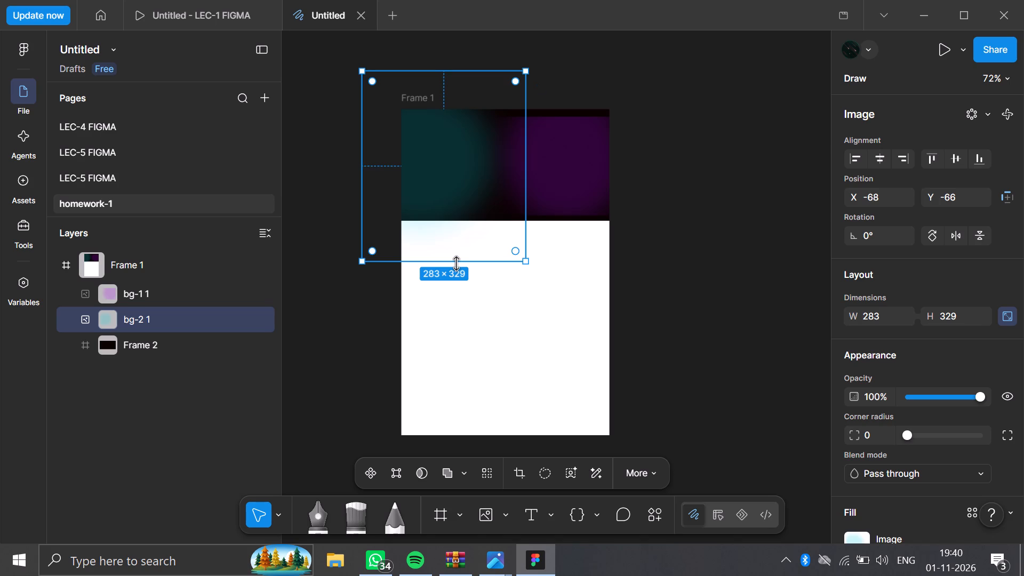
pyautogui.moveTo(456, 263); pyautogui.dragTo(457, 273)
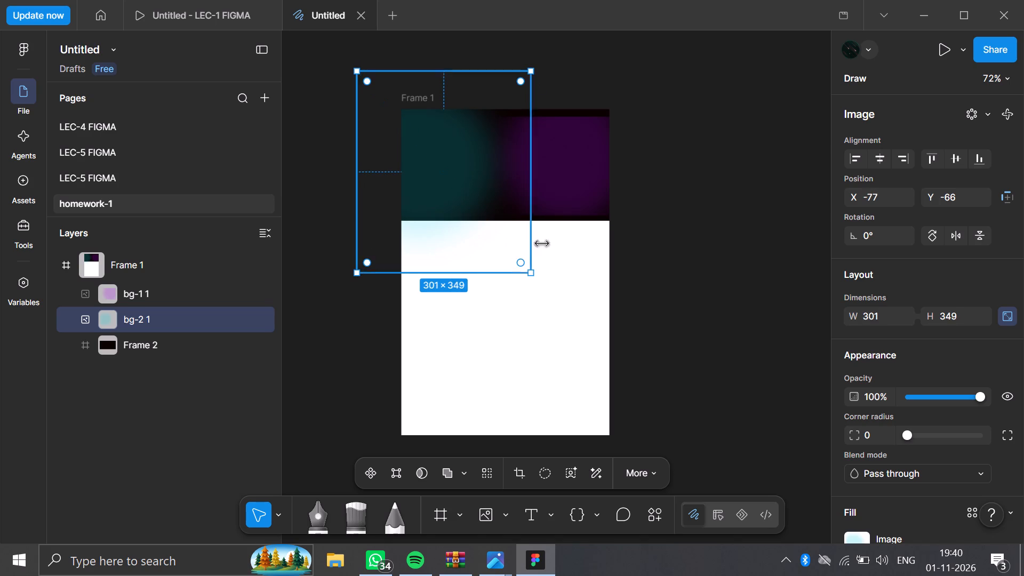
# Enlarge bg-1 down to the header's bottom edge and stretch its top edge to Y 0, making it about 242 × 192.
pyautogui.click(577, 205)
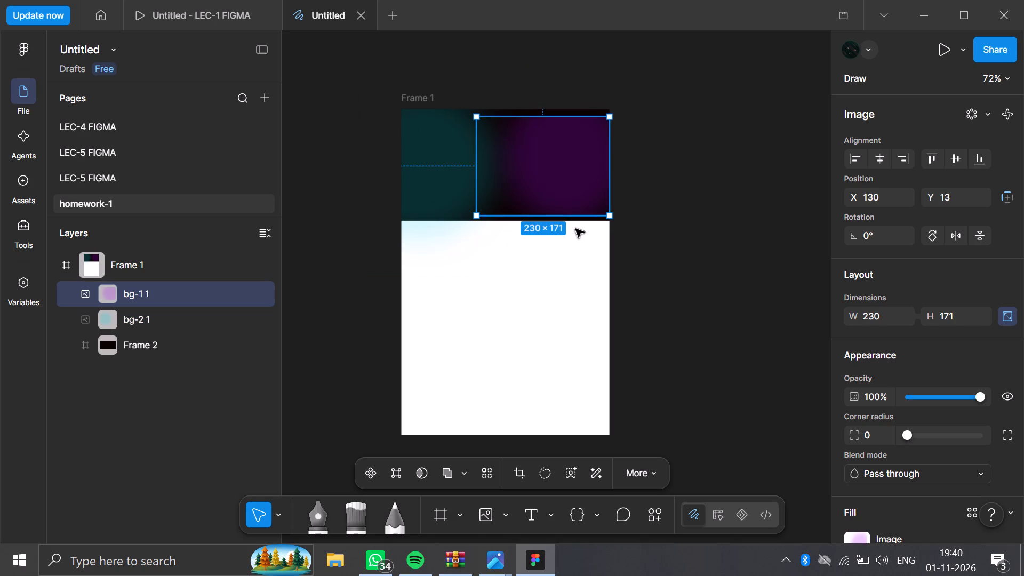
pyautogui.moveTo(575, 218); pyautogui.dragTo(576, 223)
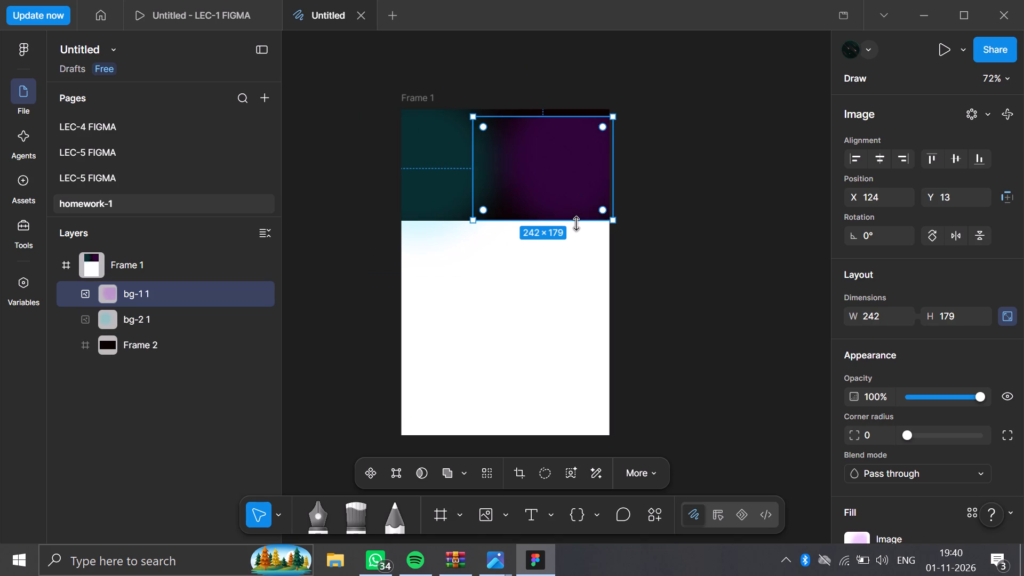
pyautogui.click(566, 122)
pyautogui.moveTo(566, 122); pyautogui.dragTo(566, 117)
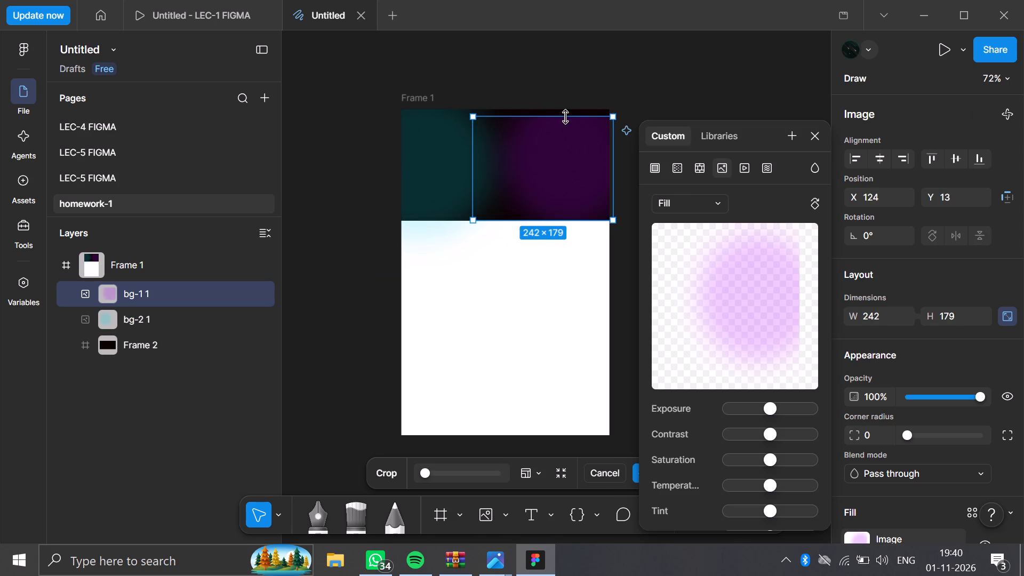
pyautogui.moveTo(566, 117); pyautogui.dragTo(566, 109)
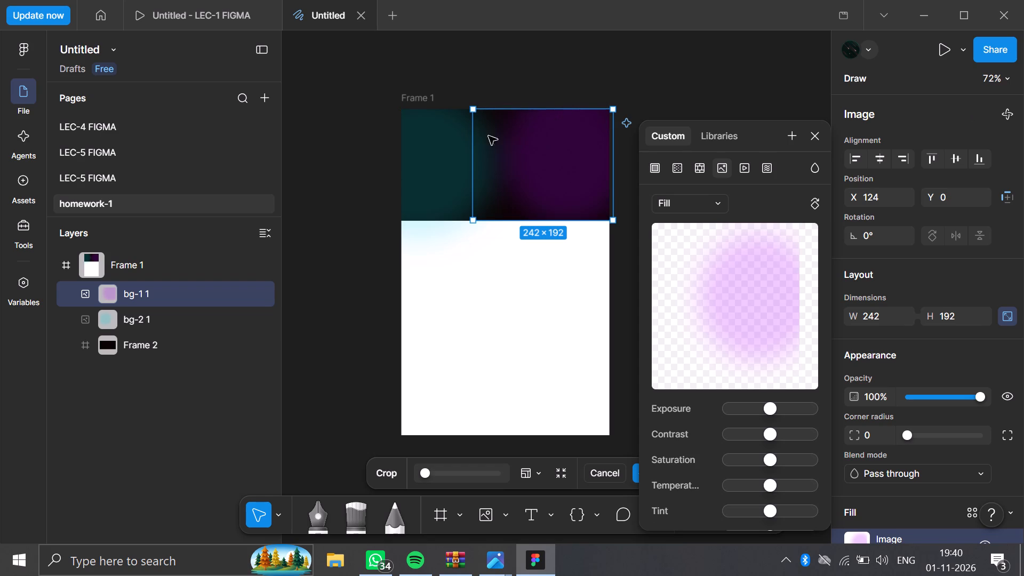
pyautogui.click(471, 81)
# Move bg-2 slightly right and down to about X -56, Y -59, and deselect it.
pyautogui.click(443, 146)
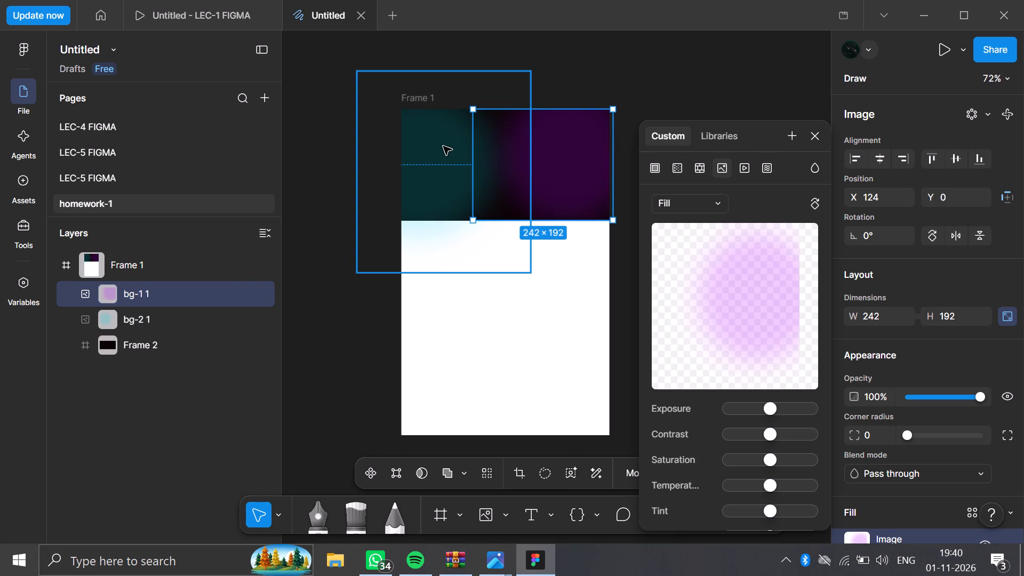
pyautogui.click(457, 160)
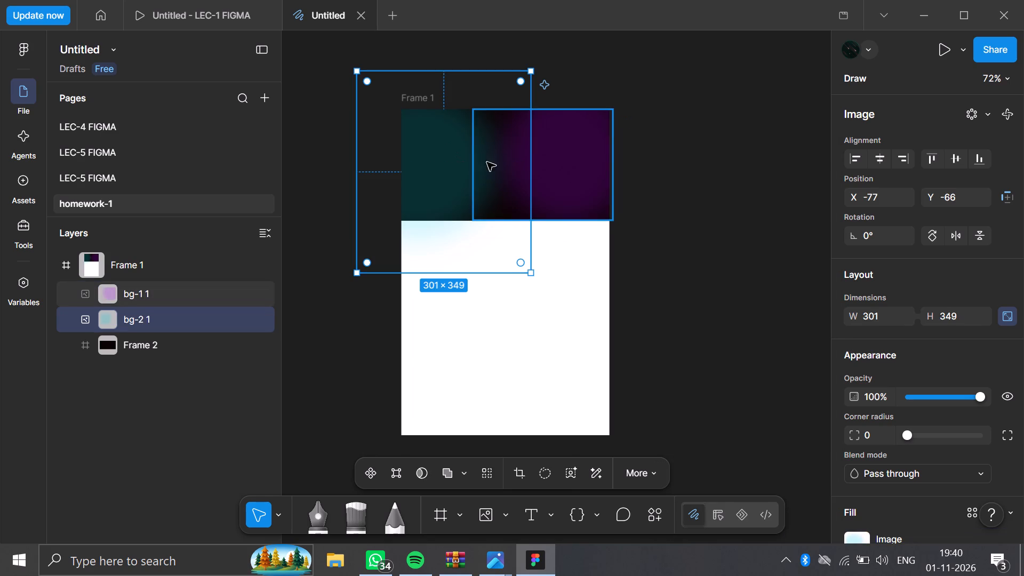
pyautogui.doubleClick(525, 162)
pyautogui.moveTo(525, 162); pyautogui.dragTo(537, 166)
pyautogui.click(537, 166)
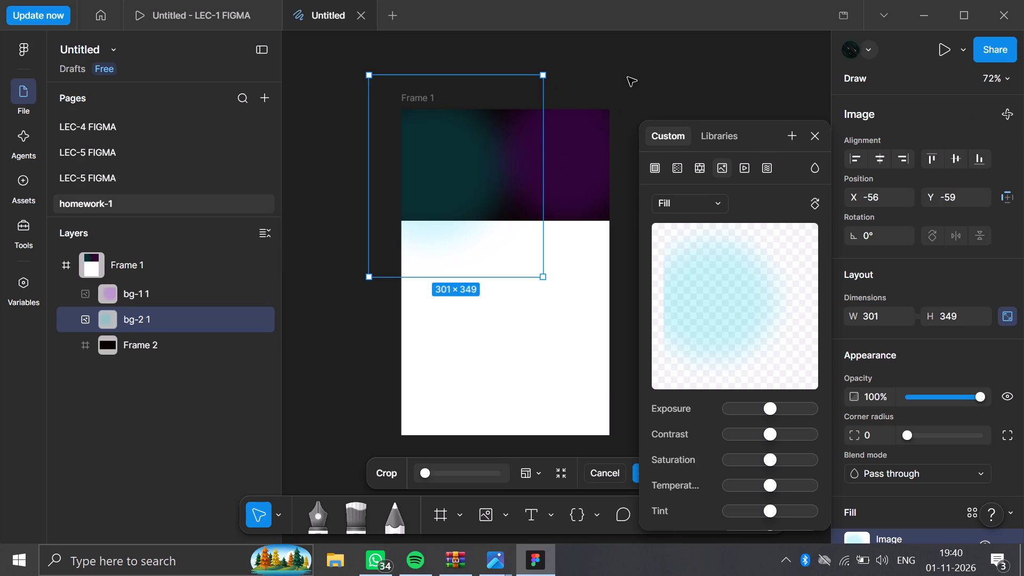
pyautogui.click(628, 77)
pyautogui.click(667, 18)
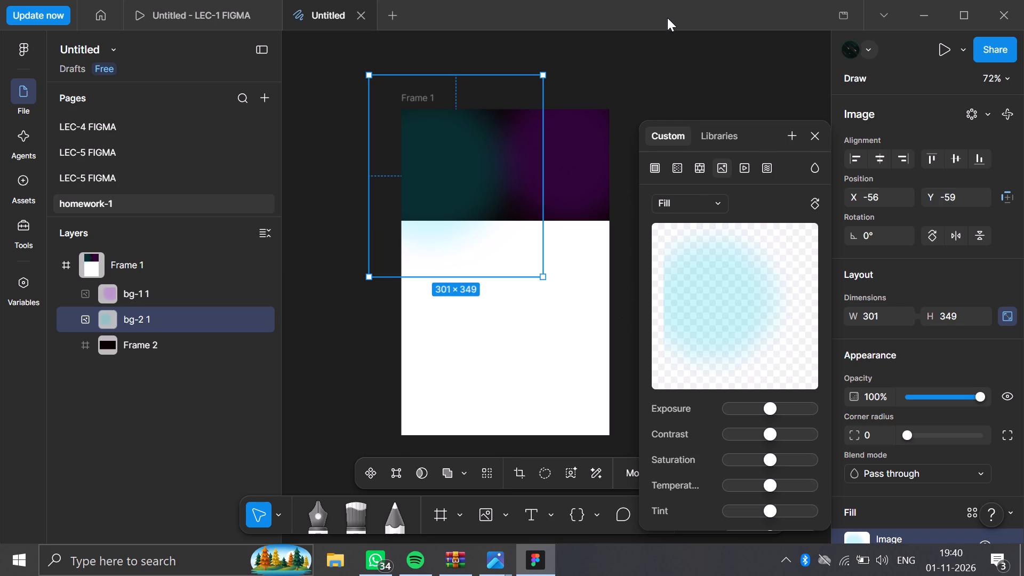
pyautogui.click(681, 52)
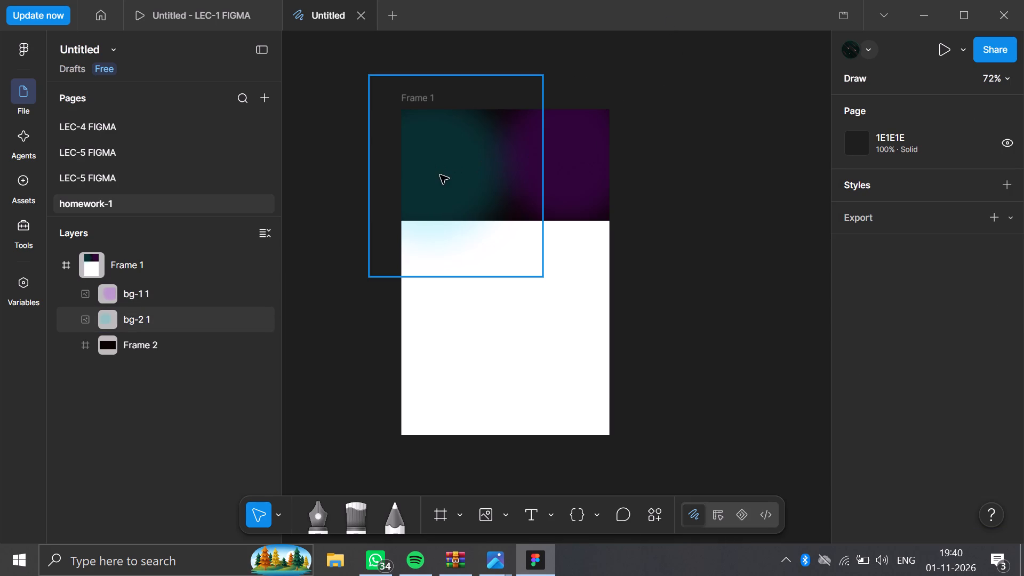
# Shrink bg-2 proportionally from its left and bottom edges to about 194 × 225.
pyautogui.click(438, 177)
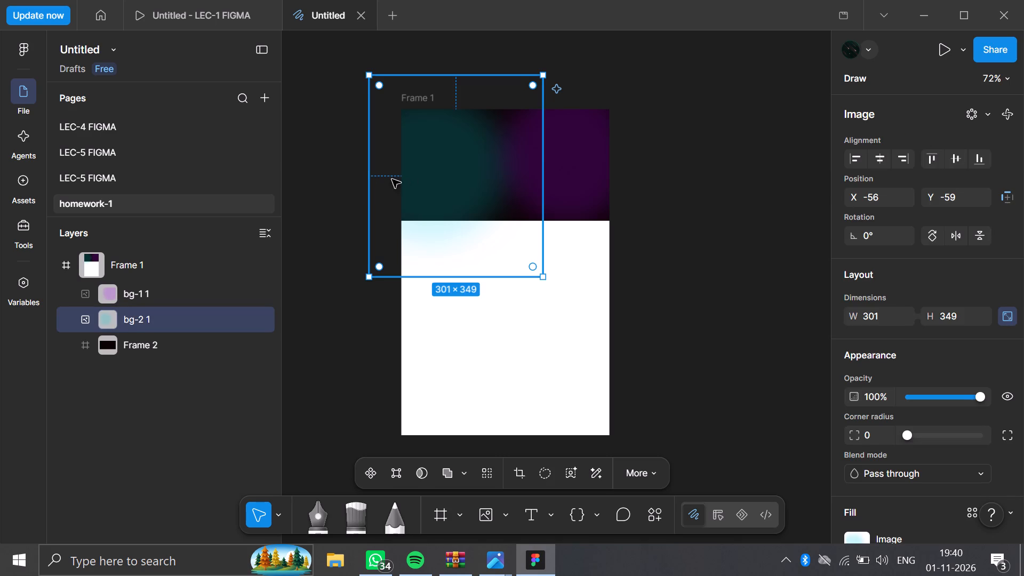
pyautogui.moveTo(368, 179); pyautogui.dragTo(406, 178)
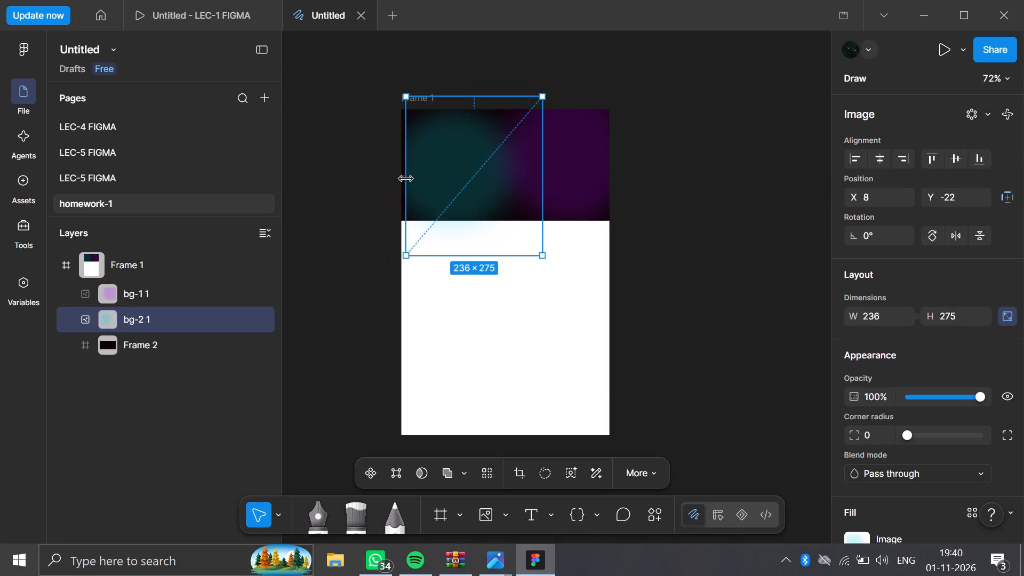
pyautogui.moveTo(455, 255); pyautogui.dragTo(450, 228)
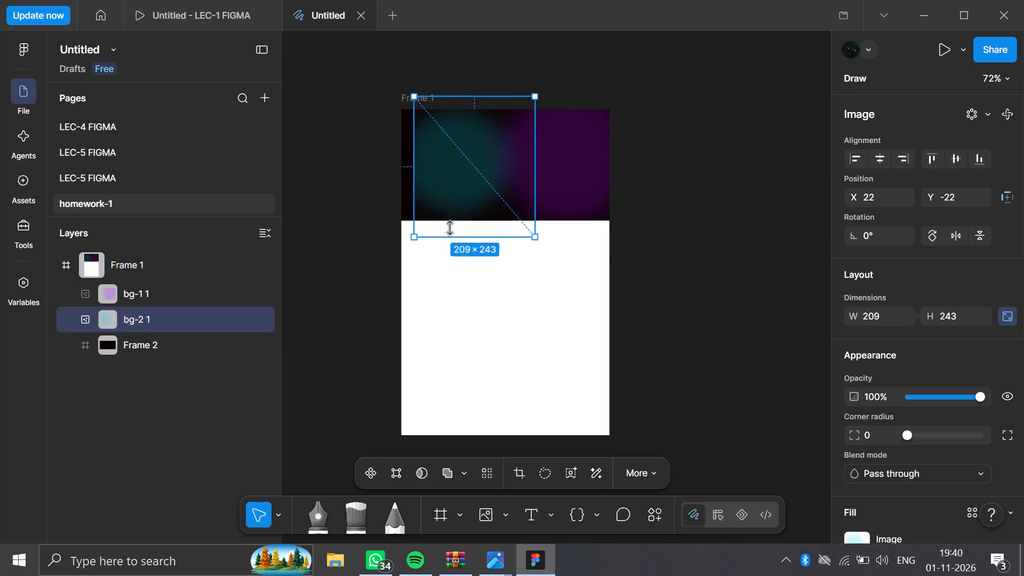
pyautogui.moveTo(450, 228); pyautogui.dragTo(448, 227)
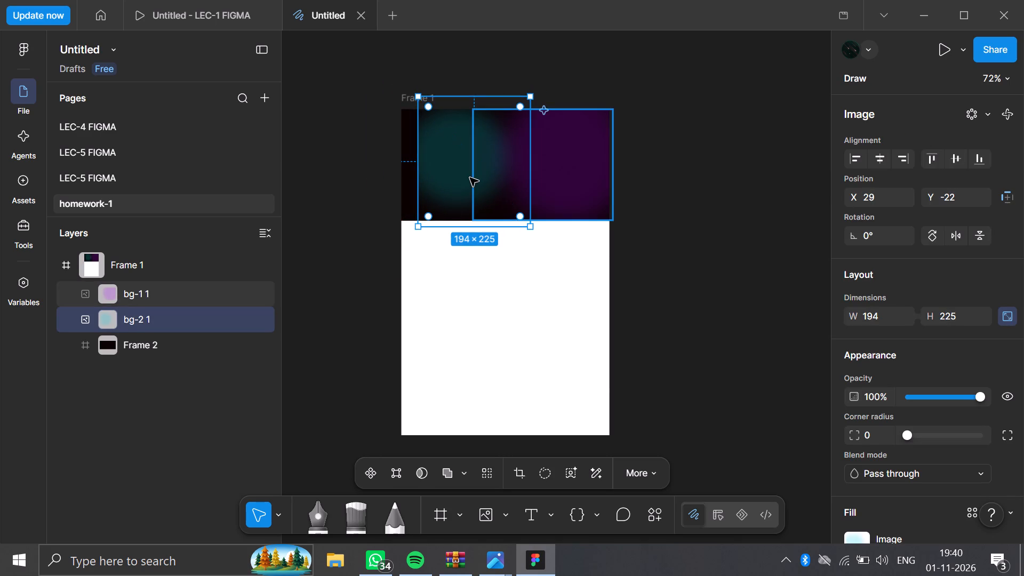
# Move bg-2 left against the phone frame's left edge, at X 0, Y -17.
pyautogui.click(470, 178)
pyautogui.click(451, 175)
pyautogui.moveTo(451, 175); pyautogui.dragTo(435, 177)
pyautogui.moveTo(435, 177); pyautogui.dragTo(428, 177)
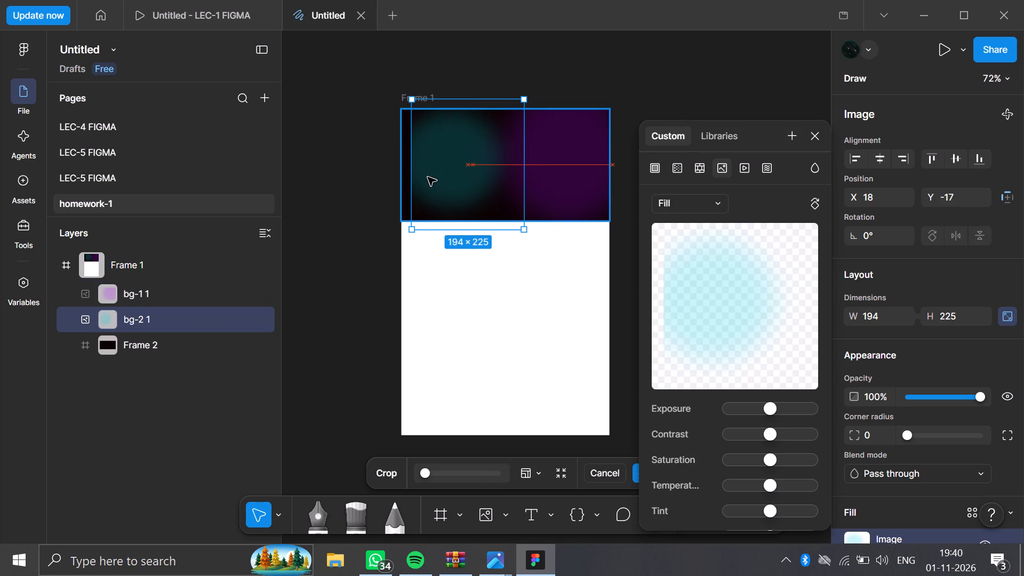
pyautogui.moveTo(428, 177); pyautogui.dragTo(420, 178)
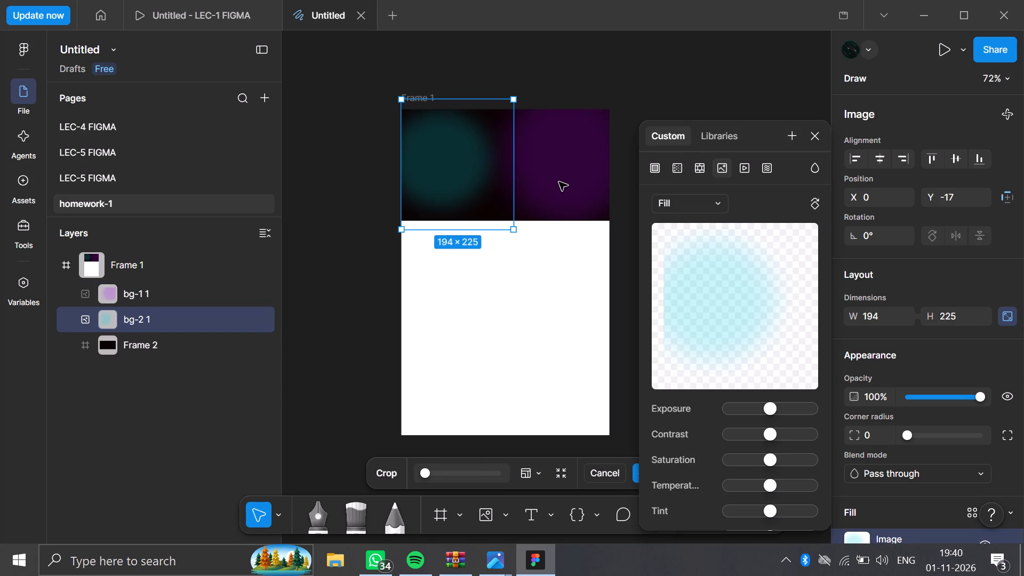
pyautogui.click(558, 177)
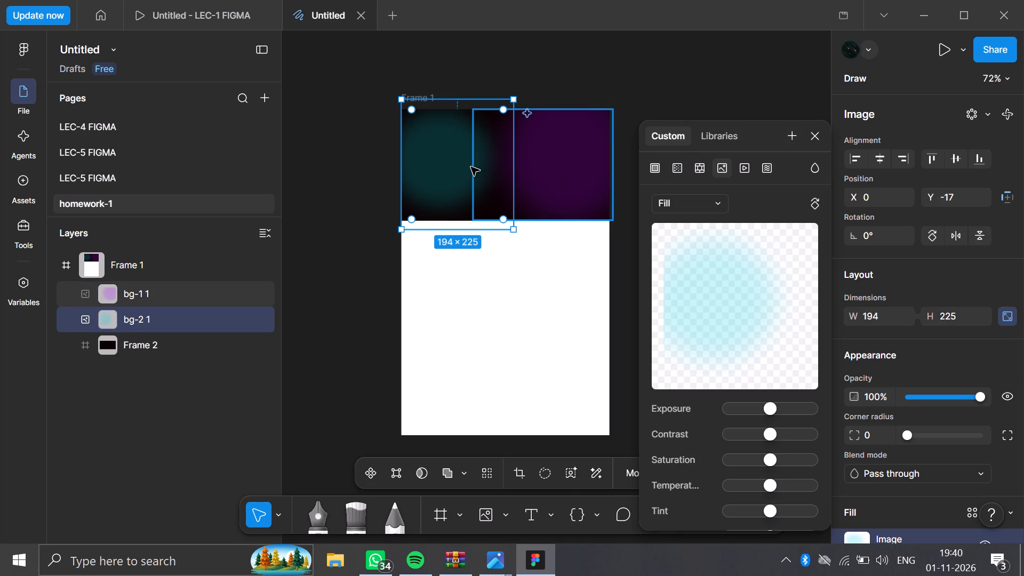
pyautogui.click(468, 167)
# Shrink bg-1 proportionally to about 211 × 168 and place it in the header's top-right corner at X 149, Y 0.
pyautogui.click(542, 181)
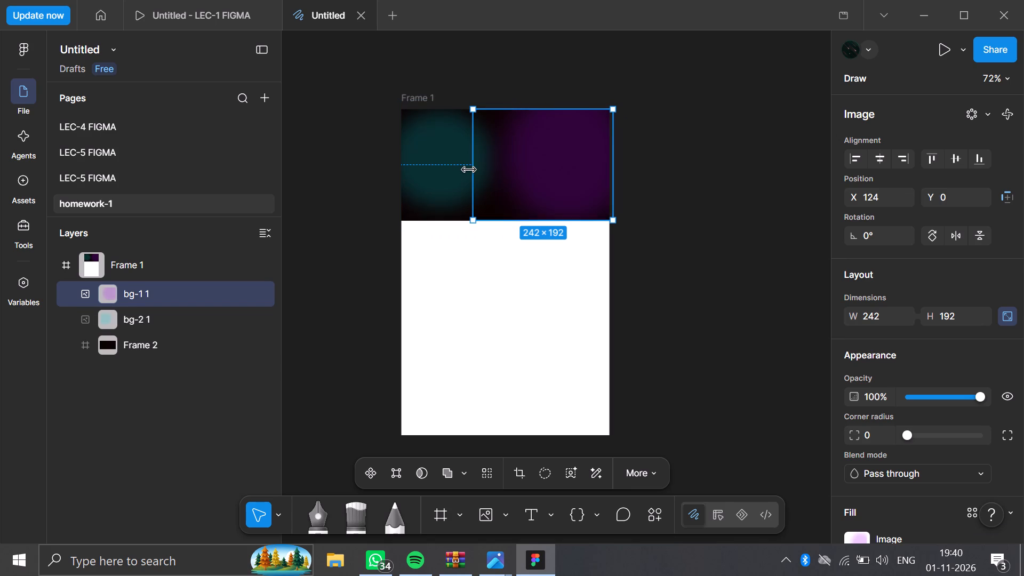
pyautogui.moveTo(475, 170); pyautogui.dragTo(491, 174)
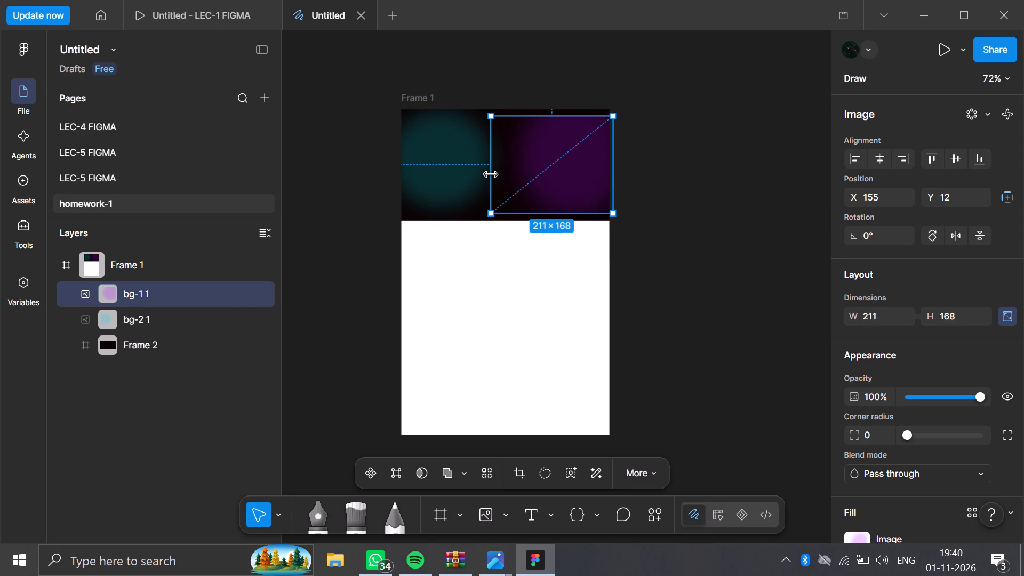
pyautogui.moveTo(491, 174); pyautogui.dragTo(491, 175)
pyautogui.moveTo(535, 188); pyautogui.dragTo(534, 193)
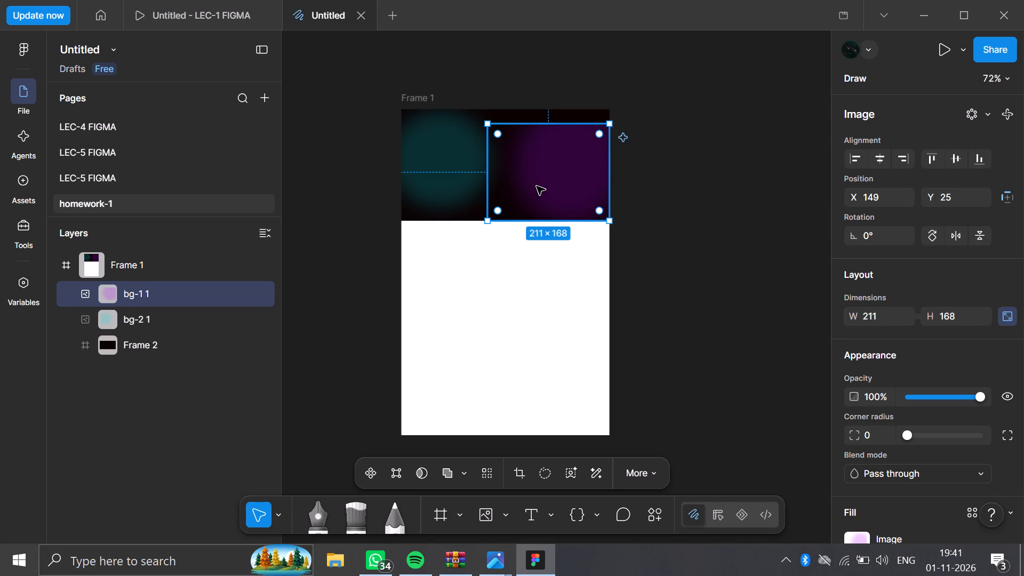
pyautogui.moveTo(537, 186); pyautogui.dragTo(537, 174)
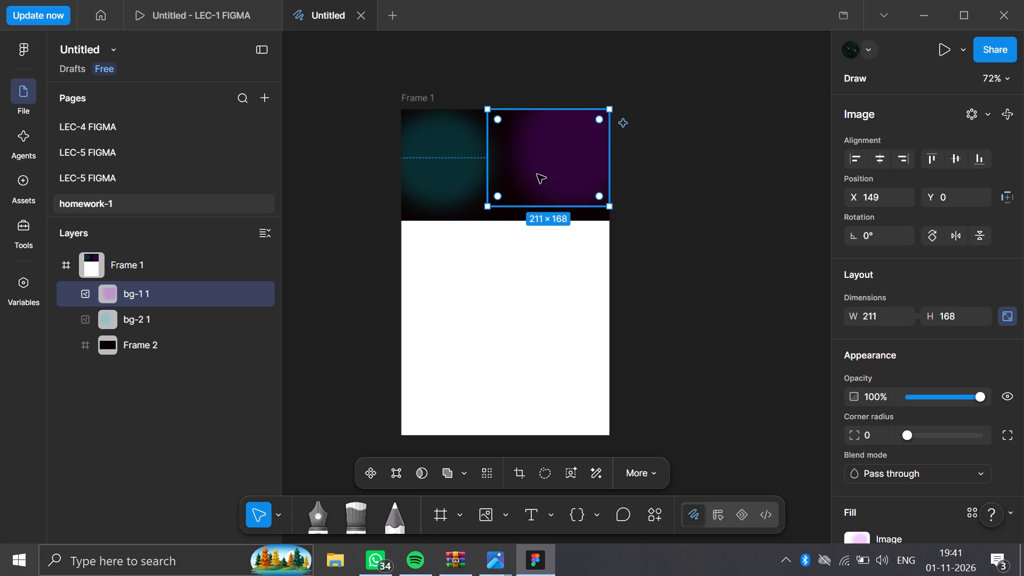
pyautogui.click(730, 305)
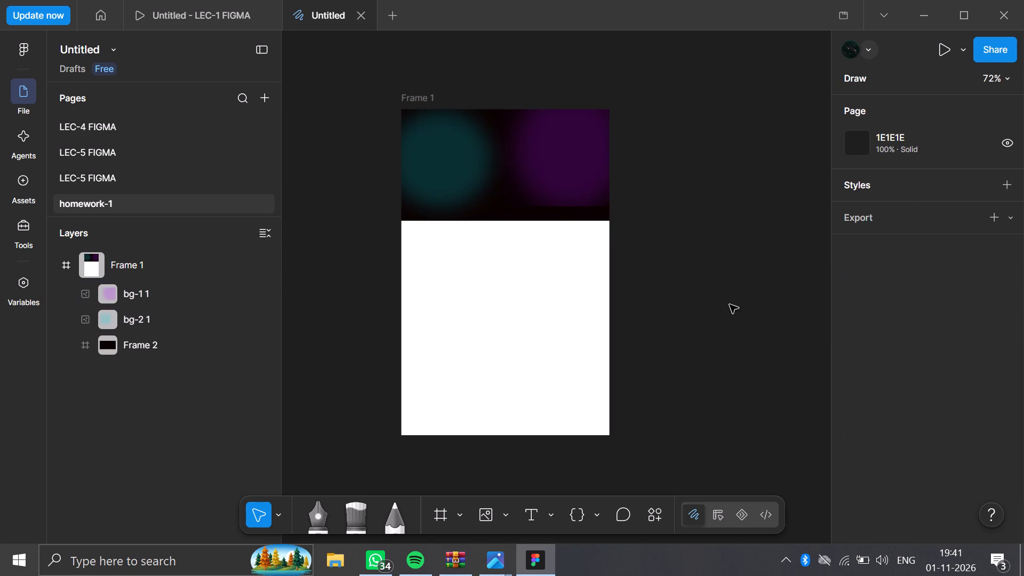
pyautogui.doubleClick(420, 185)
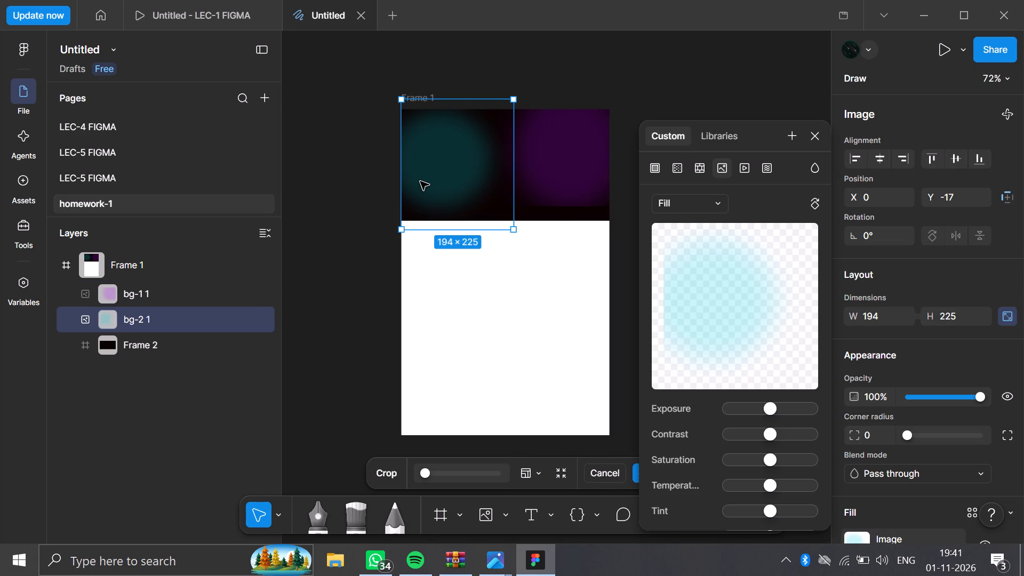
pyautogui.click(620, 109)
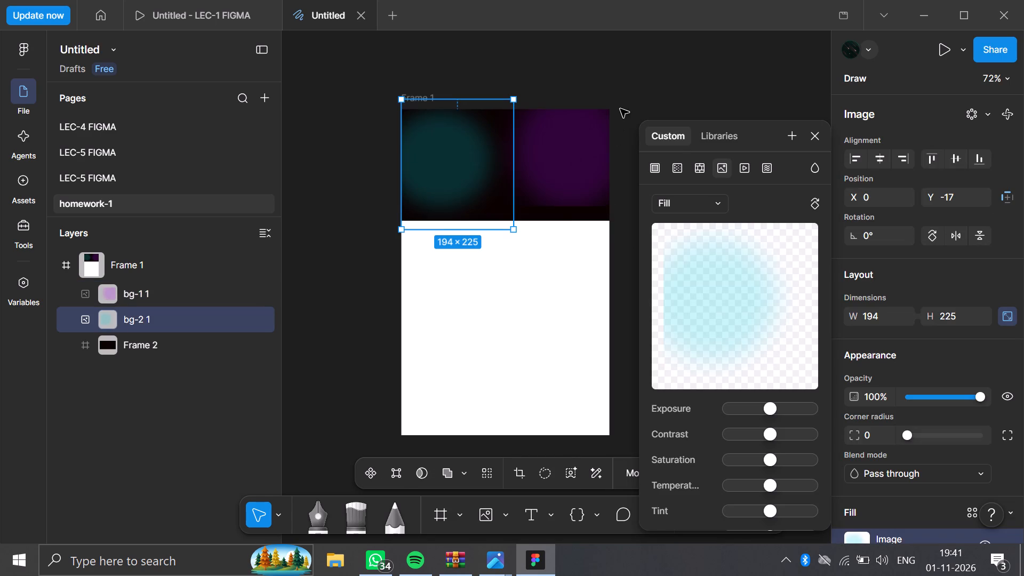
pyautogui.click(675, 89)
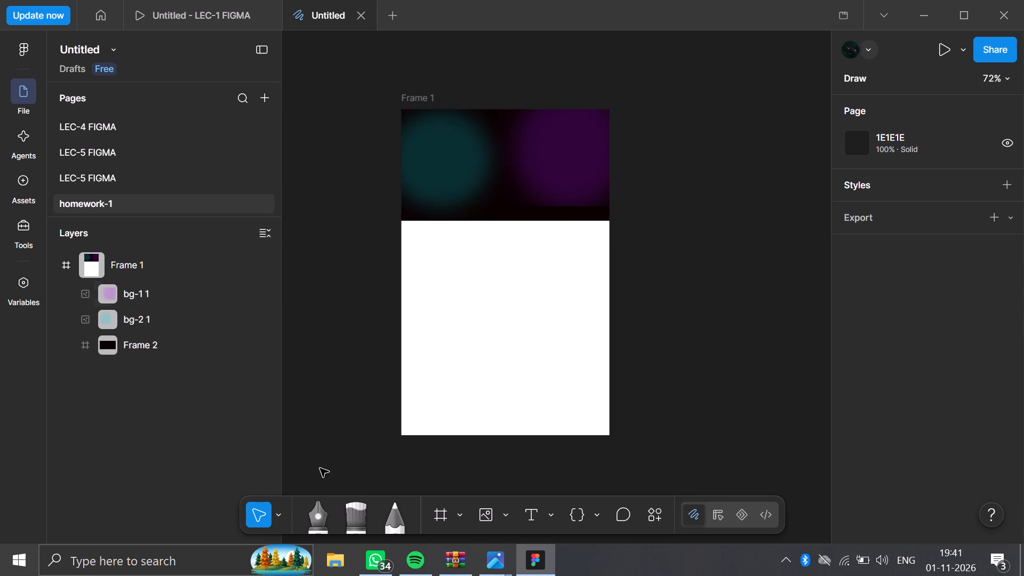
# Switch to the image viewer and close the icon, bg-1, bg-2 and duplicate Screen.png windows, keeping one Screen.png open.
pyautogui.click(483, 566)
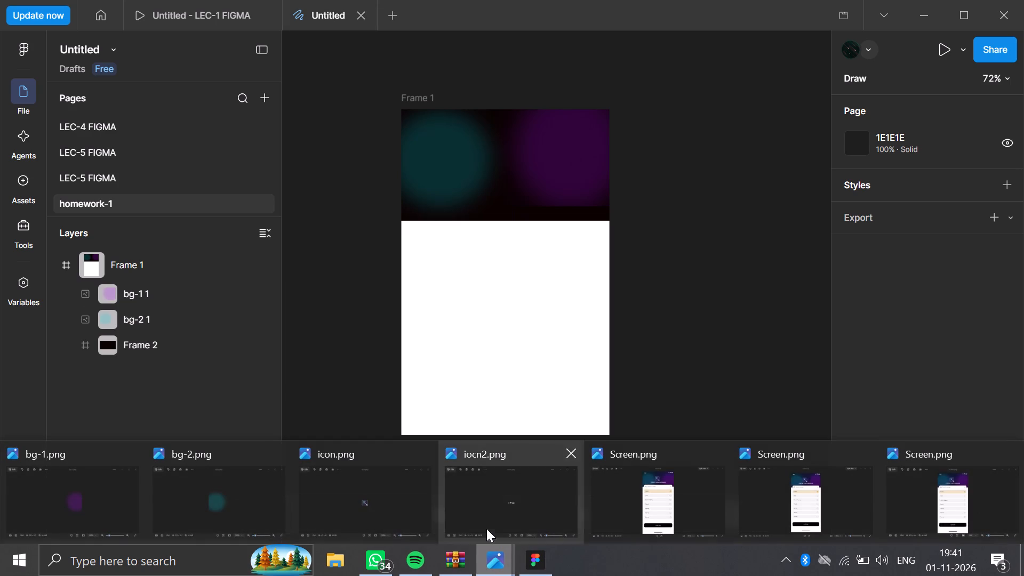
pyautogui.click(667, 532)
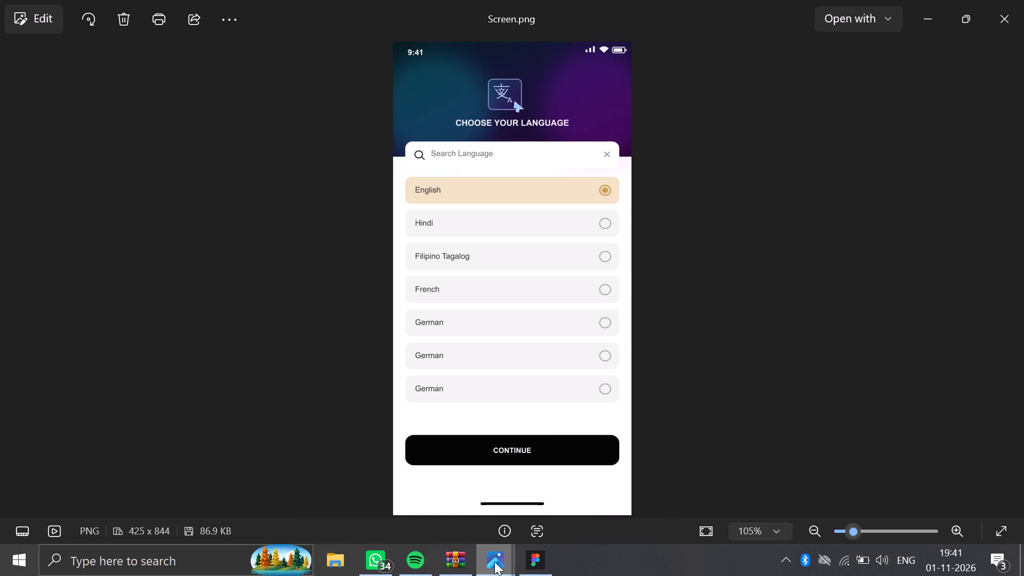
pyautogui.click(495, 561)
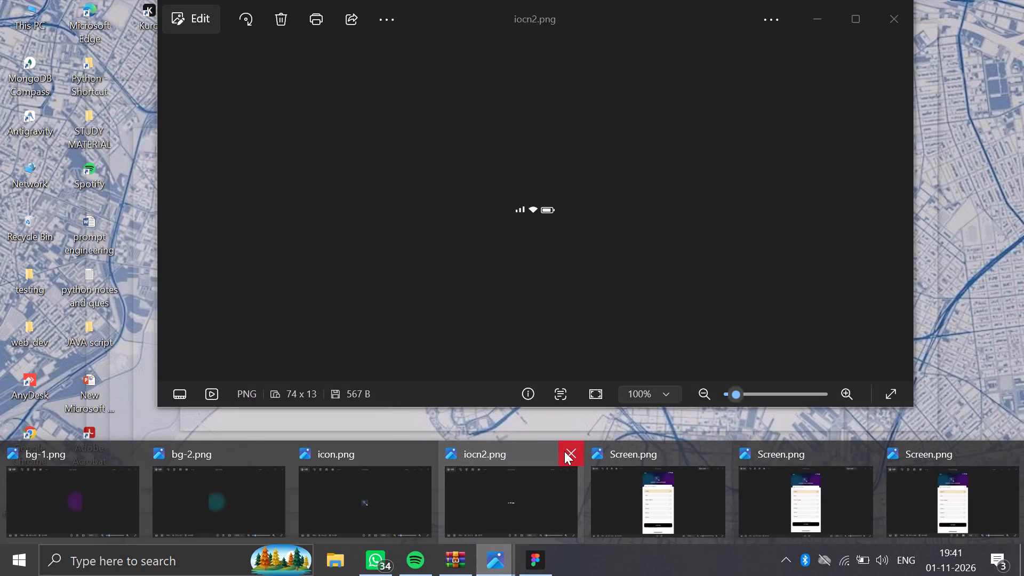
pyautogui.click(564, 451)
pyautogui.click(564, 451)
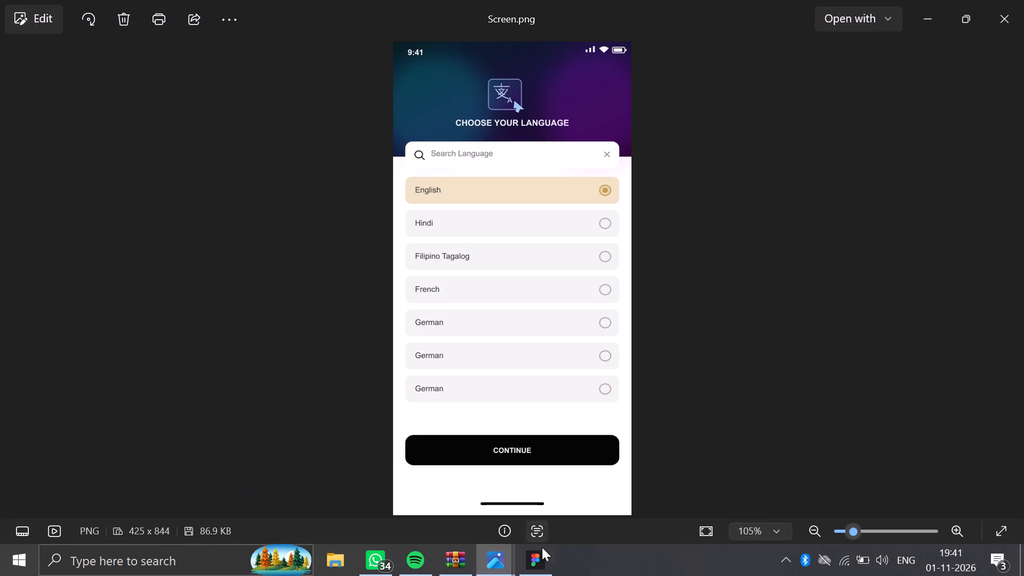
pyautogui.click(495, 564)
pyautogui.click(499, 431)
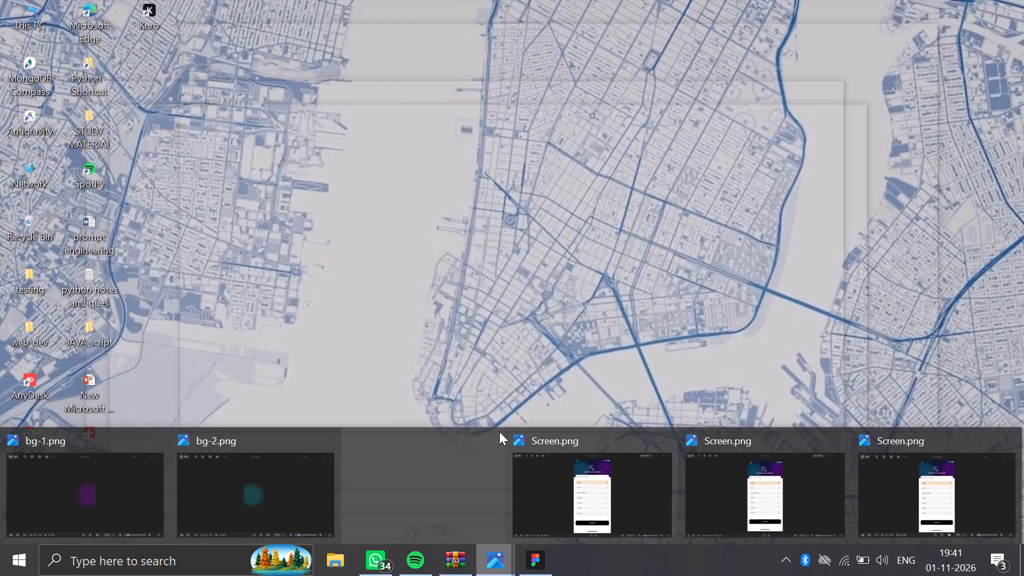
pyautogui.click(397, 439)
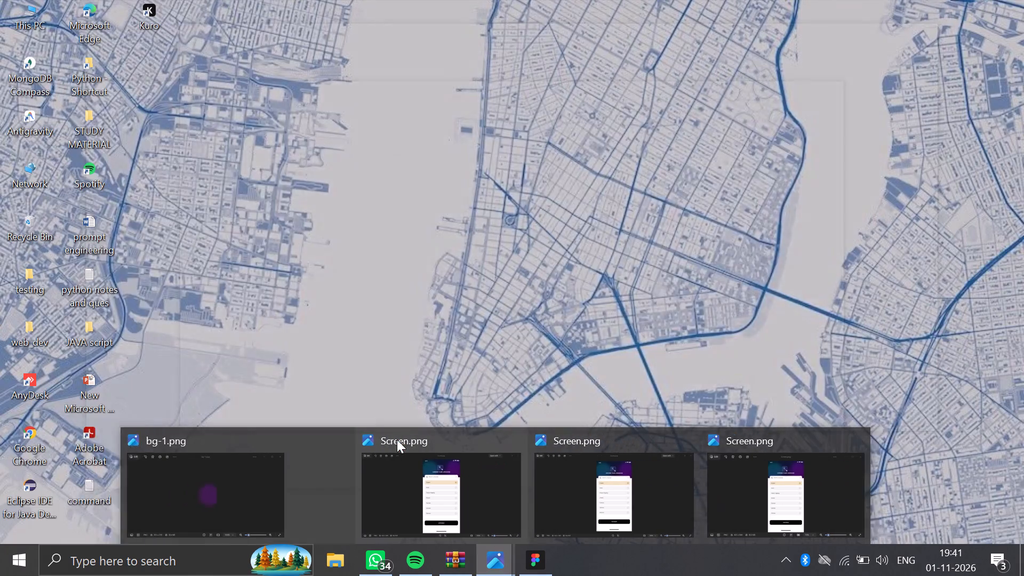
pyautogui.click(306, 434)
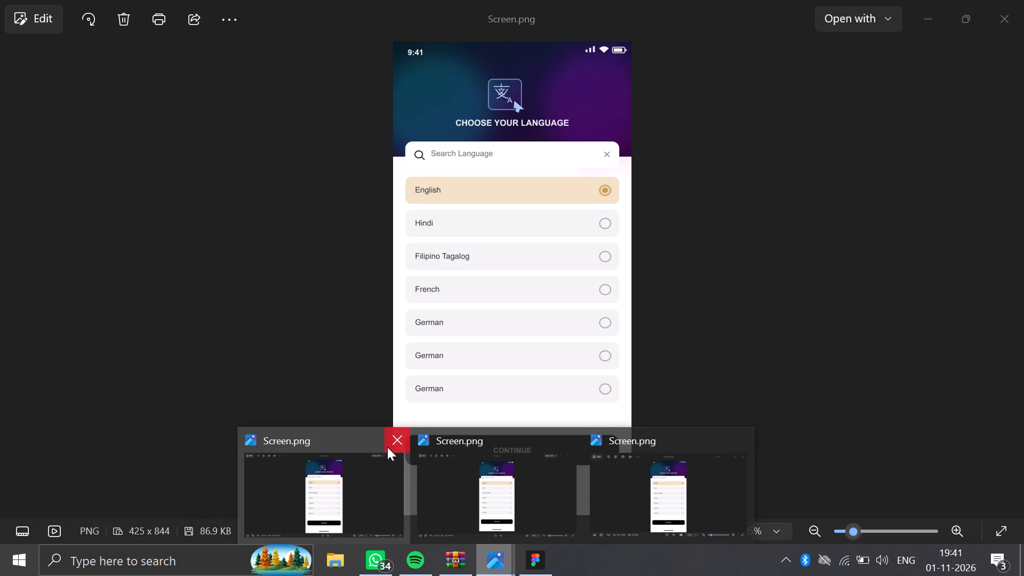
pyautogui.click(393, 441)
pyautogui.click(483, 446)
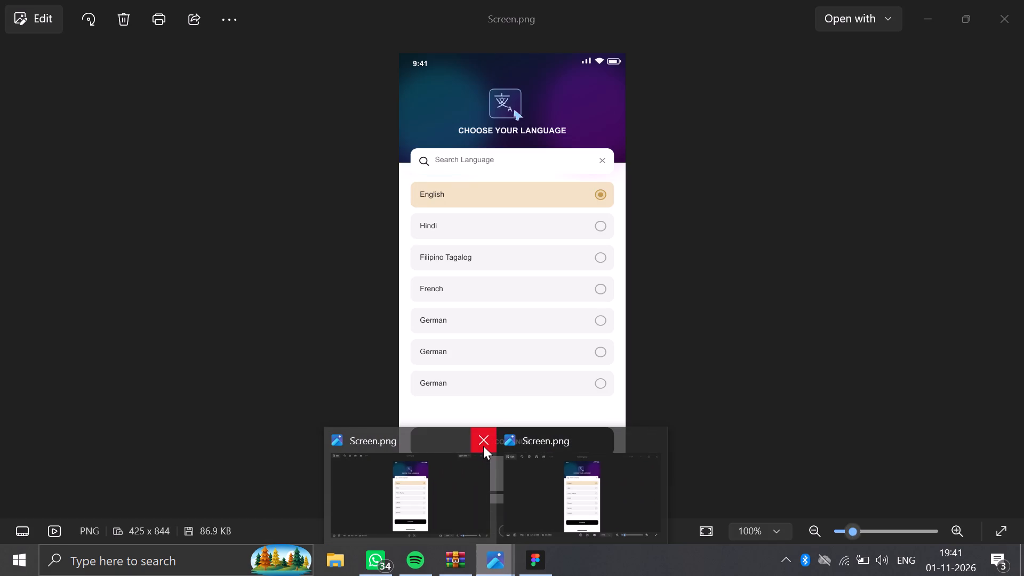
pyautogui.click(503, 493)
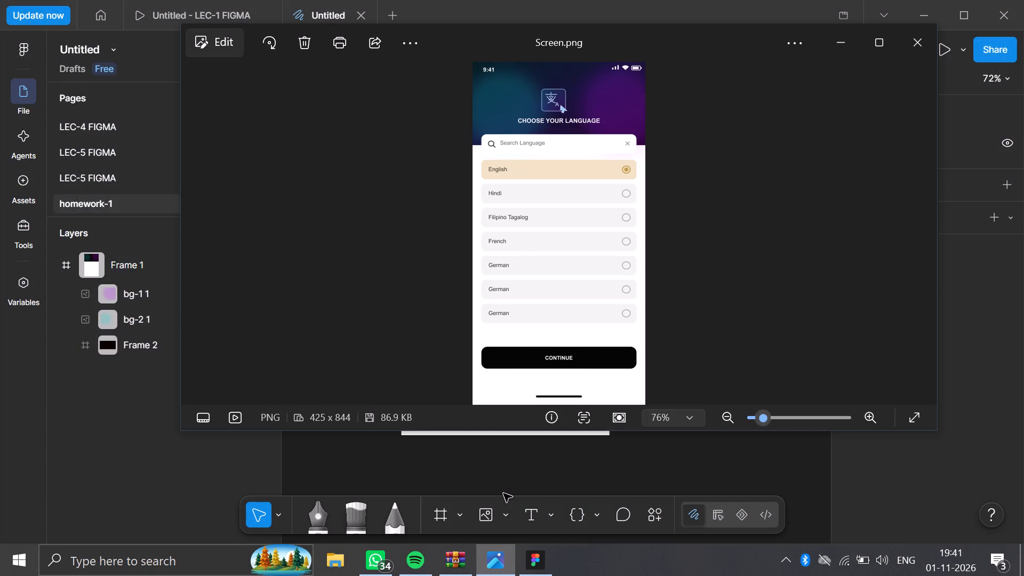
# Switch back to Figma and enlarge bg-2 proportionally from its bottom edge to about 220 × 256.
pyautogui.click(530, 559)
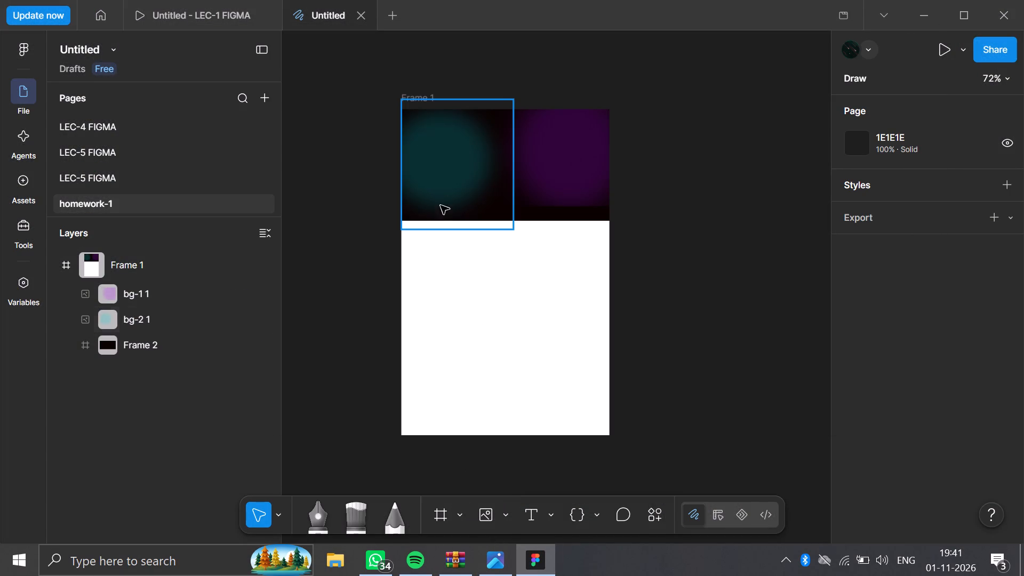
pyautogui.click(448, 191)
pyautogui.moveTo(455, 230); pyautogui.dragTo(455, 231)
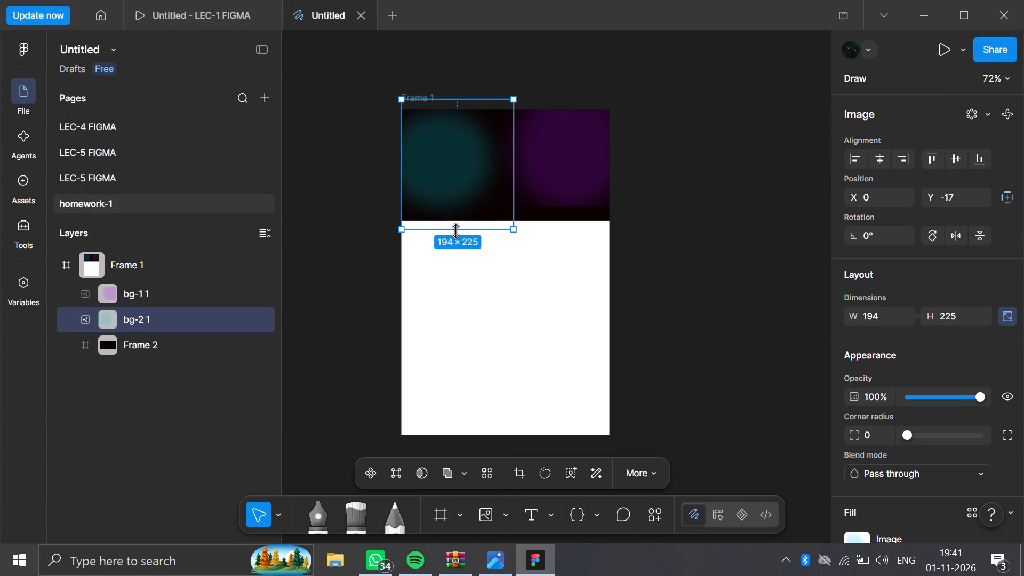
pyautogui.moveTo(455, 231); pyautogui.dragTo(462, 247)
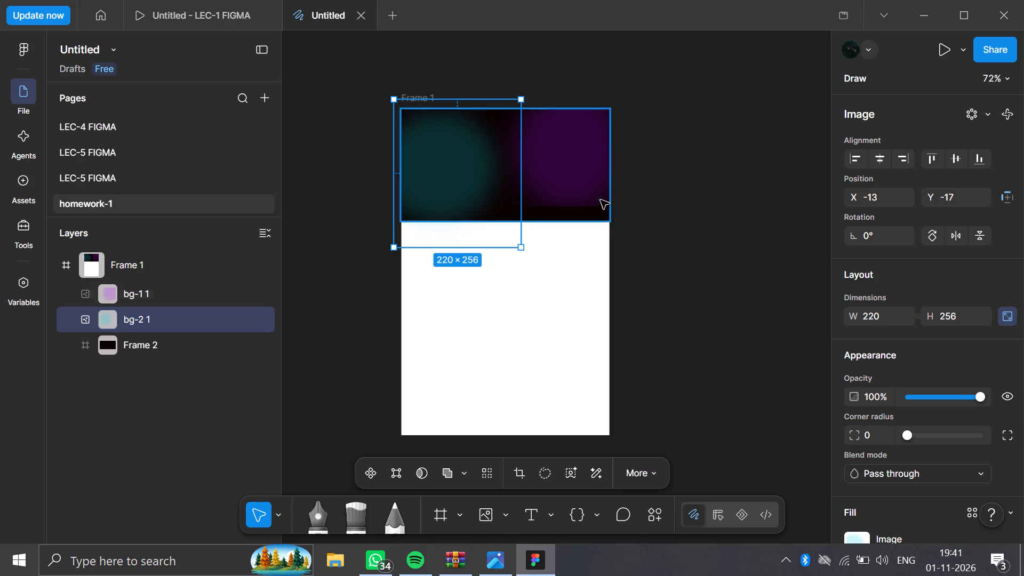
# Enlarge bg-1 proportionally from its bottom edge so it reaches down to the header's bottom edge.
pyautogui.click(598, 199)
pyautogui.moveTo(583, 204); pyautogui.dragTo(585, 217)
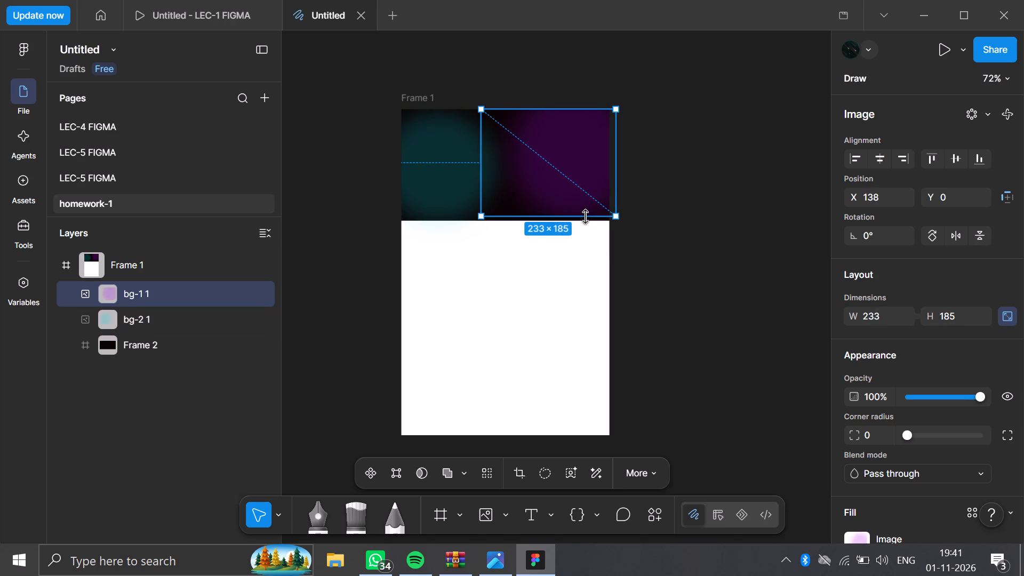
# Enlarge bg-1 proportionally to about 243 × 192 and move it flush with the header's right edge at X 117, Y 1.
pyautogui.moveTo(585, 217); pyautogui.dragTo(584, 221)
pyautogui.click(689, 239)
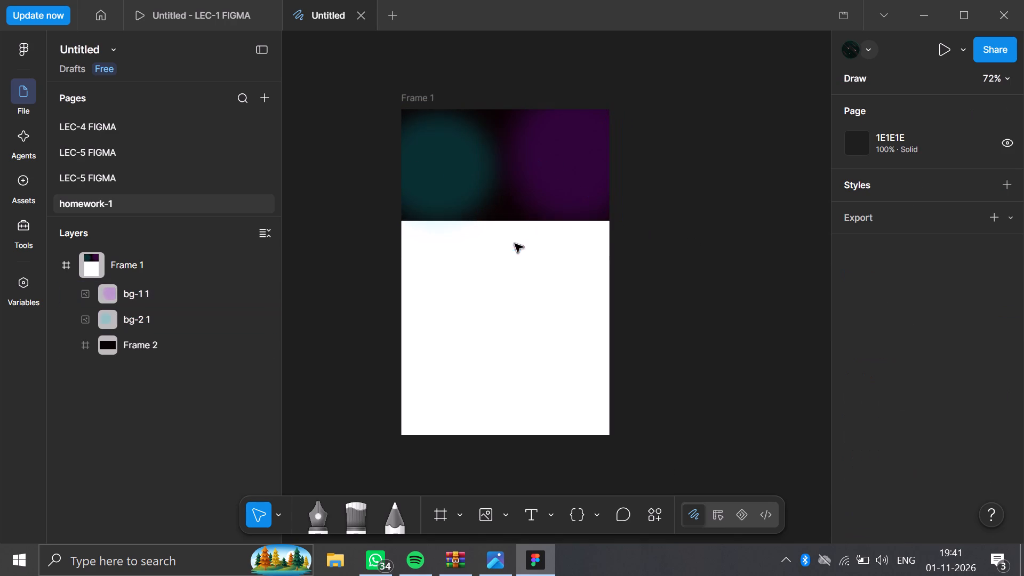
pyautogui.click(777, 314)
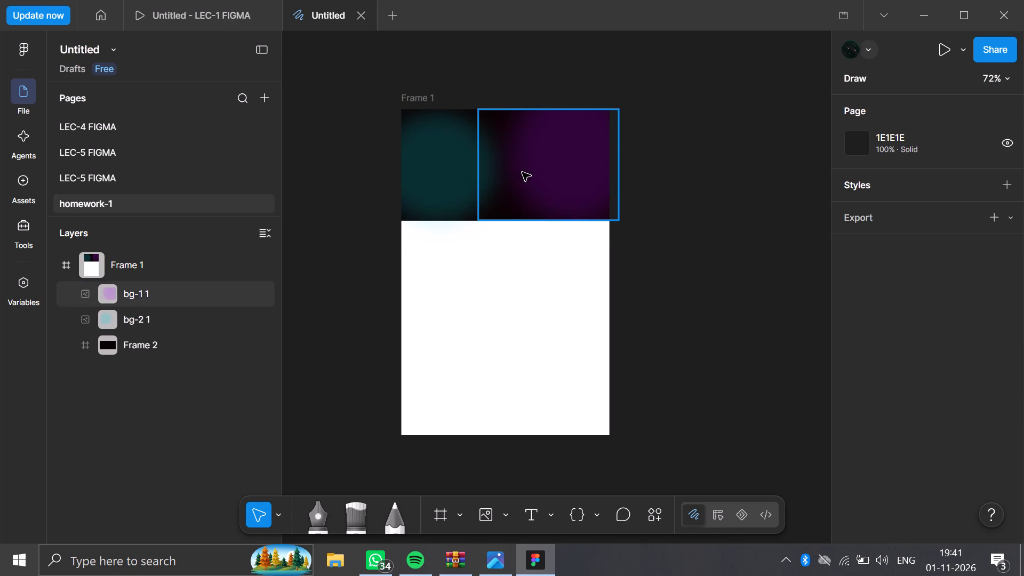
pyautogui.moveTo(498, 173); pyautogui.dragTo(490, 174)
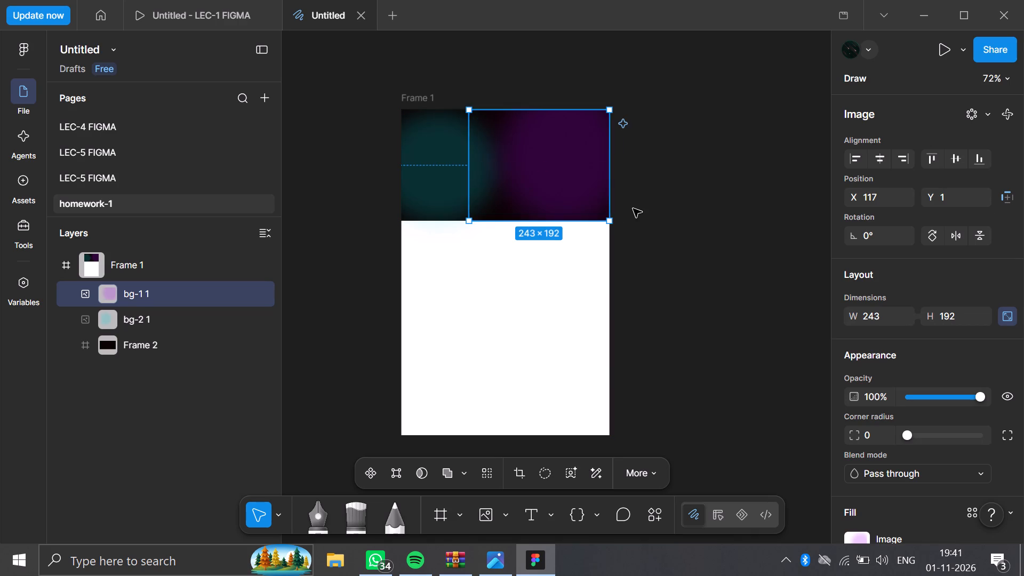
pyautogui.moveTo(633, 209); pyautogui.dragTo(698, 234)
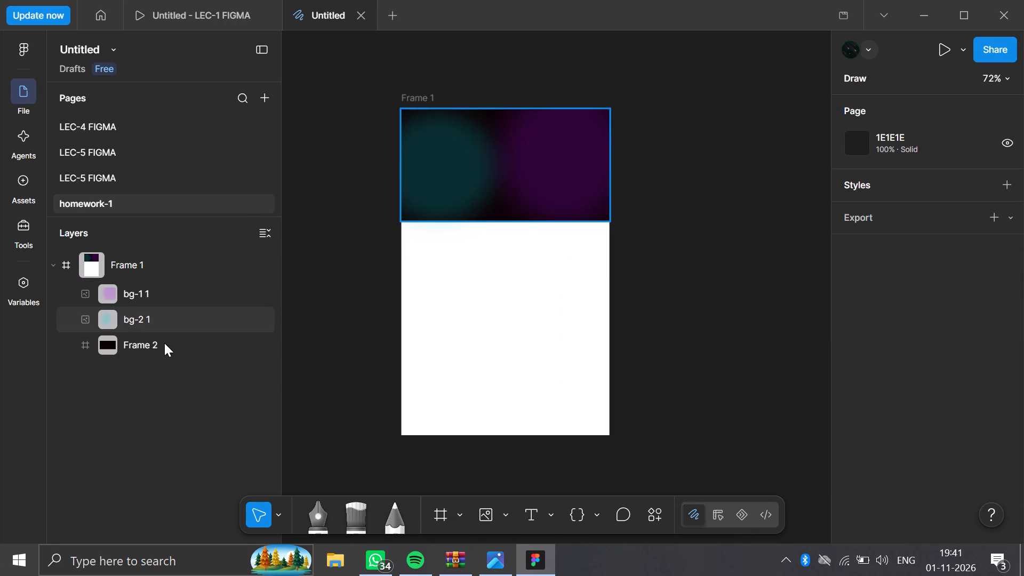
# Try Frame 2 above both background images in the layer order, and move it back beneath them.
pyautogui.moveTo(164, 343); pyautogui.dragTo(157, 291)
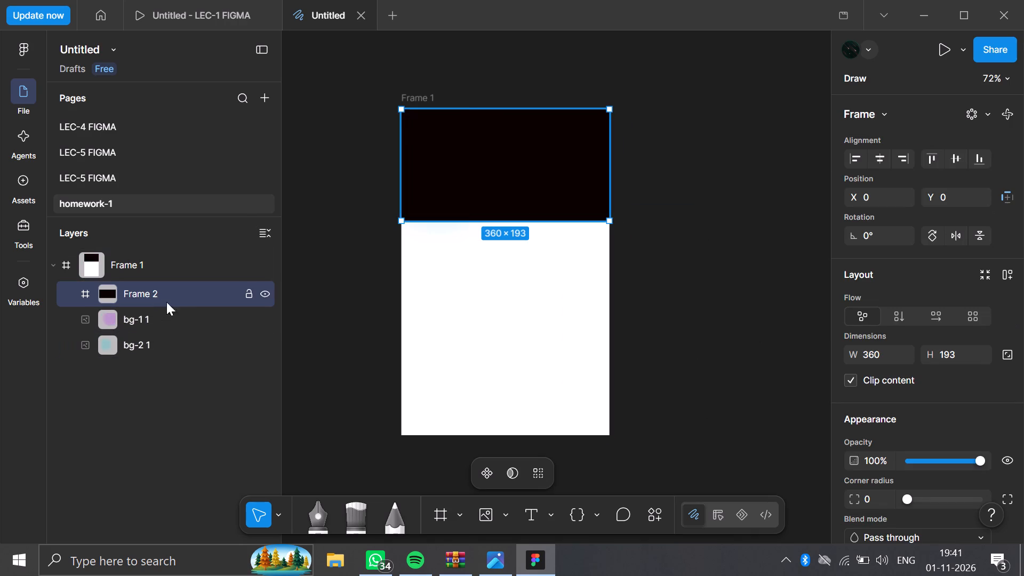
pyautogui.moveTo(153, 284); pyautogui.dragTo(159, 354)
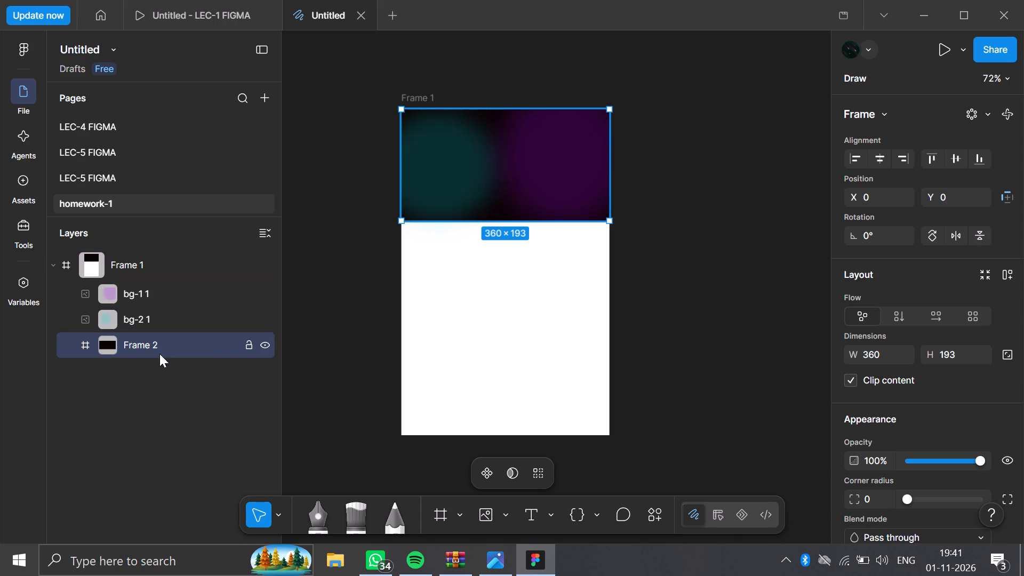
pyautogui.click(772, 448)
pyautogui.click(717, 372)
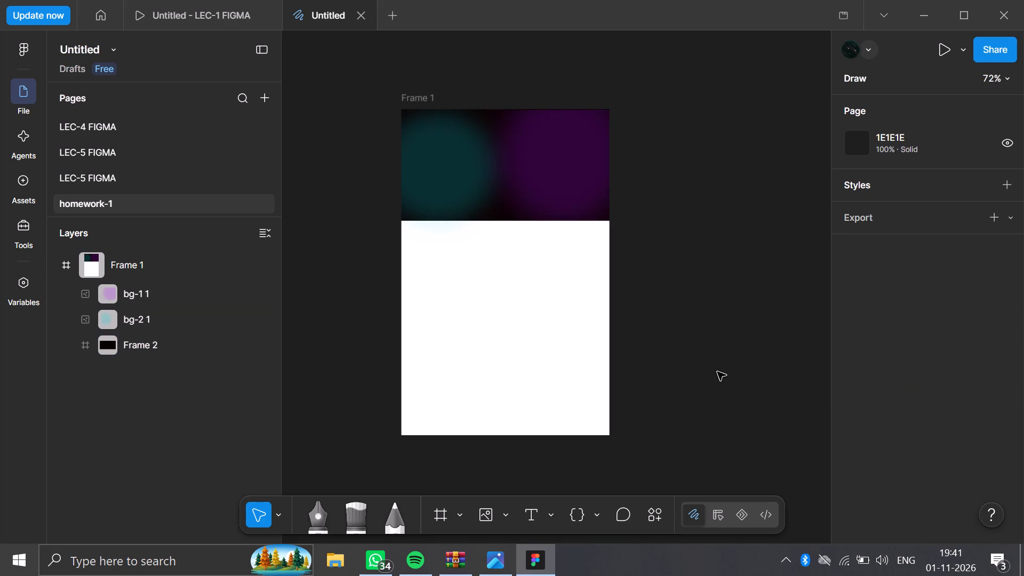
# Draw a frame inside Frame 2 straddling the header's bottom edge, sized to about 294 × 53 at X 35, Y 164.
pyautogui.click(449, 517)
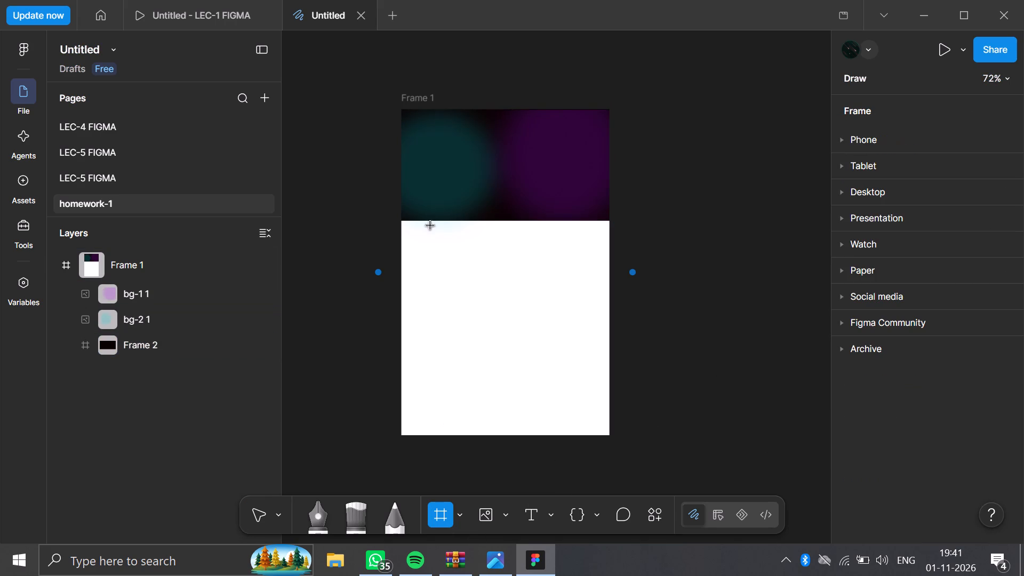
pyautogui.moveTo(435, 213); pyautogui.dragTo(459, 222)
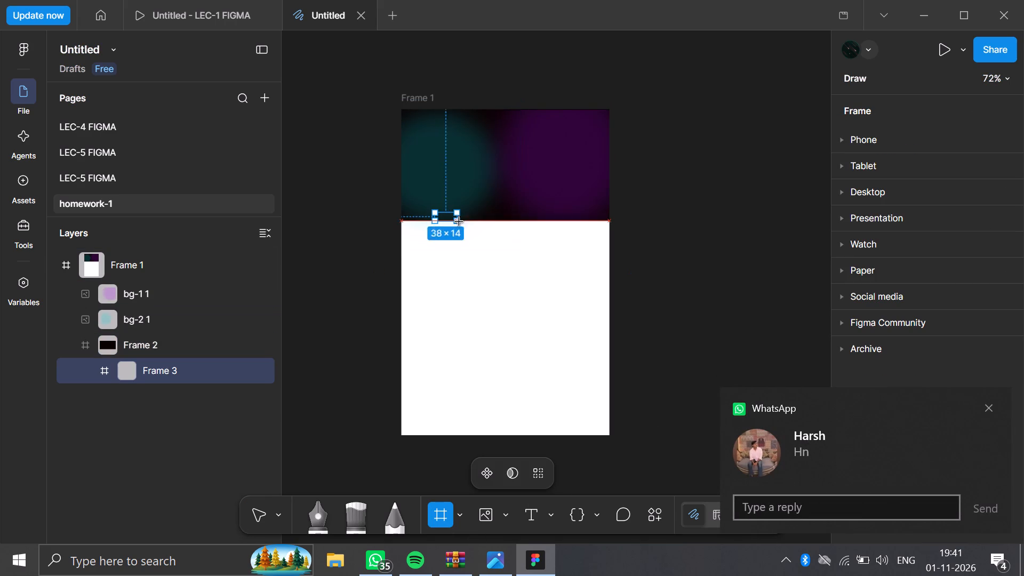
pyautogui.moveTo(459, 222); pyautogui.dragTo(594, 233)
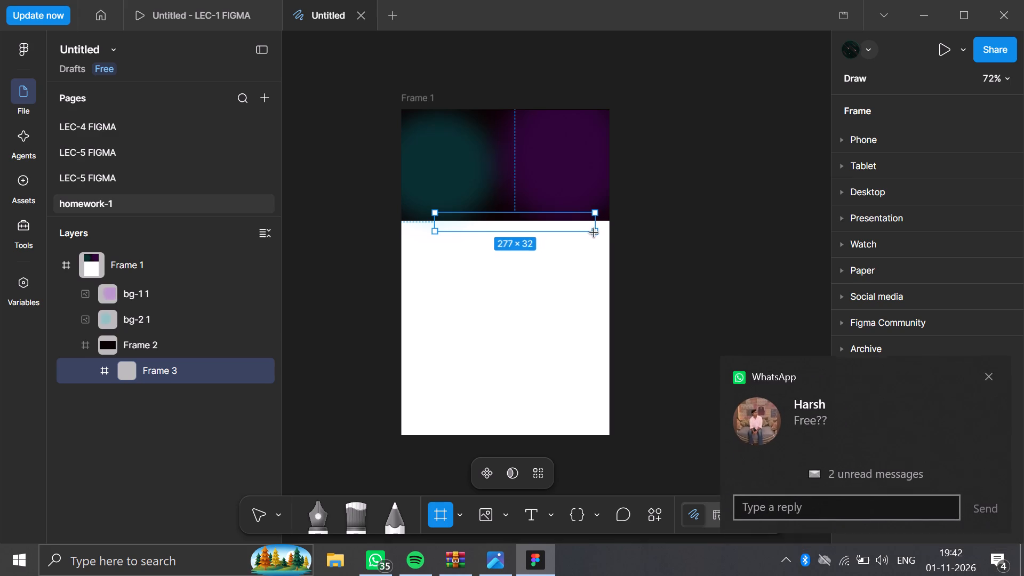
pyautogui.moveTo(594, 233); pyautogui.dragTo(591, 235)
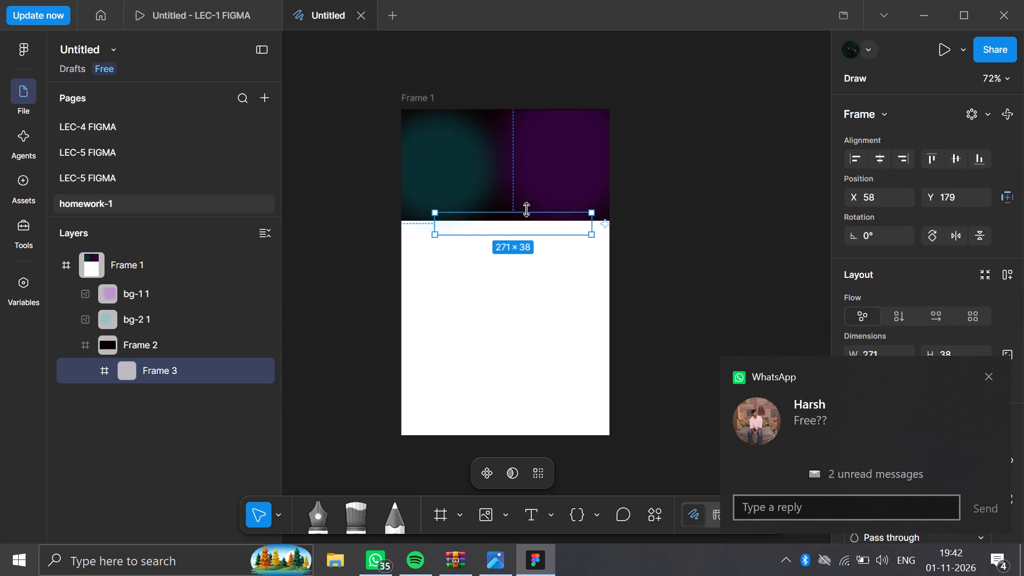
pyautogui.moveTo(527, 210); pyautogui.dragTo(527, 204)
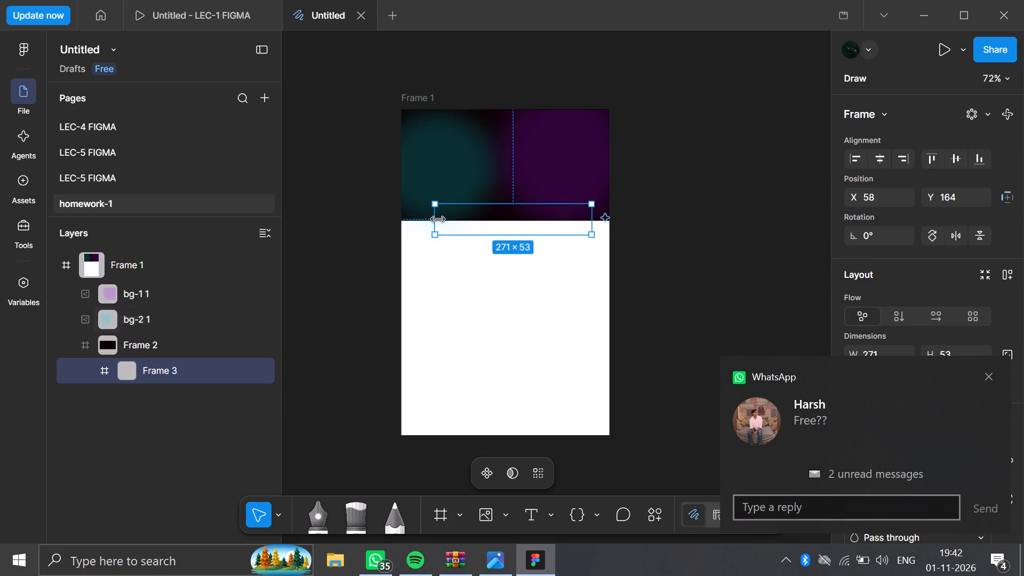
pyautogui.moveTo(435, 219); pyautogui.dragTo(425, 217)
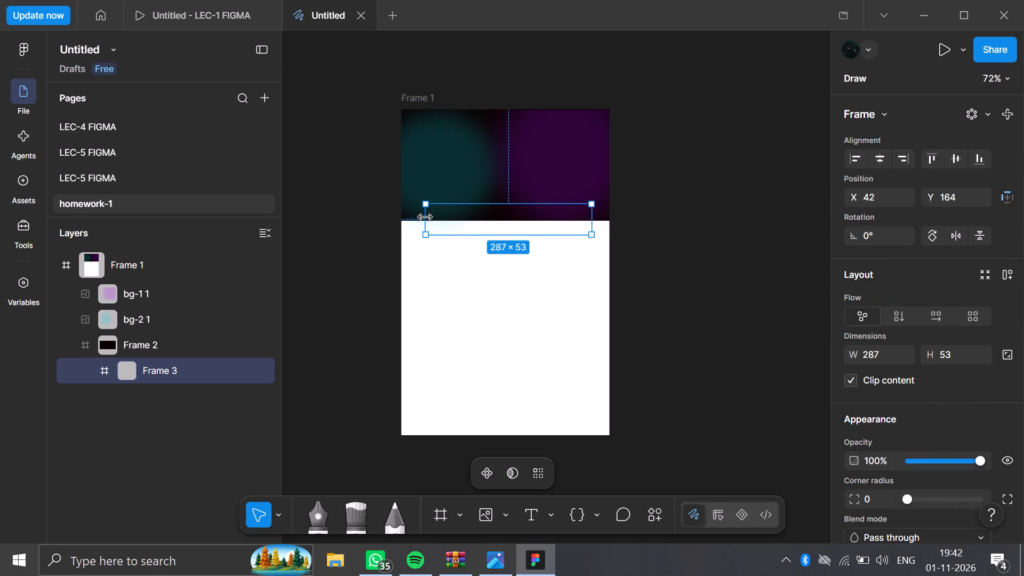
pyautogui.moveTo(425, 217); pyautogui.dragTo(421, 217)
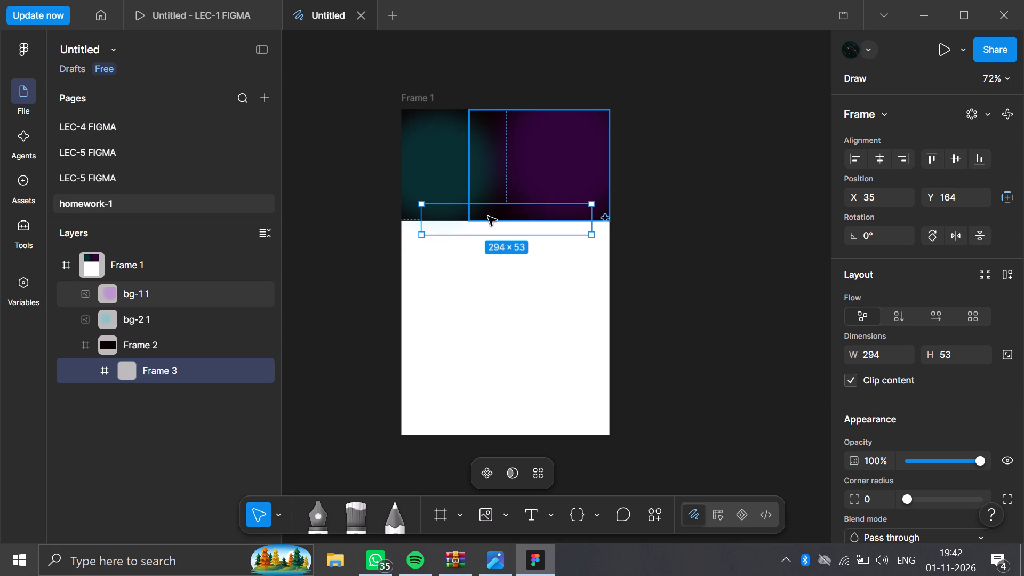
# Set the corner radius of Frame 3, the narrow frame overlapping the header's bottom edge, to 8.
pyautogui.click(485, 225)
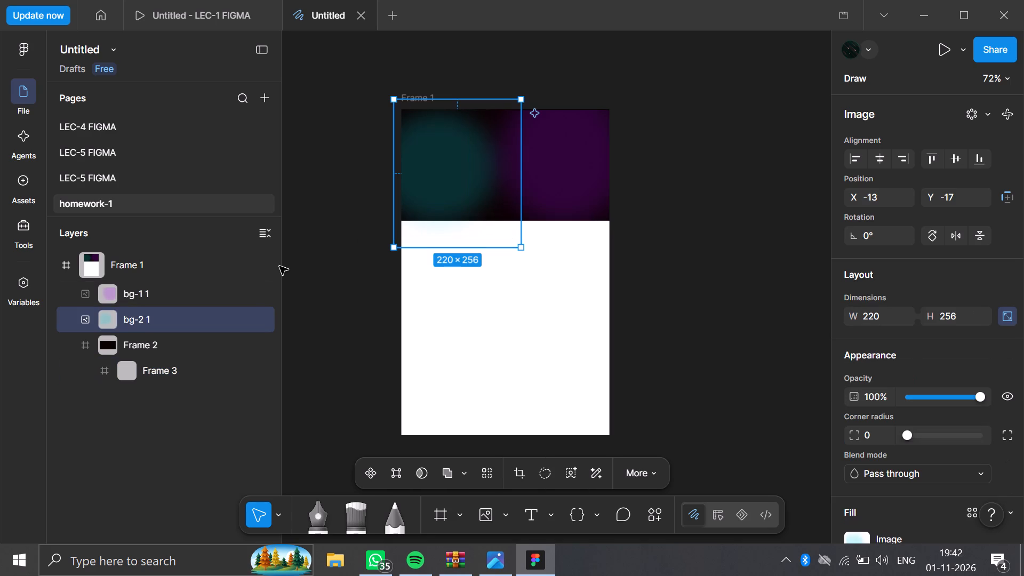
pyautogui.click(126, 365)
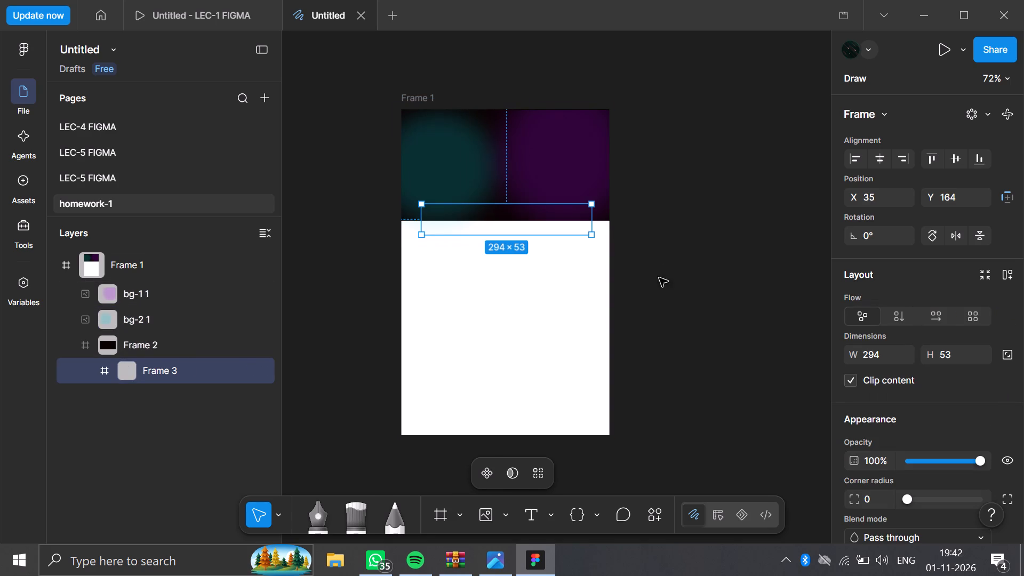
pyautogui.scroll(-2, 912, 400)
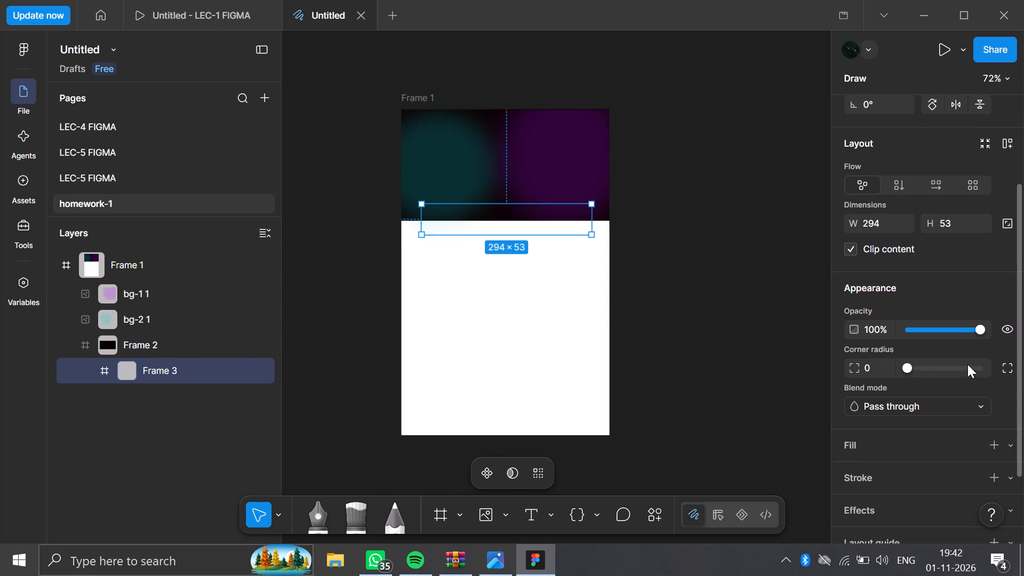
pyautogui.moveTo(906, 367); pyautogui.dragTo(917, 369)
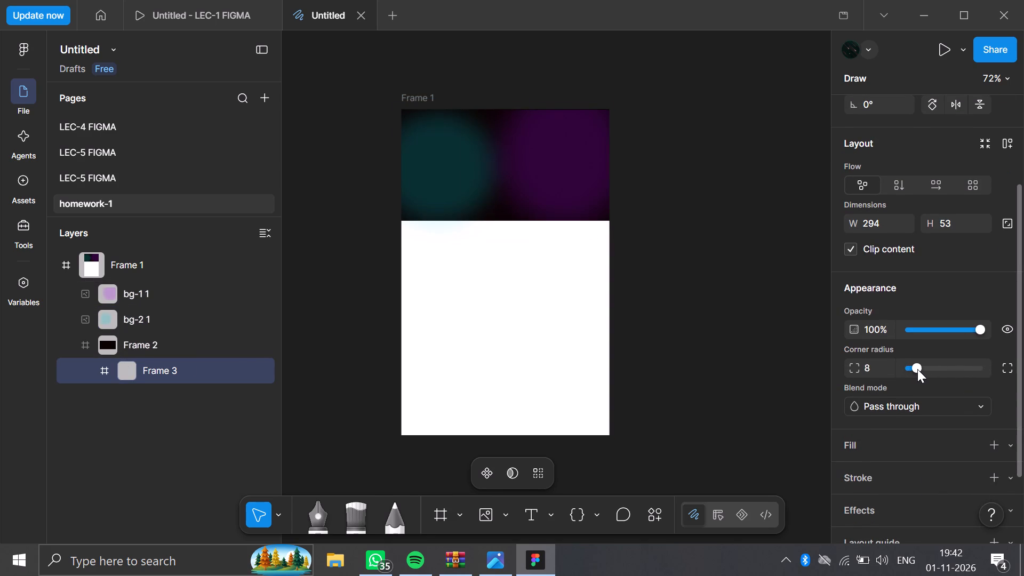
# Reduce the corner radius of Frame 3, the frame overlapping the header's bottom edge, to 6.
pyautogui.moveTo(917, 369); pyautogui.dragTo(914, 371)
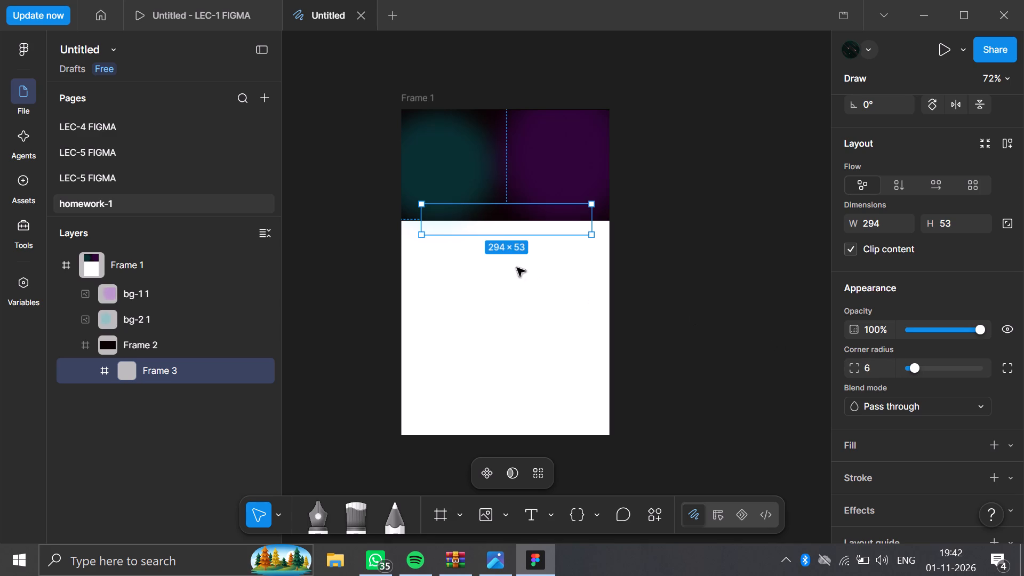
# Add a solid fill to Frame 3 and set its colour to the pinkish off-white FBF4F4.
pyautogui.click(494, 230)
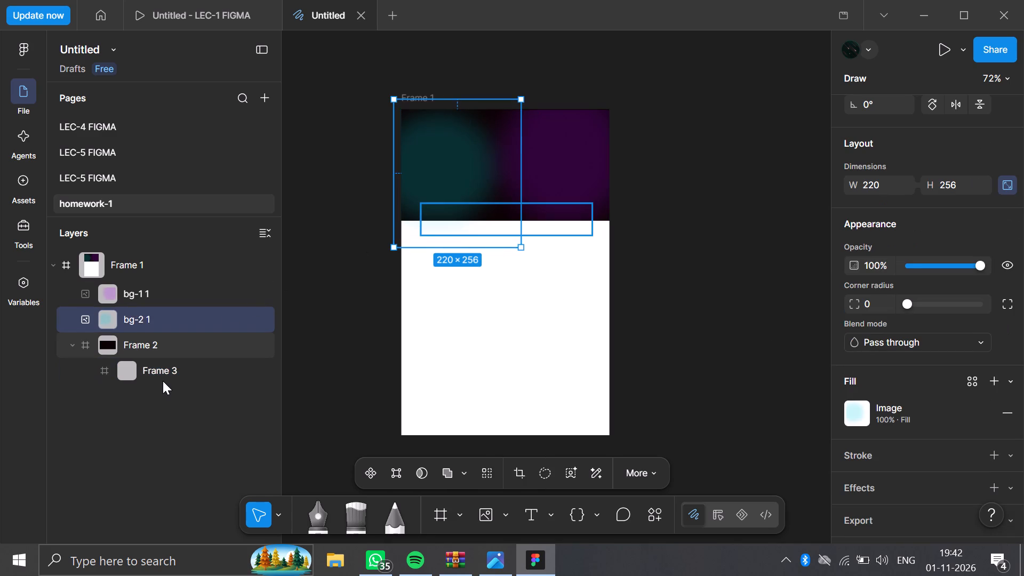
pyautogui.click(163, 381)
pyautogui.click(996, 448)
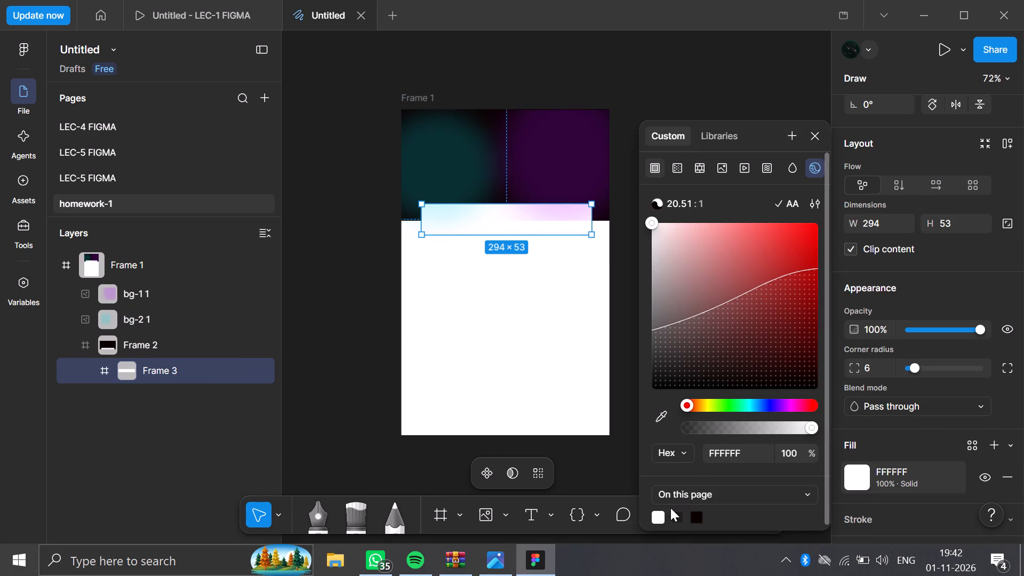
pyautogui.click(657, 516)
pyautogui.click(656, 226)
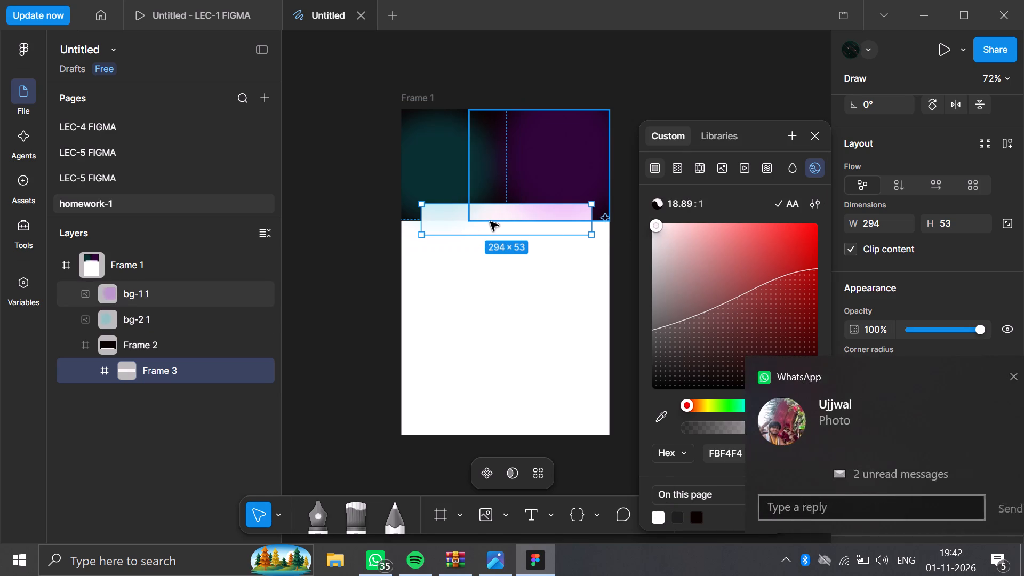
# Move Frame 3 out of Frame 2 to the top level of the layer order, above Frame 1.
pyautogui.moveTo(147, 365); pyautogui.dragTo(151, 252)
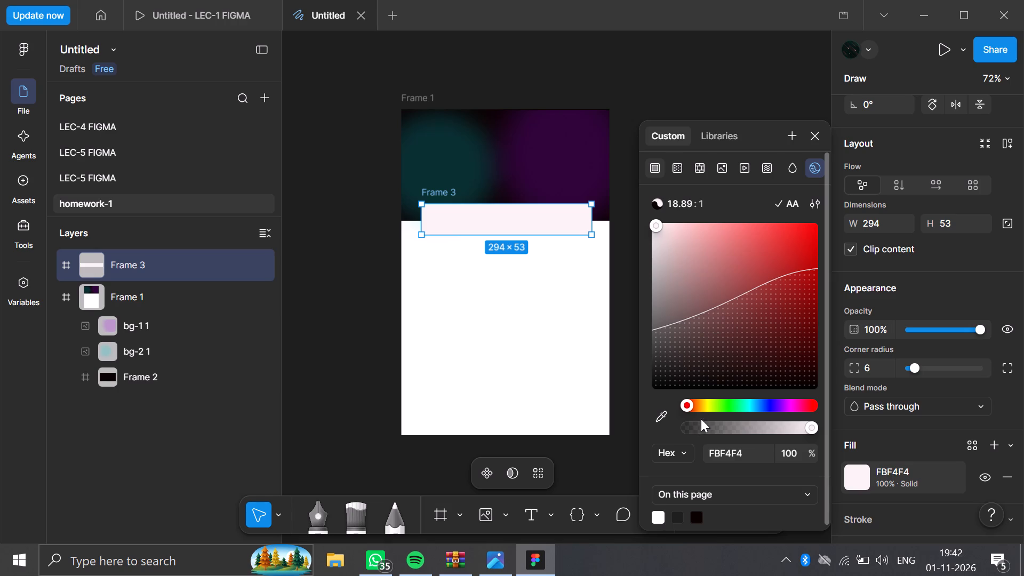
# Shift the hue of Frame 3's fill to a pale bluish white, F4F7FB, and deselect the frame.
pyautogui.click(710, 402)
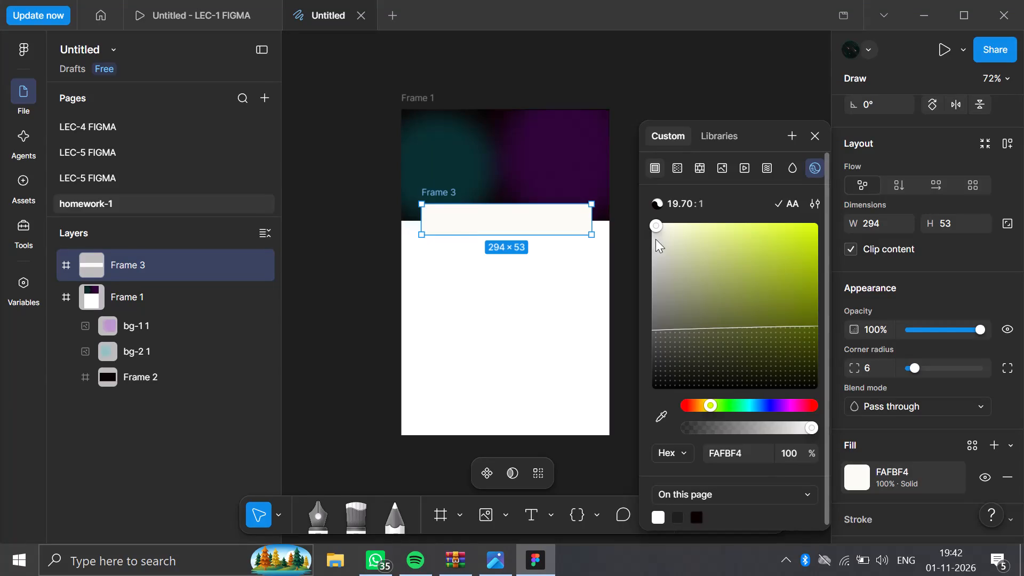
pyautogui.click(762, 403)
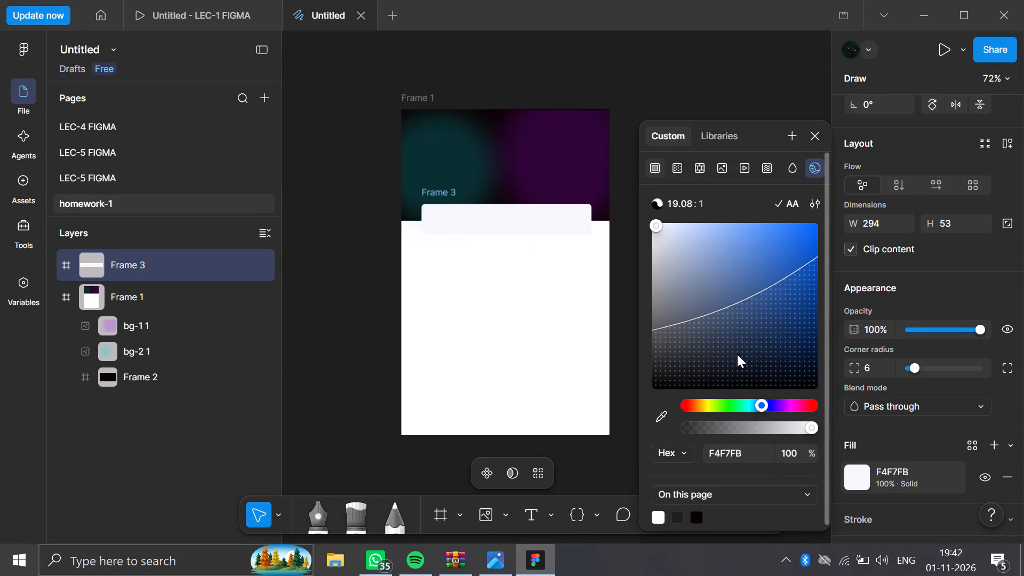
pyautogui.click(353, 249)
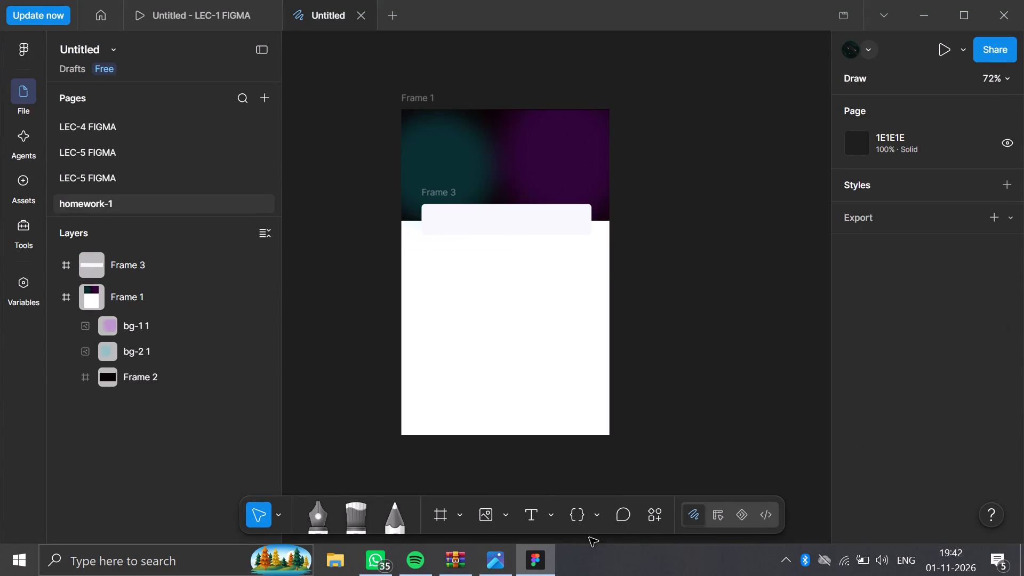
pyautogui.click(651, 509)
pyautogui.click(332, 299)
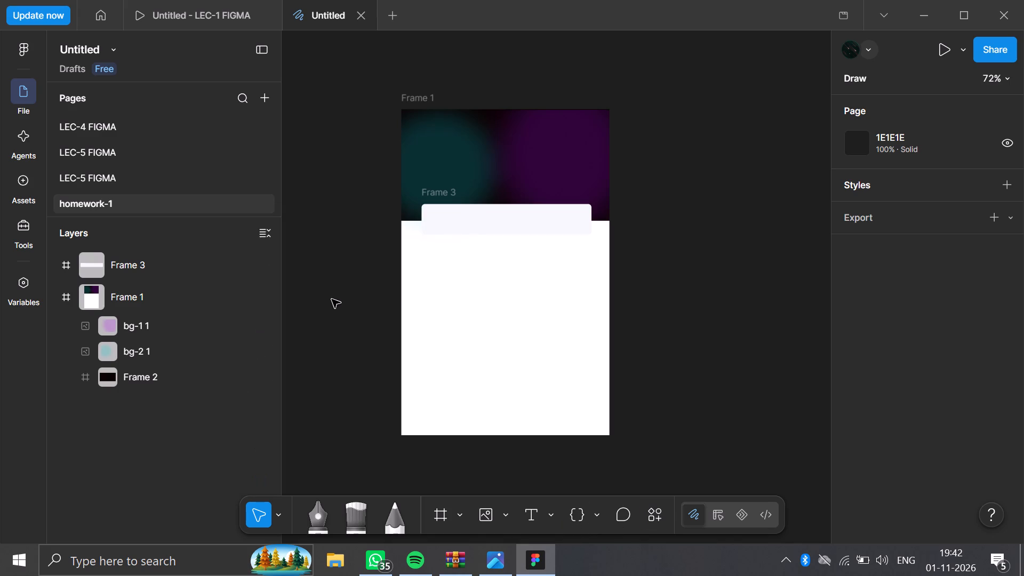
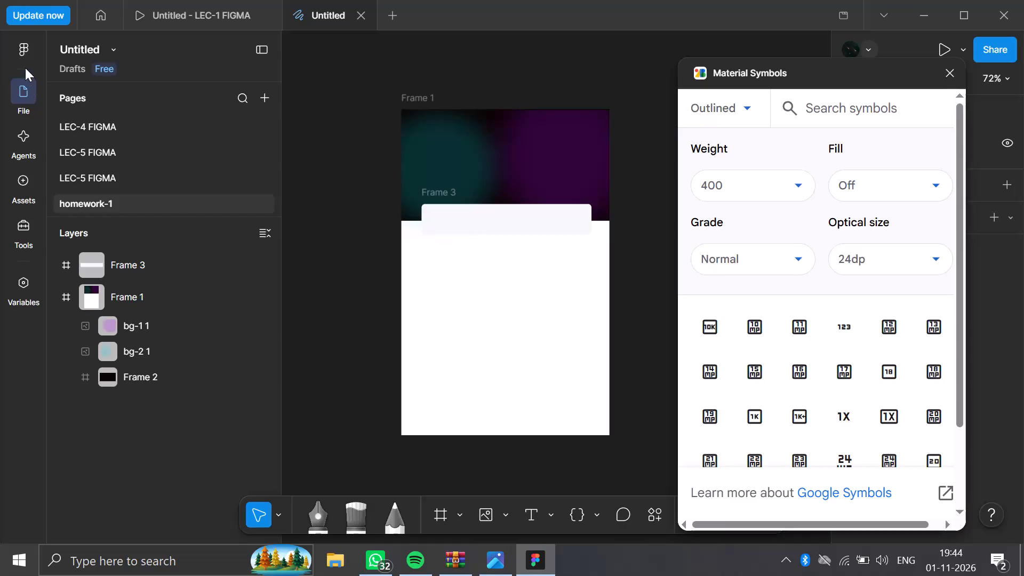
# Import the icon image from Saved Pictures and place it over the purple glow in Frame 1's header.
pyautogui.click(25, 60)
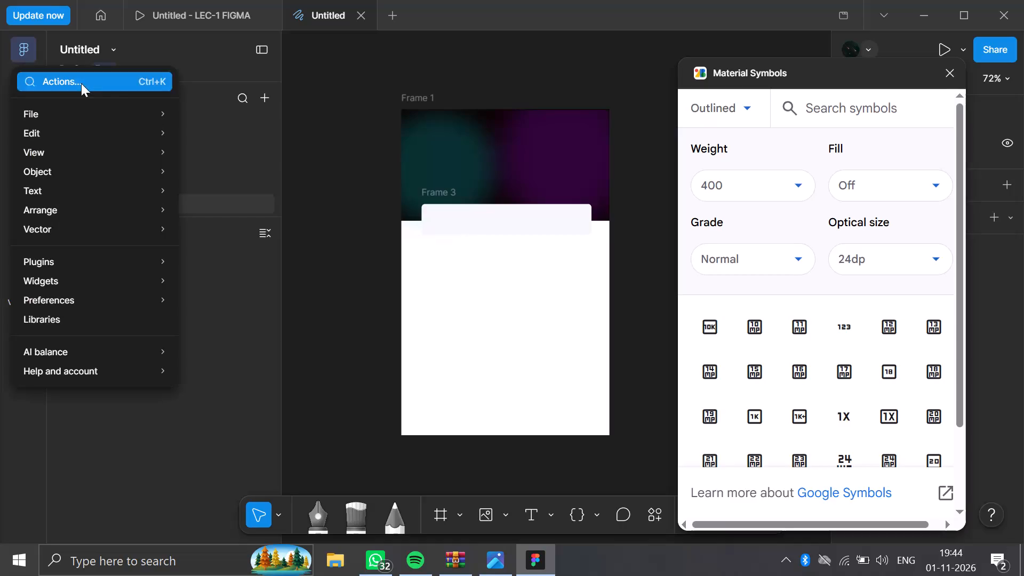
pyautogui.click(118, 107)
pyautogui.click(245, 164)
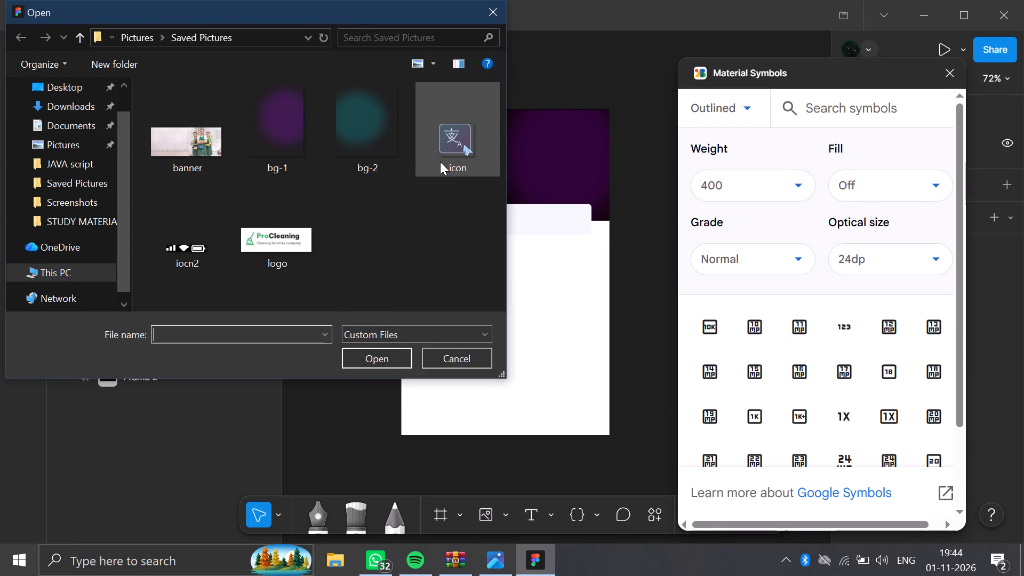
pyautogui.click(448, 153)
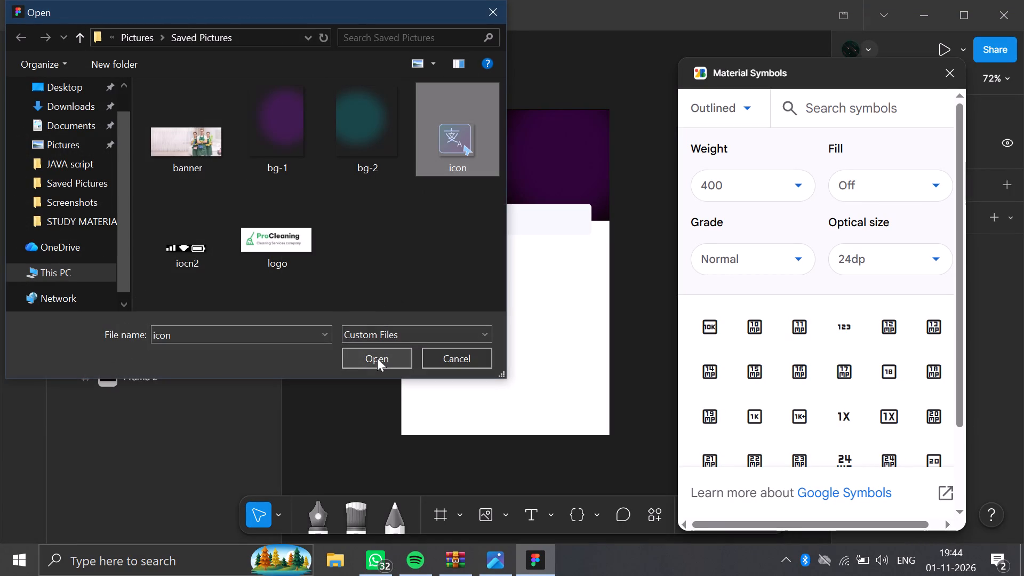
pyautogui.click(377, 358)
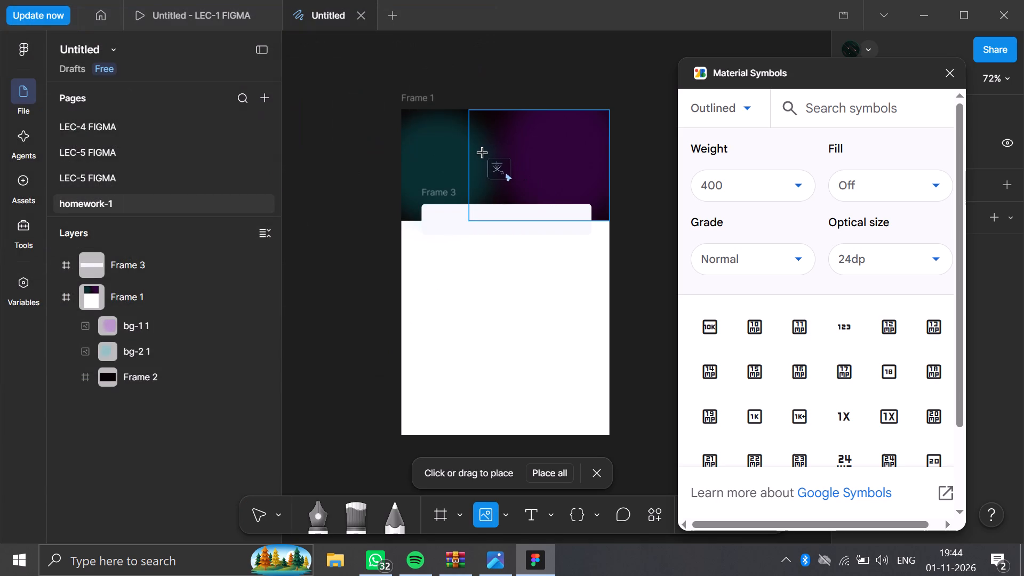
pyautogui.click(484, 140)
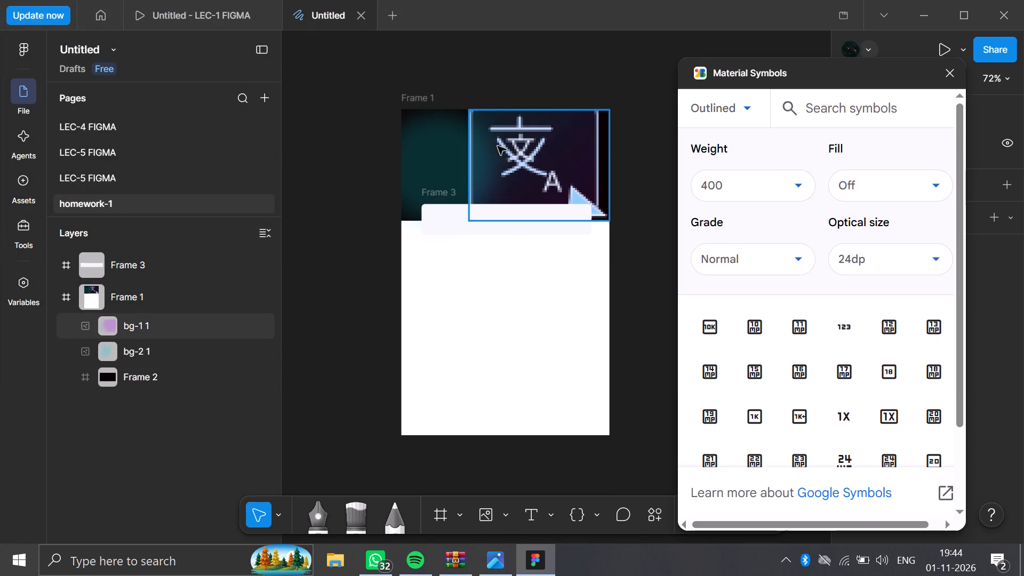
# Open the placed translation icon image for editing and shift it slightly toward the header's centre and downward.
pyautogui.doubleClick(522, 153)
pyautogui.click(522, 153)
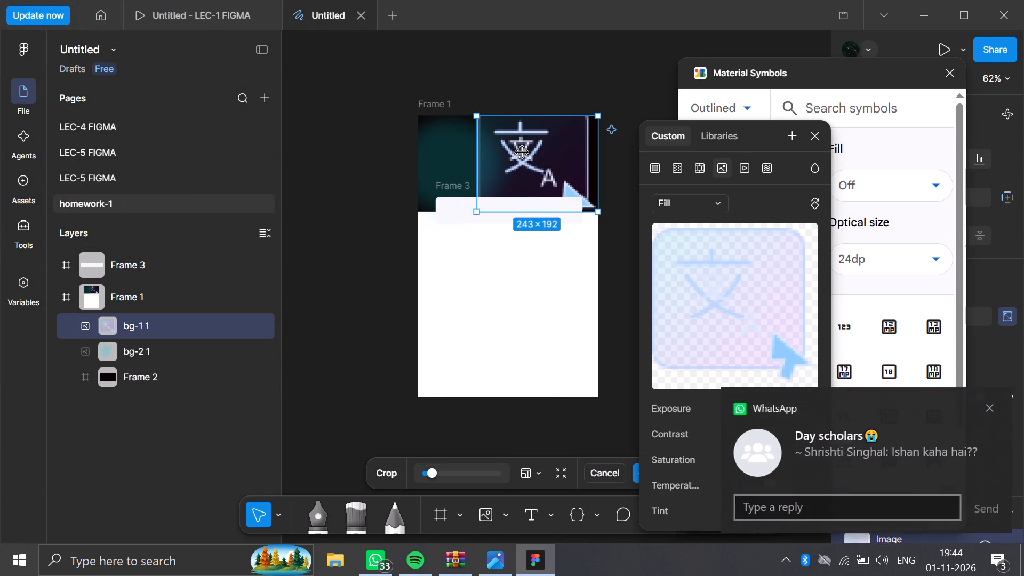
pyautogui.click(548, 162)
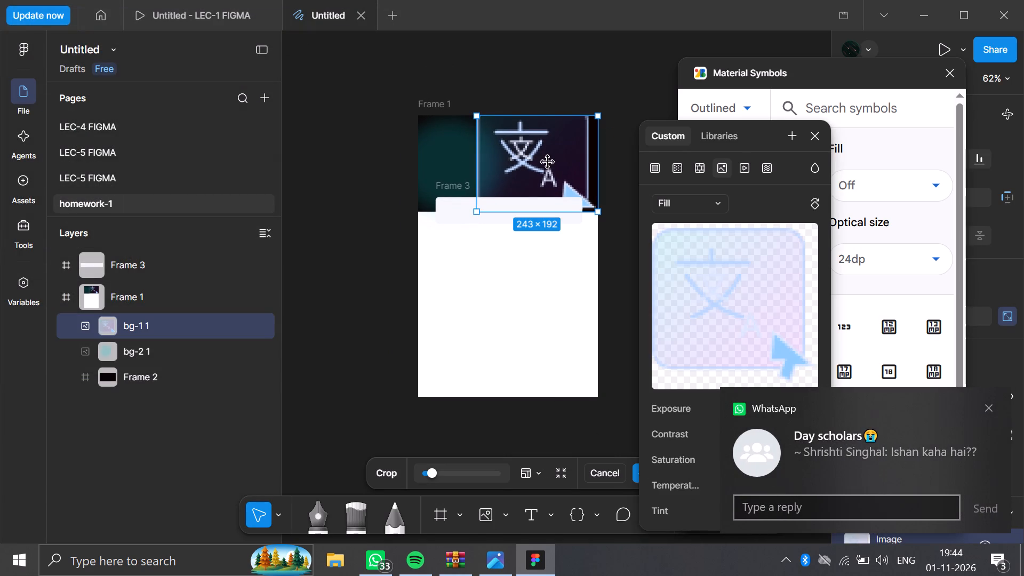
pyautogui.click(548, 162)
pyautogui.moveTo(548, 162); pyautogui.dragTo(530, 167)
pyautogui.click(530, 152)
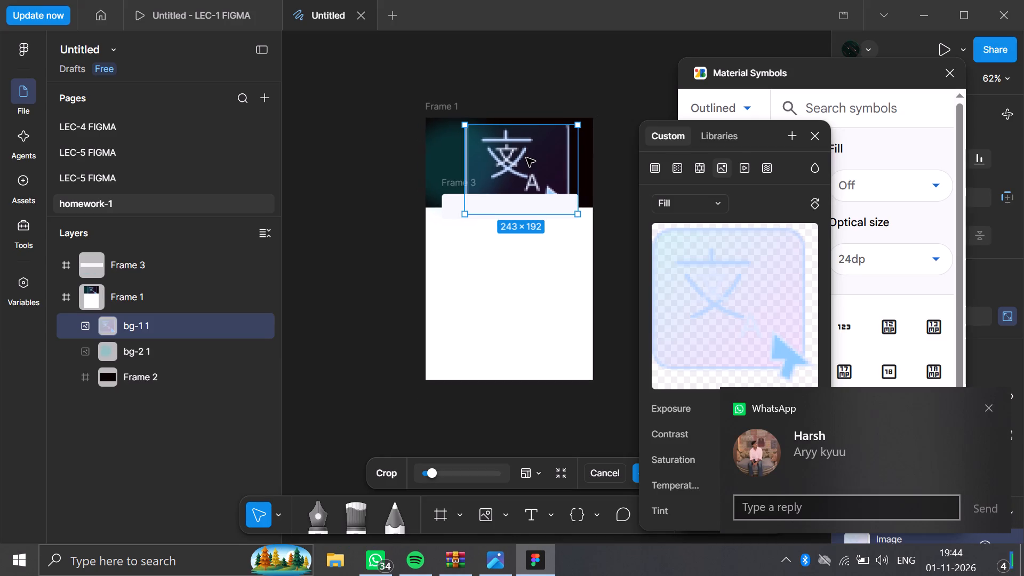
pyautogui.doubleClick(526, 158)
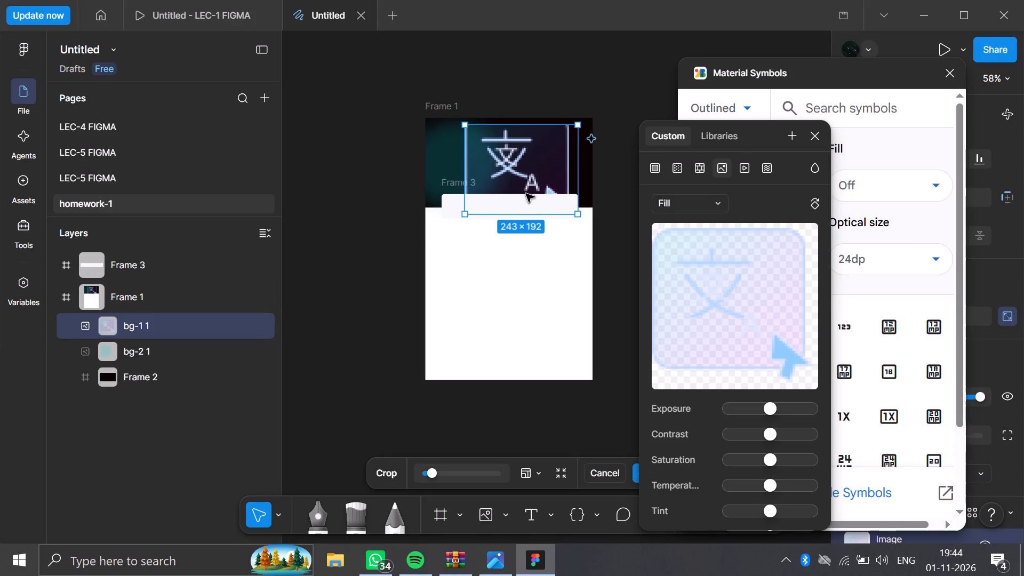
# Delete the translation icon image fill from the bg-1 1 layer in Frame 1's header.
pyautogui.press('Delete')
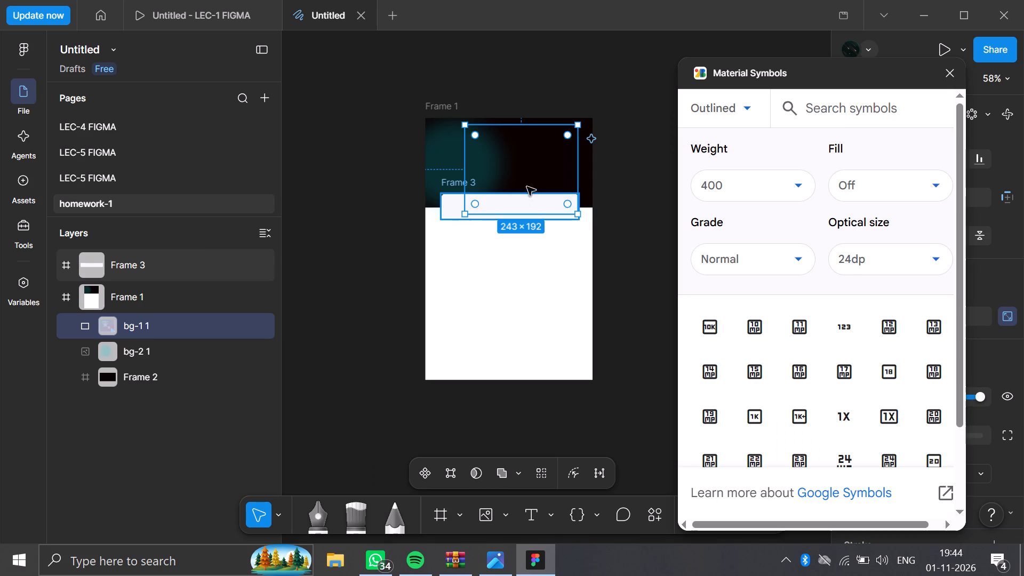
pyautogui.click(528, 179)
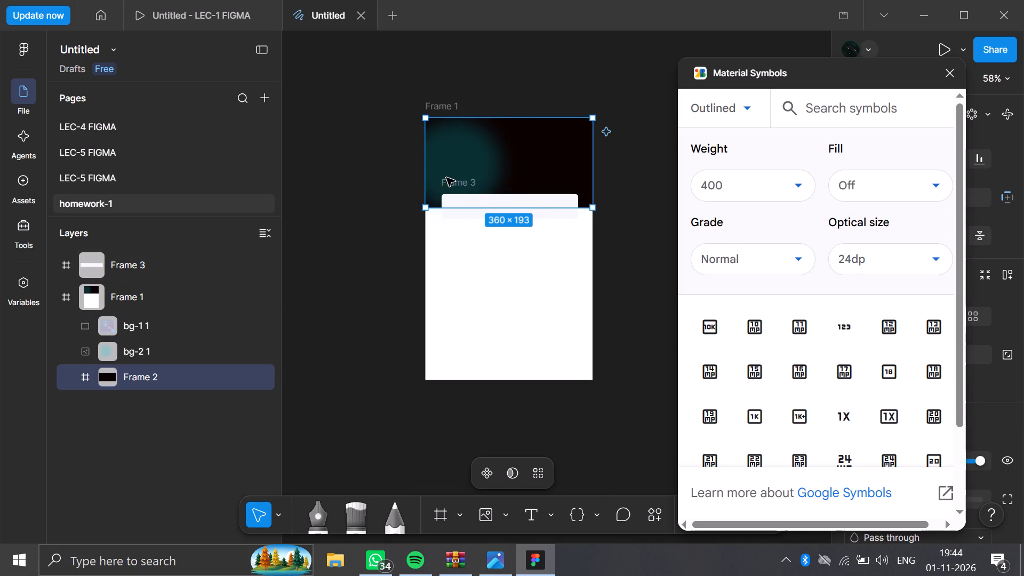
# Search Material Symbols for "search" and browse the outlined icons for a suitable search symbol.
pyautogui.click(843, 111)
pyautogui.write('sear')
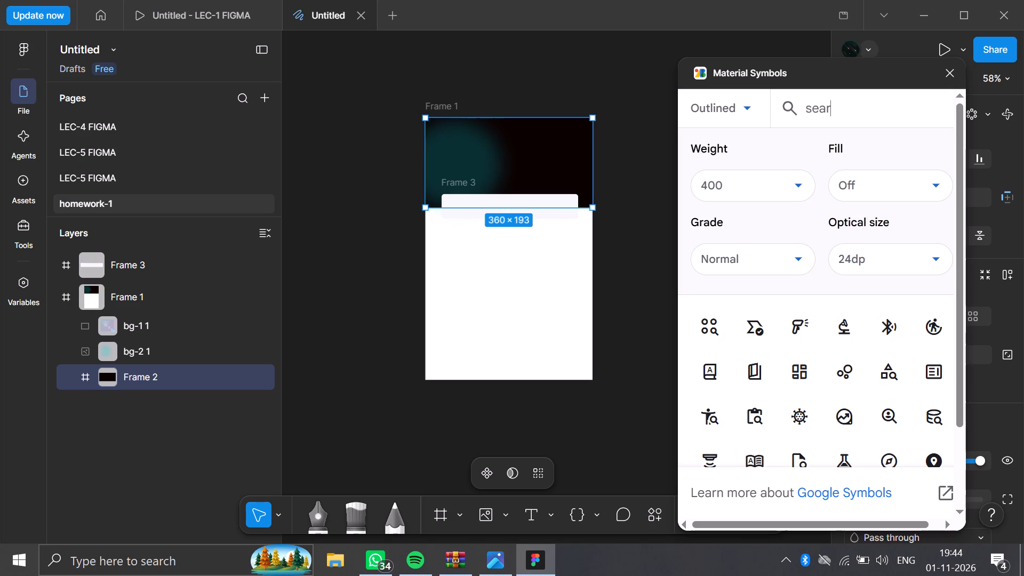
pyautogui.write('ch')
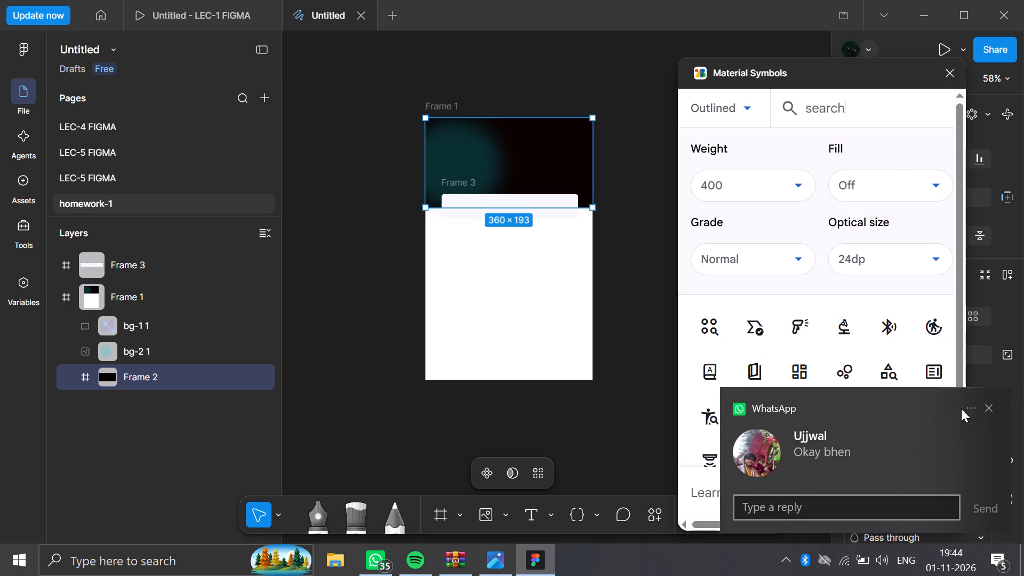
pyautogui.click(985, 402)
pyautogui.scroll(-1, 861, 407)
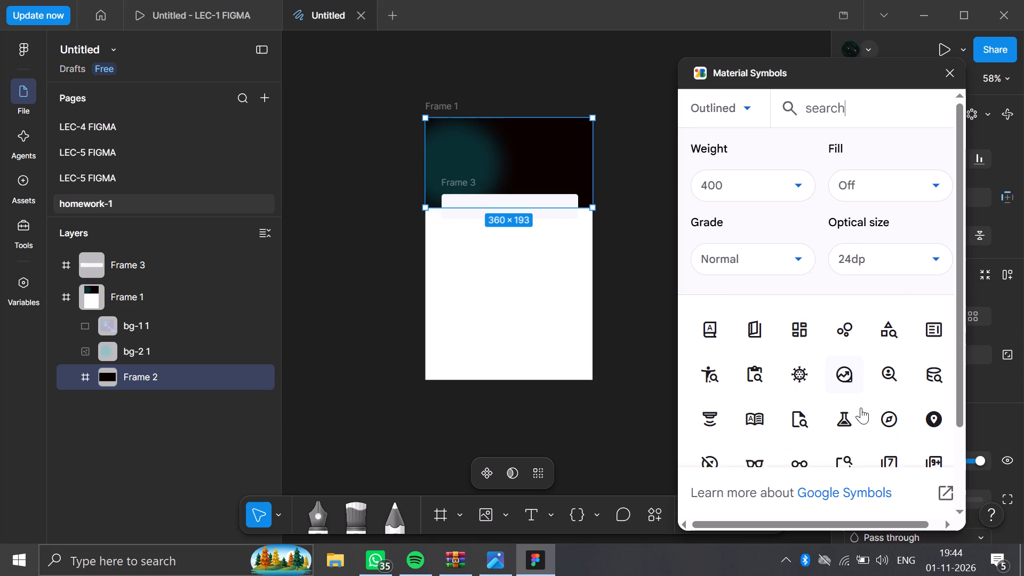
pyautogui.scroll(-4, 861, 407)
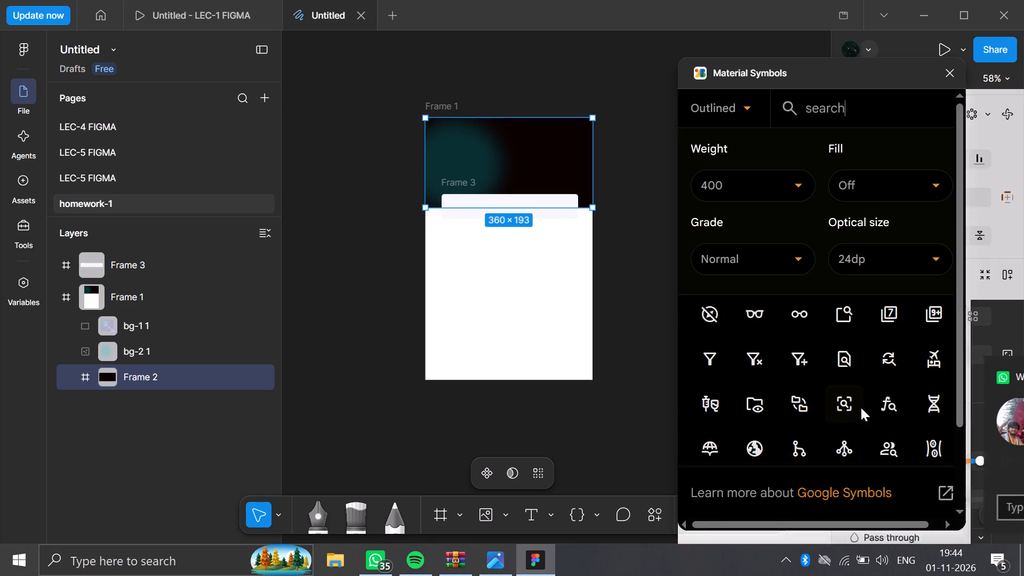
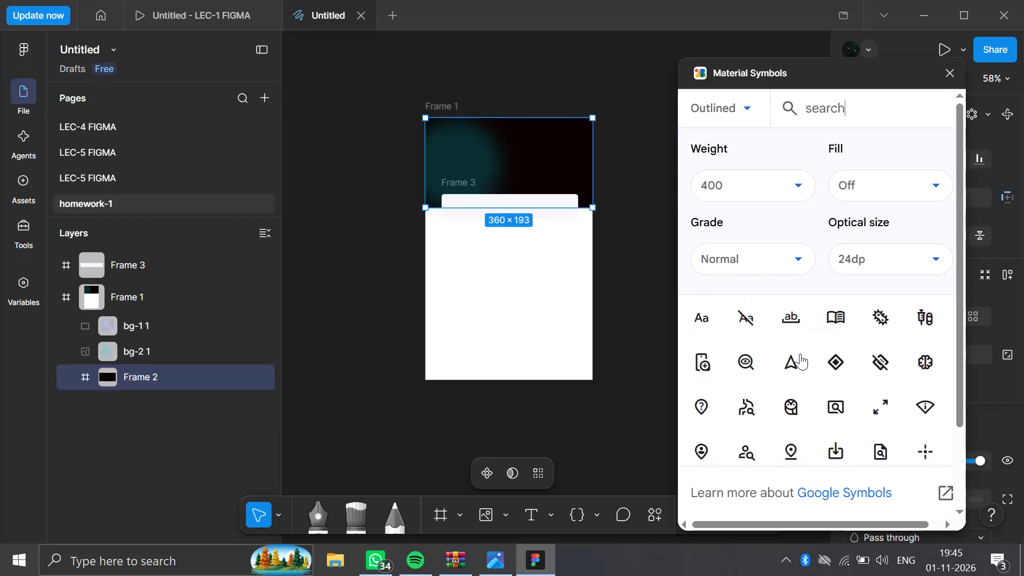
# Insert the plain search magnifier icon from Material Symbols and place it inside Frame 3 at the bar's left end, vertically centred.
pyautogui.scroll(-2, 800, 354)
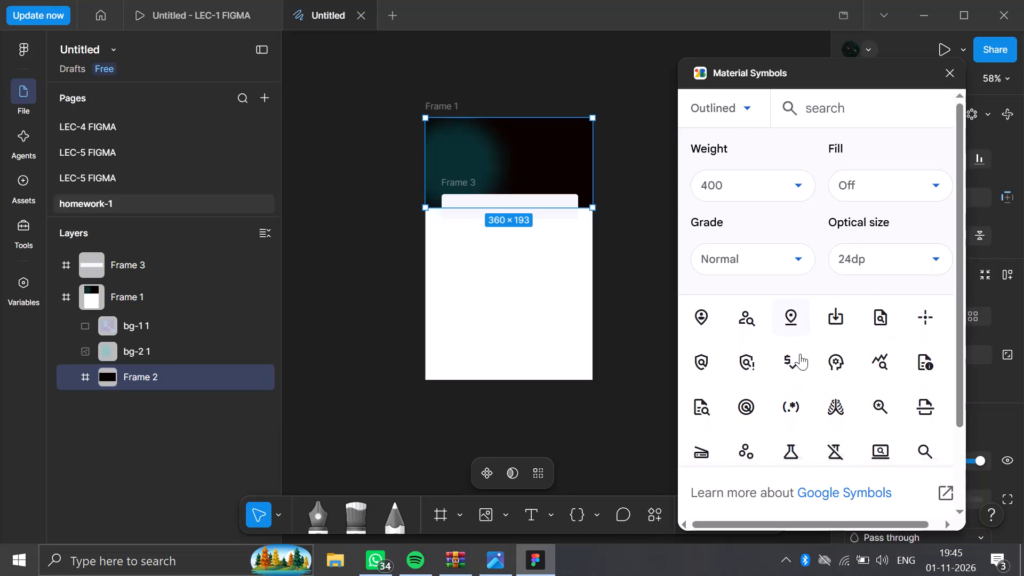
pyautogui.scroll(-2, 800, 354)
pyautogui.click(931, 375)
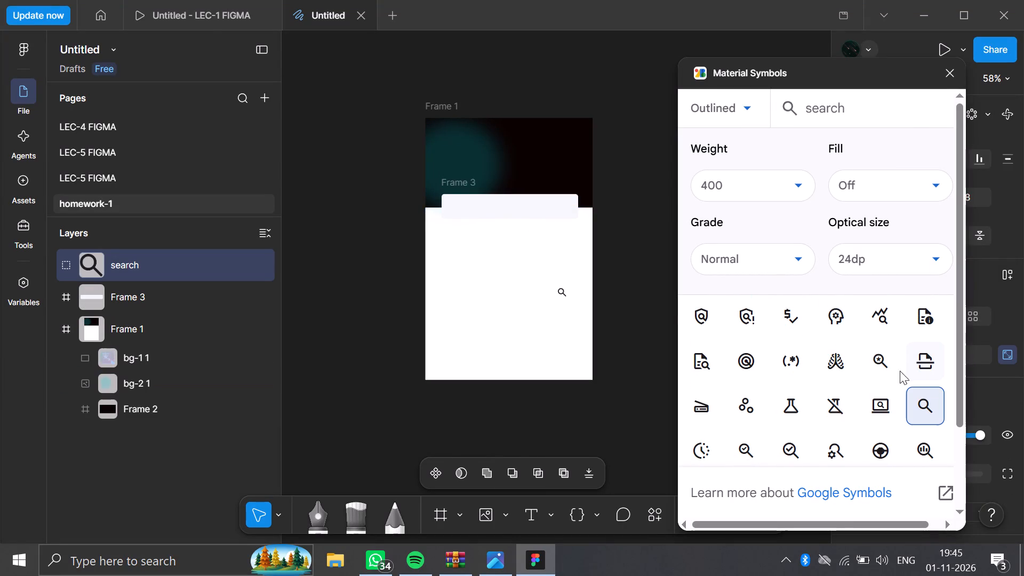
pyautogui.moveTo(556, 290); pyautogui.dragTo(522, 251)
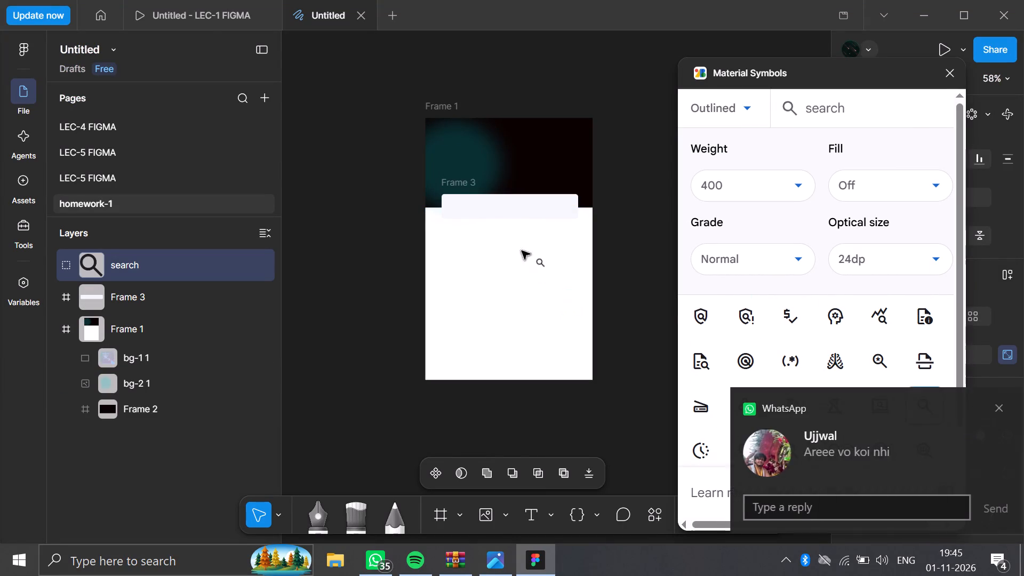
pyautogui.moveTo(522, 251); pyautogui.dragTo(446, 204)
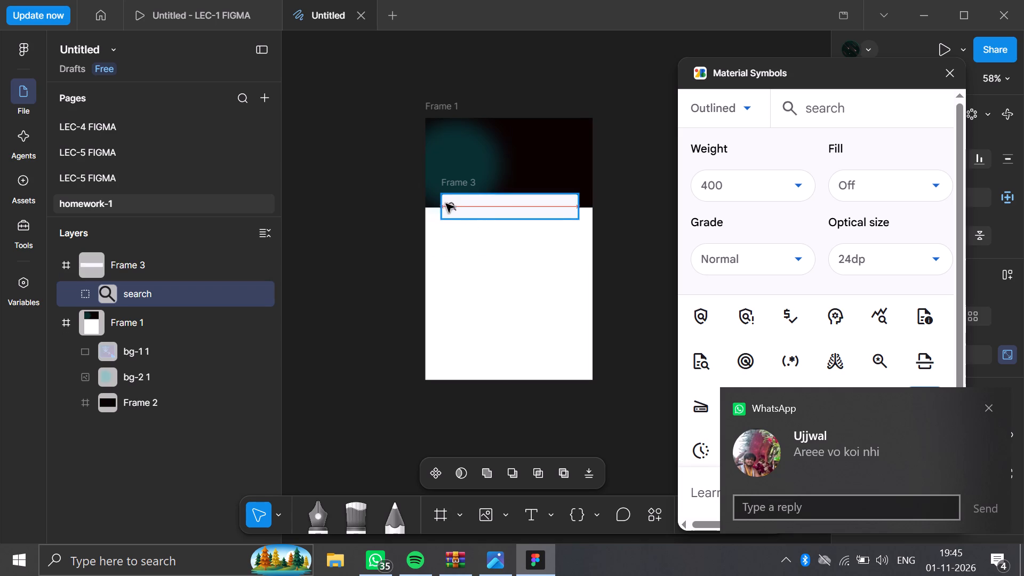
# Shift the search icon slightly inward and down inside Frame 3 and close the Material Symbols plugin.
pyautogui.moveTo(446, 204); pyautogui.dragTo(451, 207)
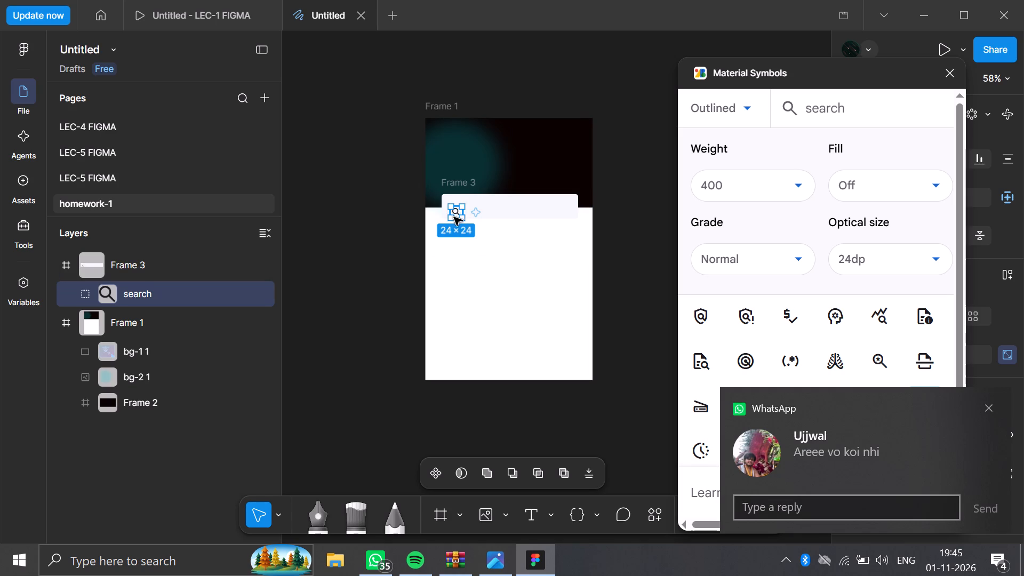
pyautogui.click(454, 205)
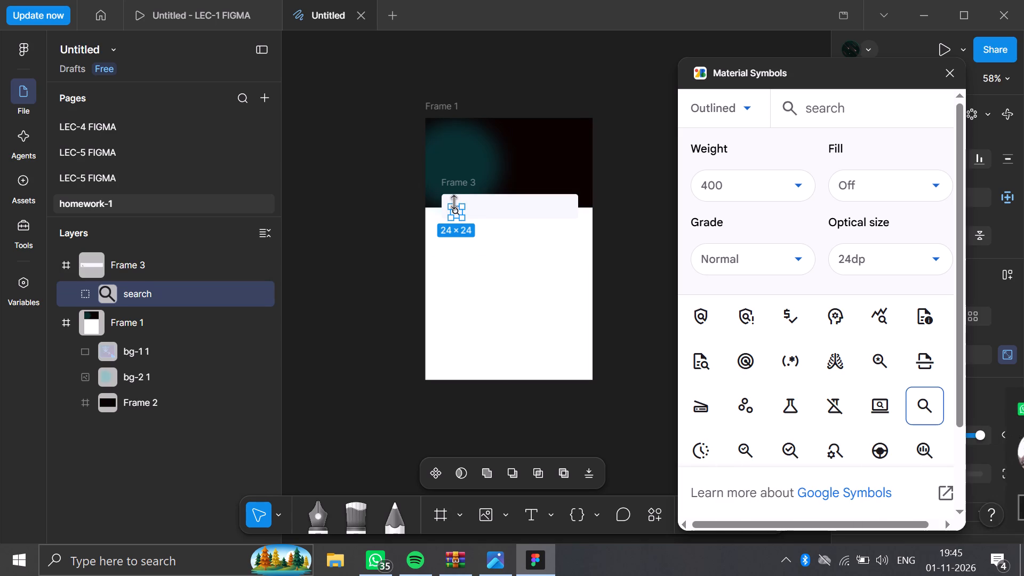
pyautogui.click(653, 171)
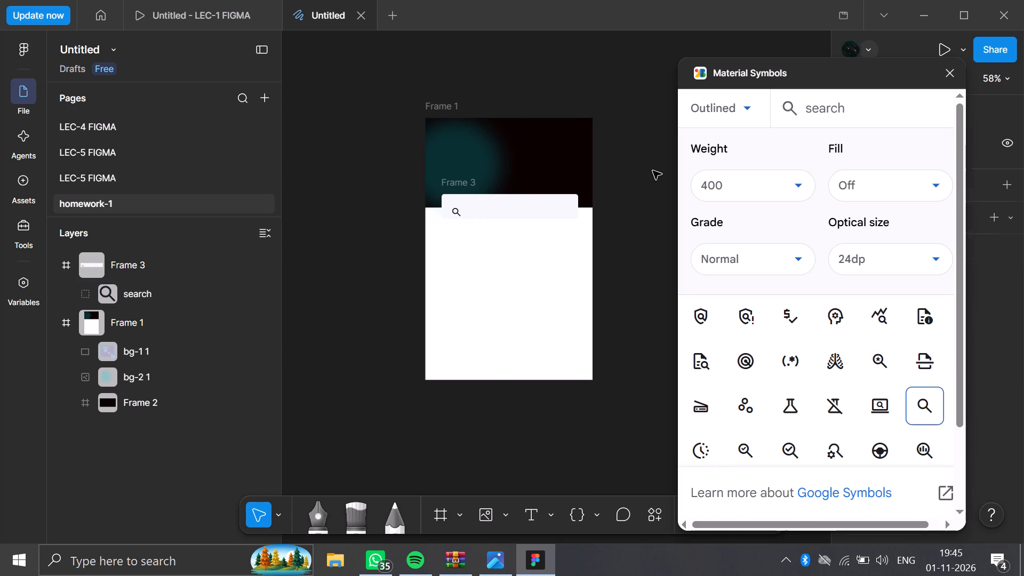
pyautogui.click(378, 234)
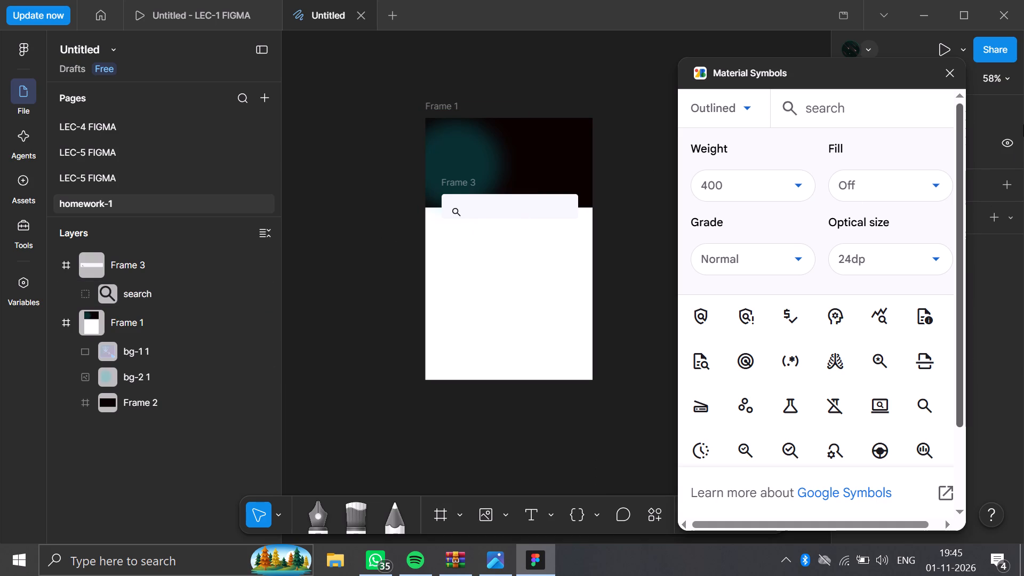
pyautogui.click(948, 77)
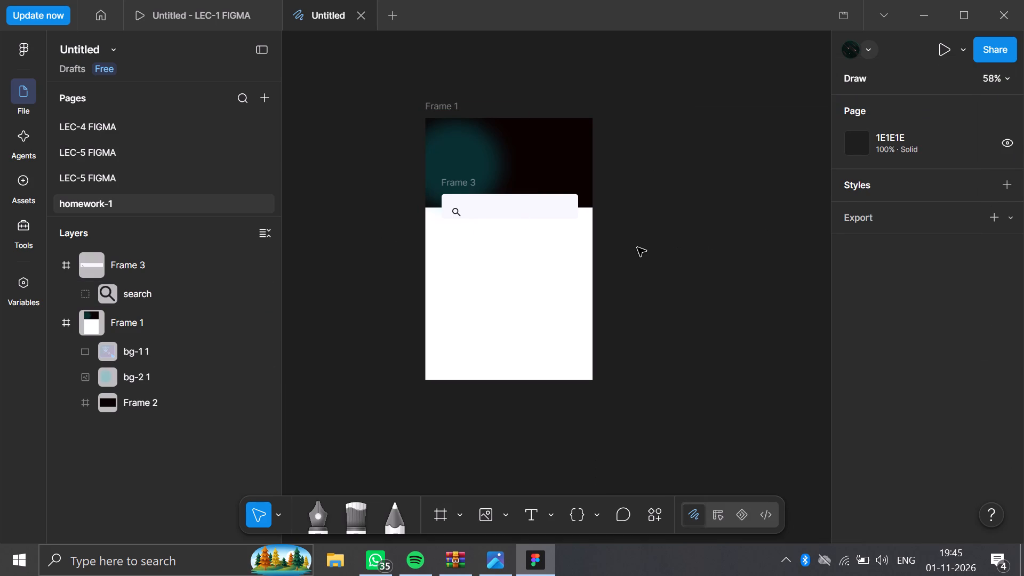
# Resize the search icon in Frame 3 to about 26 × 26 and move it to about X 12, Y 14.
pyautogui.press('=')
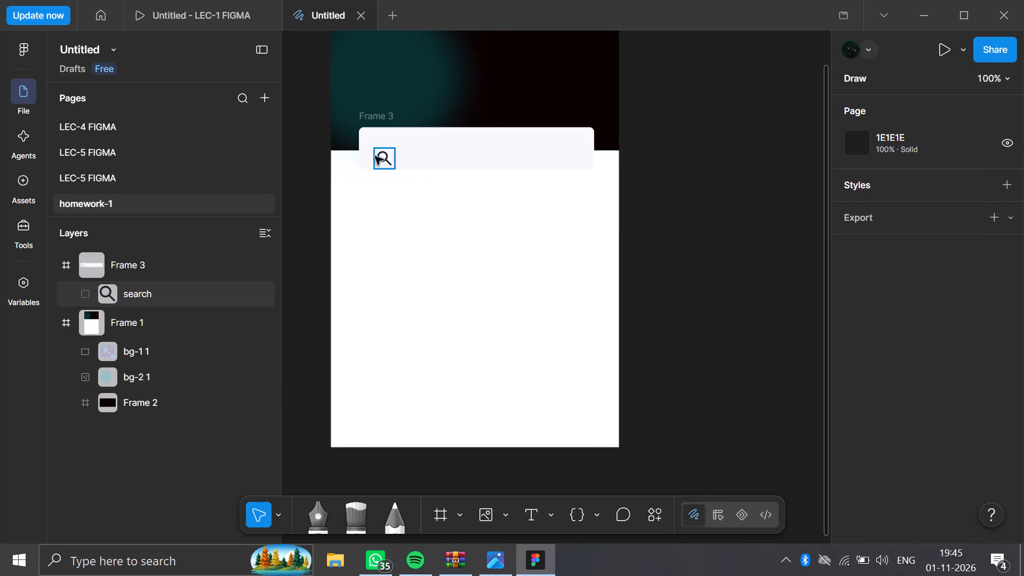
pyautogui.click(375, 156)
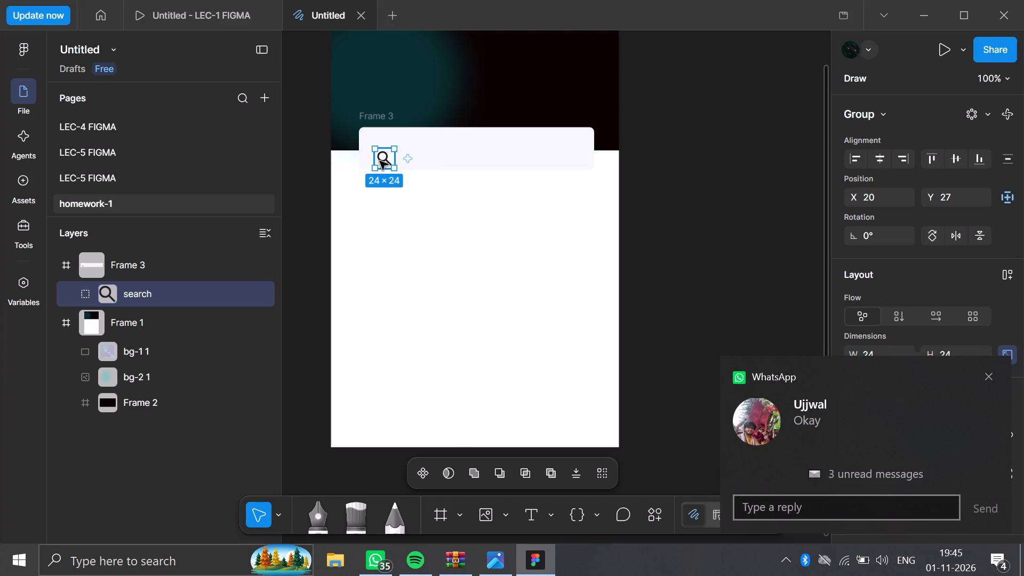
pyautogui.moveTo(380, 161); pyautogui.dragTo(375, 155)
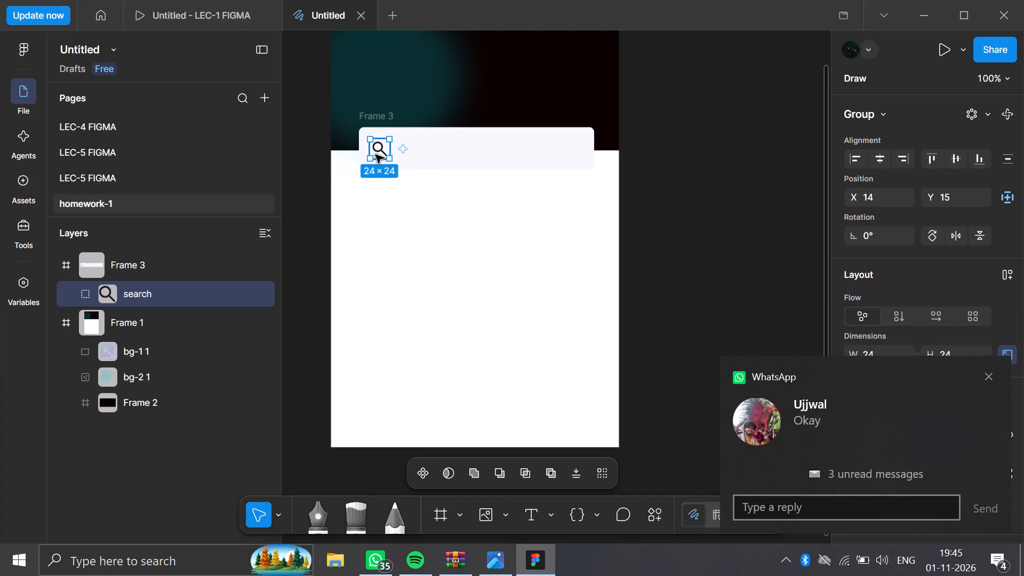
pyautogui.moveTo(389, 149); pyautogui.dragTo(396, 152)
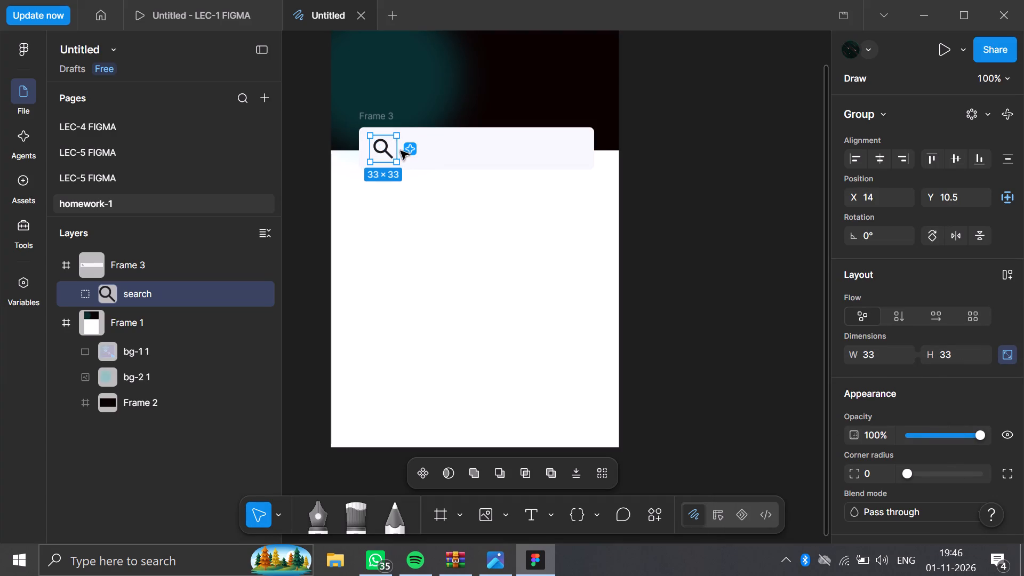
pyautogui.moveTo(395, 152); pyautogui.dragTo(390, 151)
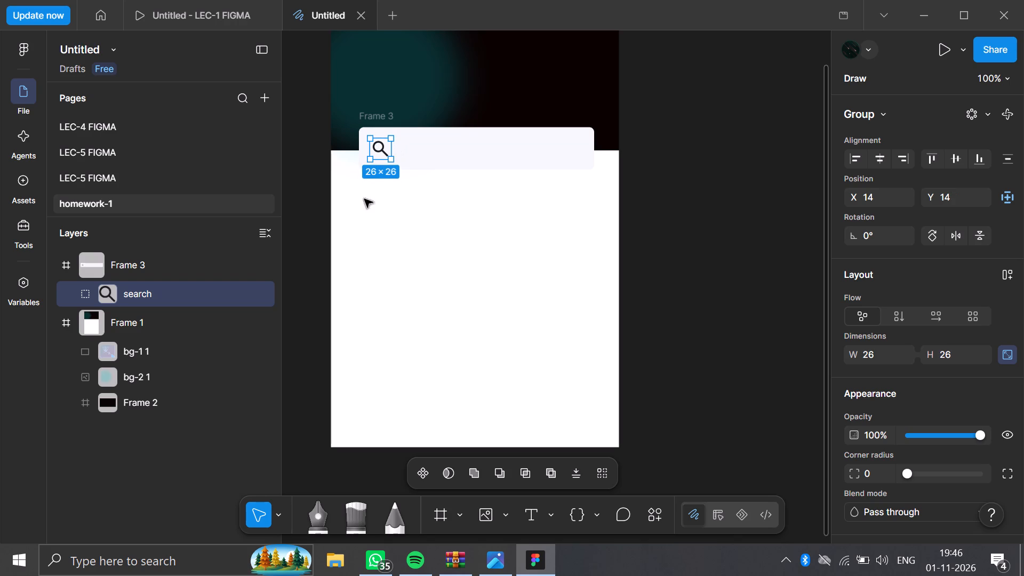
pyautogui.click(281, 209)
pyautogui.click(313, 210)
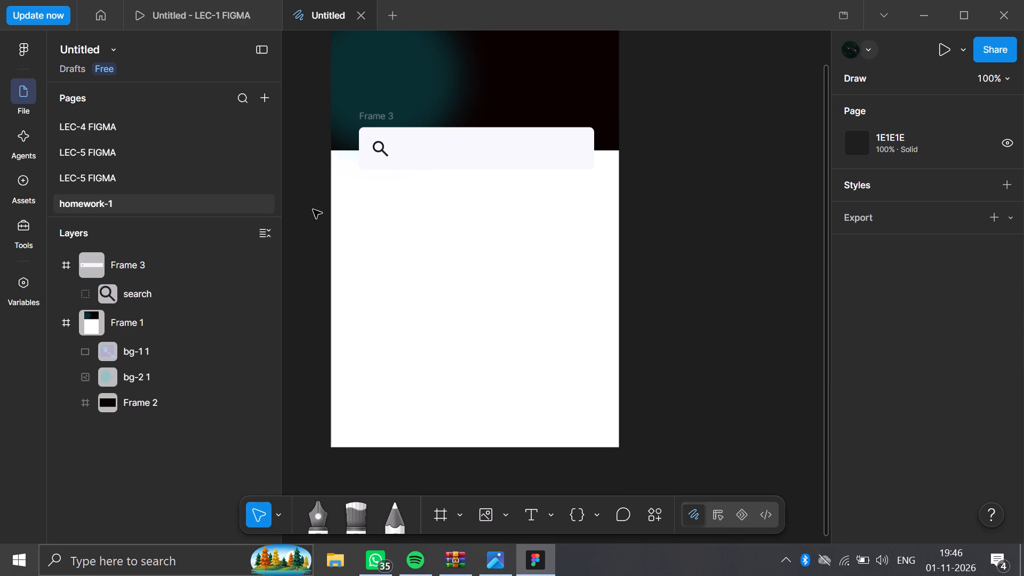
pyautogui.click(386, 155)
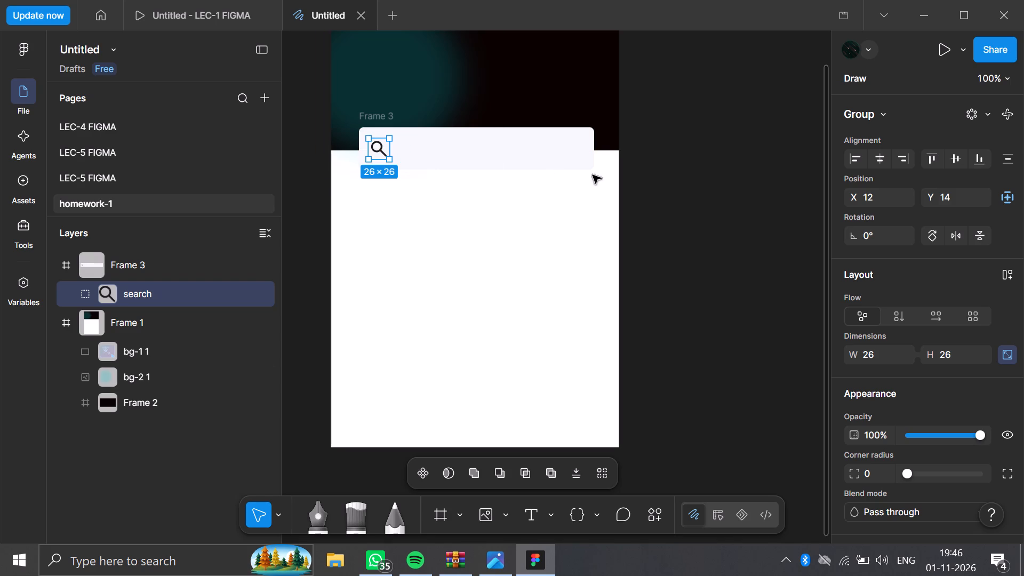
pyautogui.click(671, 186)
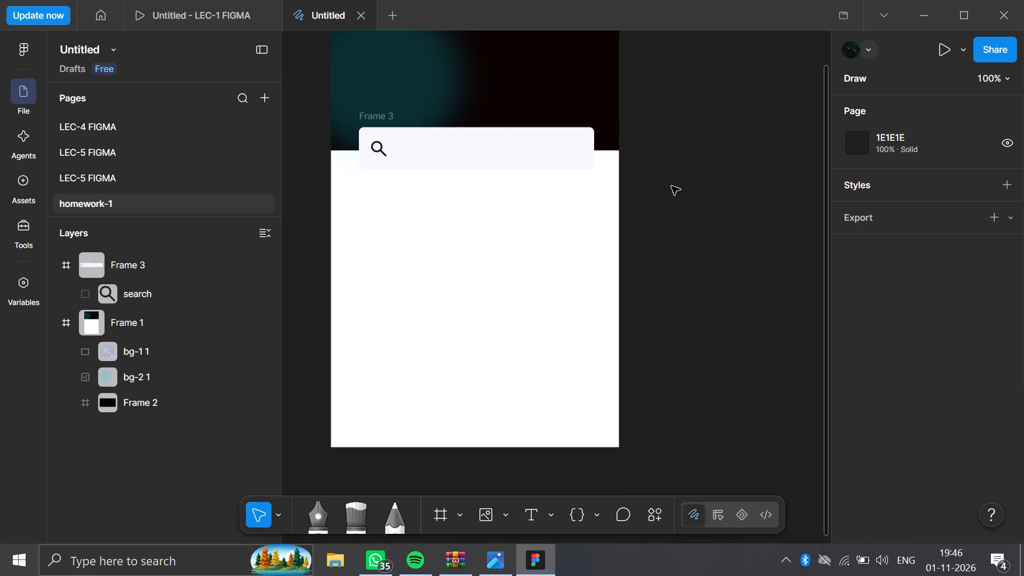
# Switch to Screen.png in Photos and examine the search bar's icon, text and corners up close.
pyautogui.click(487, 564)
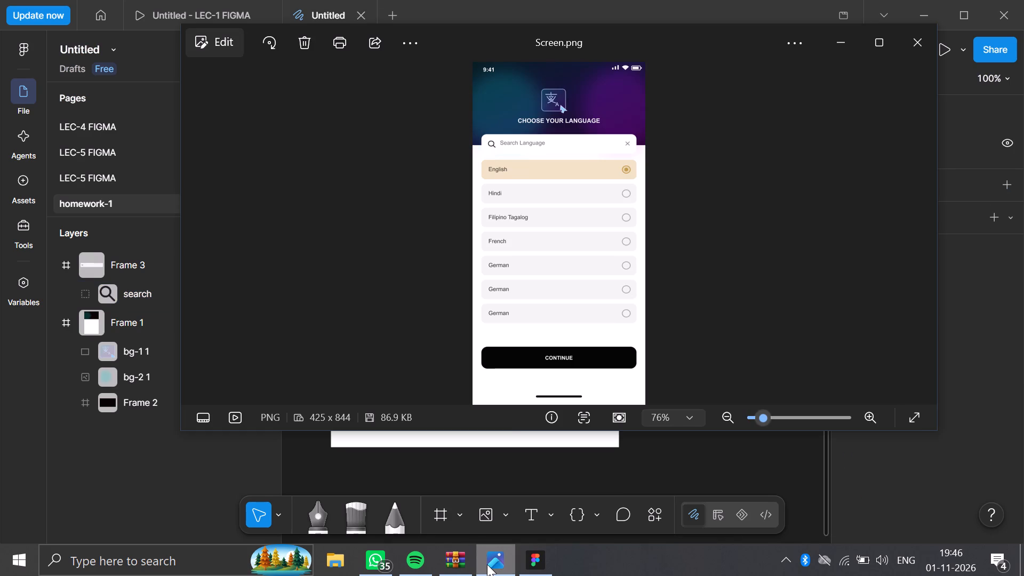
pyautogui.hscroll(2, 490, 243)
pyautogui.press('=')
pyautogui.doubleClick(781, 415)
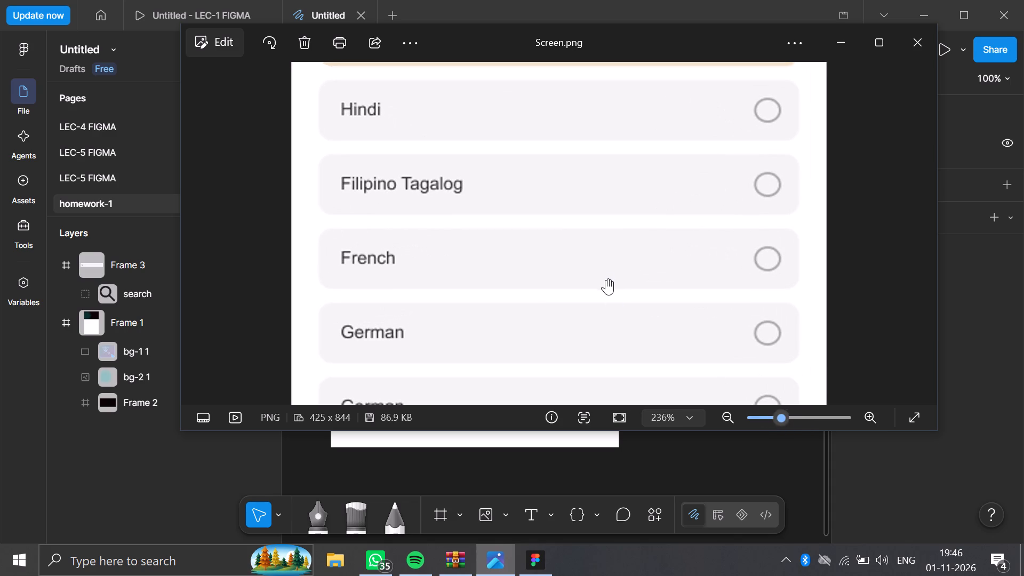
pyautogui.click(605, 277)
pyautogui.scroll(1, 605, 277)
pyautogui.moveTo(605, 277); pyautogui.dragTo(598, 400)
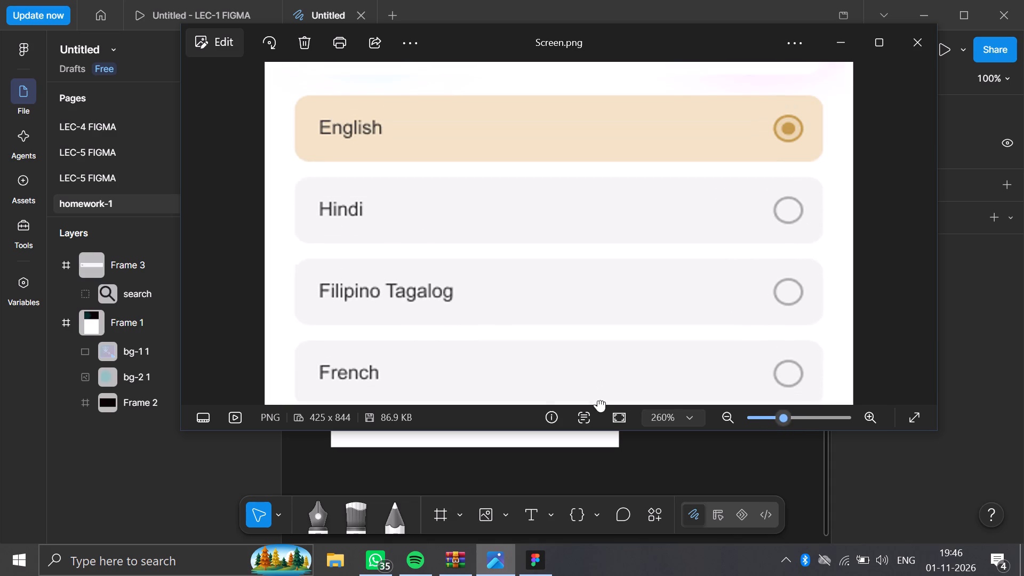
pyautogui.moveTo(598, 400); pyautogui.dragTo(598, 401)
pyautogui.moveTo(598, 401); pyautogui.dragTo(578, 575)
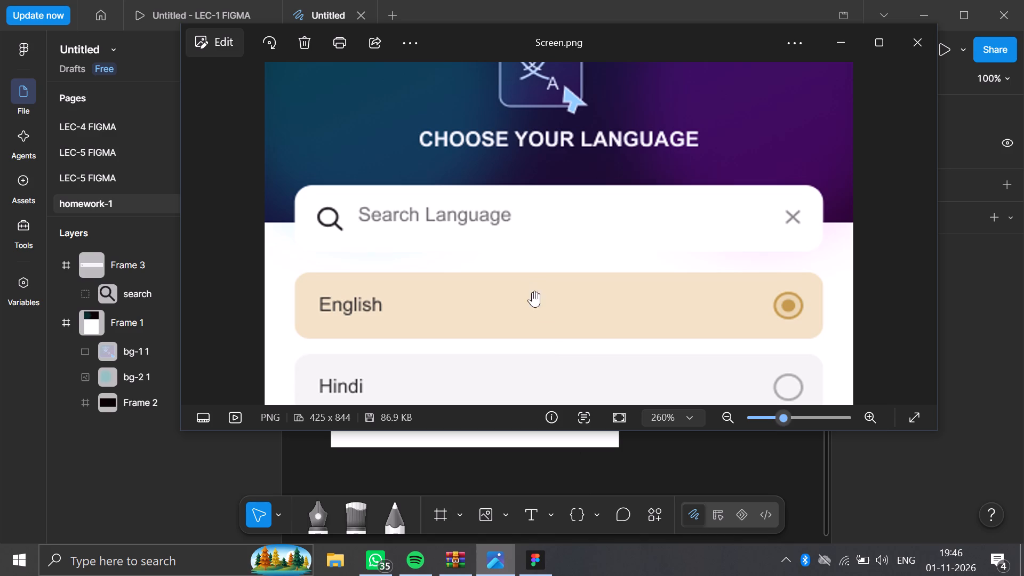
pyautogui.moveTo(533, 310); pyautogui.dragTo(531, 340)
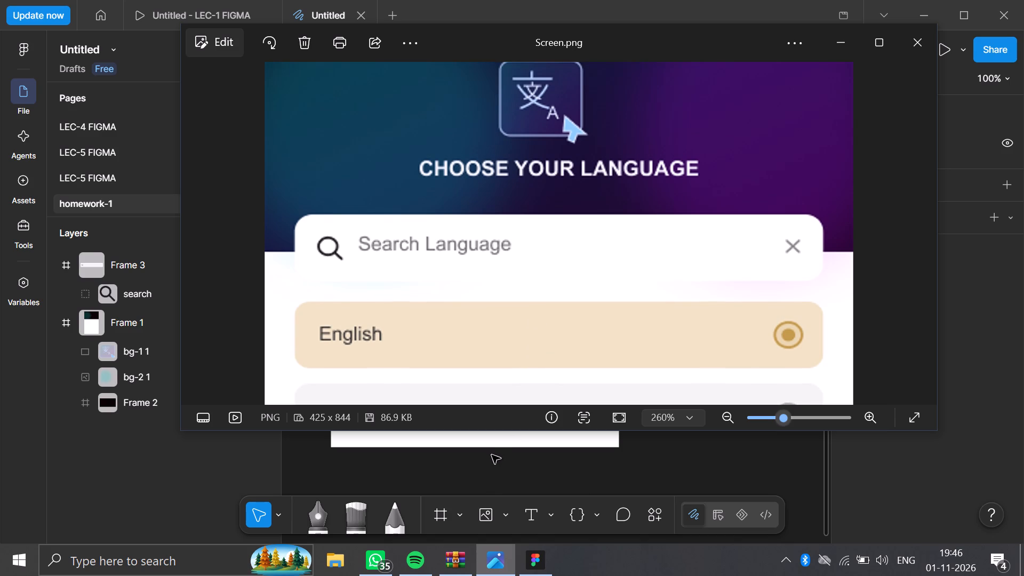
# Return to Figma and enlarge the search icon in Frame 3 to about 37 × 37.
pyautogui.click(526, 558)
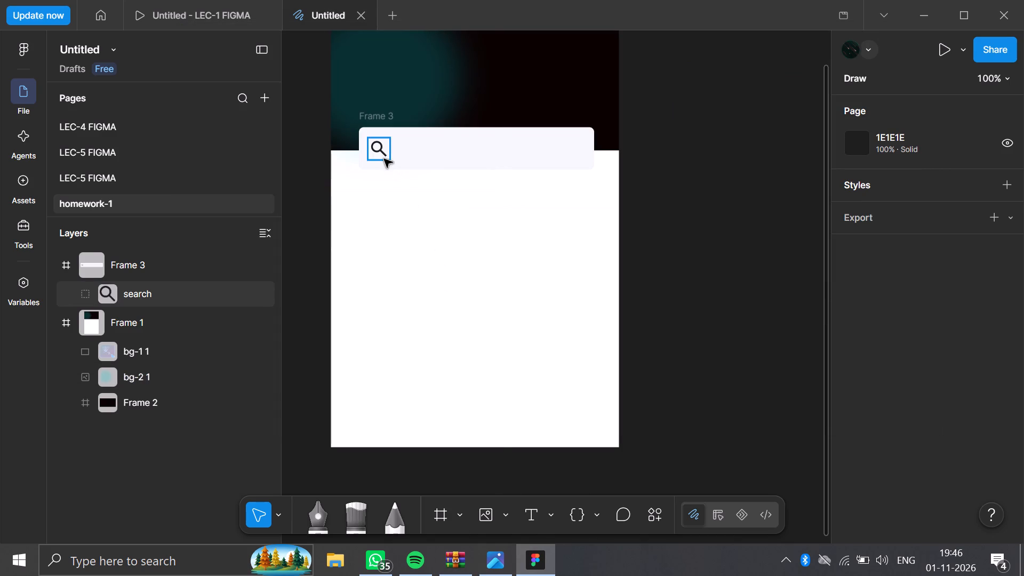
pyautogui.doubleClick(384, 159)
pyautogui.moveTo(388, 148); pyautogui.dragTo(397, 154)
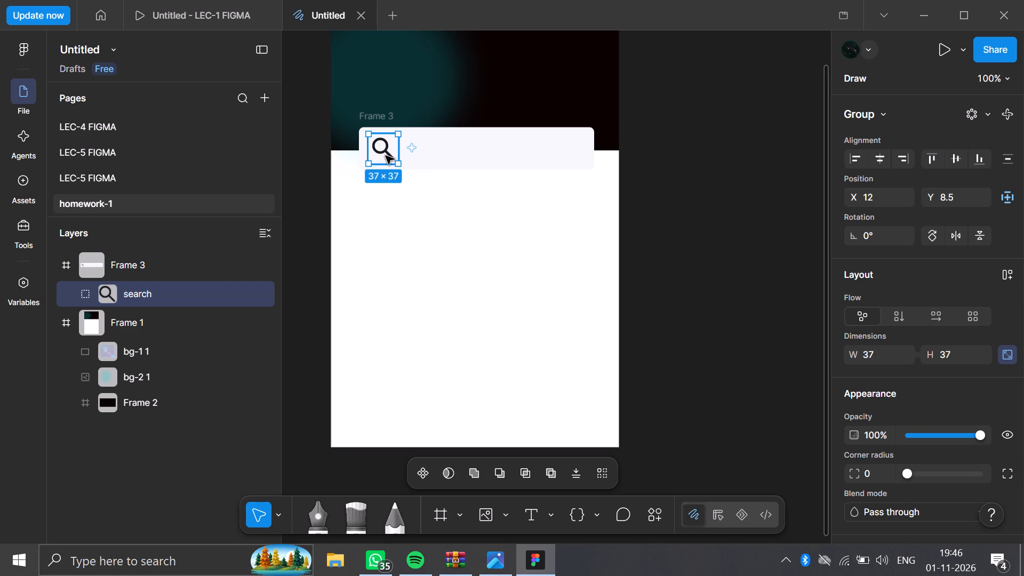
pyautogui.click(384, 156)
pyautogui.click(293, 147)
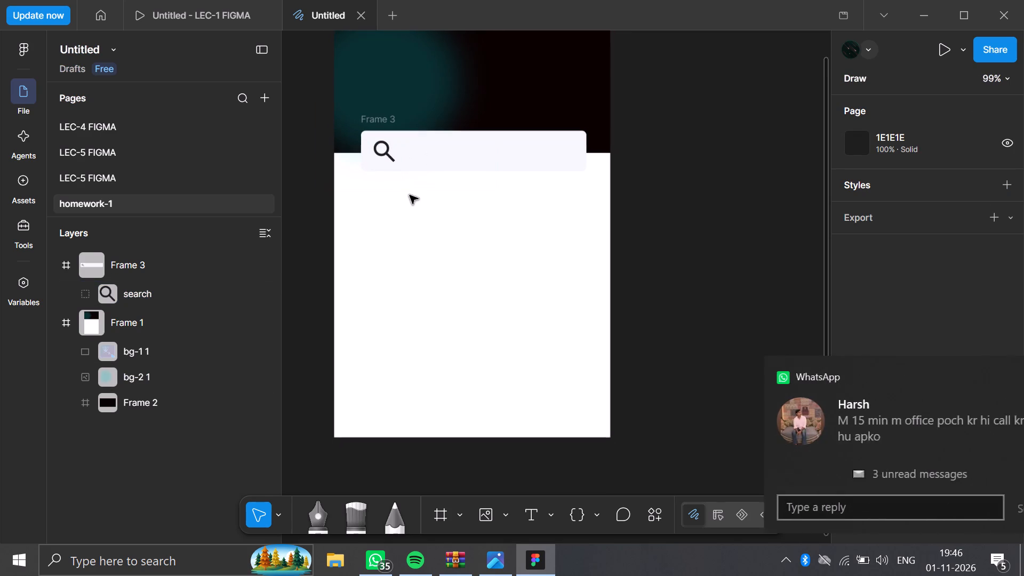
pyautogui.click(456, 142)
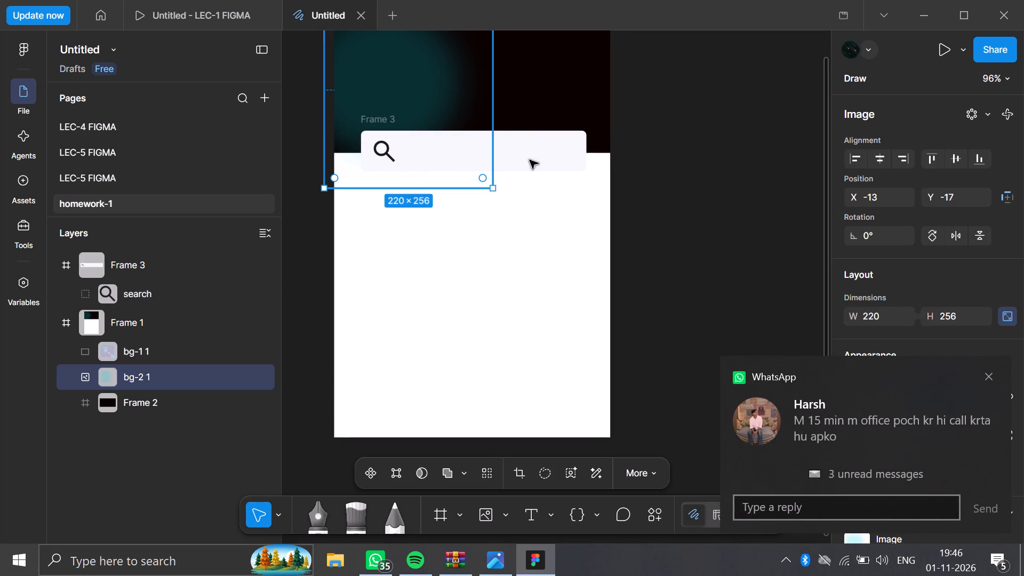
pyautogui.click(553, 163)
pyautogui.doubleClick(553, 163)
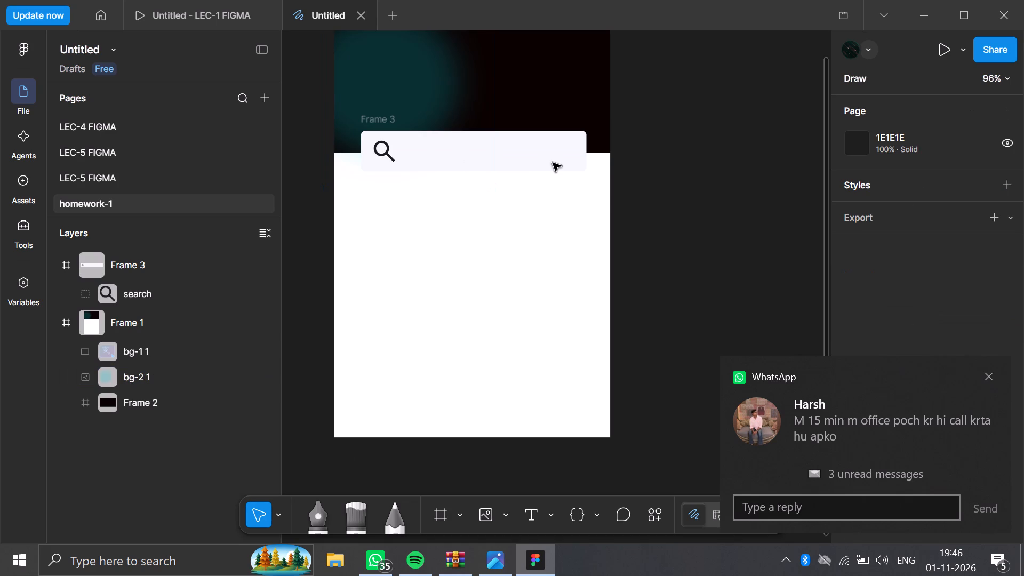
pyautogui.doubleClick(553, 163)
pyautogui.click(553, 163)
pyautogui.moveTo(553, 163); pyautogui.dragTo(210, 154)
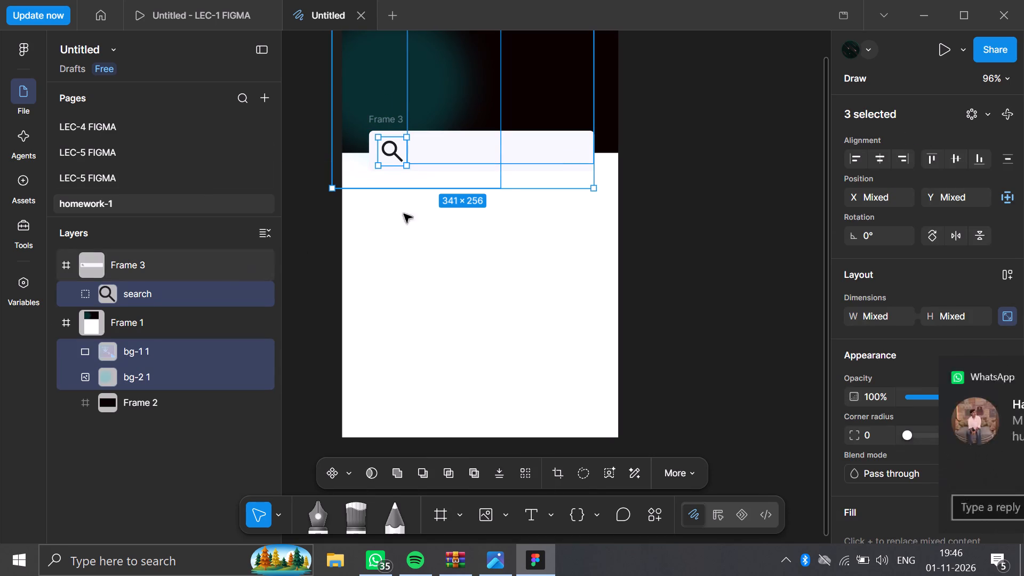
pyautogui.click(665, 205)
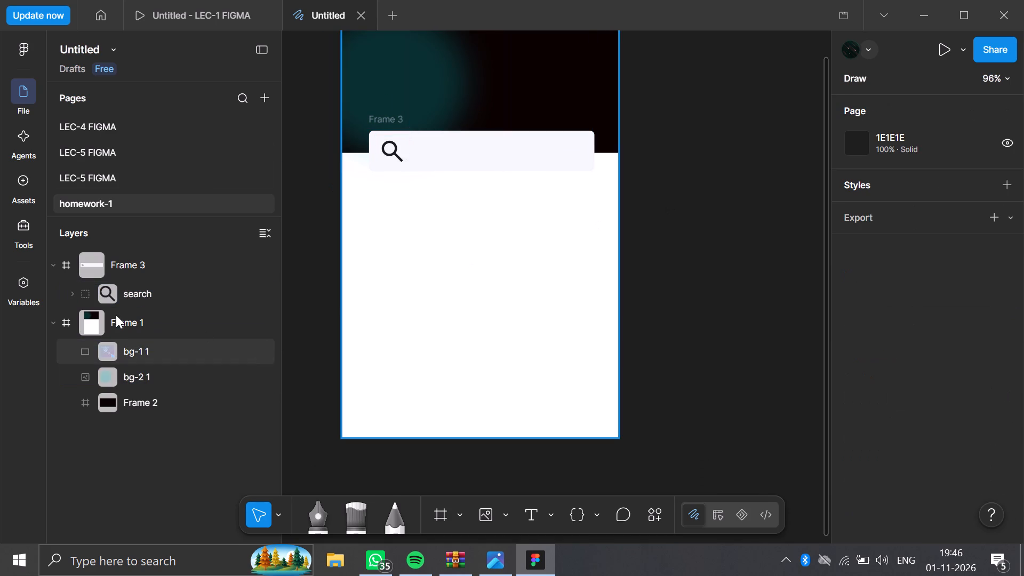
# Reduce the height of the Frame 3 search bar to 46 and set its corner radius to 12.
pyautogui.click(135, 275)
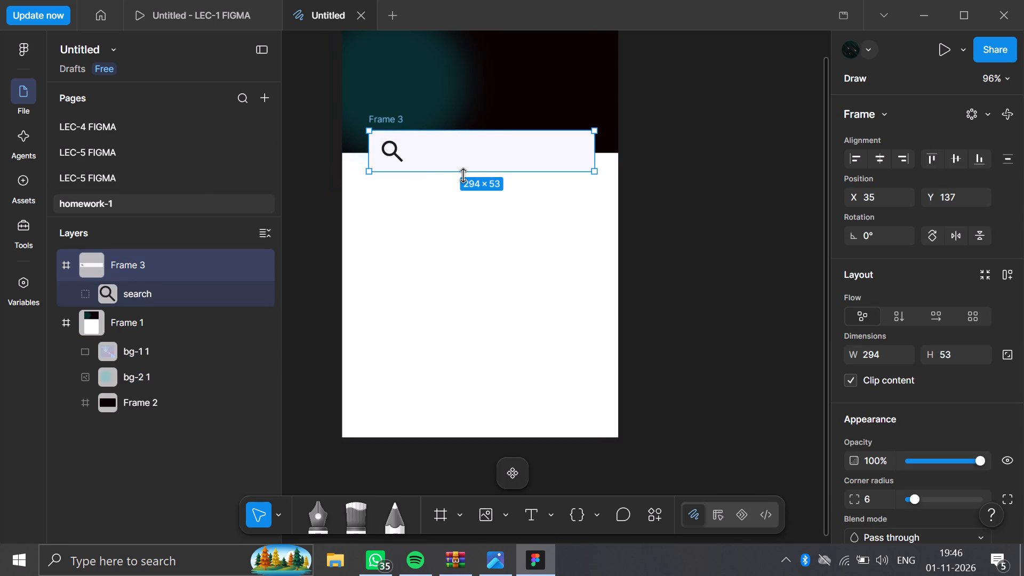
pyautogui.moveTo(463, 174); pyautogui.dragTo(463, 166)
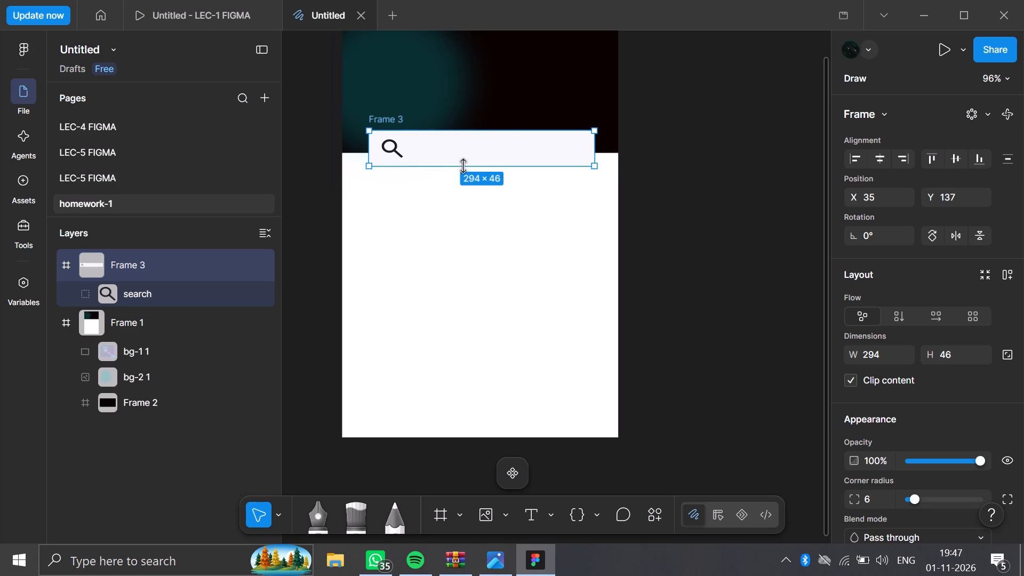
pyautogui.click(525, 163)
pyautogui.click(916, 502)
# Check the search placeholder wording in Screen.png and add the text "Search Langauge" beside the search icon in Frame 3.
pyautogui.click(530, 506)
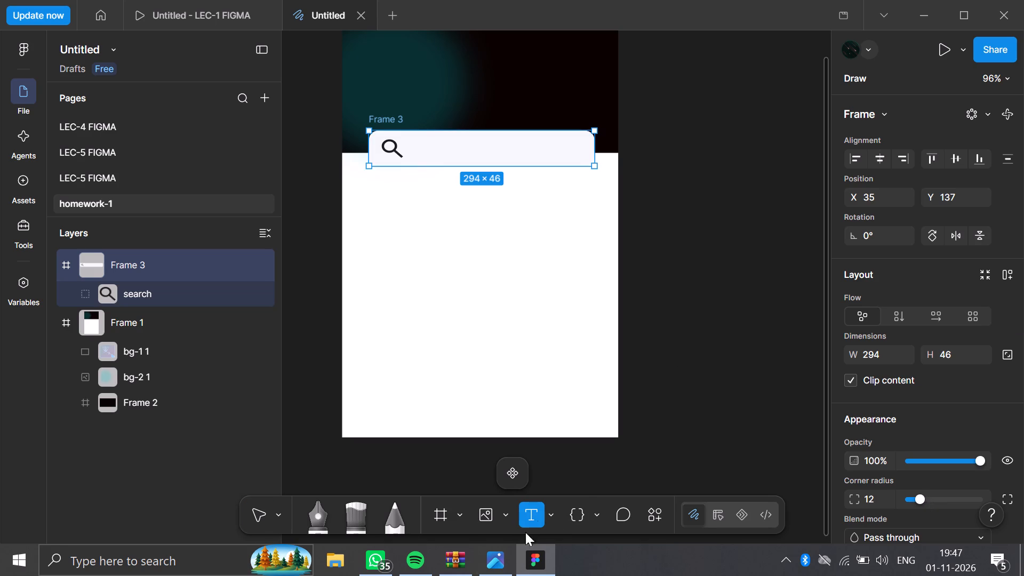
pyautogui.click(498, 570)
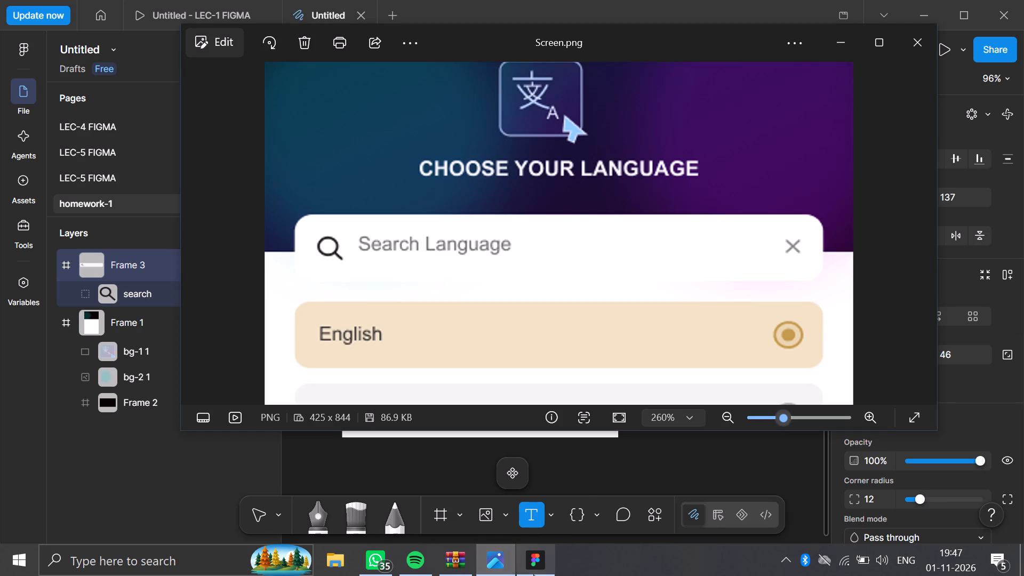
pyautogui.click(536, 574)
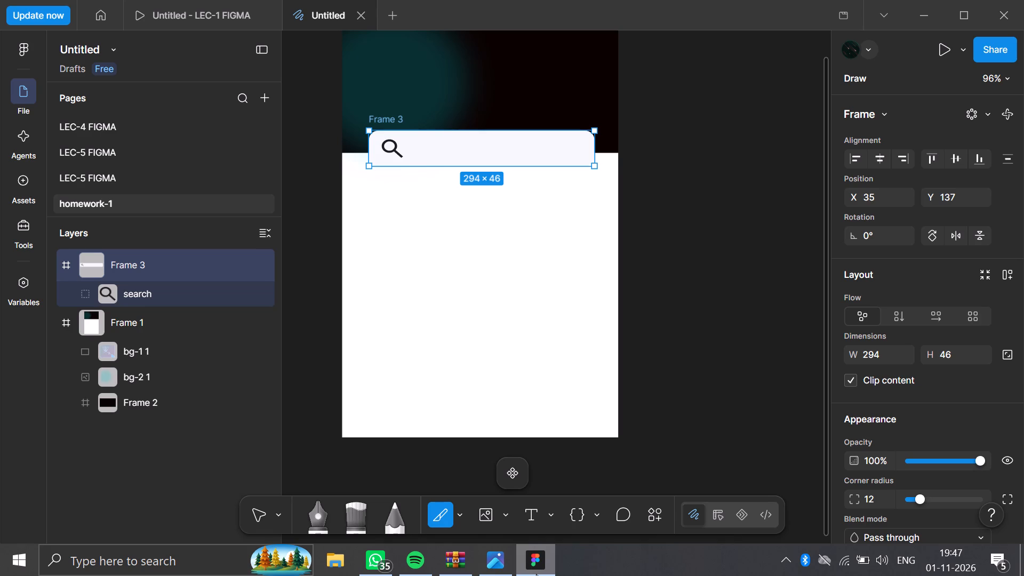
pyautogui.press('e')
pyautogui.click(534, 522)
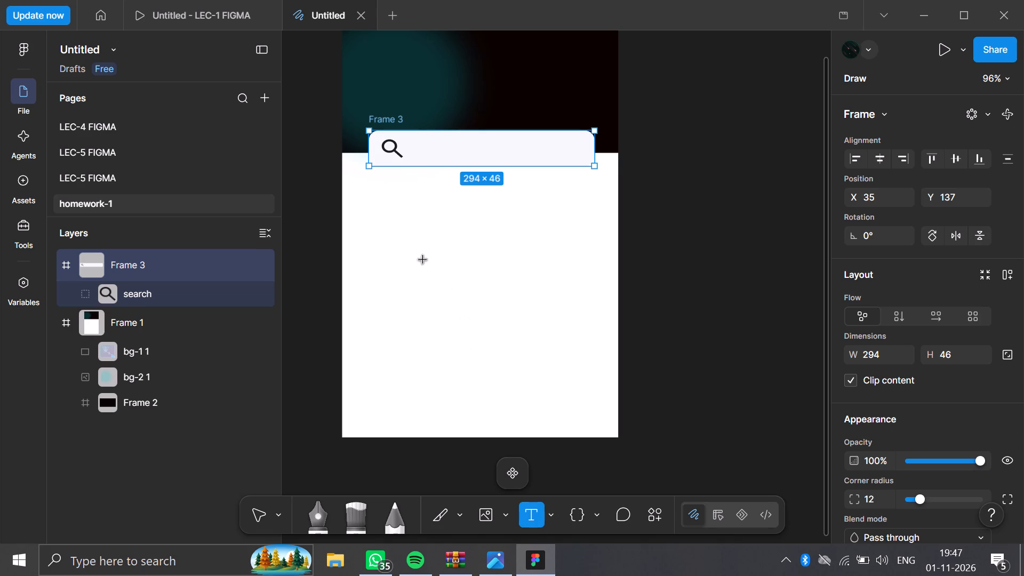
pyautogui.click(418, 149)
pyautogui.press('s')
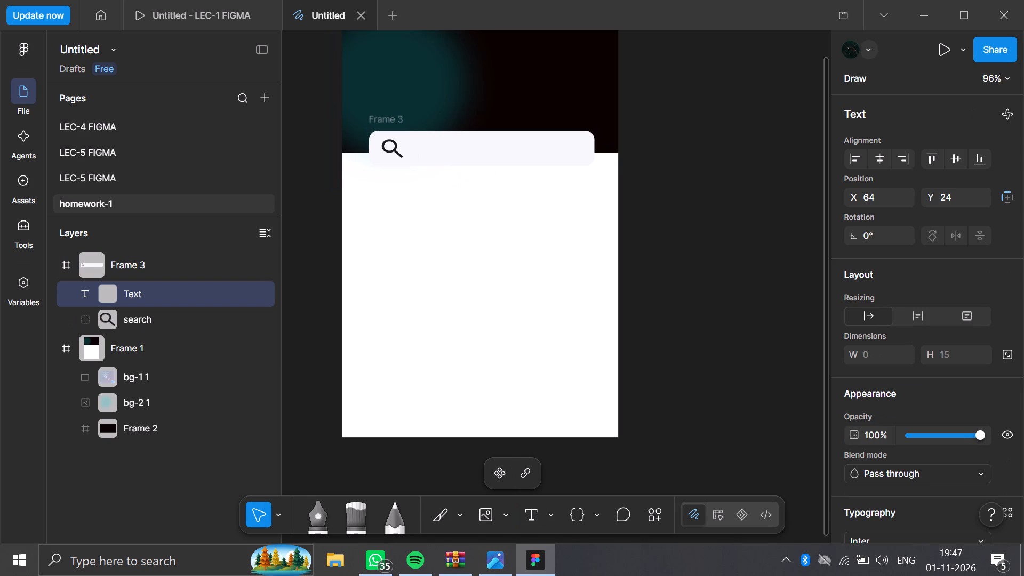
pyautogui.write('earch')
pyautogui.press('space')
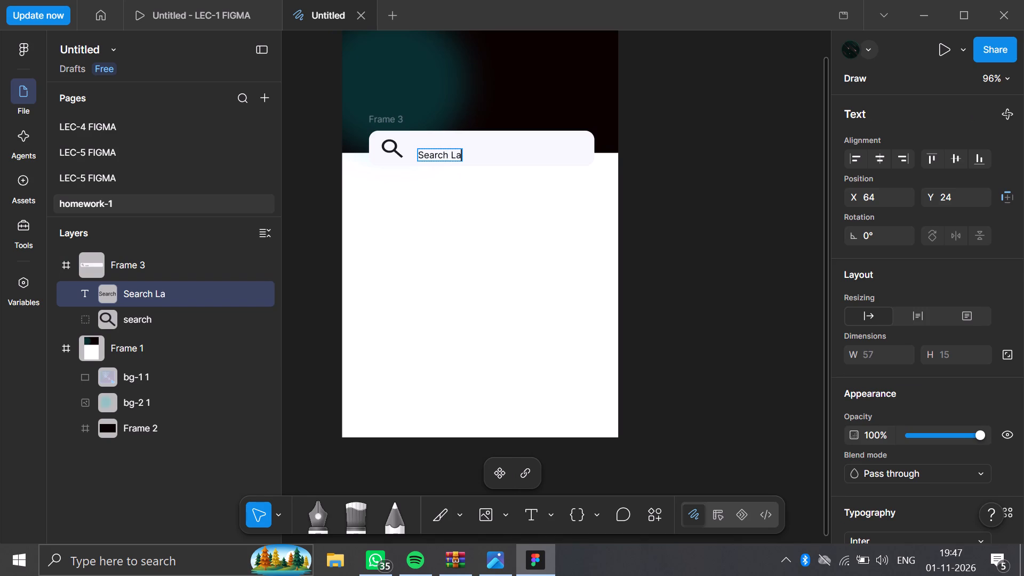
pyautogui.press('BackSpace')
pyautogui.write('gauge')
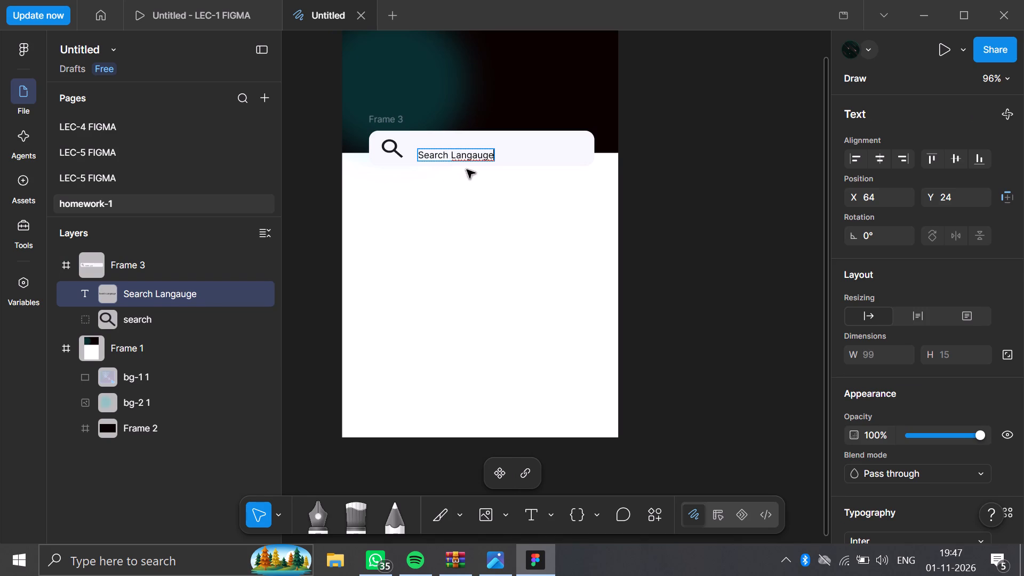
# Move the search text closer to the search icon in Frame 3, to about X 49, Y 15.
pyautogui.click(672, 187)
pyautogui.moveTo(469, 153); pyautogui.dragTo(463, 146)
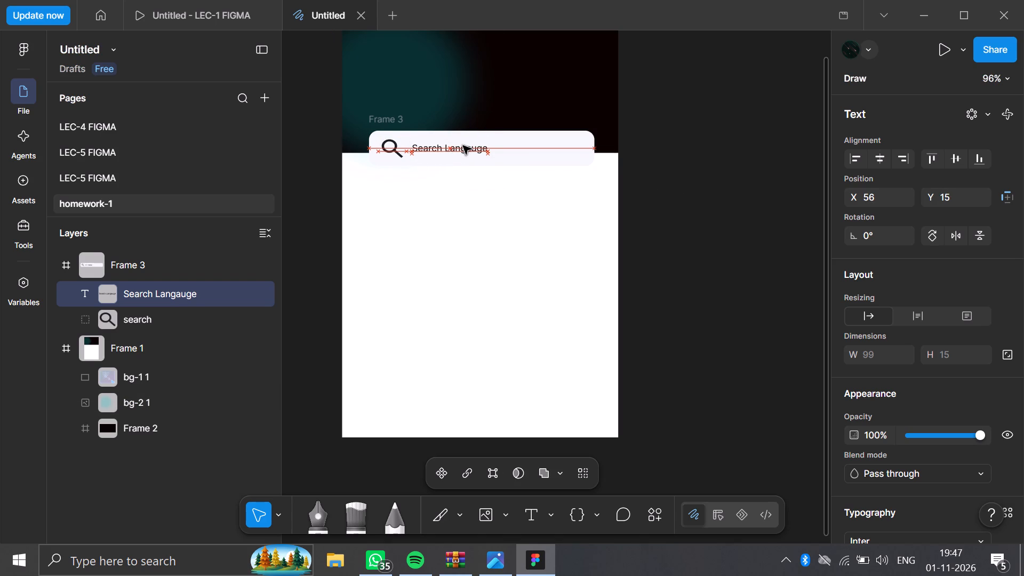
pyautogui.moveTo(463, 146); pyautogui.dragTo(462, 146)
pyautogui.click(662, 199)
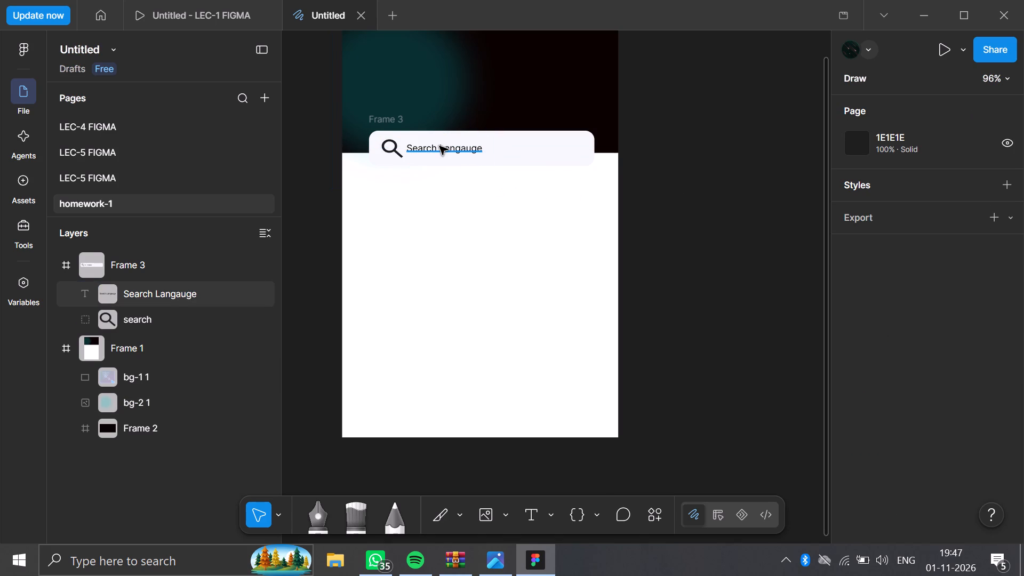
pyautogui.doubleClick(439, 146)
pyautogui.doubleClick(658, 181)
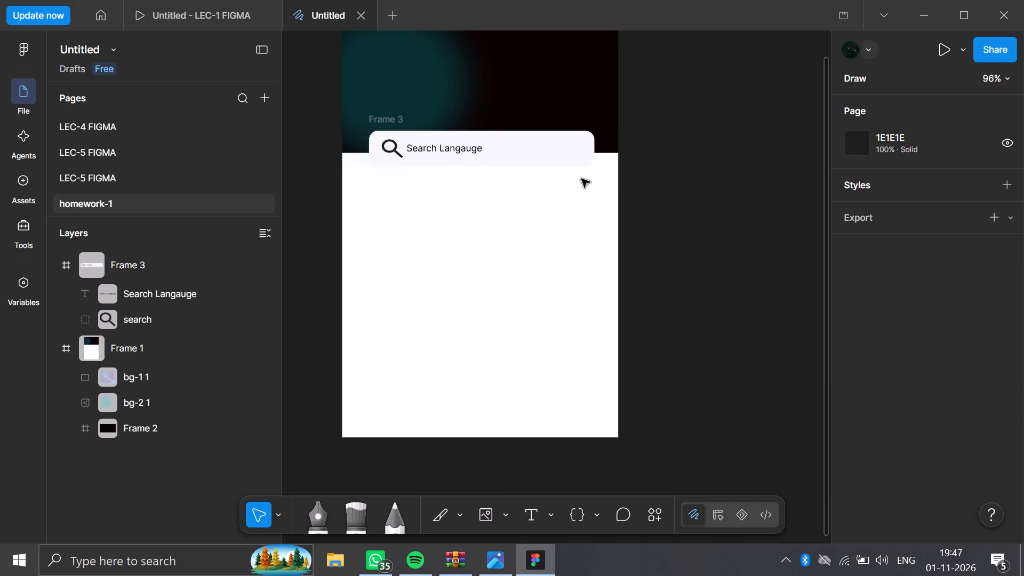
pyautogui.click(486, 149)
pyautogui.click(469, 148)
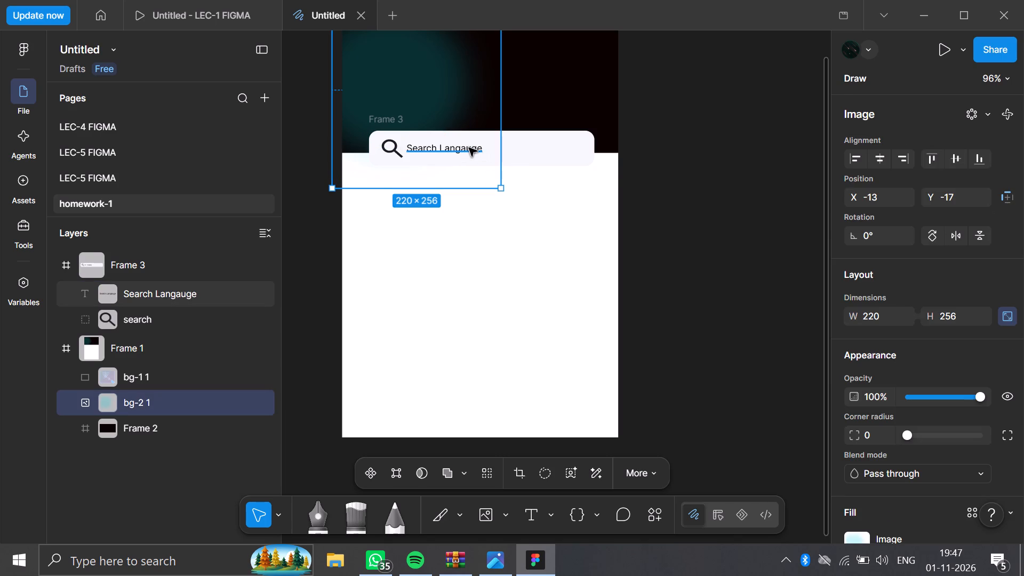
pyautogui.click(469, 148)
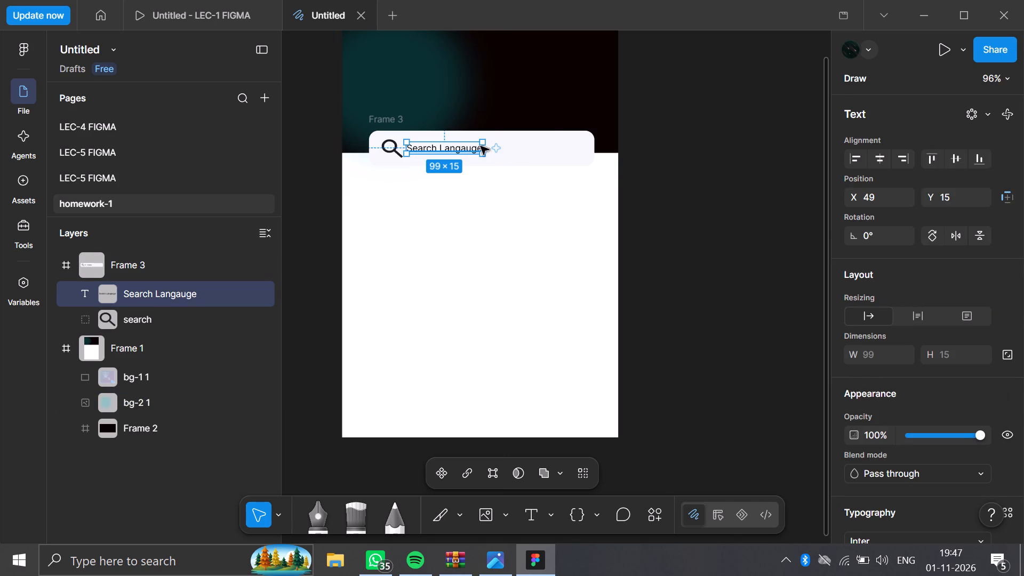
# Undo the added search text, the Frame 3 height and corner radius changes, and the search icon's enlargement.
pyautogui.scroll(1, 633, 136)
pyautogui.hotkey('ctrl', 'z')
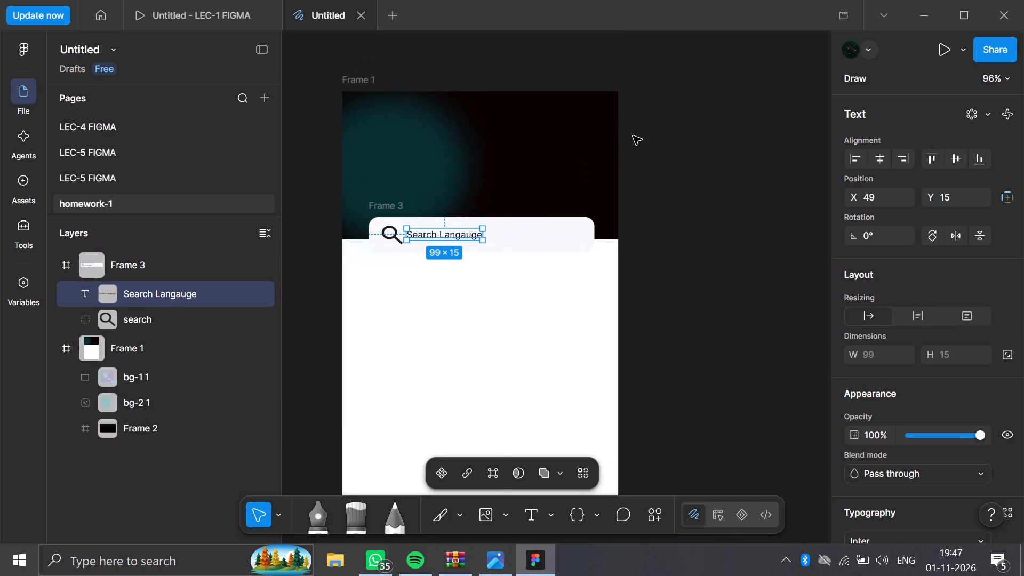
pyautogui.hotkey('ctrl', 'z')
pyautogui.hotkey('ctrl', 'z')
pyautogui.hotkey('ctrl', 'z')
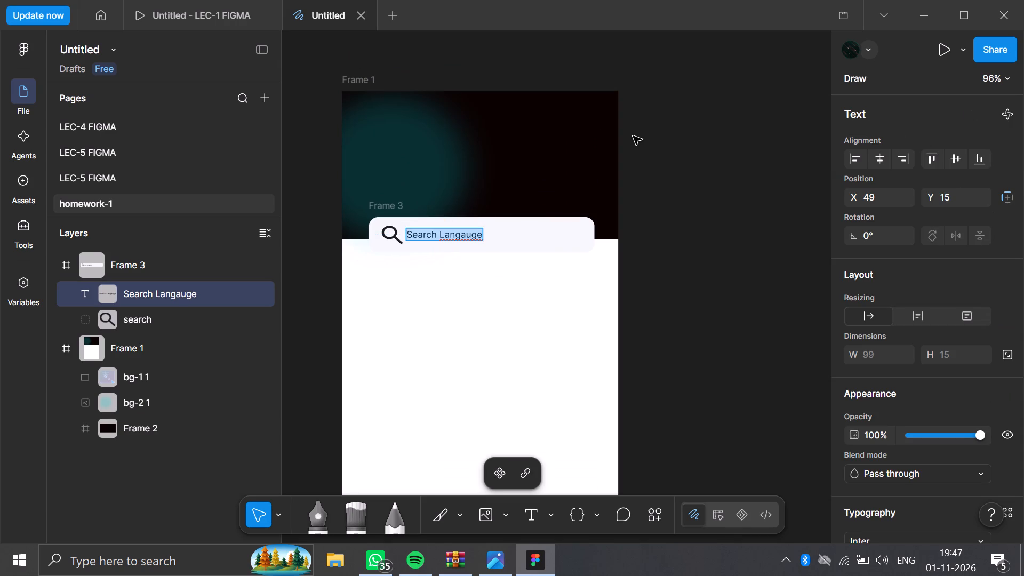
pyautogui.hotkey('ctrl', 'z')
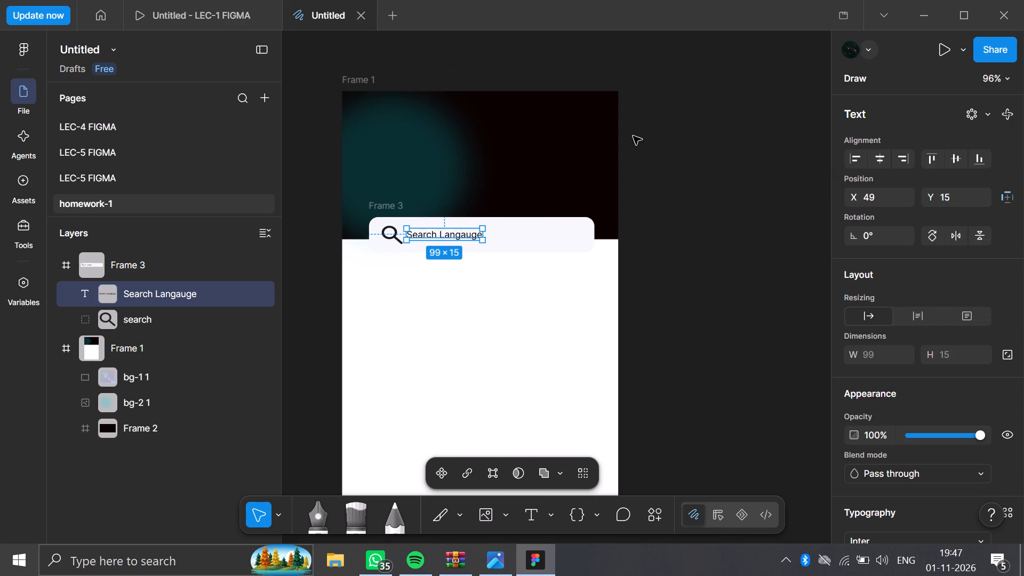
pyautogui.hotkey('ctrl', 'z')
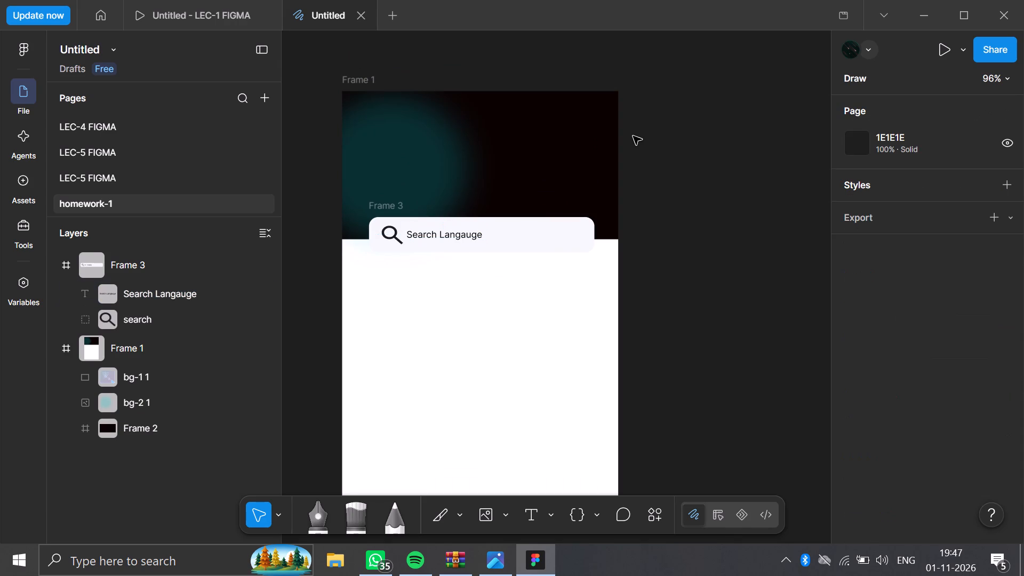
pyautogui.hotkey('ctrl', 'z')
pyautogui.hotkey('ctrl', 'z')
pyautogui.hotkey('ctrl', 'z')
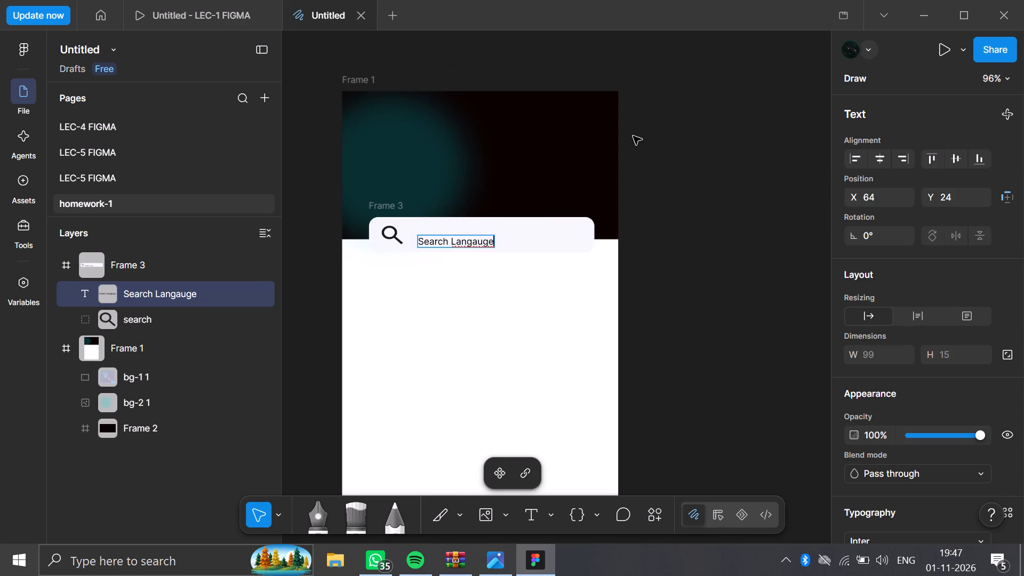
pyautogui.hotkey('ctrl', 'z')
pyautogui.hotkey('ctrl', 'z')
pyautogui.hotkey('ctrl', 'z')
pyautogui.hotkey('ctrl', 'z')
pyautogui.hotkey('ctrl', 'z')
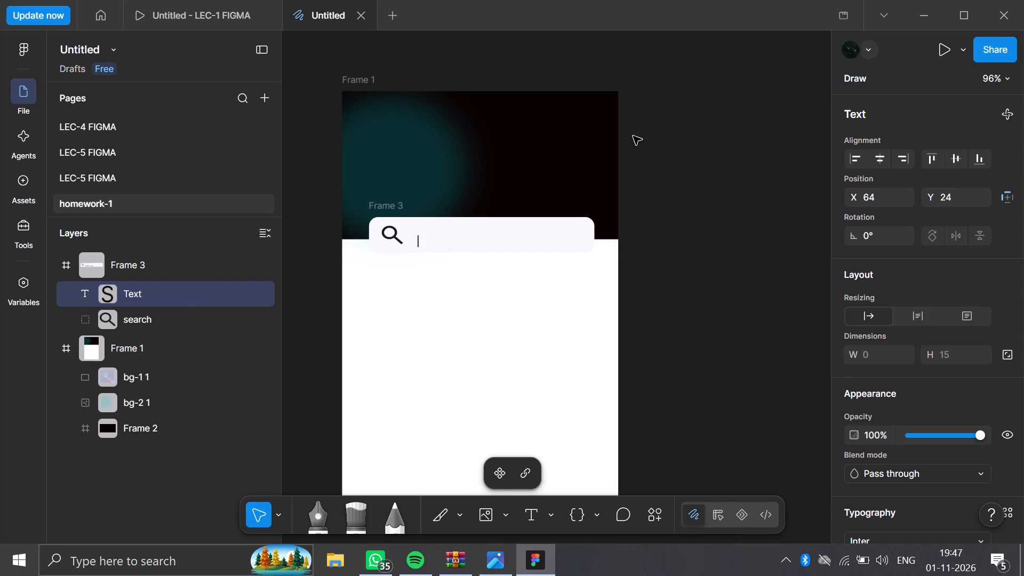
pyautogui.hotkey('ctrl', 'z')
pyautogui.hotkey('ctrl', 'z')
pyautogui.hotkey('ctrl', 'z')
pyautogui.hotkey('ctrl', 'z')
pyautogui.hotkey('ctrl', 'z')
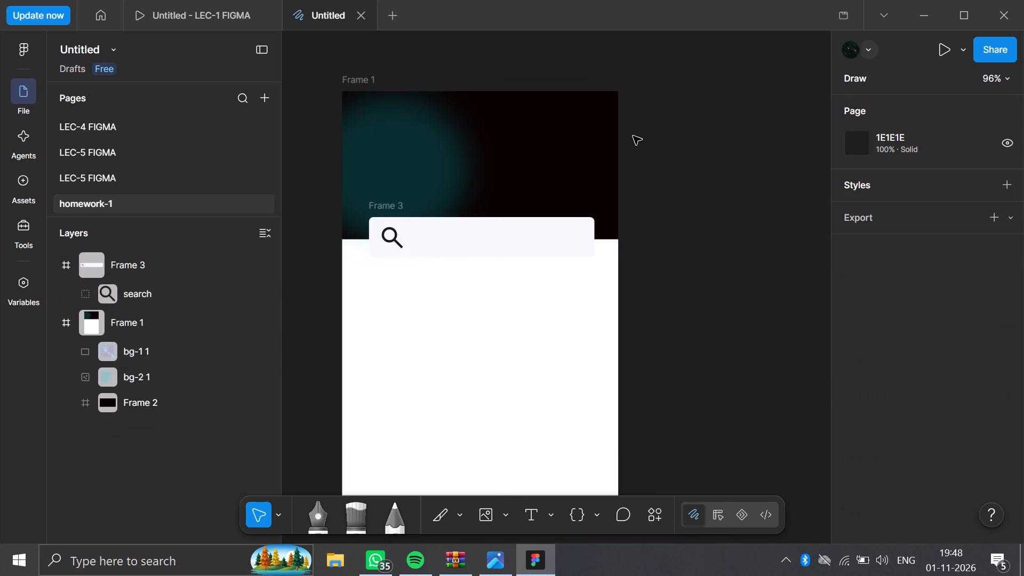
pyautogui.hotkey('ctrl', 'z')
pyautogui.hotkey('ctrl', 'z')
pyautogui.hotkey('ctrl', 'z')
pyautogui.hotkey('ctrl', 'z')
pyautogui.hotkey('ctrl', 'z')
pyautogui.hotkey('ctrl', 'z')
pyautogui.hotkey('ctrl', 'z')
pyautogui.hotkey('ctrl', 'z')
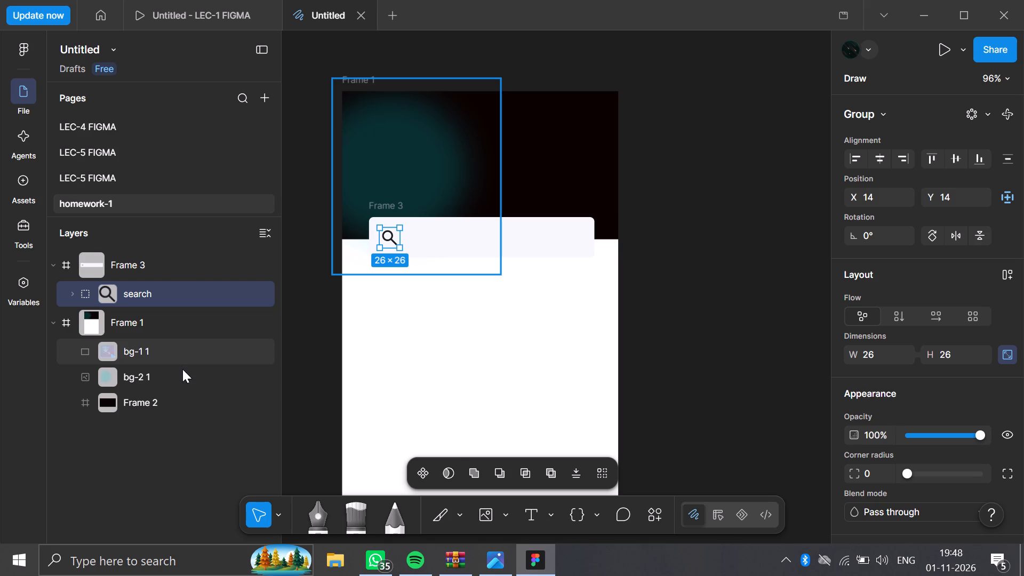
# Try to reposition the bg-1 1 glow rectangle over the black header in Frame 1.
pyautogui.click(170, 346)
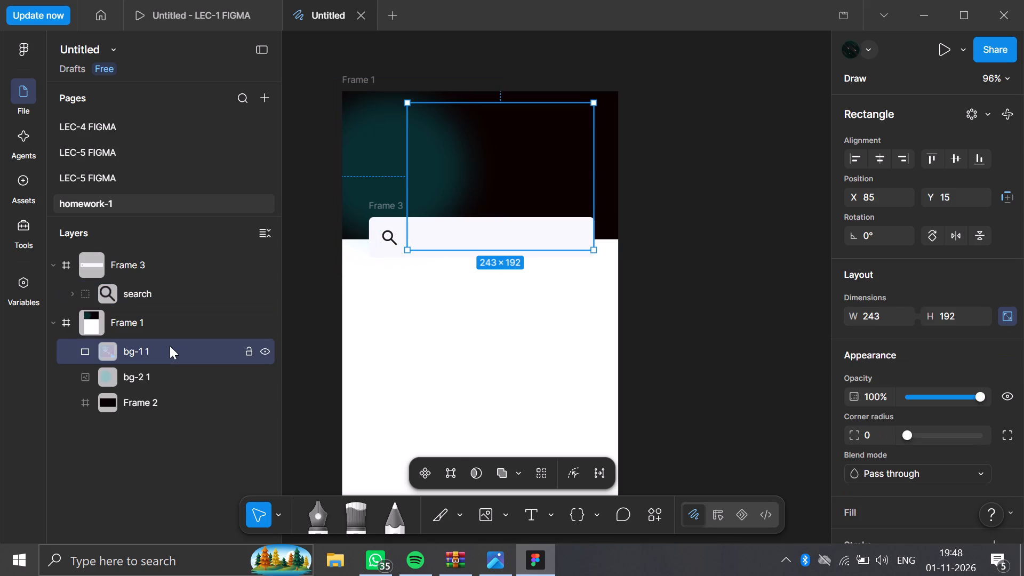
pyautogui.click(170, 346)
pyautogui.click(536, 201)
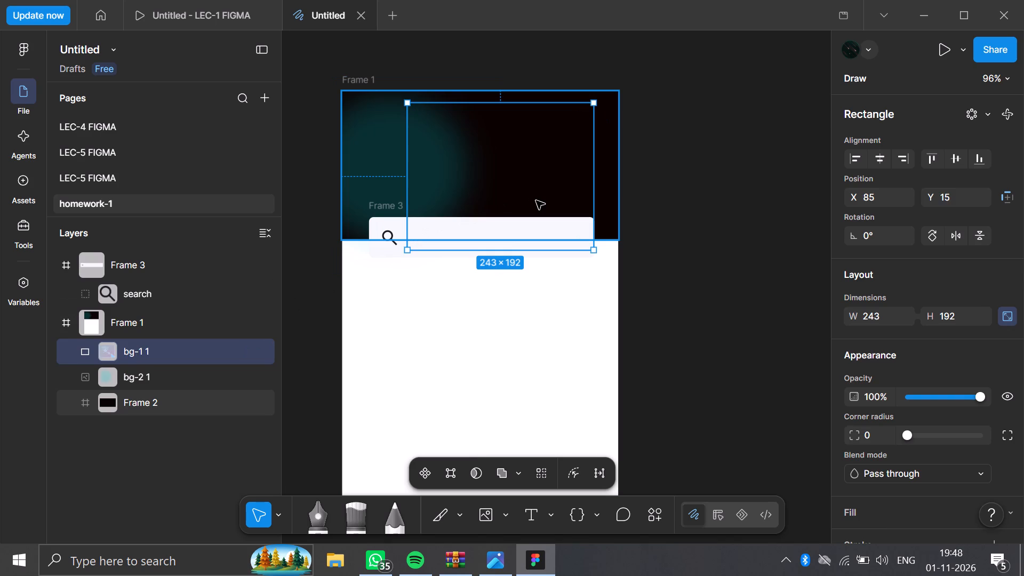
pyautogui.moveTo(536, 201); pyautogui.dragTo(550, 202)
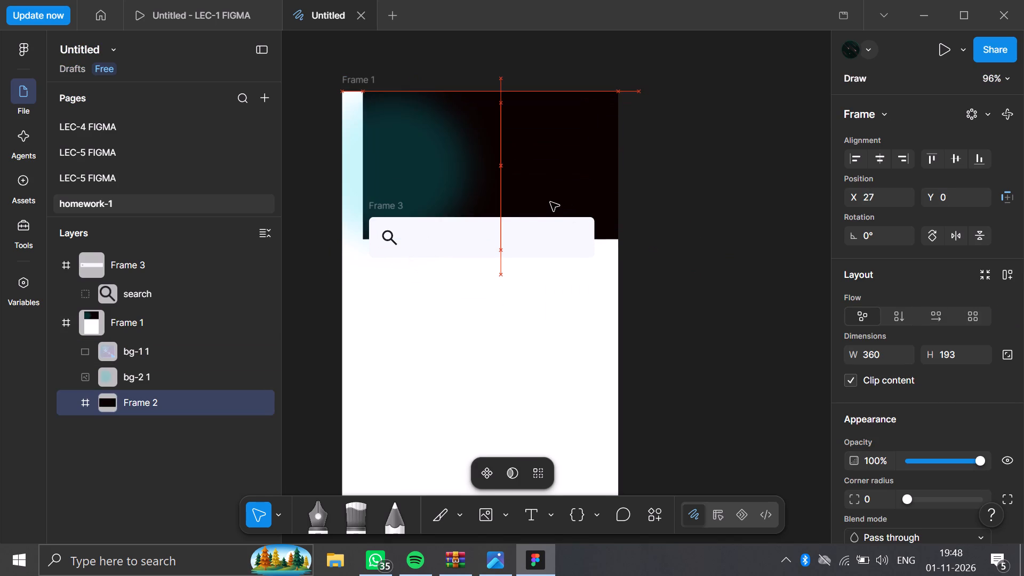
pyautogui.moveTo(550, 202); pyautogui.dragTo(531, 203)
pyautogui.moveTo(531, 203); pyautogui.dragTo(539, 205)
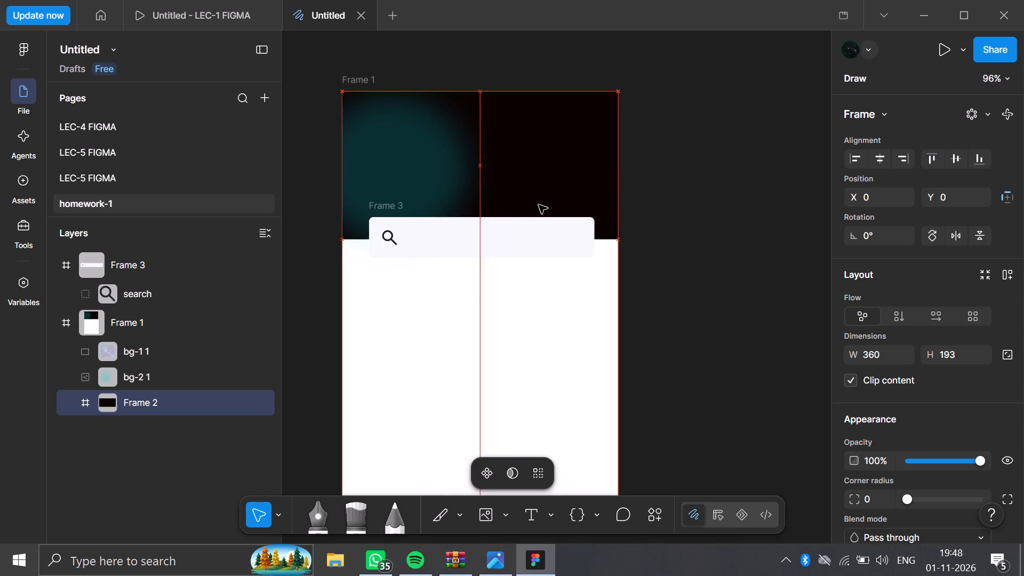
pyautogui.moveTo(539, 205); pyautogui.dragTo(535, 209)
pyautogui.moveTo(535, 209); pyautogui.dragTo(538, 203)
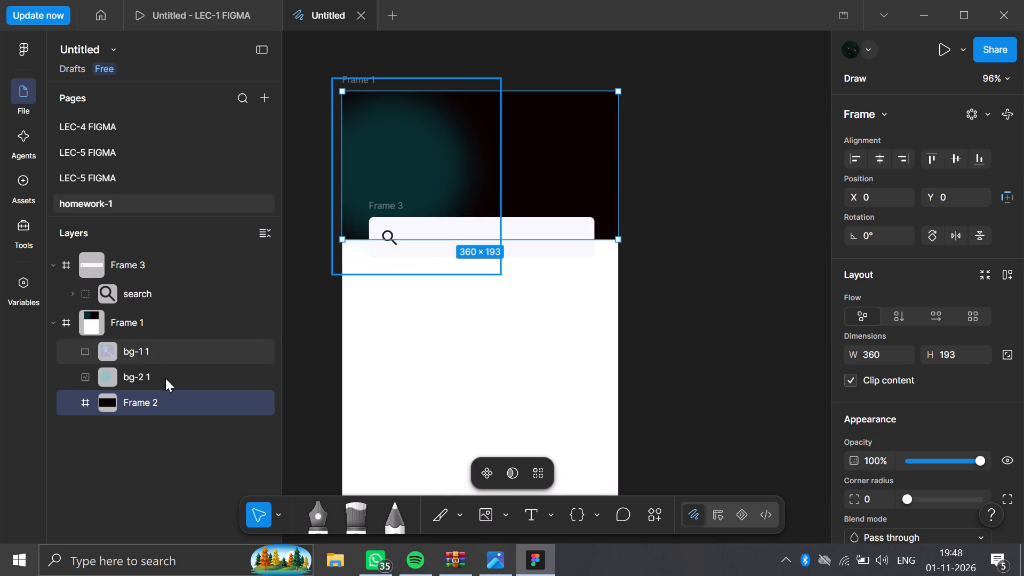
# Delete the bg-1 1 rectangle from Frame 1.
pyautogui.click(170, 355)
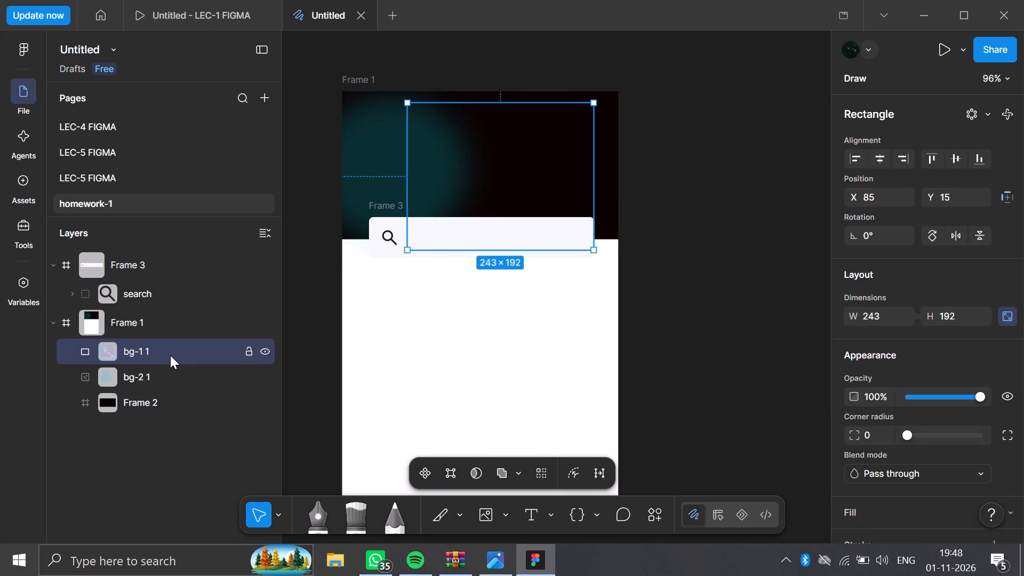
pyautogui.press('Delete')
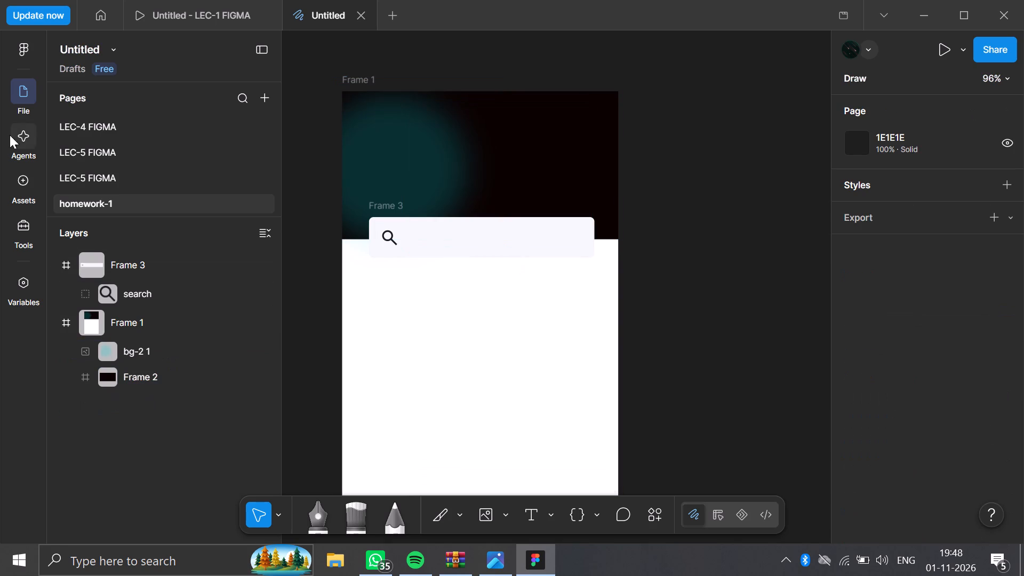
# Place the bg-1 image from Saved Pictures in the black header frame and move it to about X 180, Y -26.
pyautogui.click(20, 55)
pyautogui.click(71, 114)
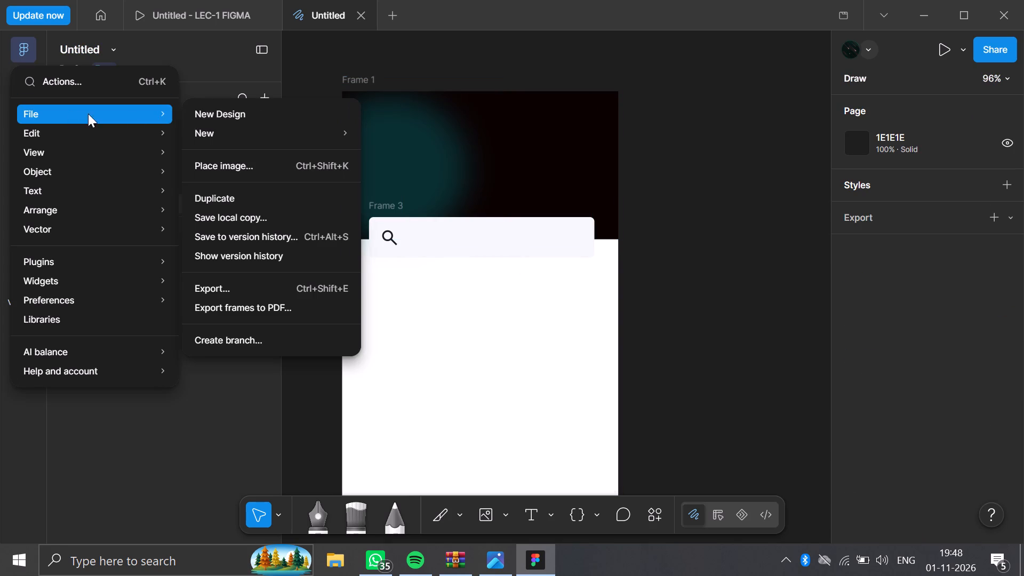
pyautogui.click(252, 166)
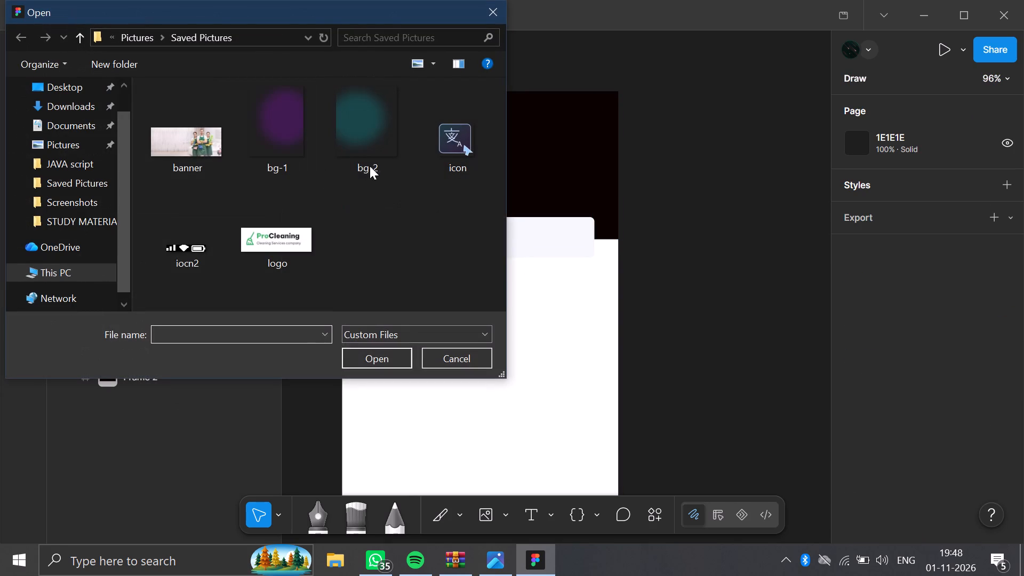
pyautogui.click(302, 138)
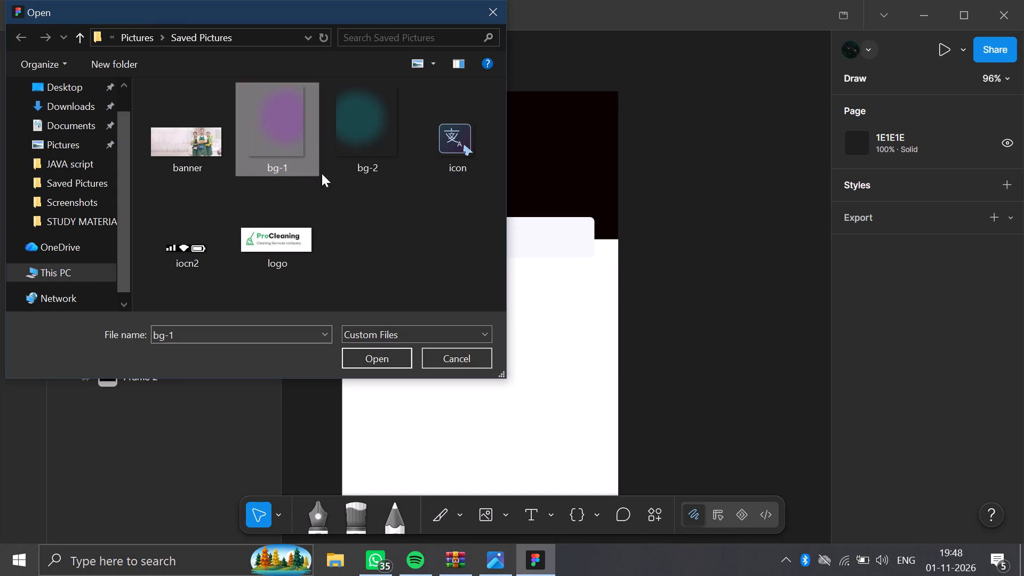
pyautogui.click(390, 354)
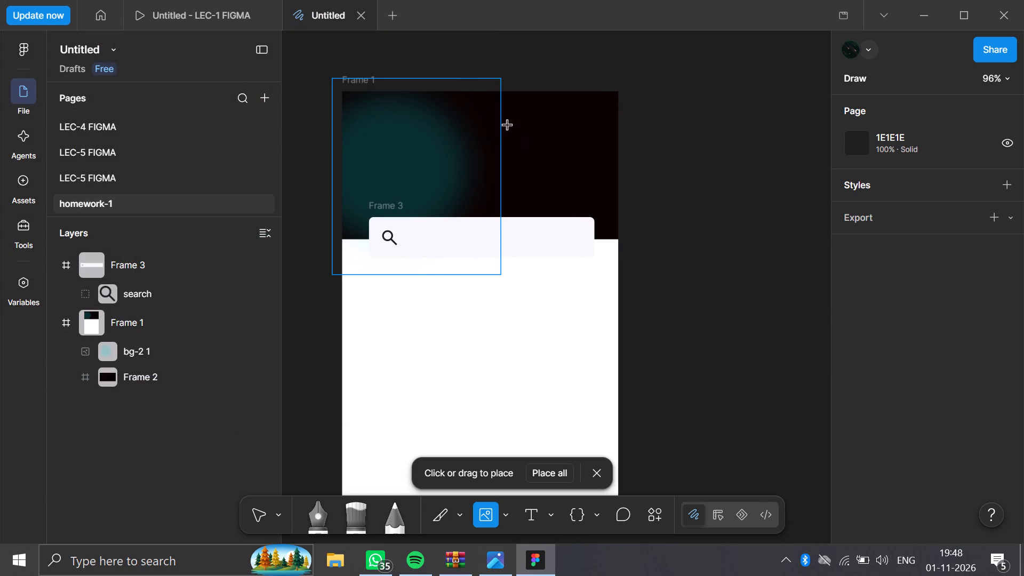
pyautogui.doubleClick(525, 150)
pyautogui.moveTo(525, 150); pyautogui.dragTo(556, 170)
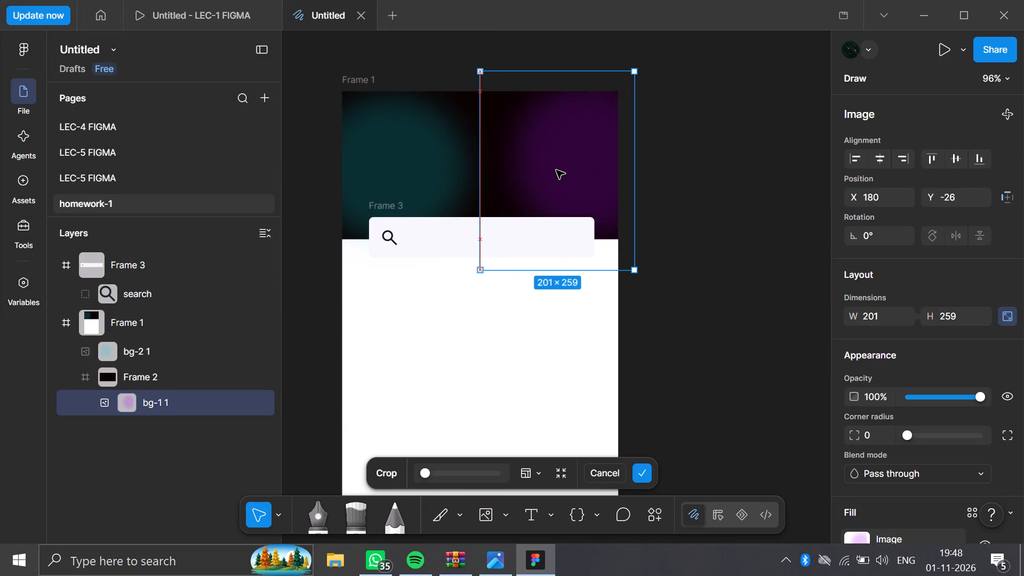
# Move the bg-1 1 purple glow in the header to about X 167, Y -22.
pyautogui.moveTo(556, 170); pyautogui.dragTo(547, 174)
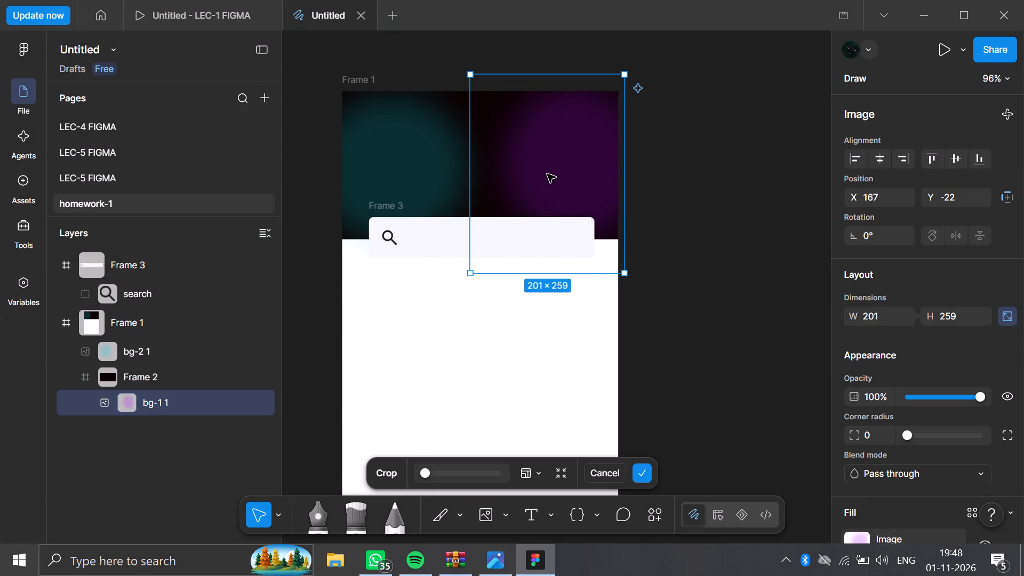
pyautogui.click(647, 195)
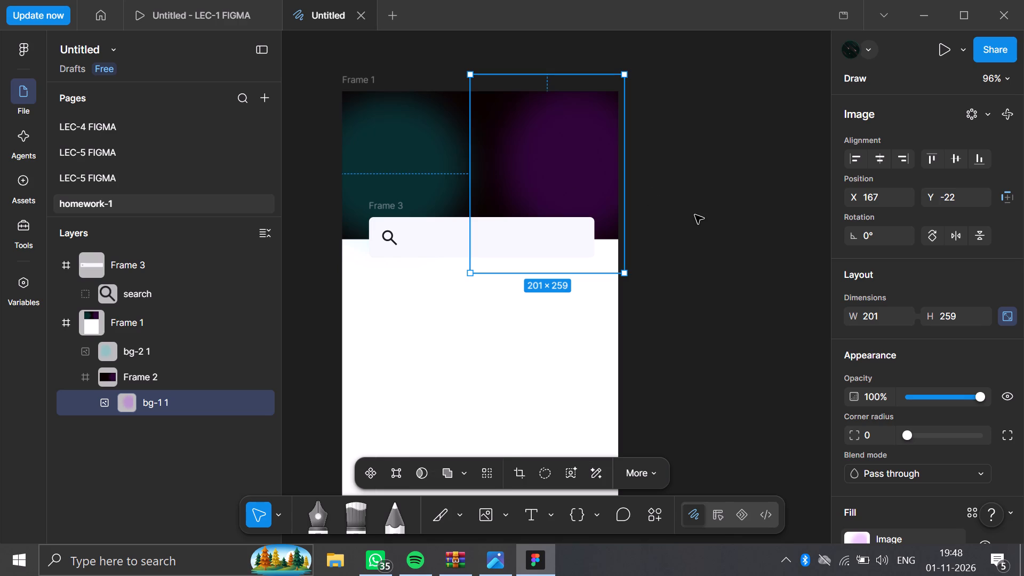
pyautogui.click(695, 215)
# Move the bg-1 1 layer out of Frame 2 so it sits directly above it inside Frame 1.
pyautogui.click(539, 177)
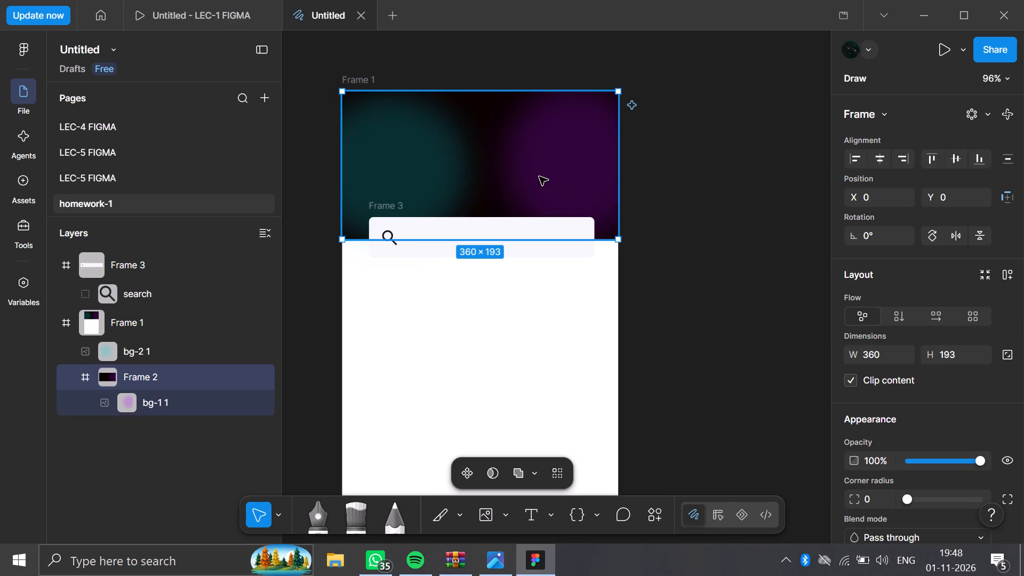
pyautogui.moveTo(172, 409); pyautogui.dragTo(164, 369)
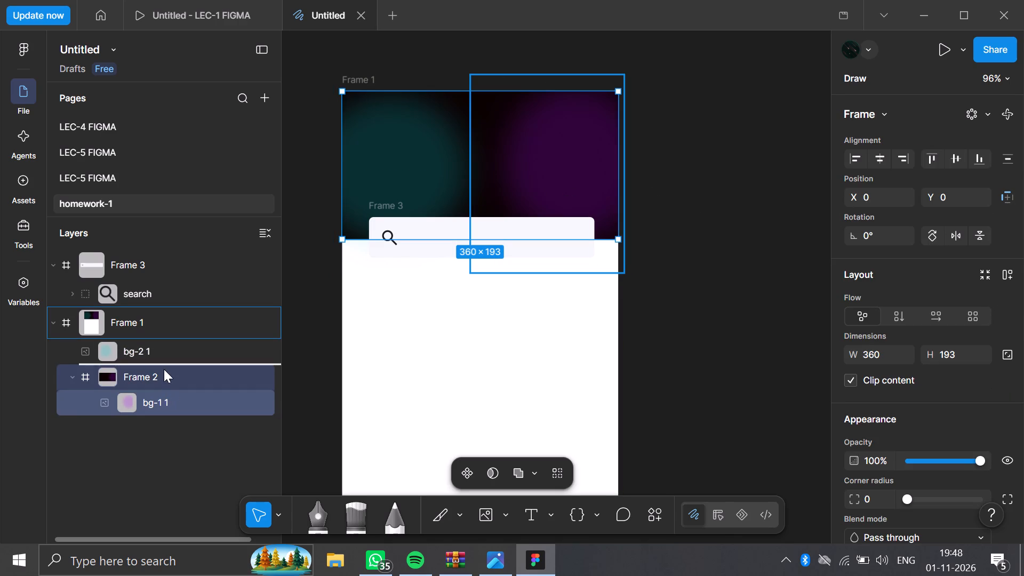
pyautogui.moveTo(164, 369); pyautogui.dragTo(164, 366)
pyautogui.moveTo(159, 402); pyautogui.dragTo(159, 373)
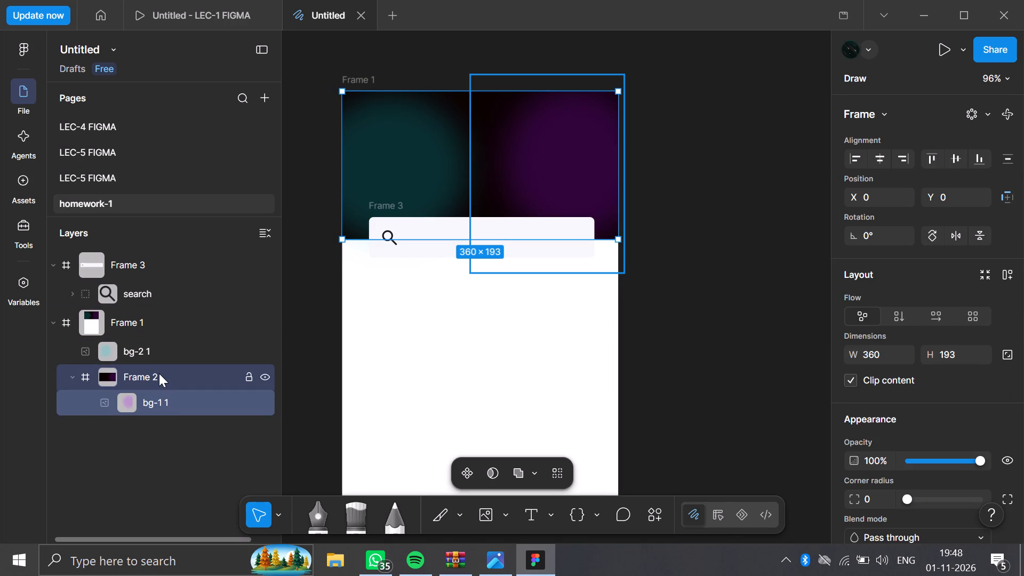
pyautogui.moveTo(162, 389); pyautogui.dragTo(162, 394)
pyautogui.moveTo(162, 394); pyautogui.dragTo(162, 386)
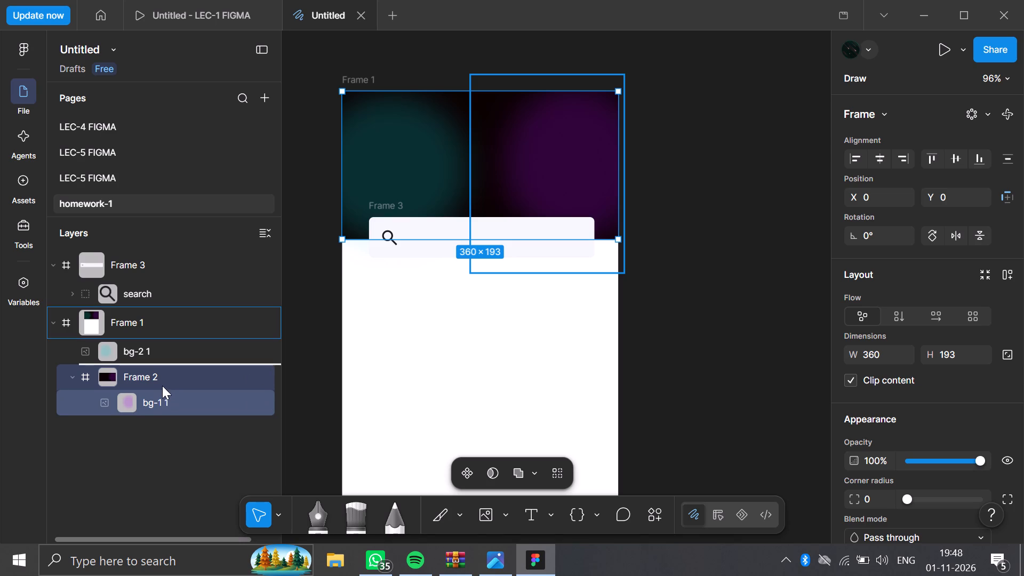
pyautogui.moveTo(162, 386); pyautogui.dragTo(163, 367)
pyautogui.click(162, 409)
pyautogui.moveTo(162, 409); pyautogui.dragTo(162, 393)
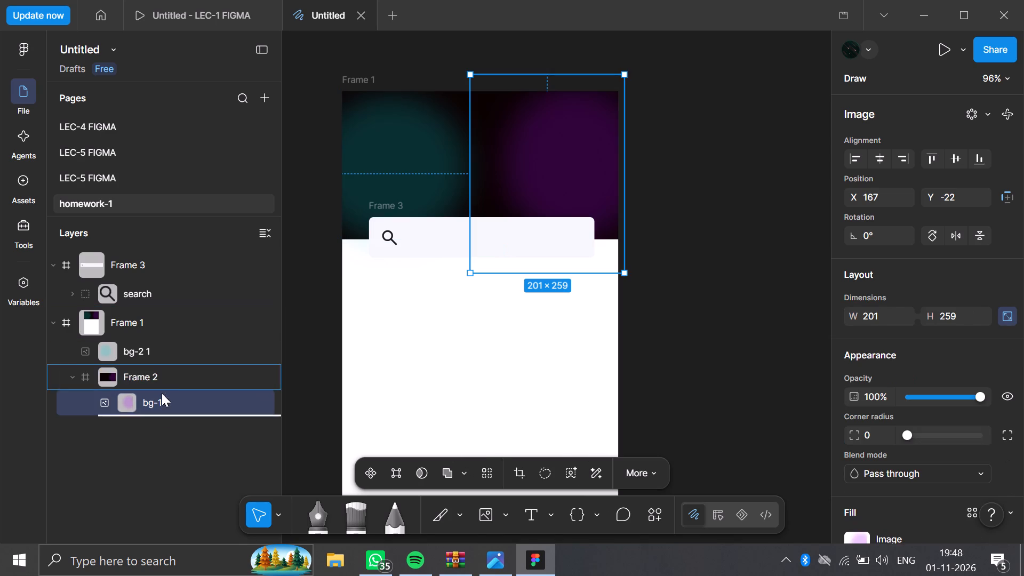
pyautogui.moveTo(162, 393); pyautogui.dragTo(159, 369)
pyautogui.click(160, 384)
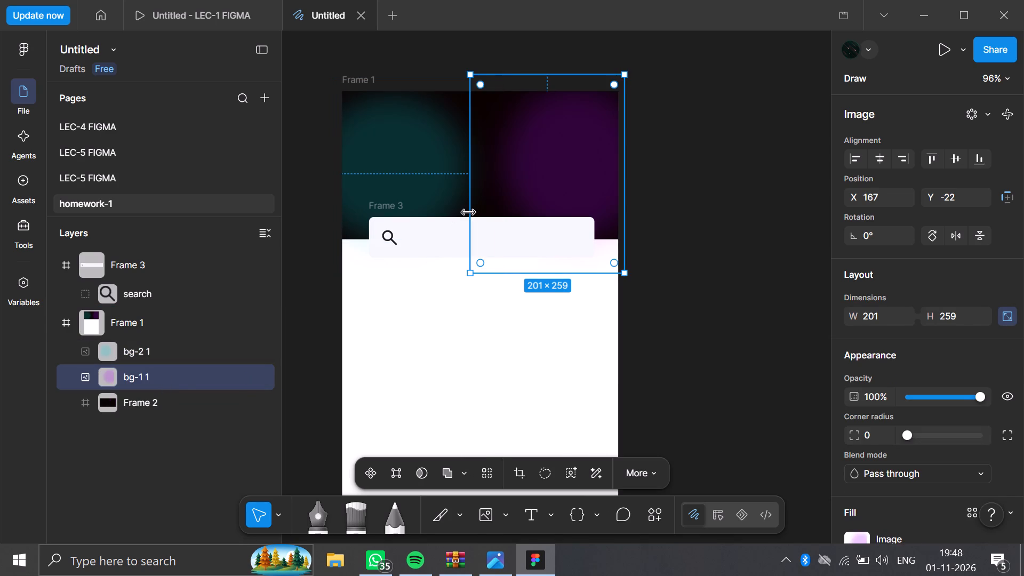
# Enlarge the bg-1 1 purple glow proportionally toward the header's center to about 253 × 327.
pyautogui.moveTo(468, 212); pyautogui.dragTo(429, 215)
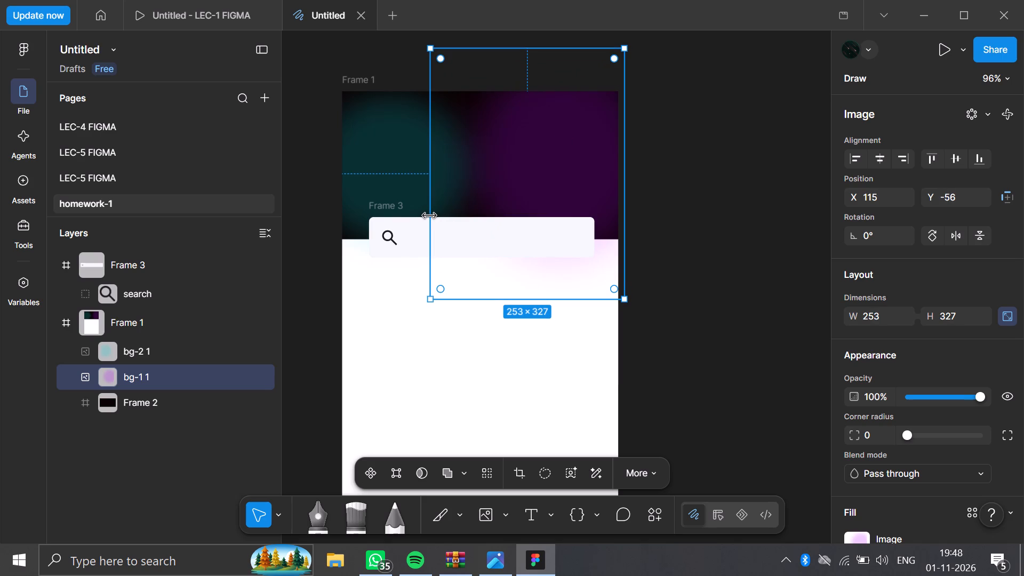
# Enlarge the bg-2 1 teal glow slightly toward the purple glow, keeping its proportions.
pyautogui.click(407, 206)
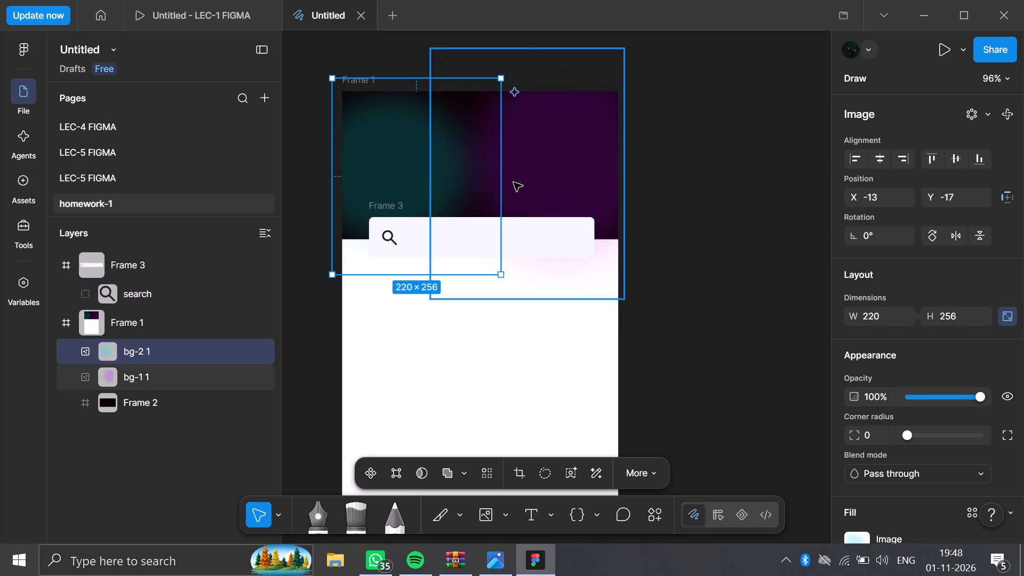
pyautogui.moveTo(505, 188); pyautogui.dragTo(517, 187)
pyautogui.click(711, 225)
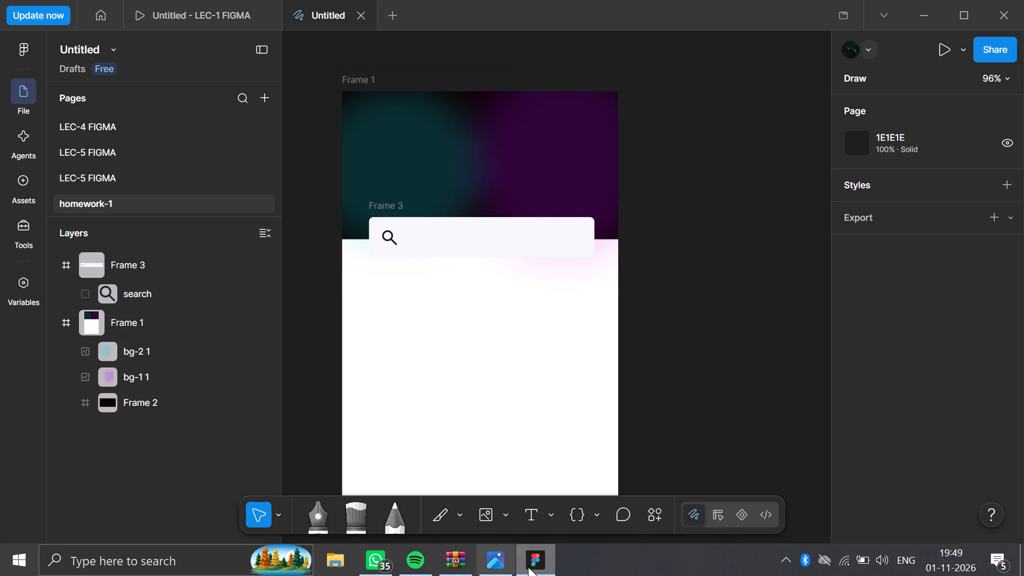
# Add the text "Search Language" beside the search icon in Frame 3.
pyautogui.click(535, 513)
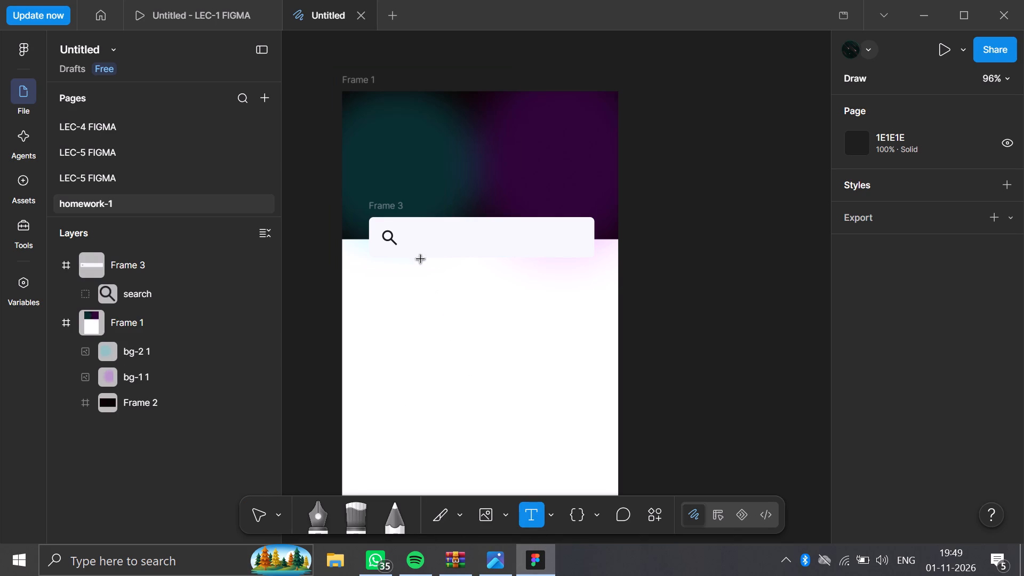
pyautogui.click(410, 237)
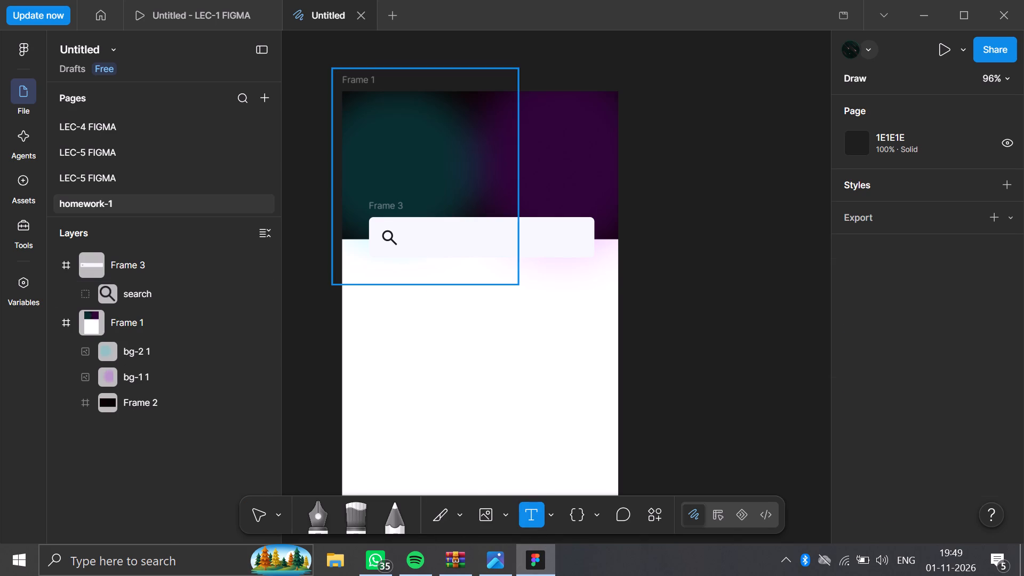
pyautogui.write('earch')
pyautogui.press('space')
pyautogui.write('ns')
pyautogui.press('BackSpace')
pyautogui.press('BackSpace')
pyautogui.write('anguasge')
pyautogui.press('BackSpace')
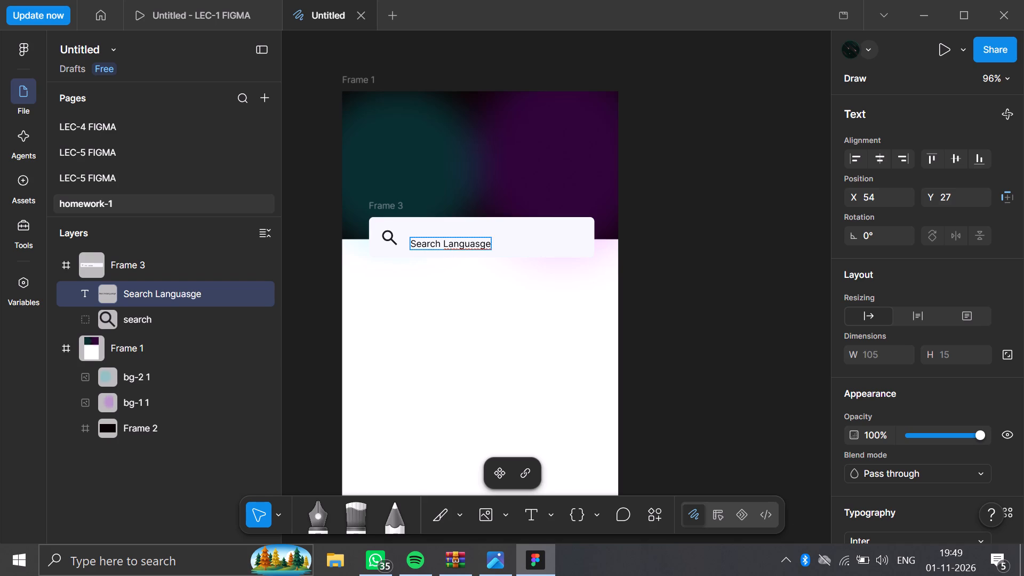
pyautogui.press('BackSpace')
pyautogui.press('BackSpace')
pyautogui.write('ge')
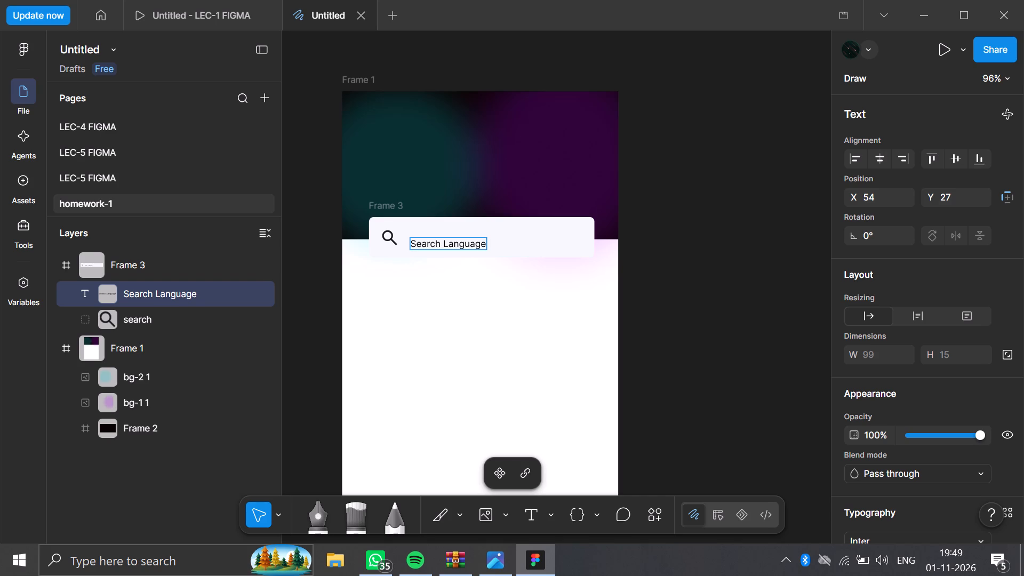
# Set the "Search Language" text to Extra Light weight and font size 14.
pyautogui.doubleClick(485, 244)
pyautogui.moveTo(485, 244); pyautogui.dragTo(412, 230)
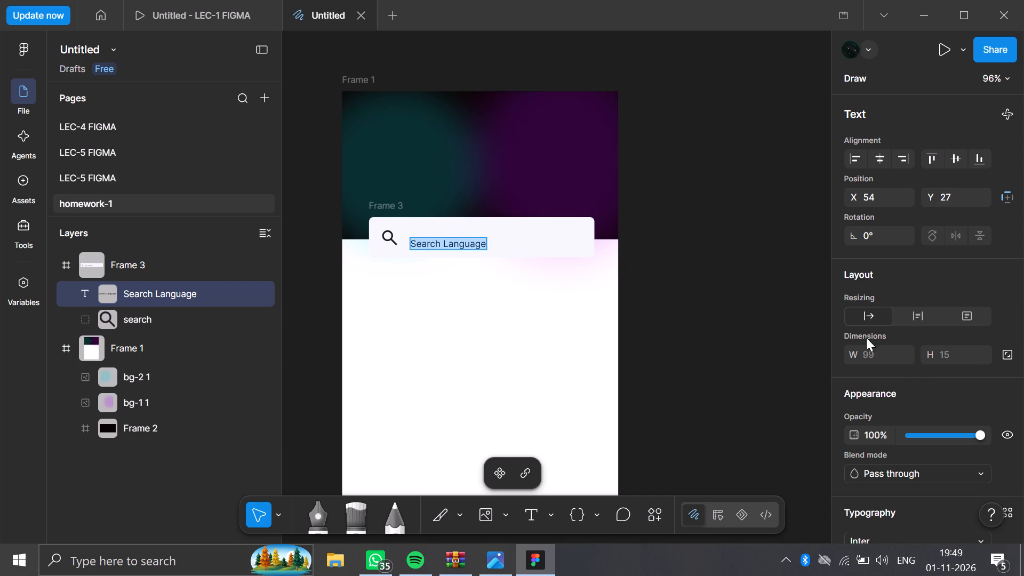
pyautogui.scroll(-1, 903, 401)
pyautogui.click(976, 433)
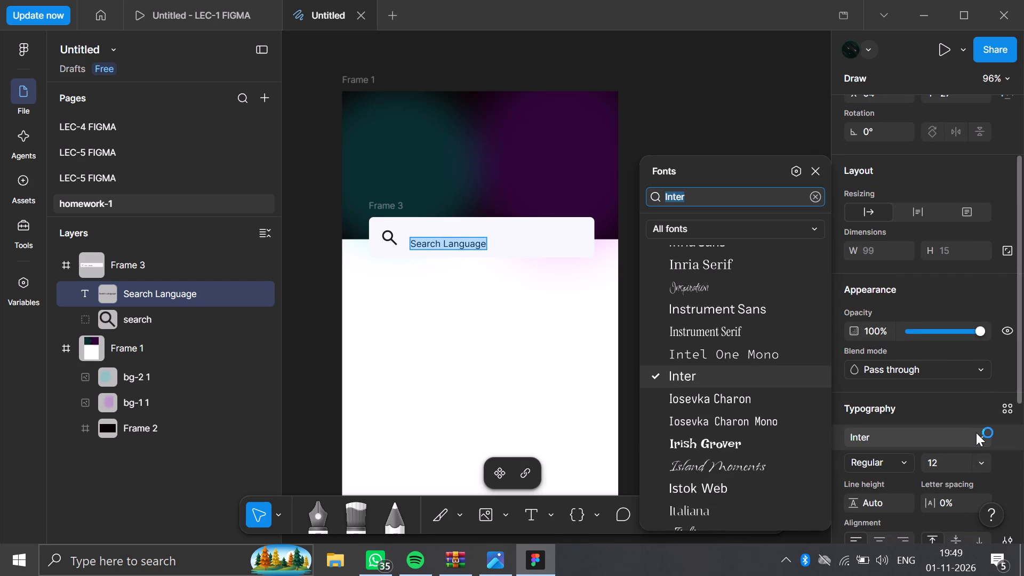
pyautogui.click(905, 462)
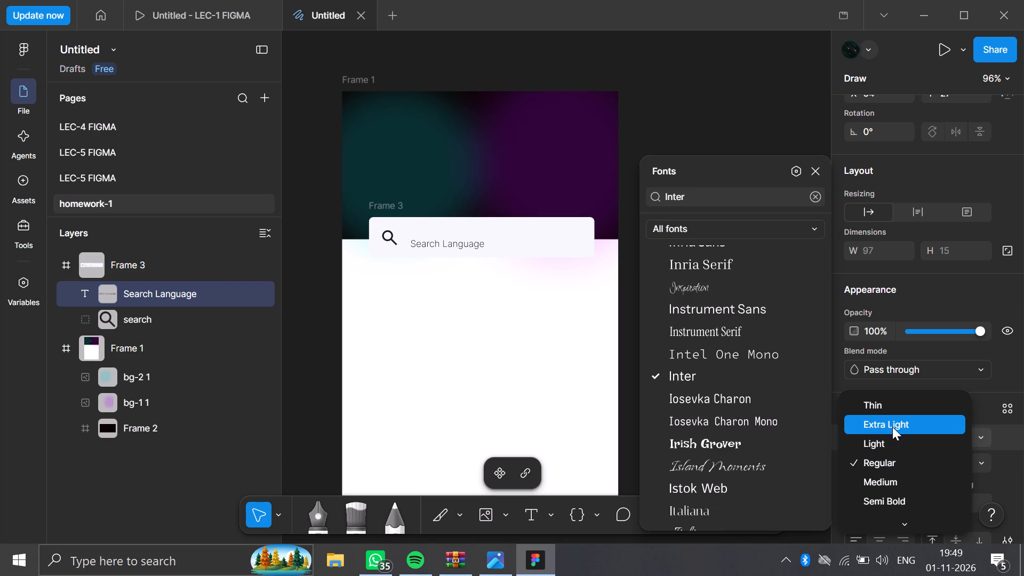
pyautogui.click(892, 427)
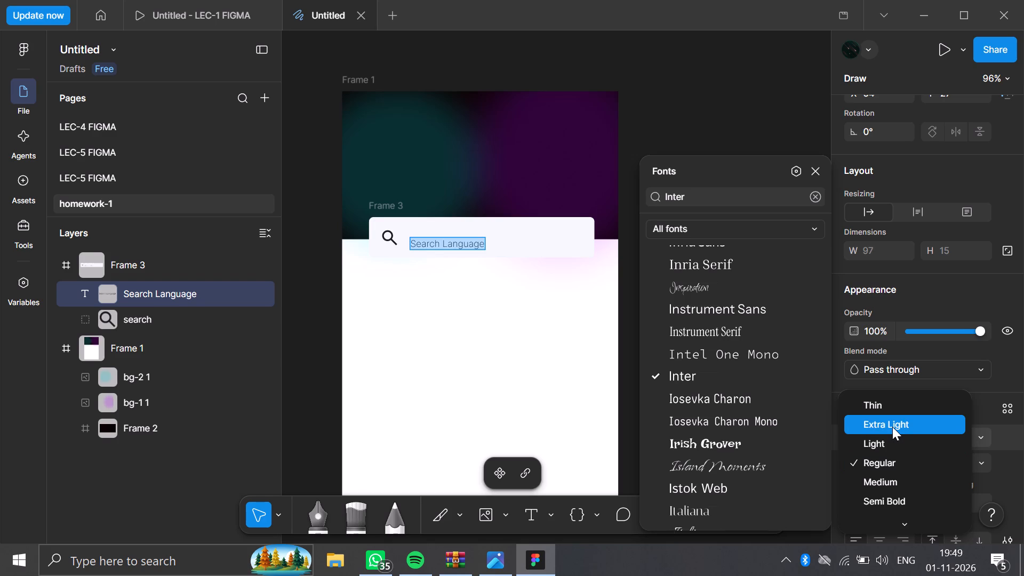
pyautogui.click(980, 461)
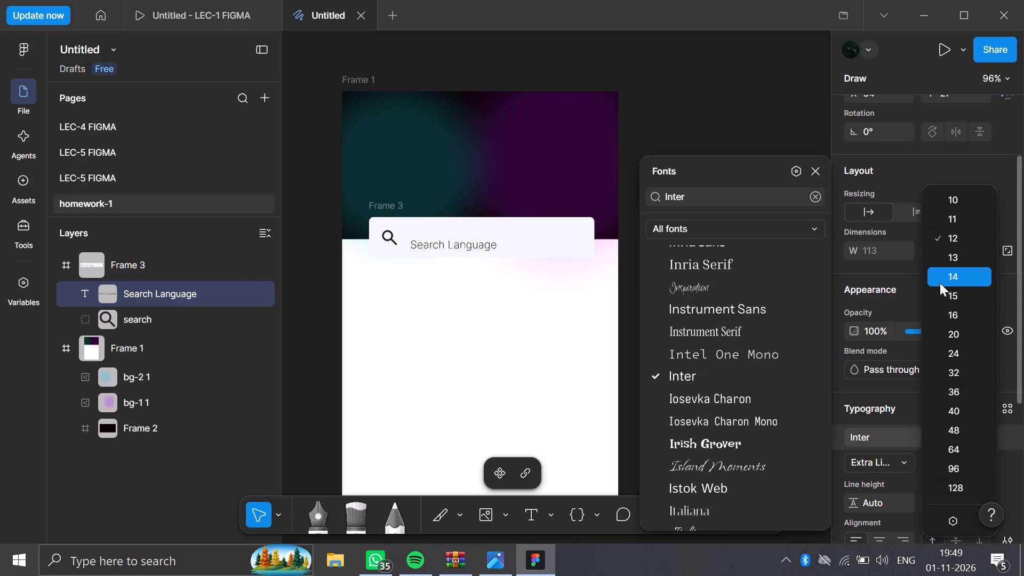
pyautogui.click(940, 283)
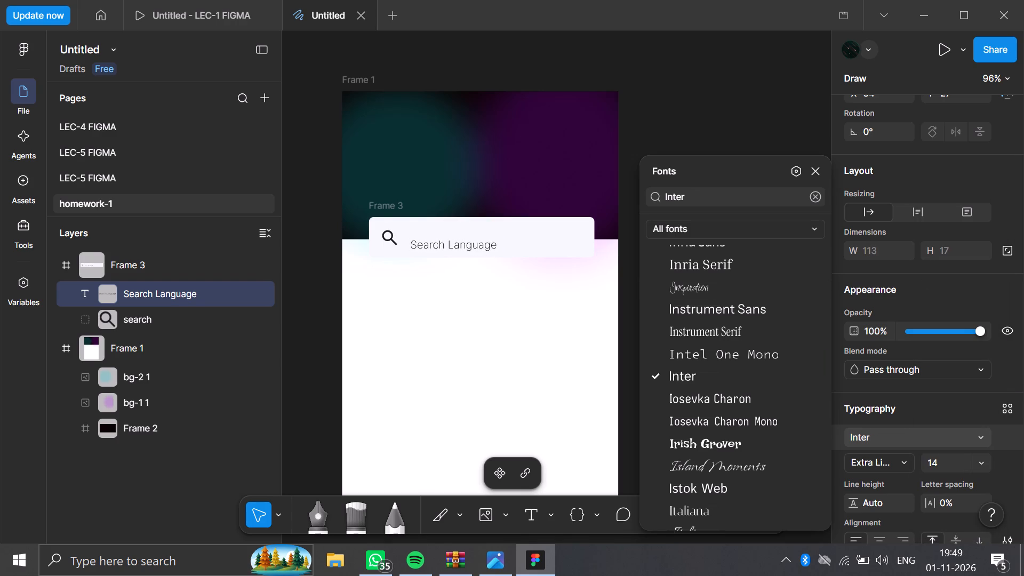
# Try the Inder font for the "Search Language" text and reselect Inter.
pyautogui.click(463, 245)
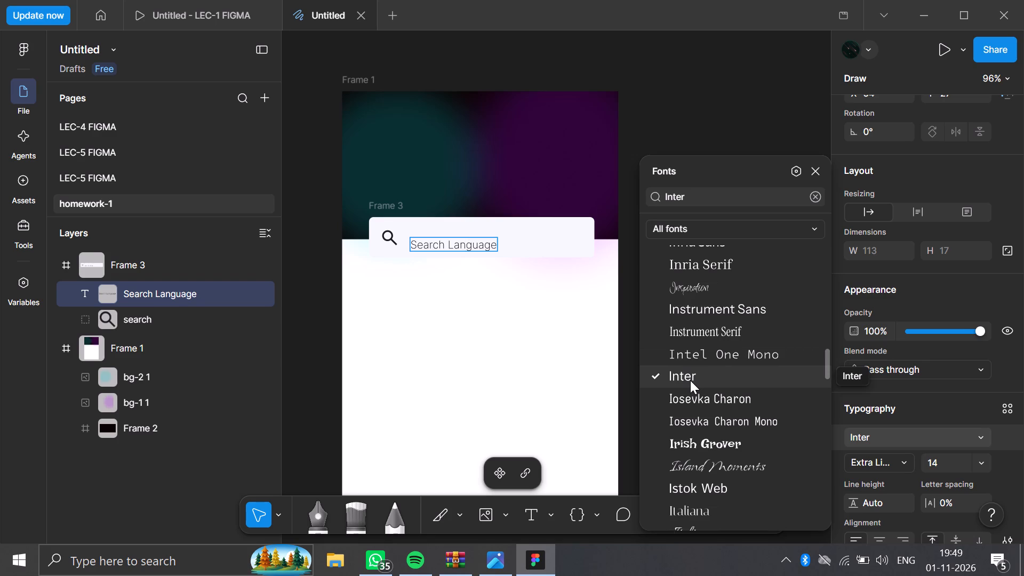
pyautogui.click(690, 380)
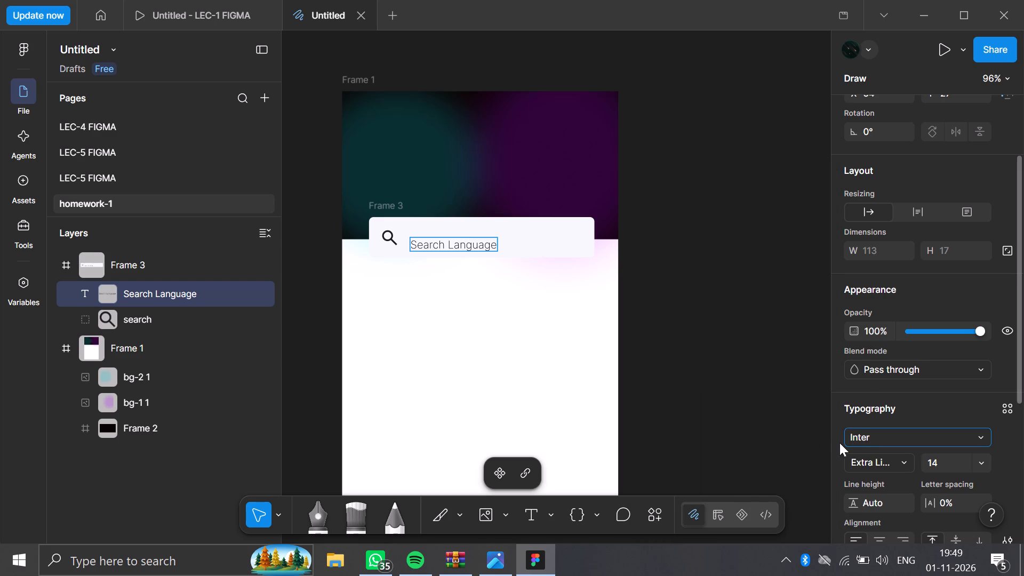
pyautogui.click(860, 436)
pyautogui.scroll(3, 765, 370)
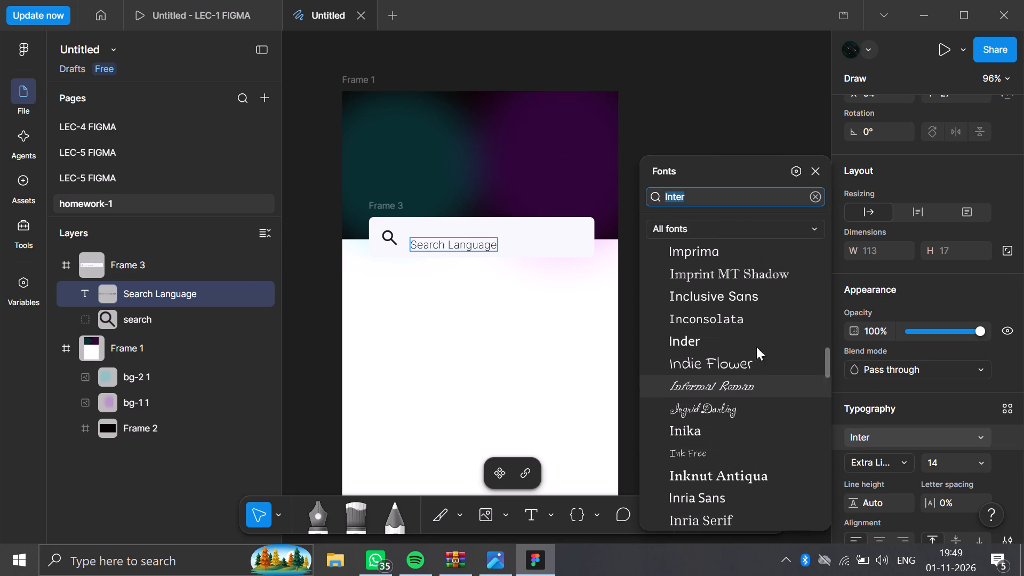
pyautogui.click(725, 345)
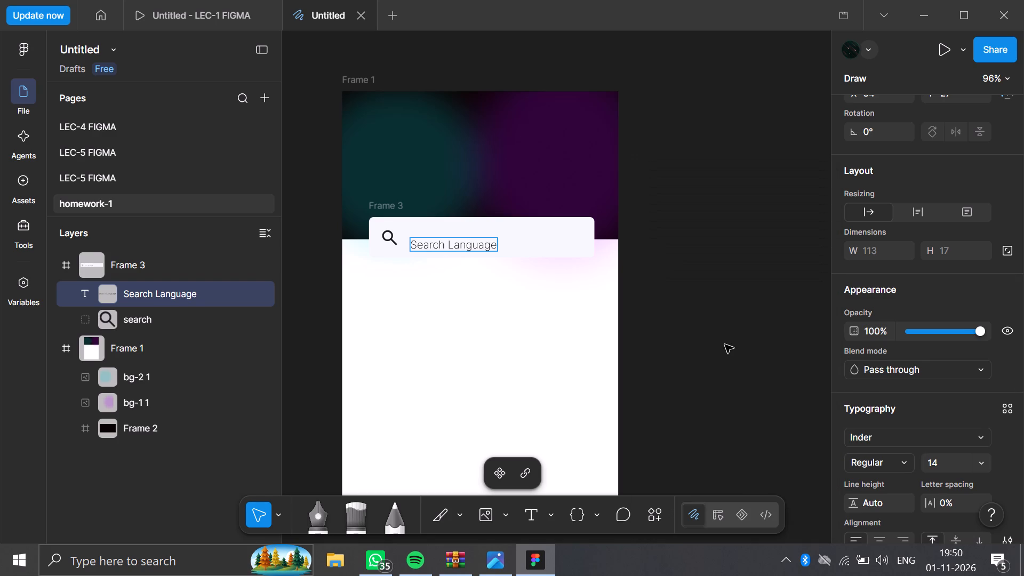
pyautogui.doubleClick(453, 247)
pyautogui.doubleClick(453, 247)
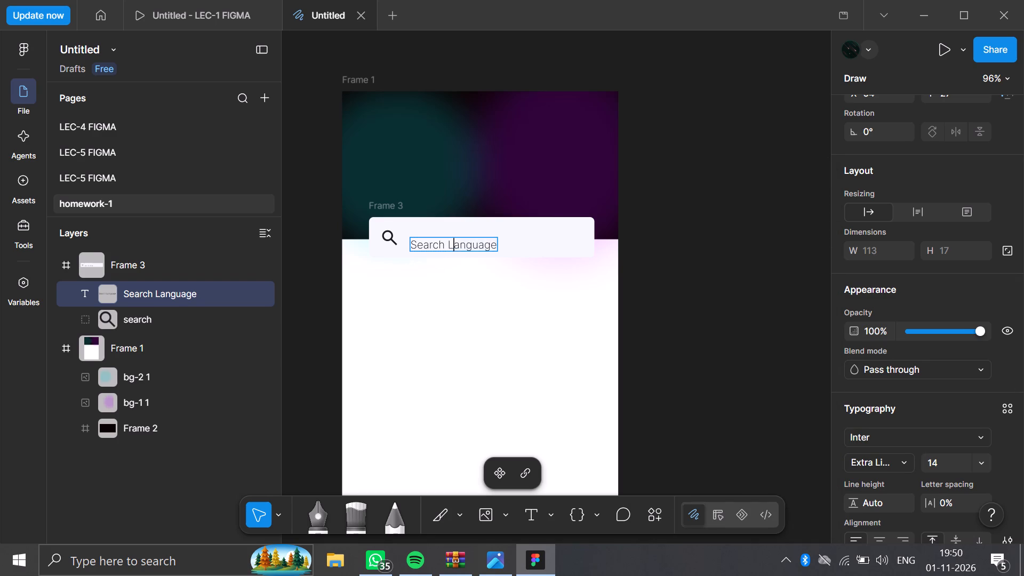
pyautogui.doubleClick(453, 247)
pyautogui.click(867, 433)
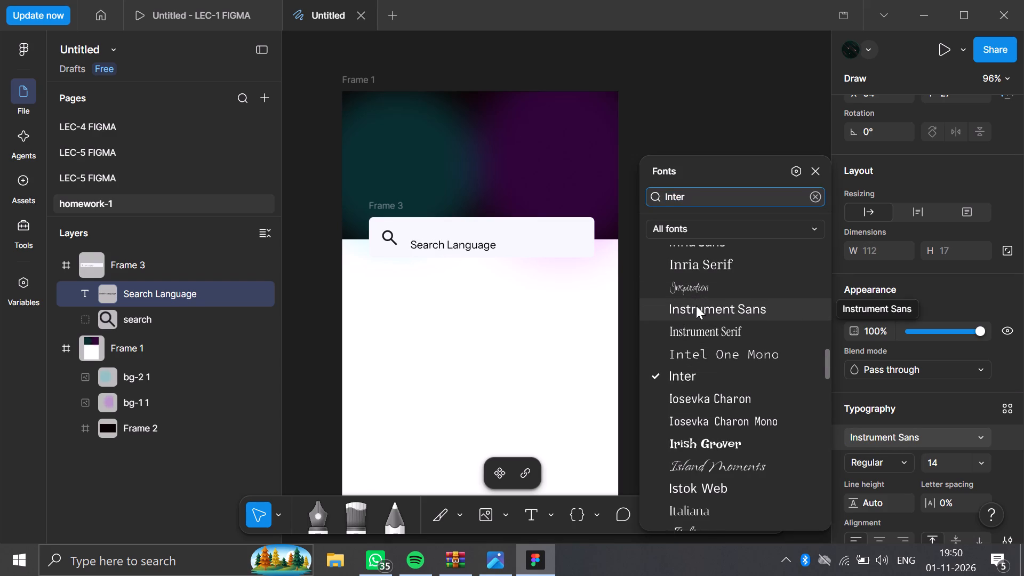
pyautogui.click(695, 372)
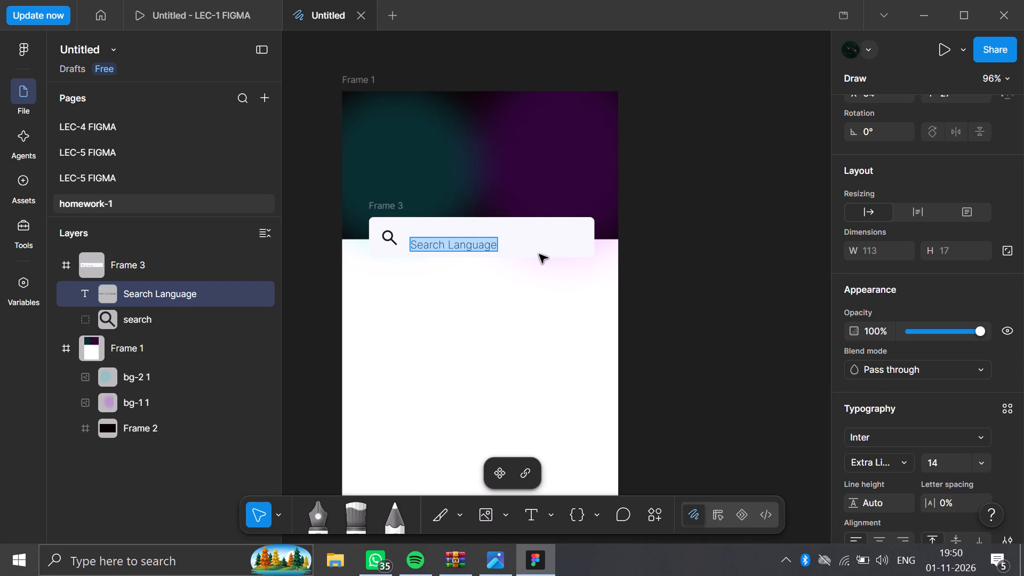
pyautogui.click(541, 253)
# Move the "Search Language" text close beside the search icon, vertically centered on it in the search bar.
pyautogui.moveTo(475, 248); pyautogui.dragTo(463, 243)
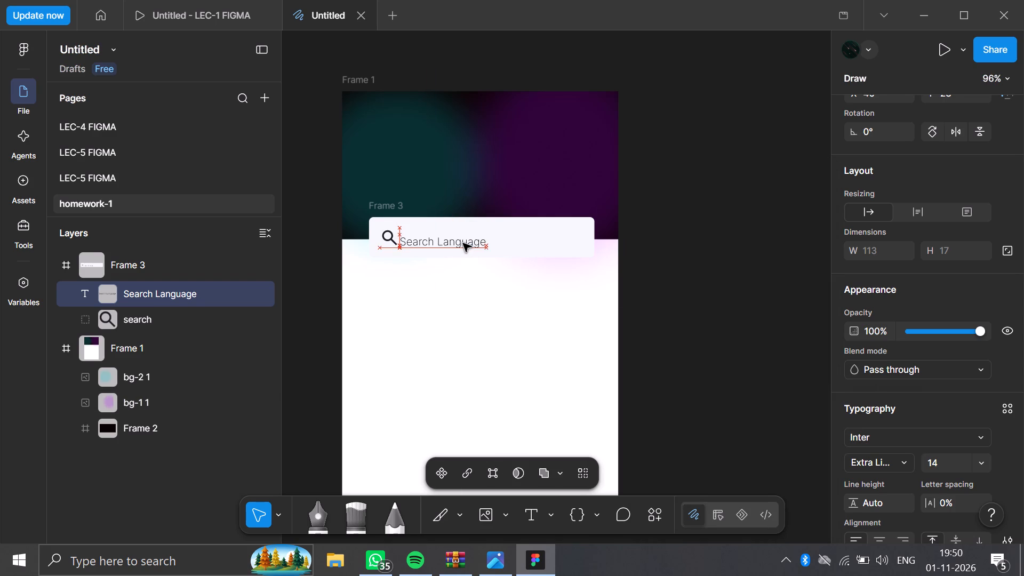
pyautogui.moveTo(463, 243); pyautogui.dragTo(463, 243)
pyautogui.click(696, 280)
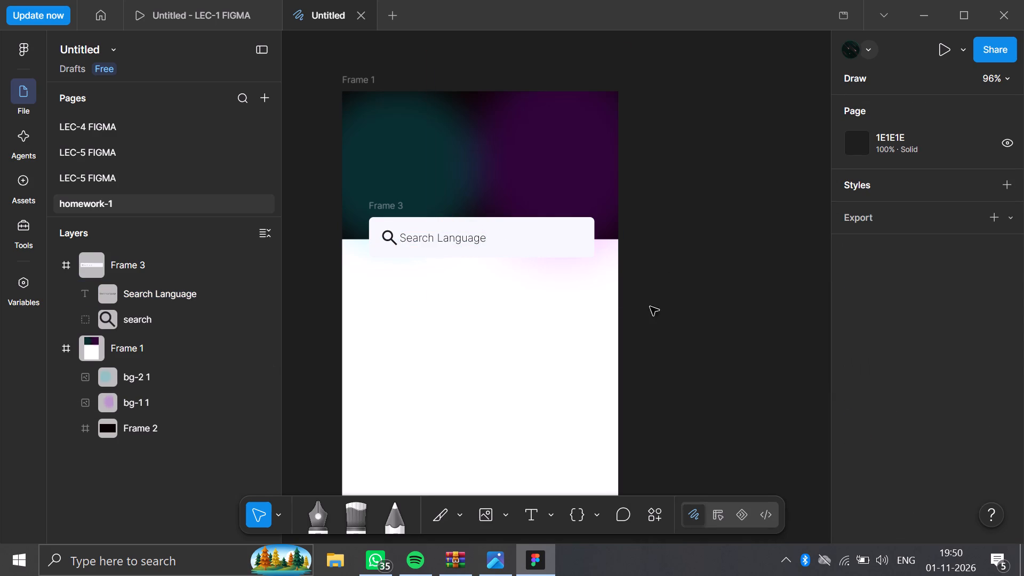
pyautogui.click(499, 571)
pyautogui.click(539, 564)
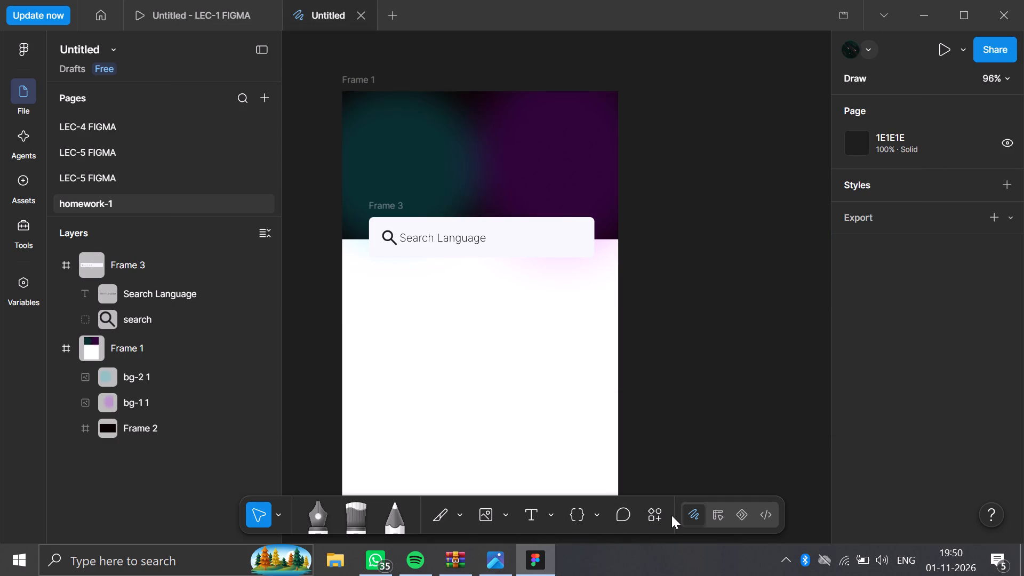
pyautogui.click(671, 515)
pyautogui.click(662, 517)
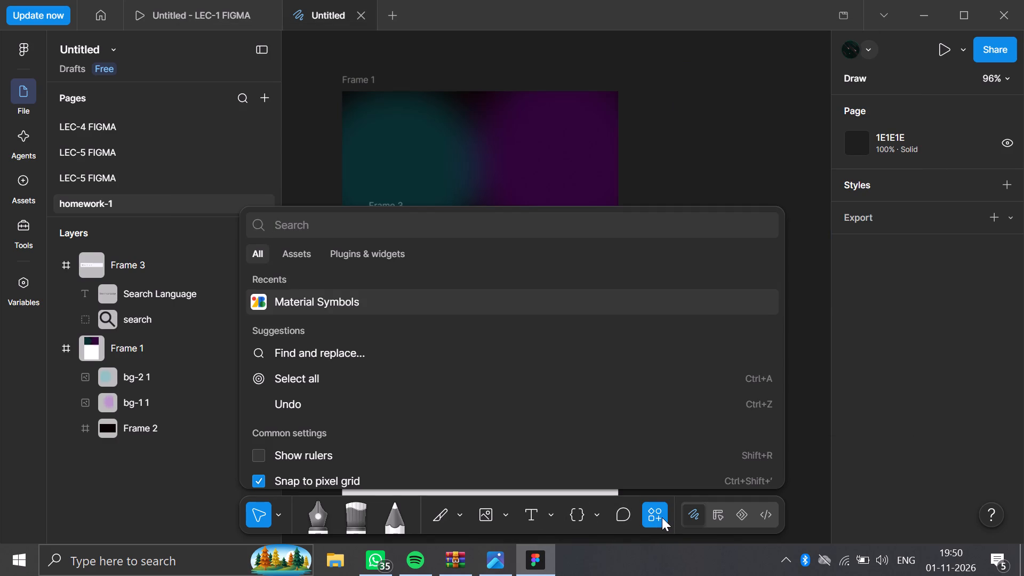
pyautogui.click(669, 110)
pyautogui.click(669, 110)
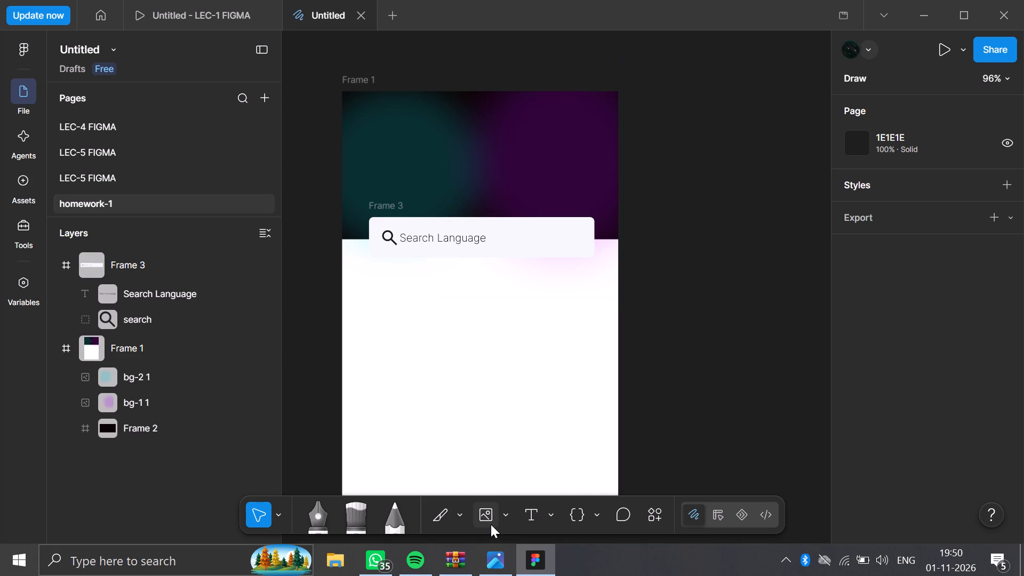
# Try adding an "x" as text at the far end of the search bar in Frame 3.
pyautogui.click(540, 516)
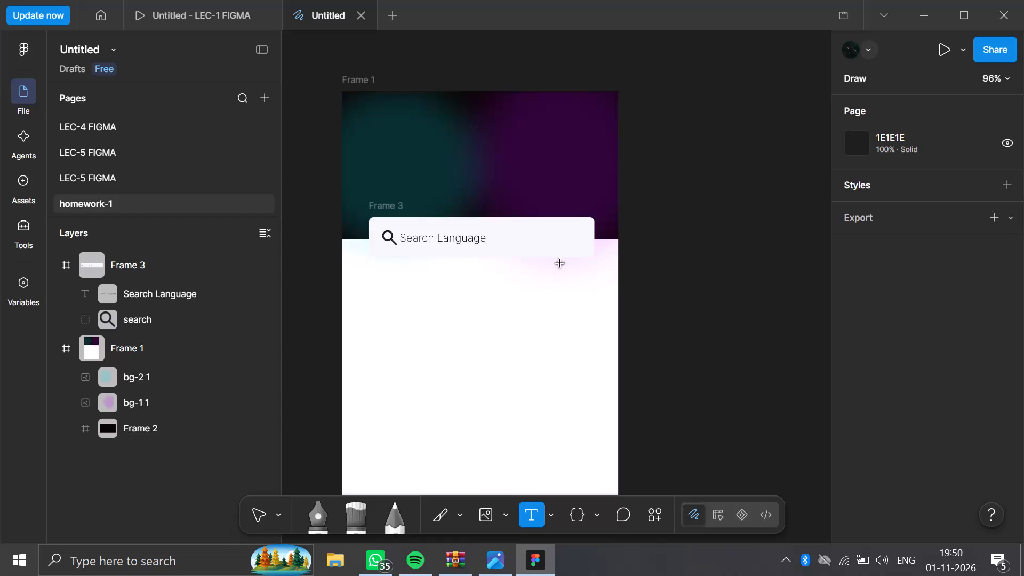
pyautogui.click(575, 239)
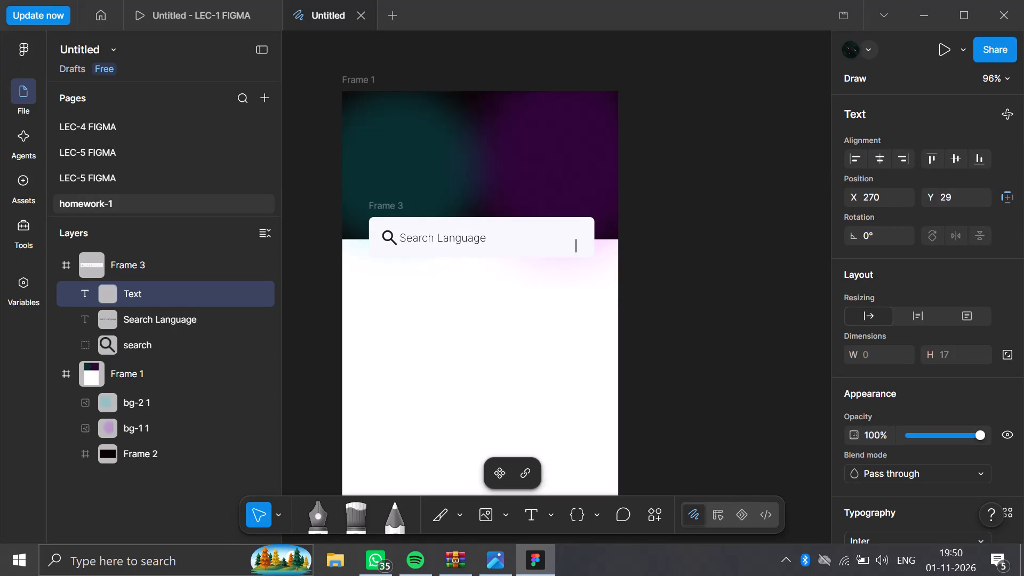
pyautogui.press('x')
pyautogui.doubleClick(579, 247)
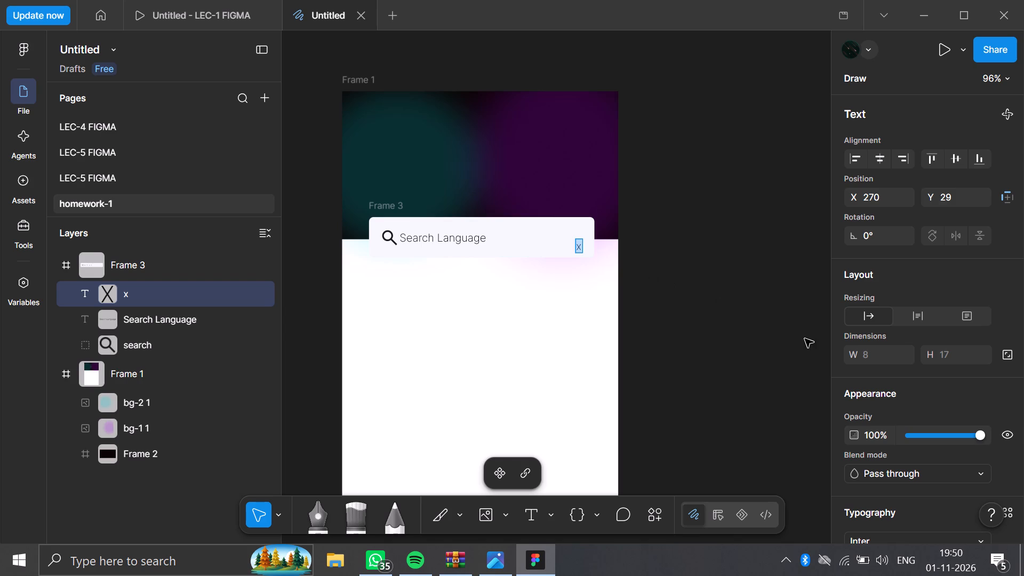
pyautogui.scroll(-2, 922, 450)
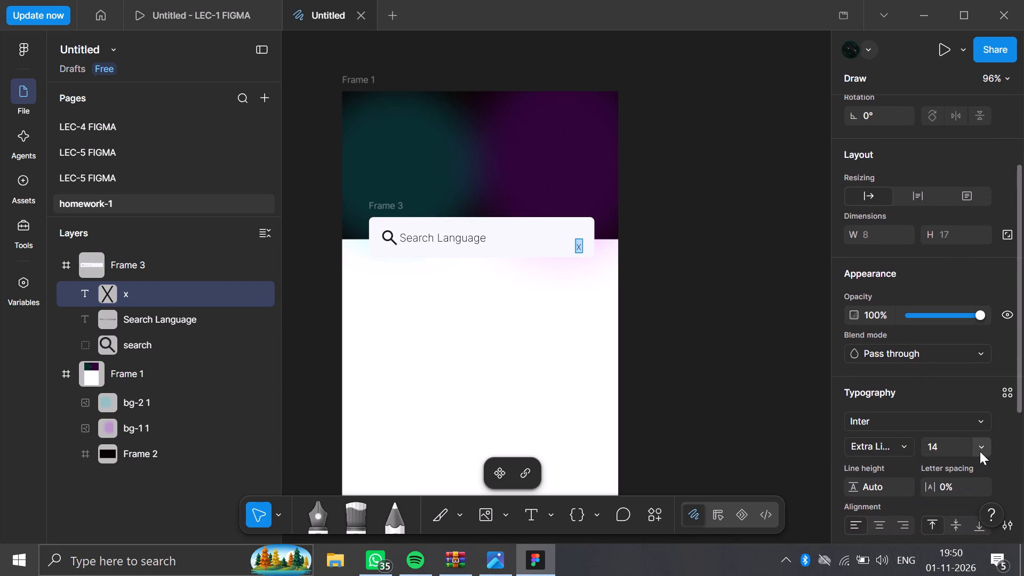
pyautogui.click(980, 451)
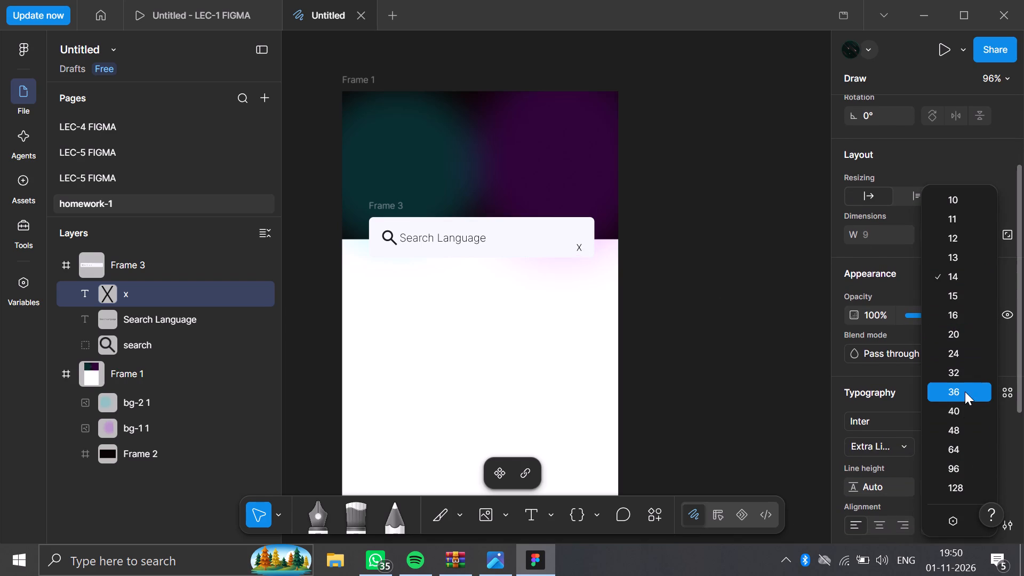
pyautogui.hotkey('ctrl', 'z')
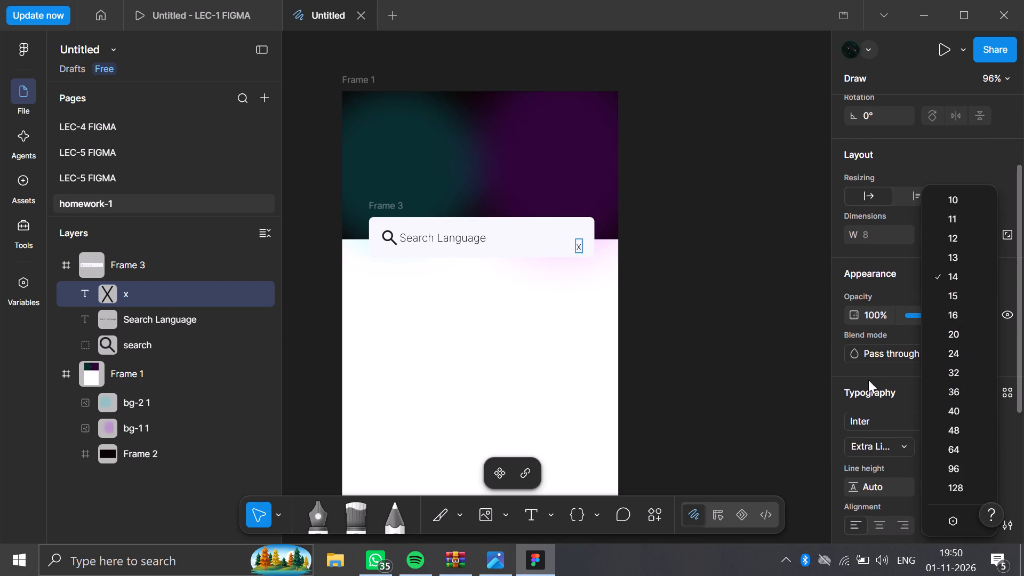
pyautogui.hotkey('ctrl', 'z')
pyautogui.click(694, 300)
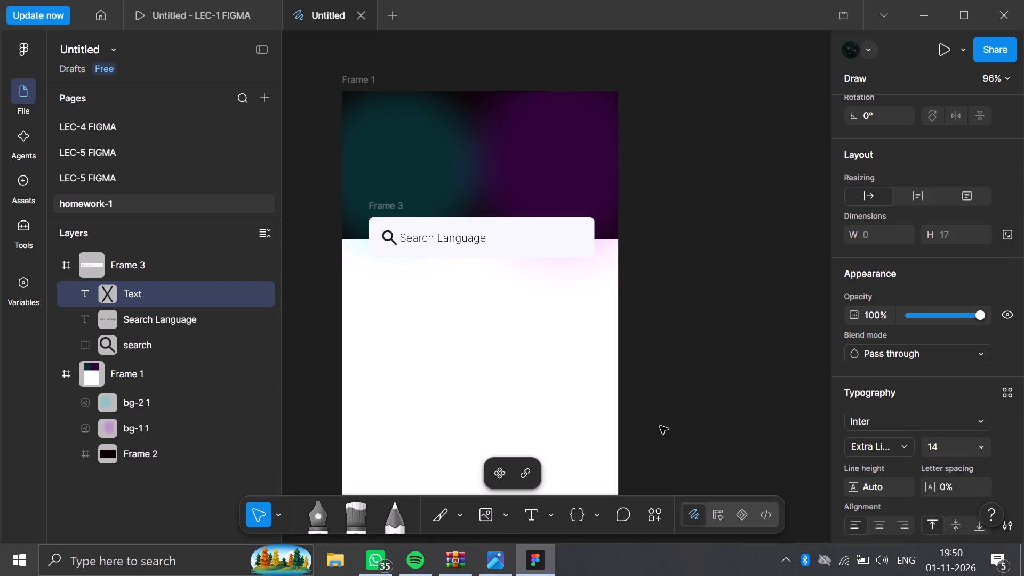
# Search the Material Symbols plugin for "cross" and insert the outlined close icon.
pyautogui.click(649, 514)
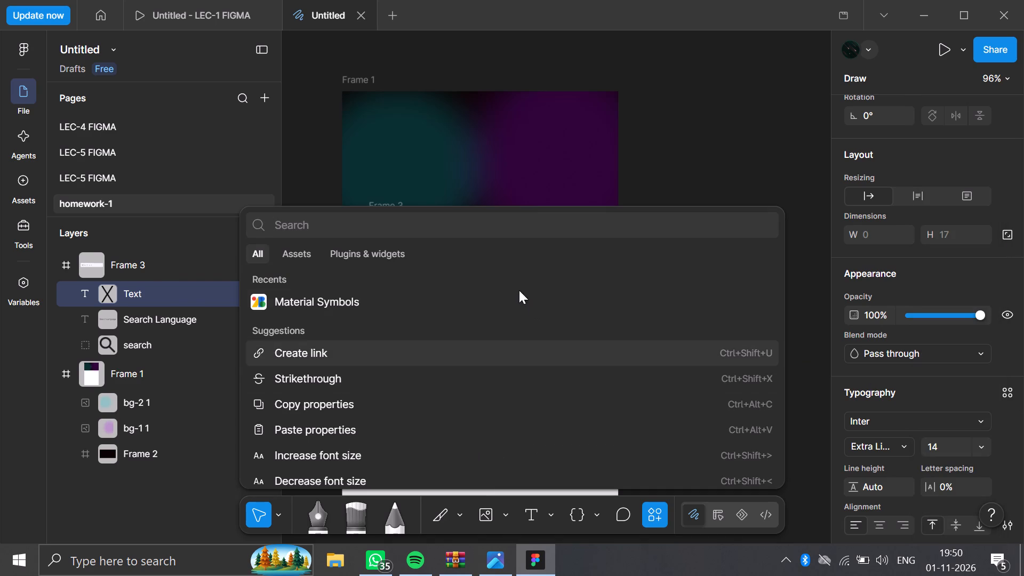
pyautogui.click(519, 290)
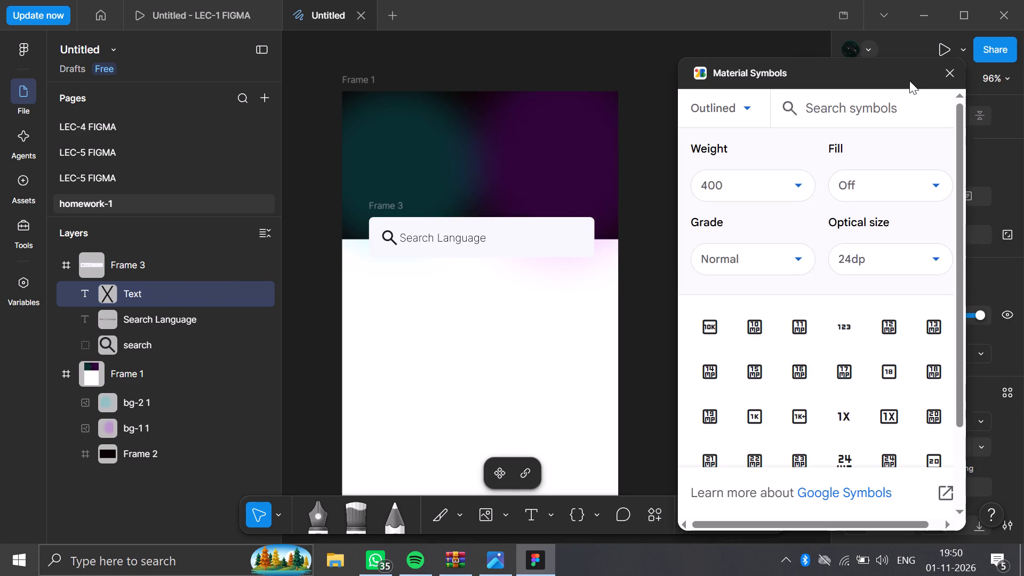
pyautogui.click(869, 109)
pyautogui.write('cross')
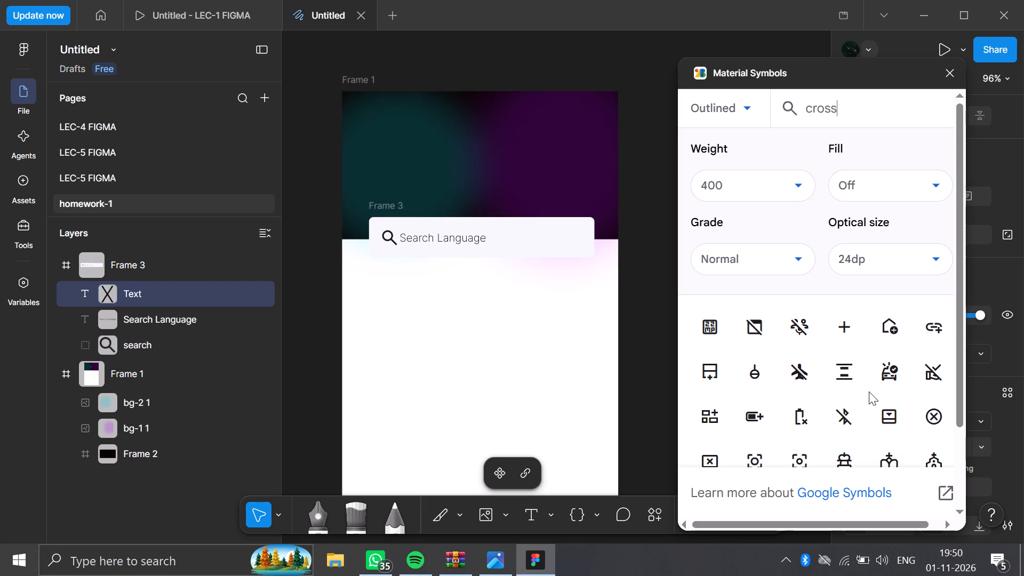
pyautogui.press('Return')
pyautogui.scroll(-1, 813, 358)
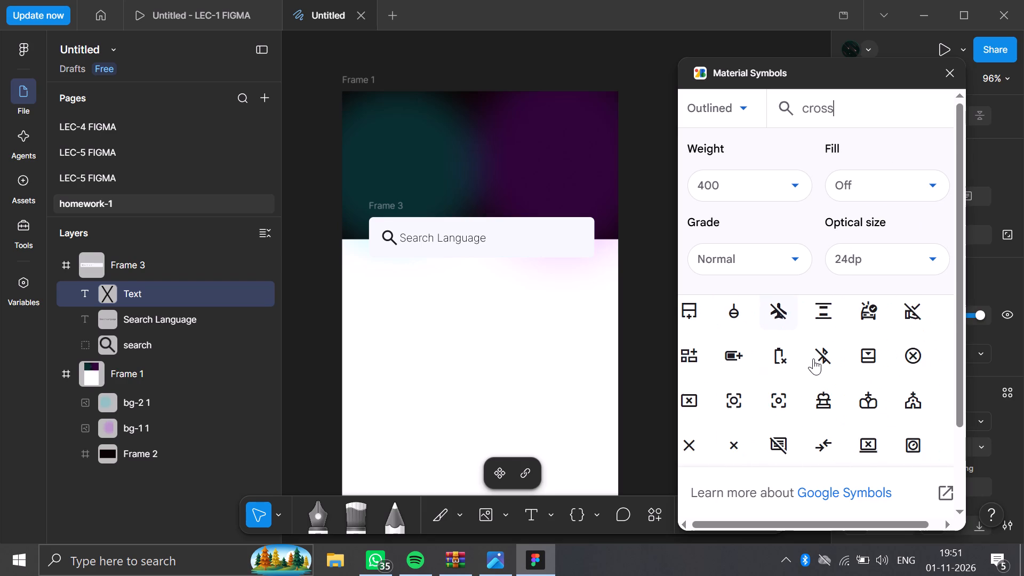
pyautogui.scroll(-1, 813, 358)
pyautogui.click(719, 378)
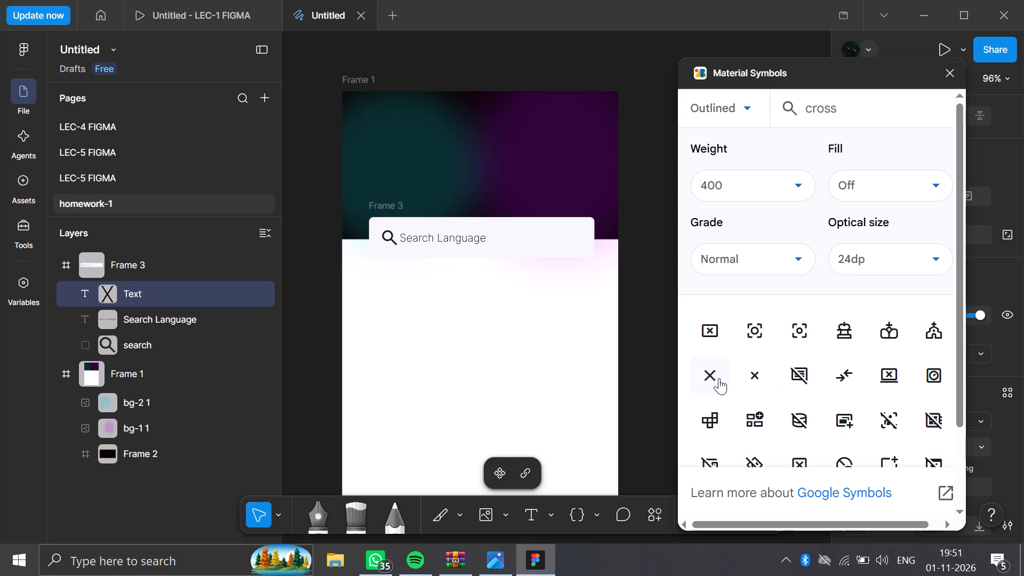
# Resize the close icon to about 26 × 26.
pyautogui.moveTo(565, 306); pyautogui.dragTo(564, 300)
pyautogui.click(564, 300)
pyautogui.moveTo(564, 300); pyautogui.dragTo(569, 301)
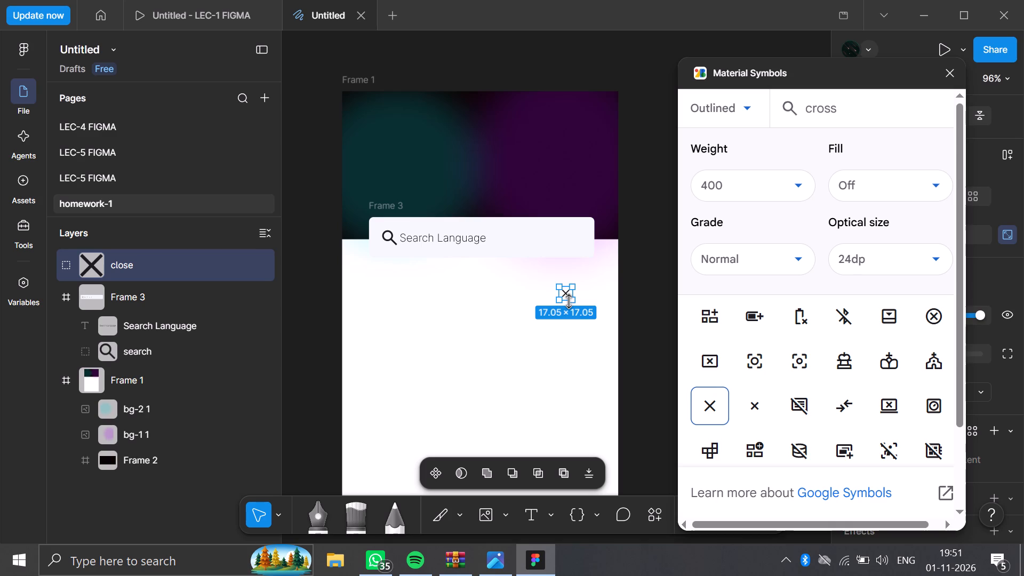
pyautogui.moveTo(569, 301); pyautogui.dragTo(569, 322)
pyautogui.moveTo(568, 324); pyautogui.dragTo(567, 319)
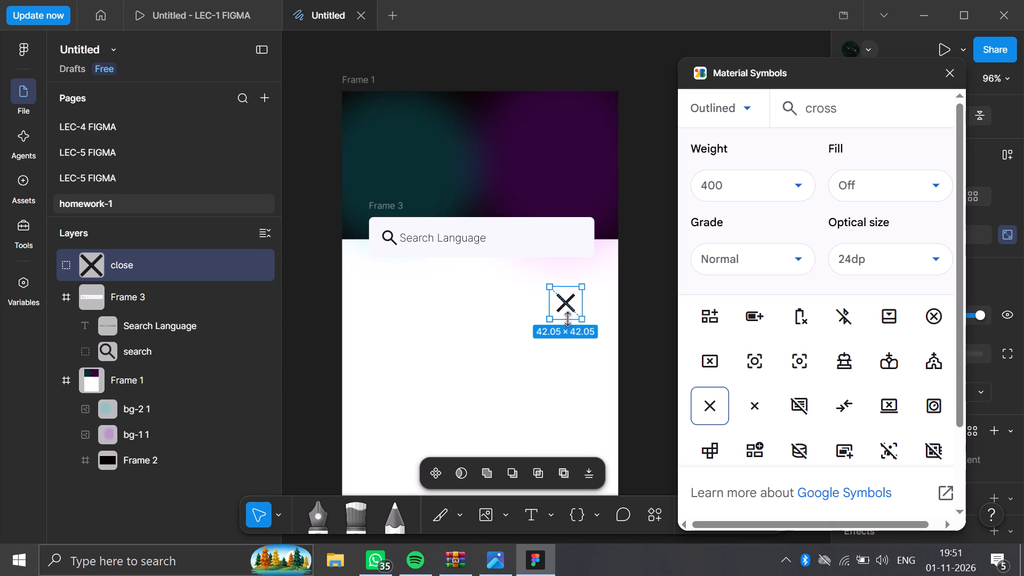
pyautogui.moveTo(567, 319); pyautogui.dragTo(567, 307)
# Move the close icon into Frame 3, at the far end of the search bar and level with its text.
pyautogui.moveTo(563, 293); pyautogui.dragTo(568, 279)
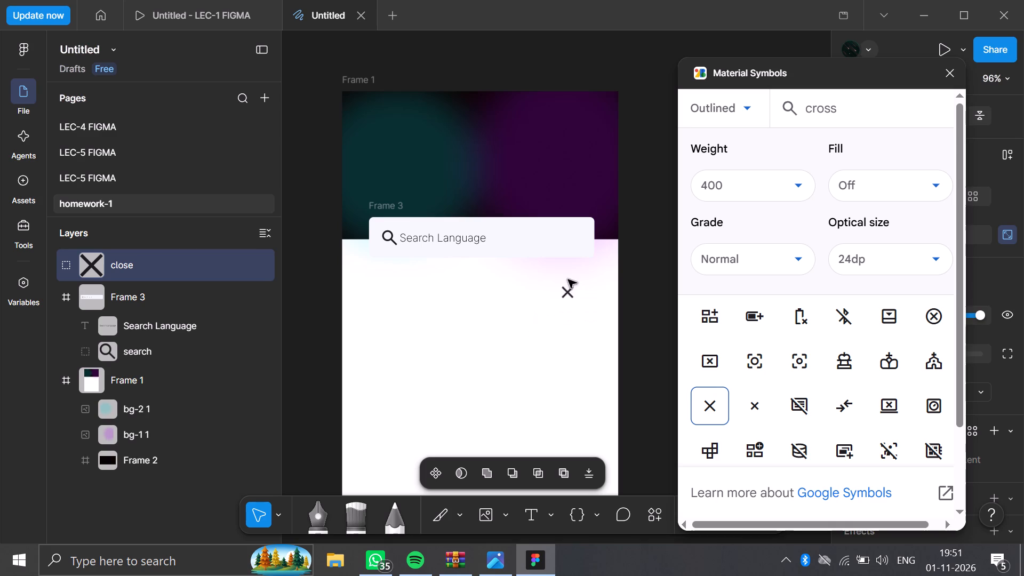
pyautogui.moveTo(568, 279); pyautogui.dragTo(573, 235)
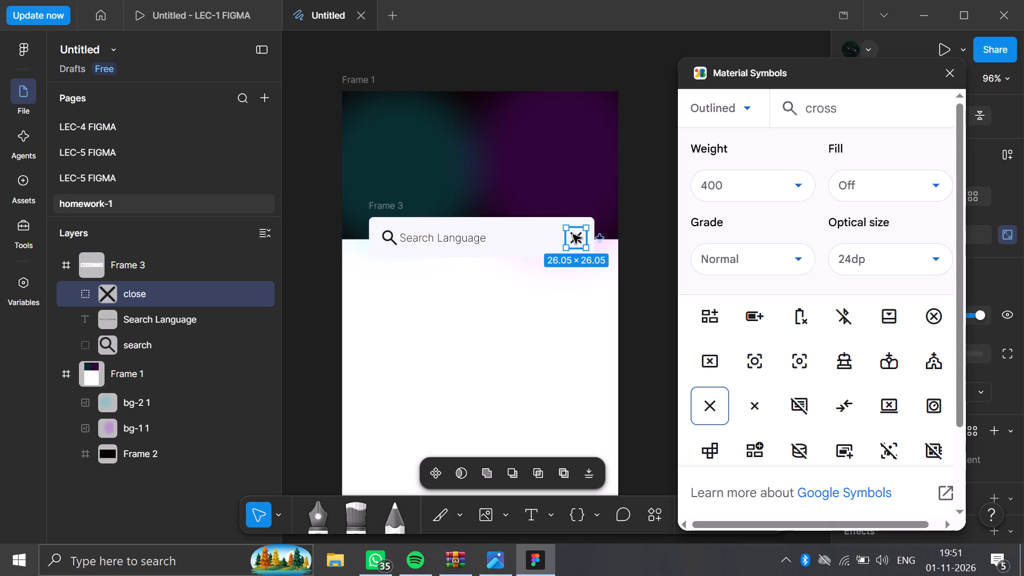
pyautogui.click(635, 225)
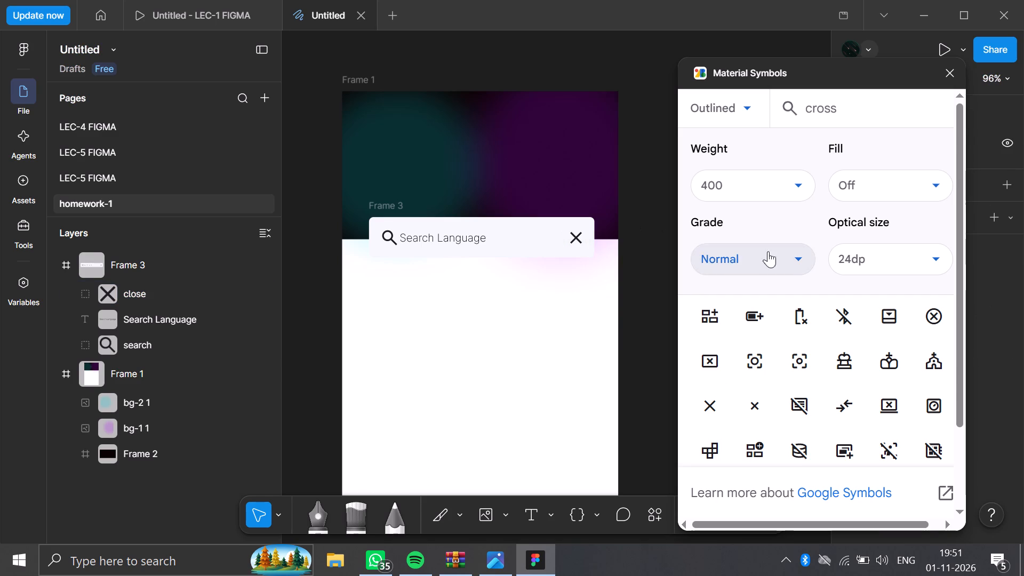
# Check the optical size and style options in the Material Symbols plugin and close it.
pyautogui.click(939, 258)
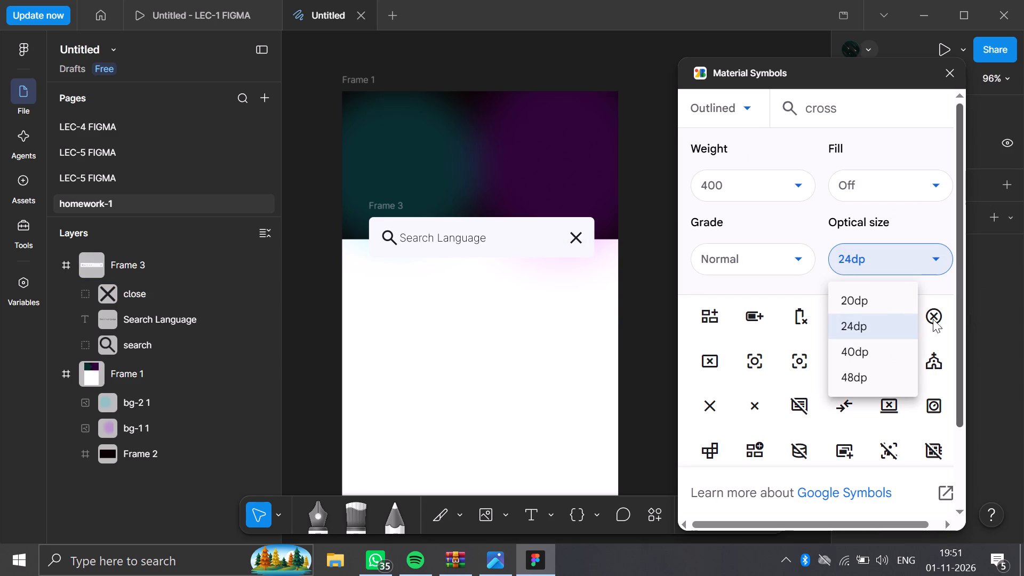
pyautogui.click(665, 101)
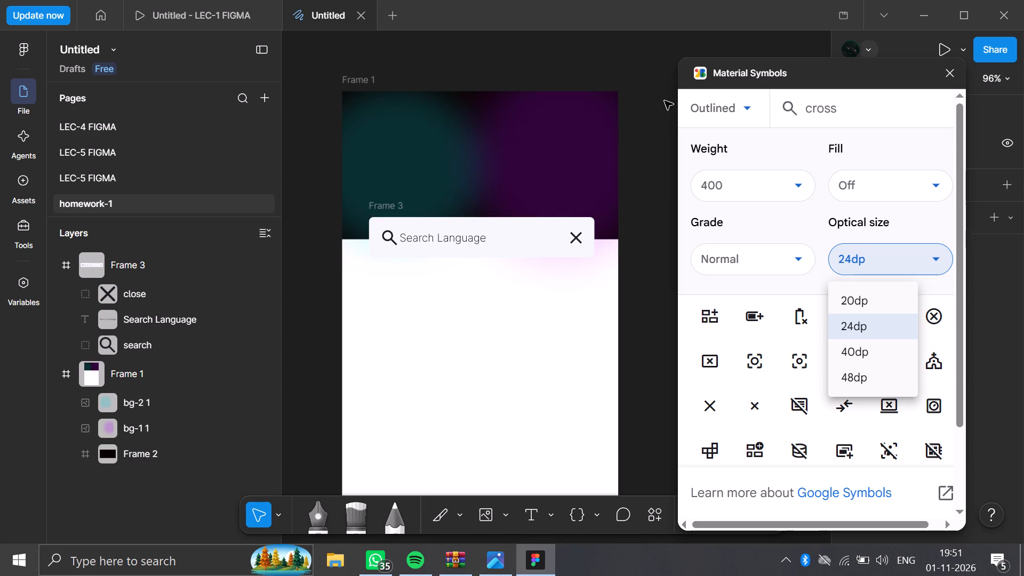
pyautogui.click(639, 111)
pyautogui.click(724, 109)
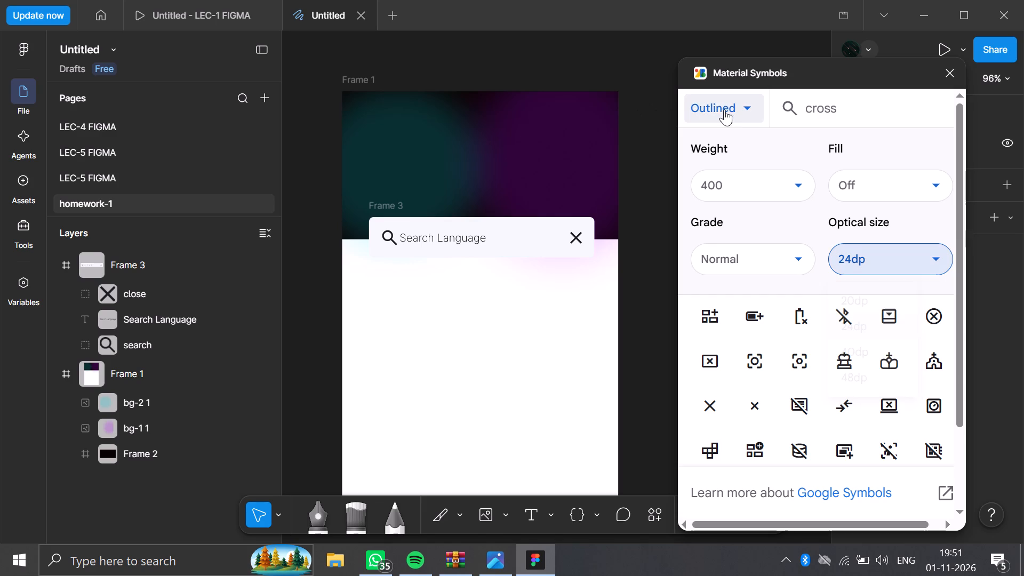
pyautogui.click(755, 110)
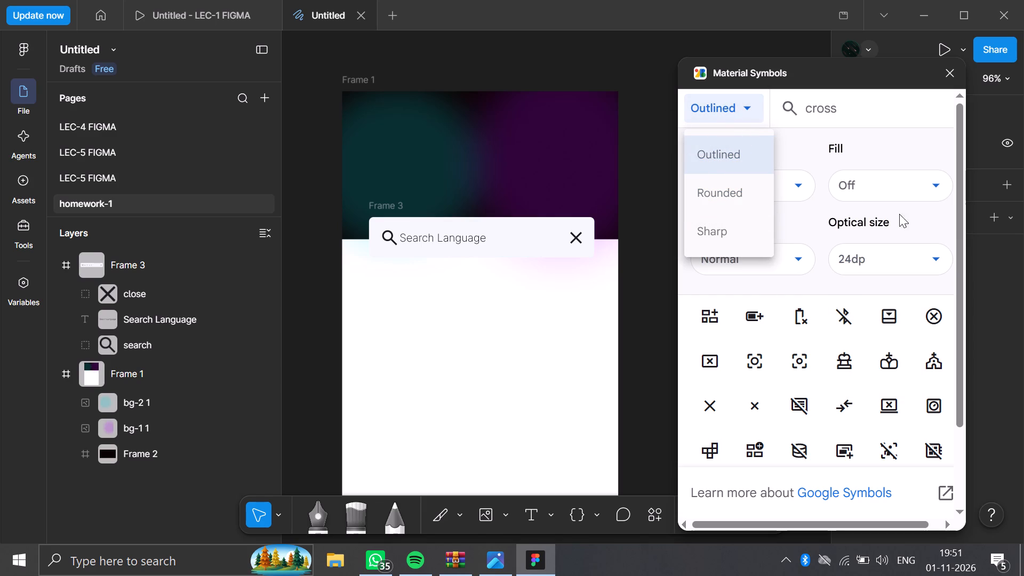
pyautogui.click(988, 301)
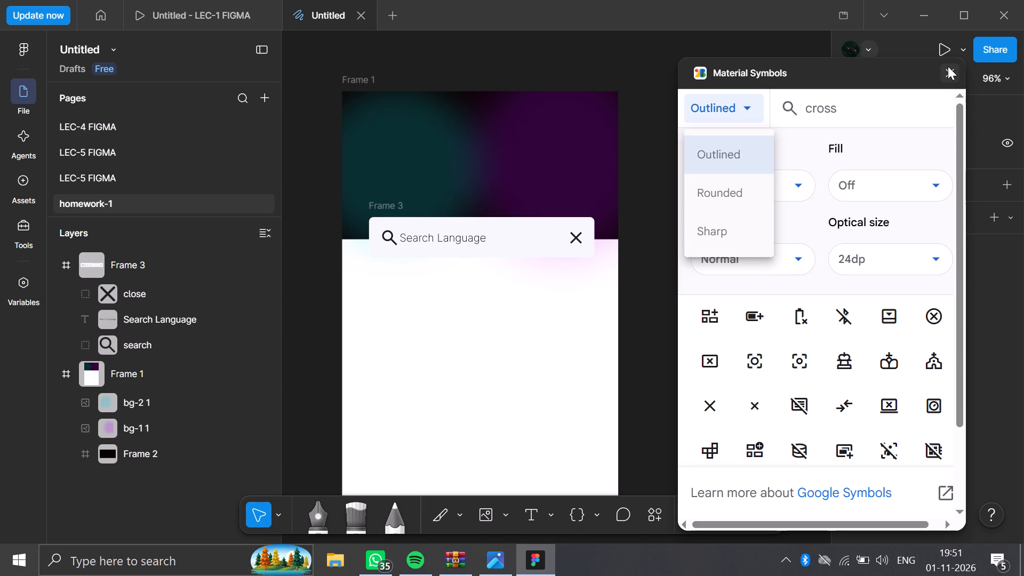
pyautogui.click(948, 66)
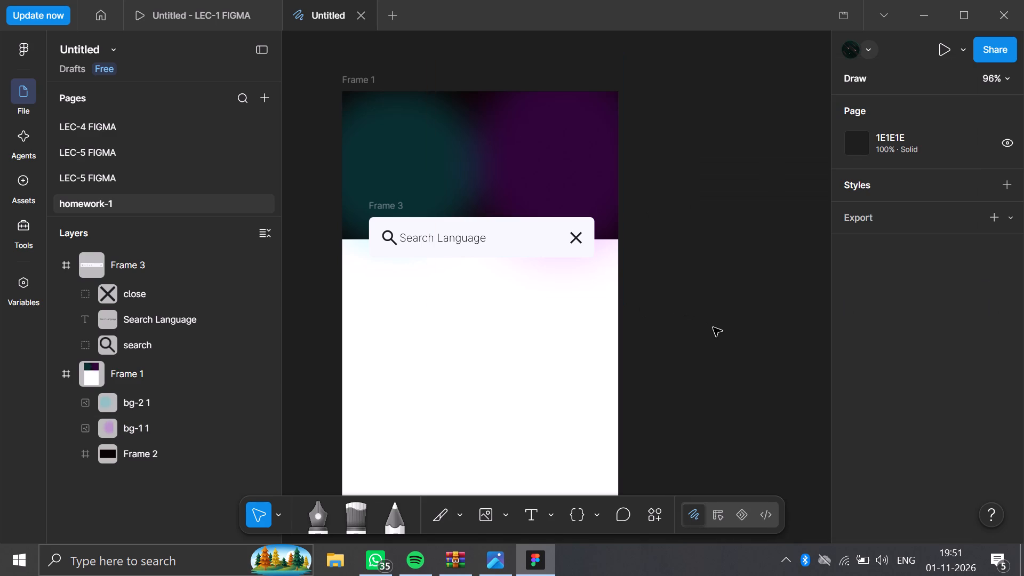
# Switch to Screen.png in Photos and examine the language option rows beneath the search bar down to the Continue button.
pyautogui.scroll(-1, 713, 327)
pyautogui.rightClick(713, 327)
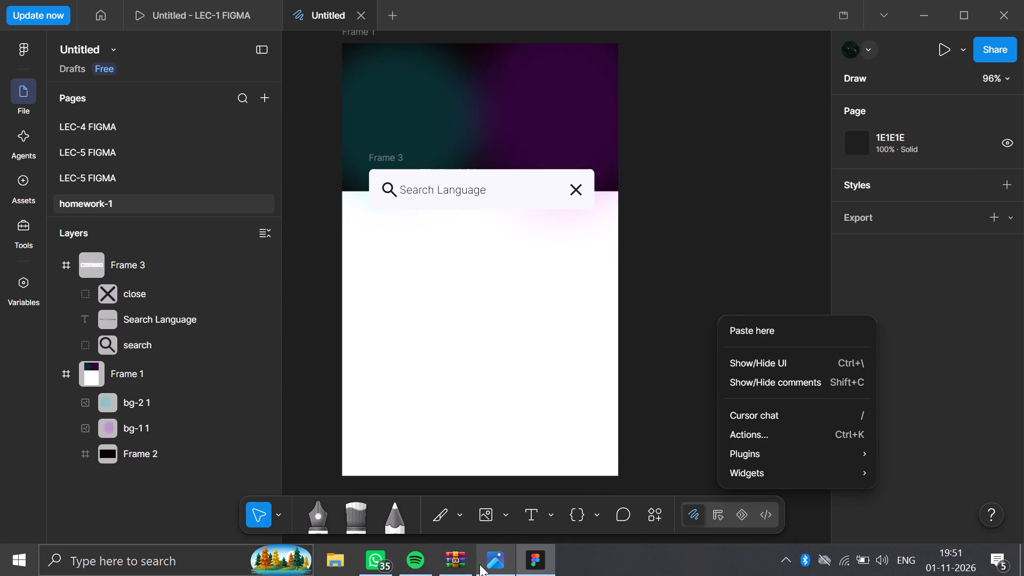
pyautogui.click(485, 565)
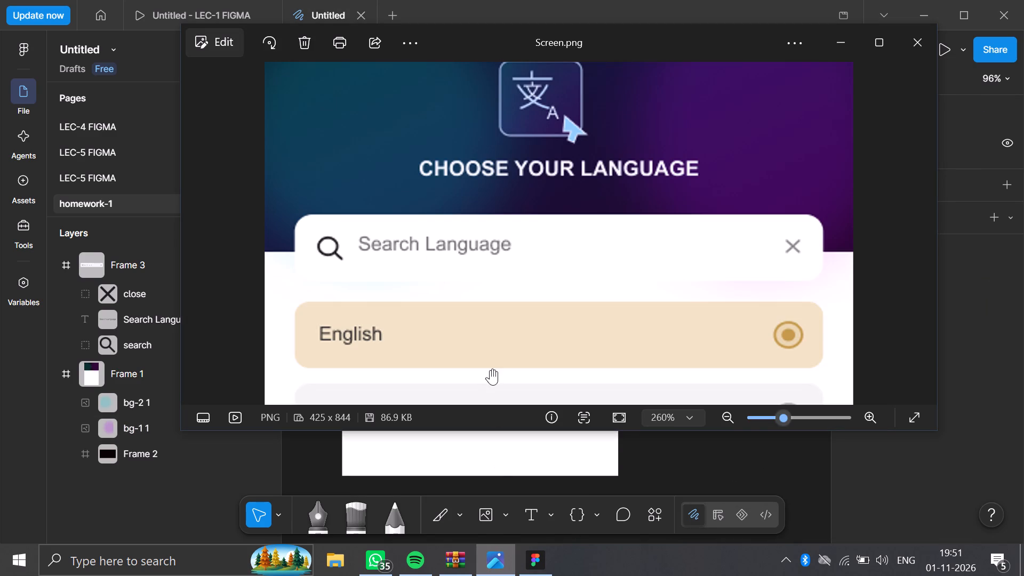
pyautogui.click(752, 419)
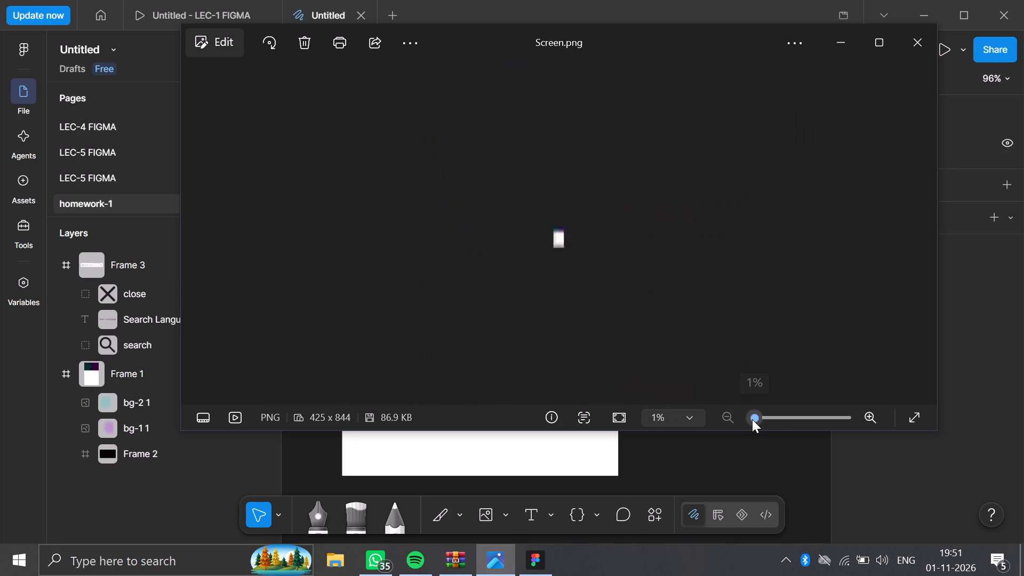
pyautogui.click(770, 418)
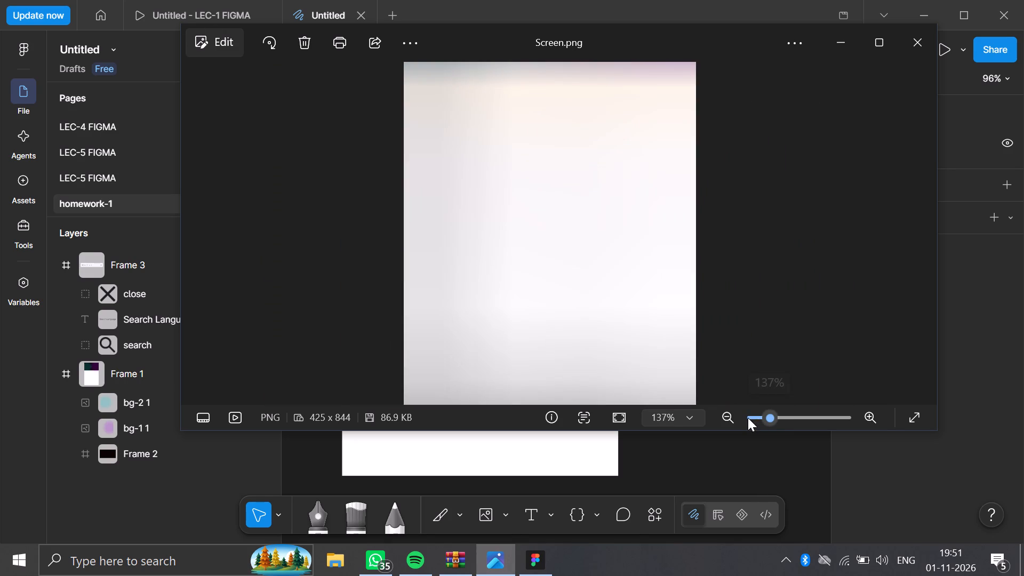
pyautogui.scroll(1, 566, 259)
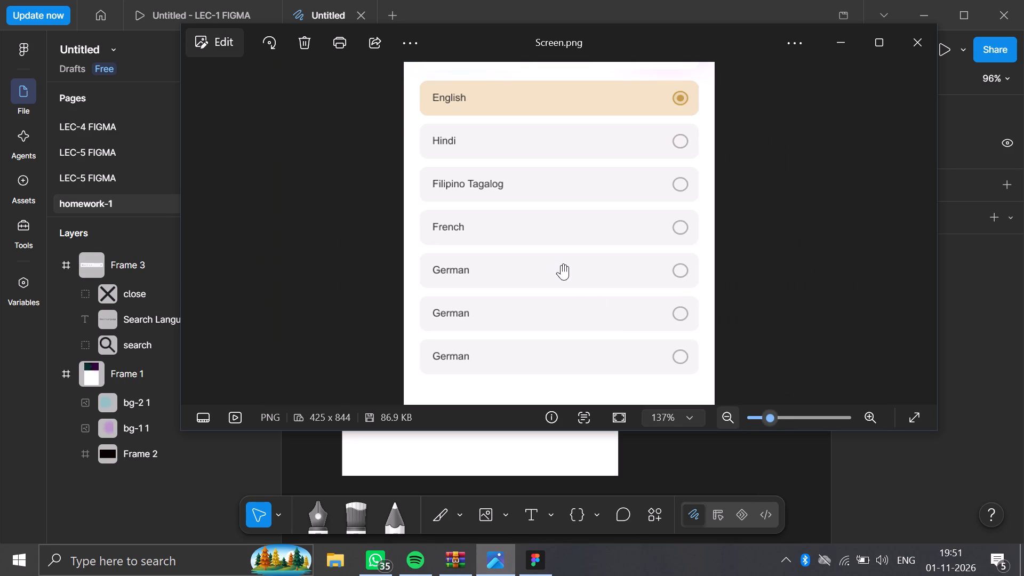
pyautogui.moveTo(561, 265); pyautogui.dragTo(559, 311)
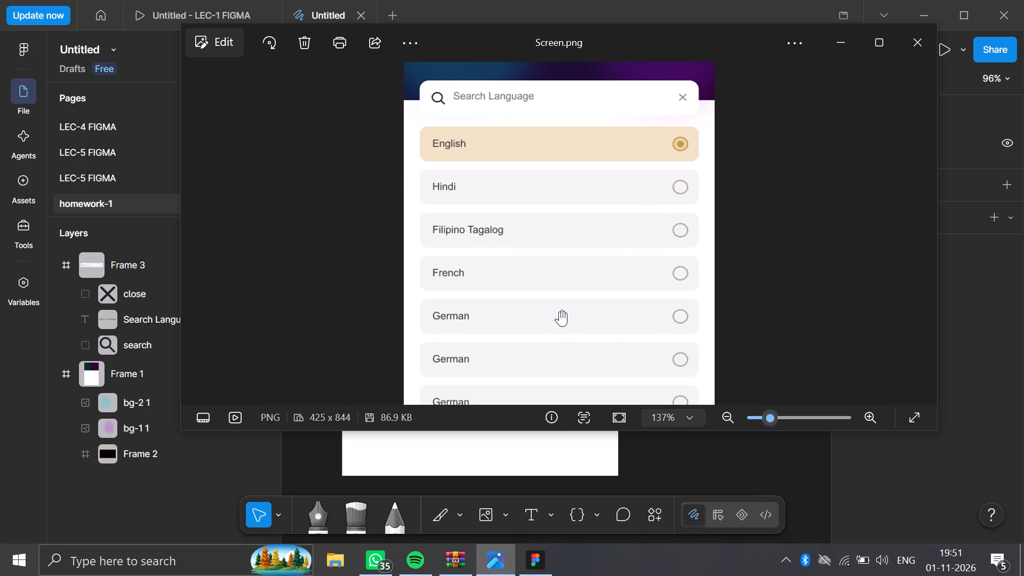
pyautogui.click(533, 568)
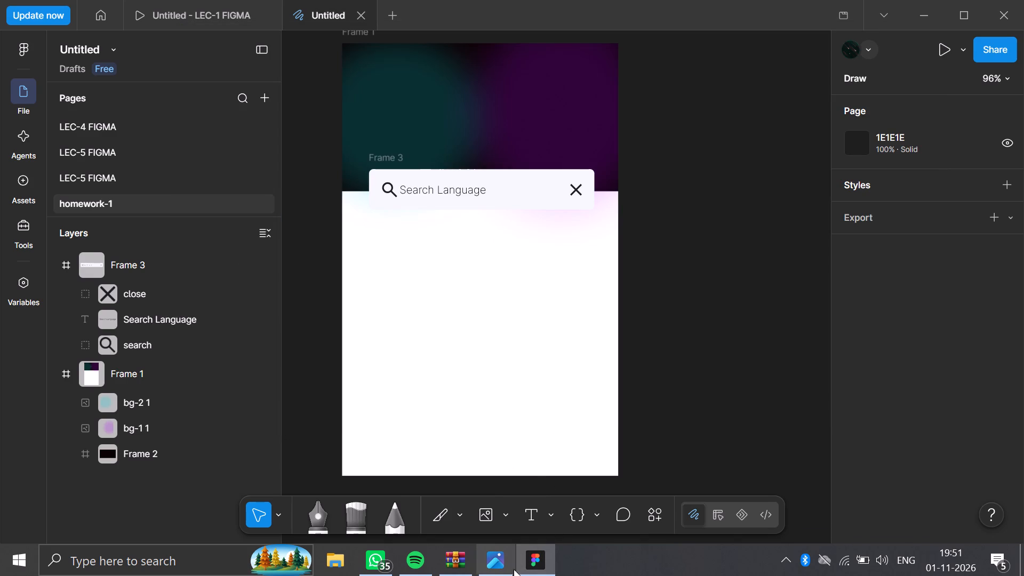
pyautogui.click(510, 572)
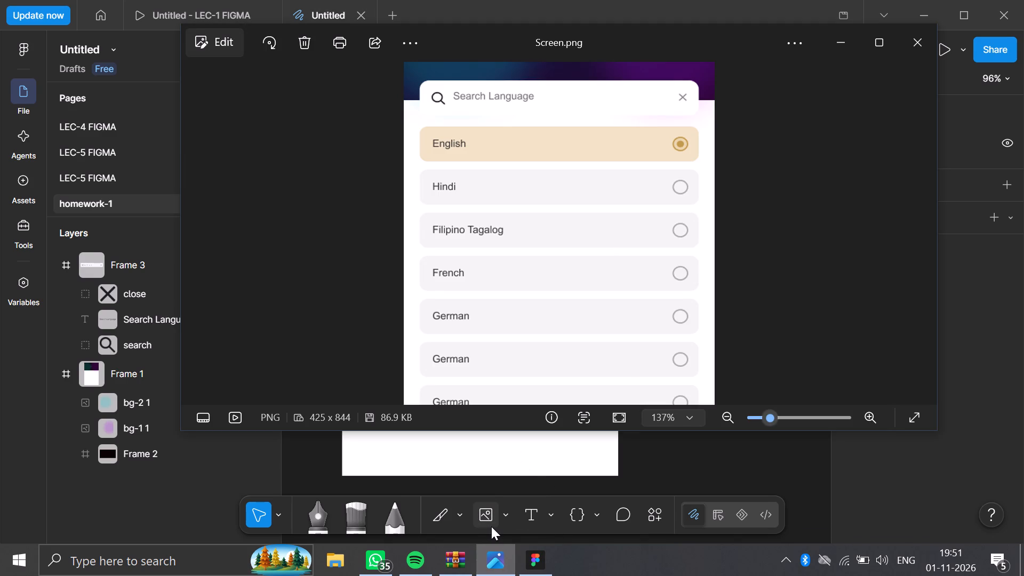
pyautogui.scroll(-1, 498, 291)
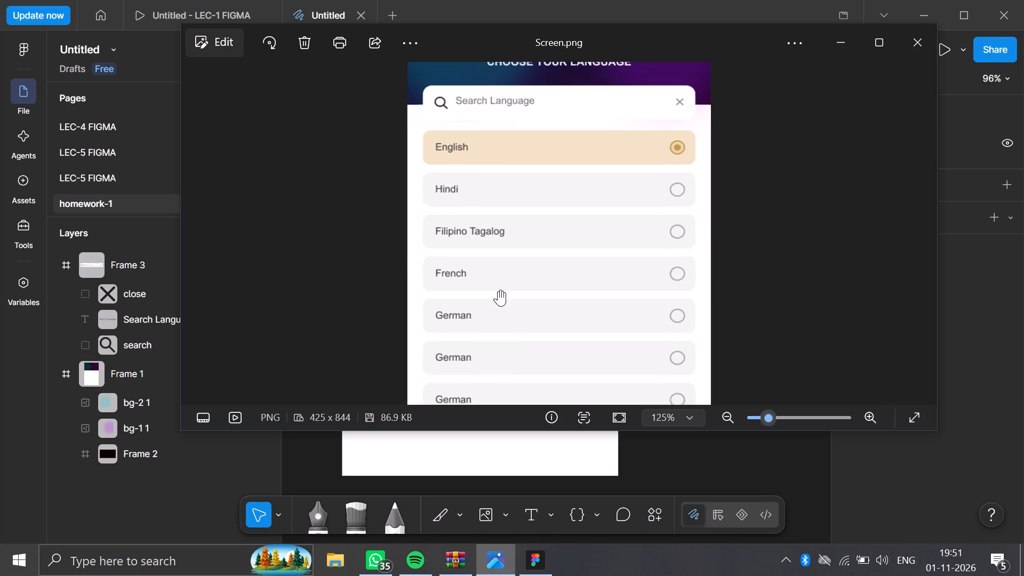
pyautogui.scroll(-1, 498, 291)
pyautogui.rightClick(502, 253)
pyautogui.moveTo(502, 253); pyautogui.dragTo(502, 225)
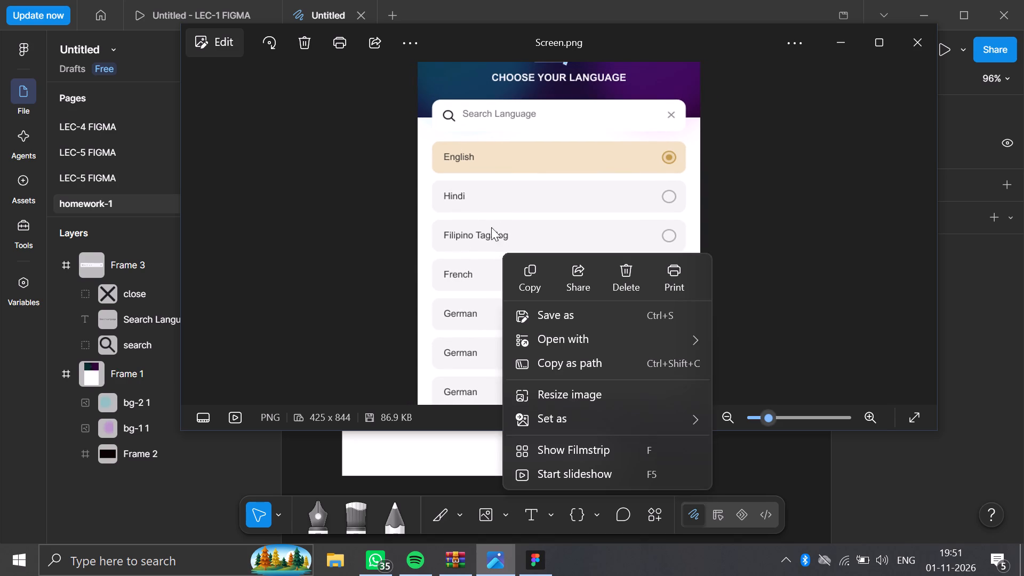
pyautogui.click(407, 255)
pyautogui.moveTo(526, 262); pyautogui.dragTo(518, 185)
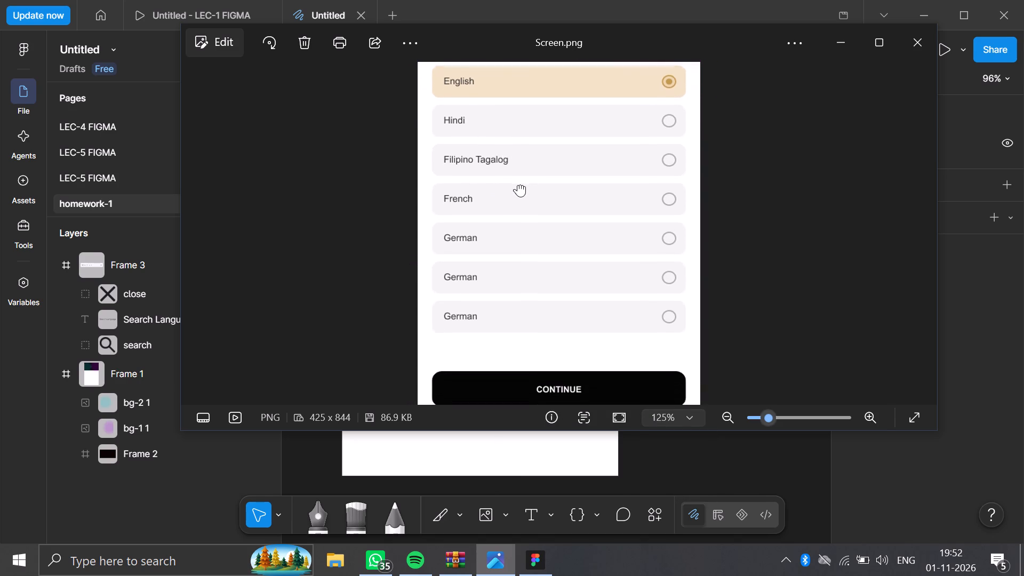
# Switch back to Figma and draw a frame of about 281 × 42 inside Frame 1, just beneath the search bar.
pyautogui.moveTo(518, 185); pyautogui.dragTo(514, 223)
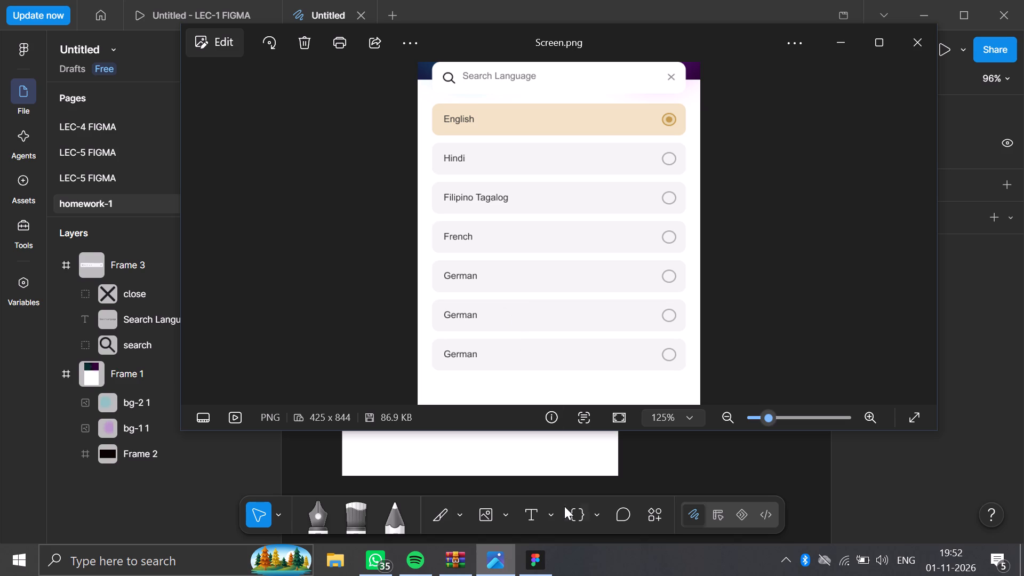
pyautogui.click(534, 570)
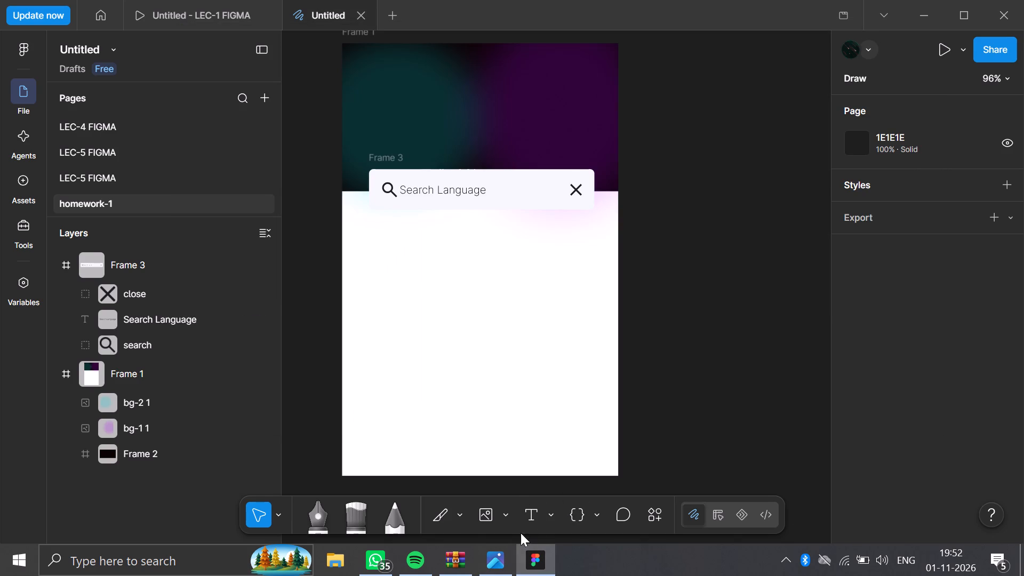
pyautogui.click(454, 517)
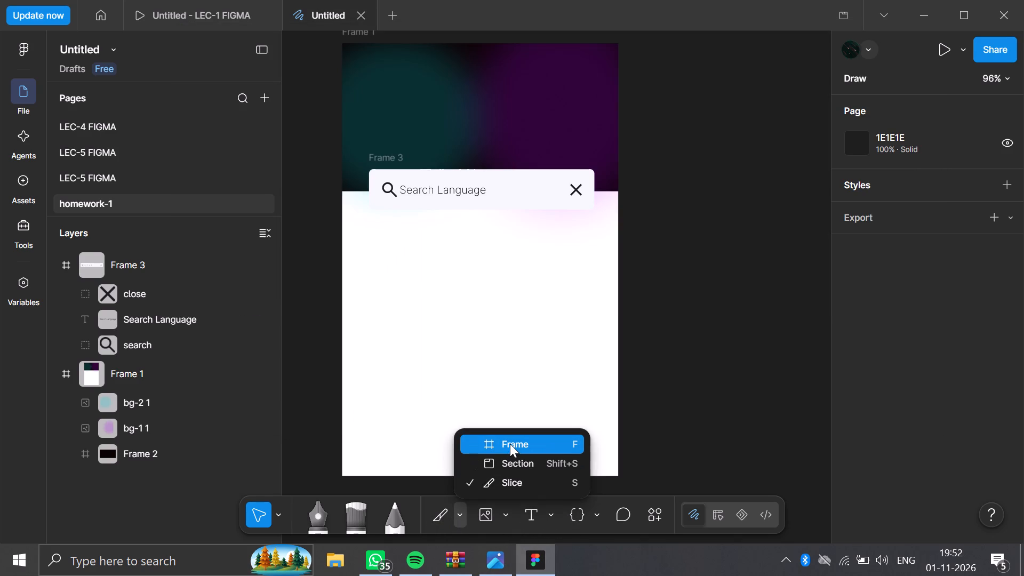
pyautogui.click(510, 444)
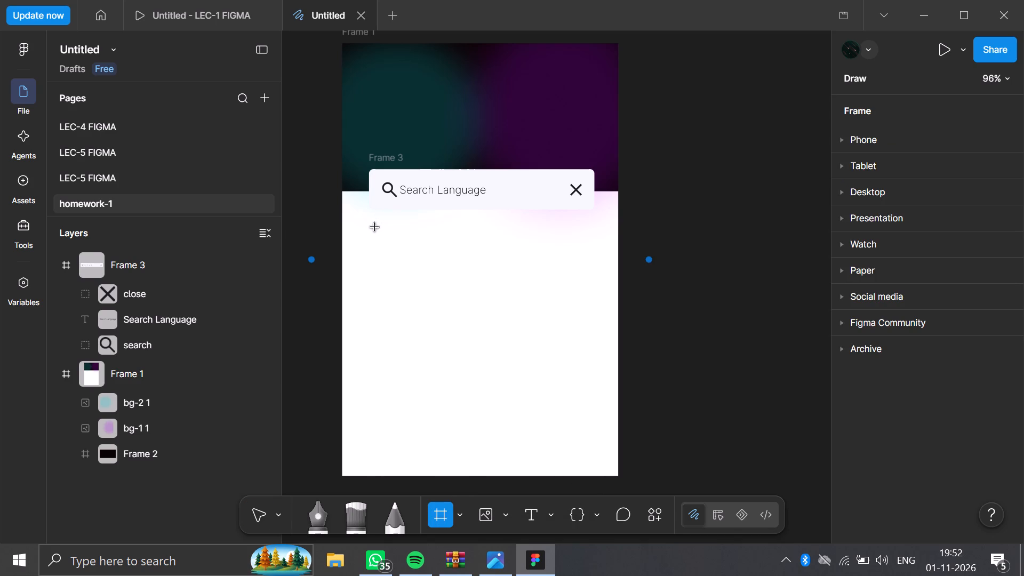
pyautogui.moveTo(375, 227); pyautogui.dragTo(589, 259)
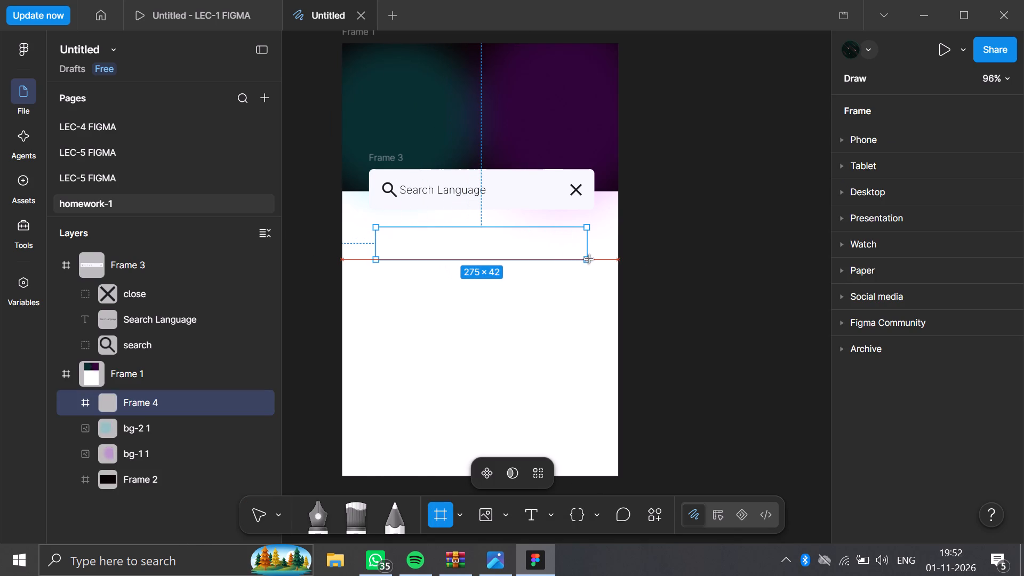
pyautogui.moveTo(589, 259); pyautogui.dragTo(591, 259)
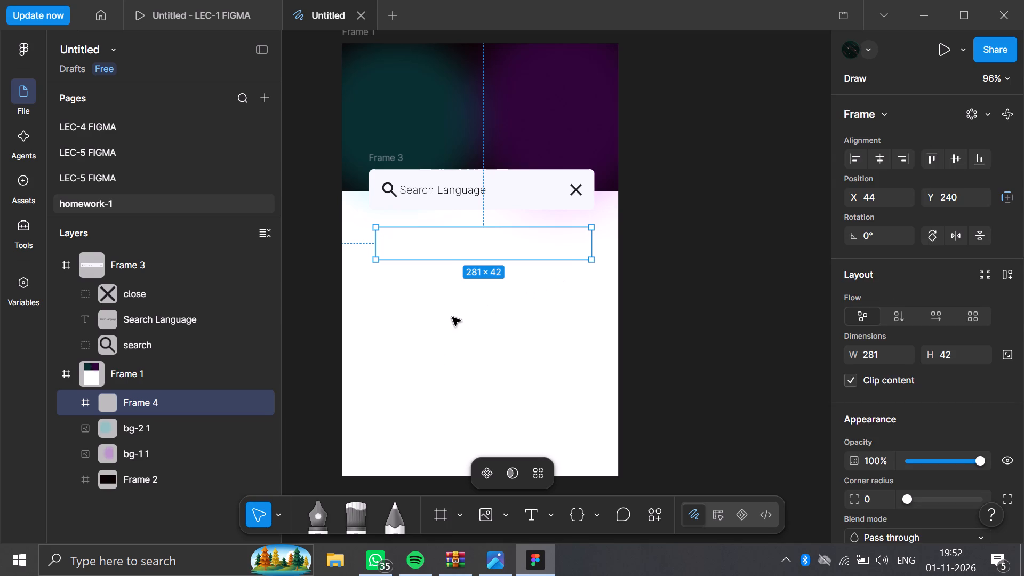
# Copy the new row frame, paste it into Frame 1 and place the copy below the original at about X 53, Y 301.
pyautogui.click(453, 243)
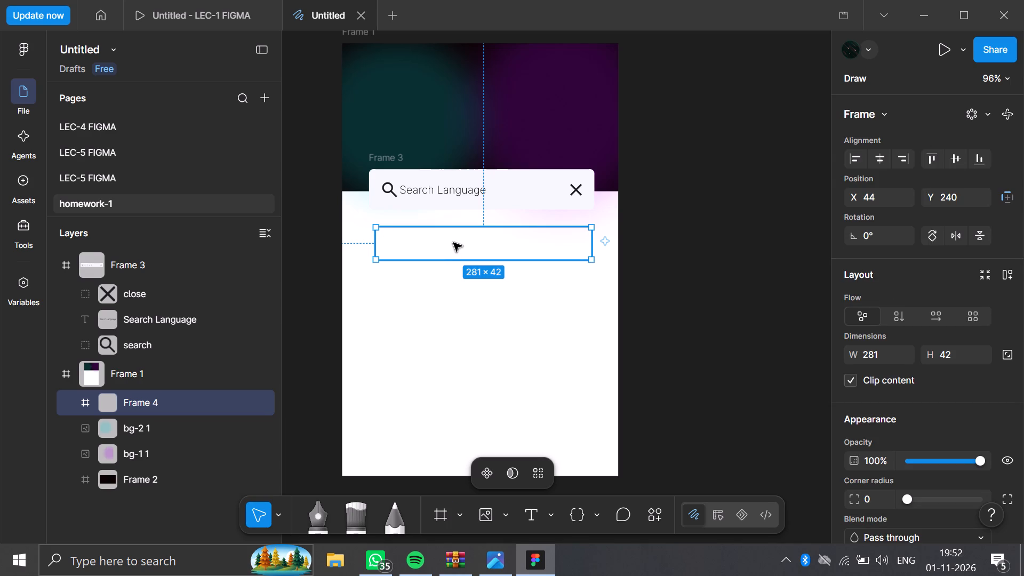
pyautogui.click(453, 243)
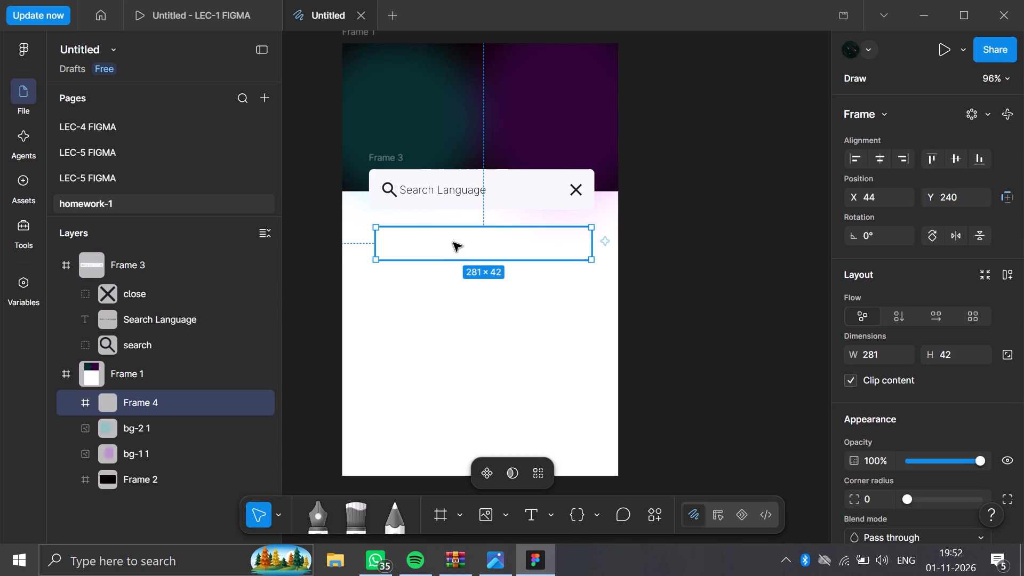
pyautogui.doubleClick(453, 243)
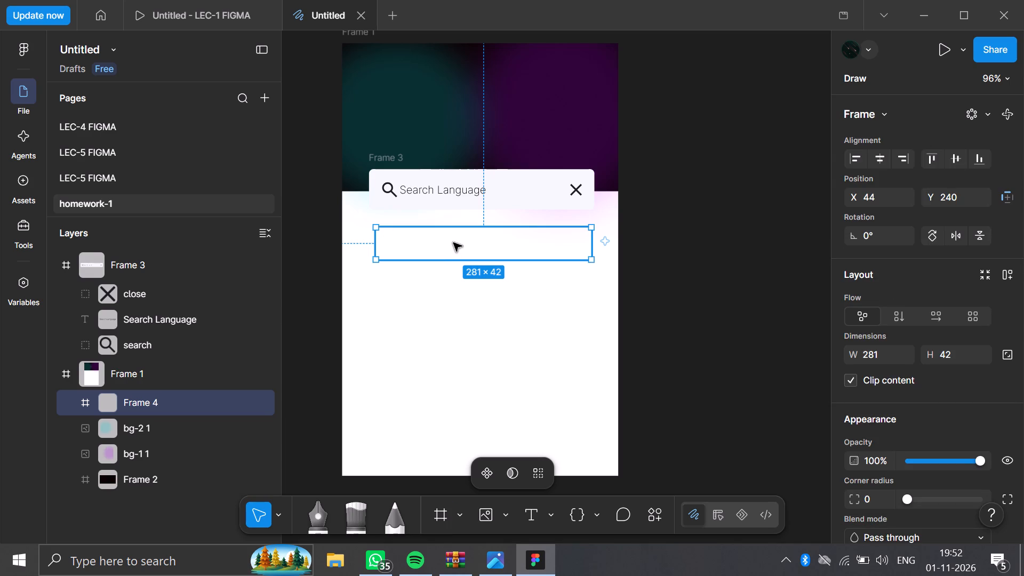
pyautogui.rightClick(453, 243)
pyautogui.click(493, 103)
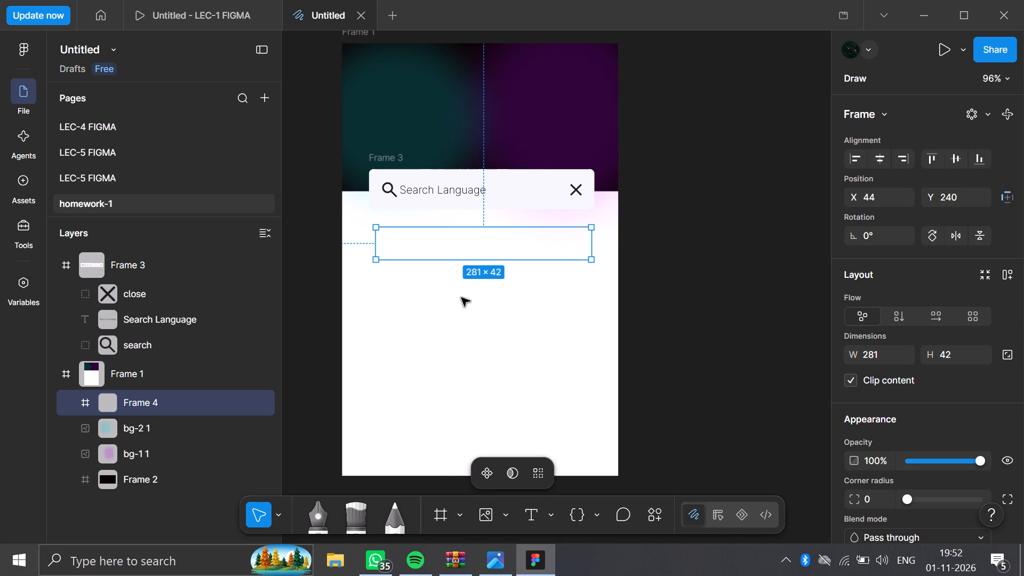
pyautogui.rightClick(461, 306)
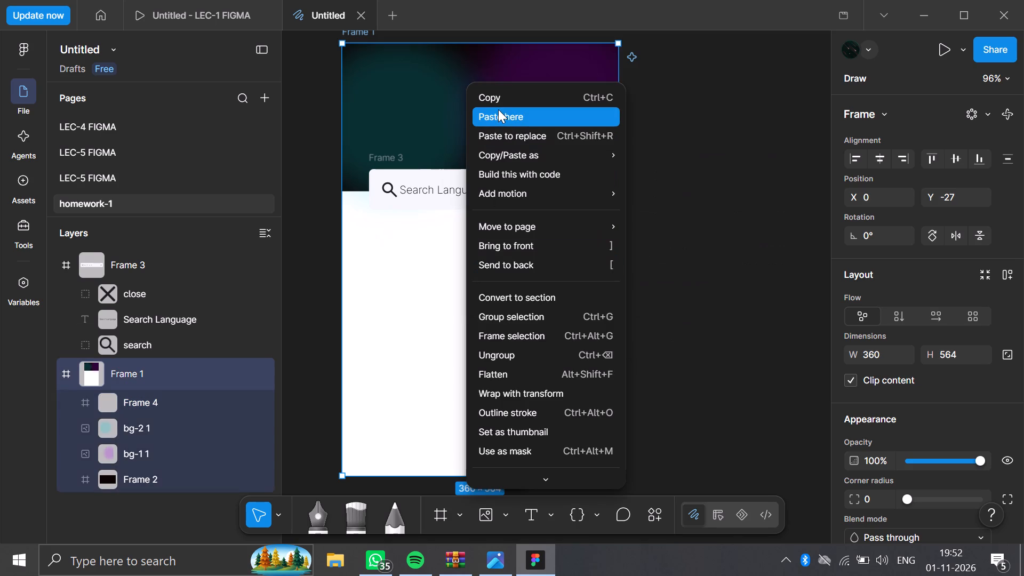
pyautogui.click(498, 109)
pyautogui.moveTo(553, 320); pyautogui.dragTo(492, 279)
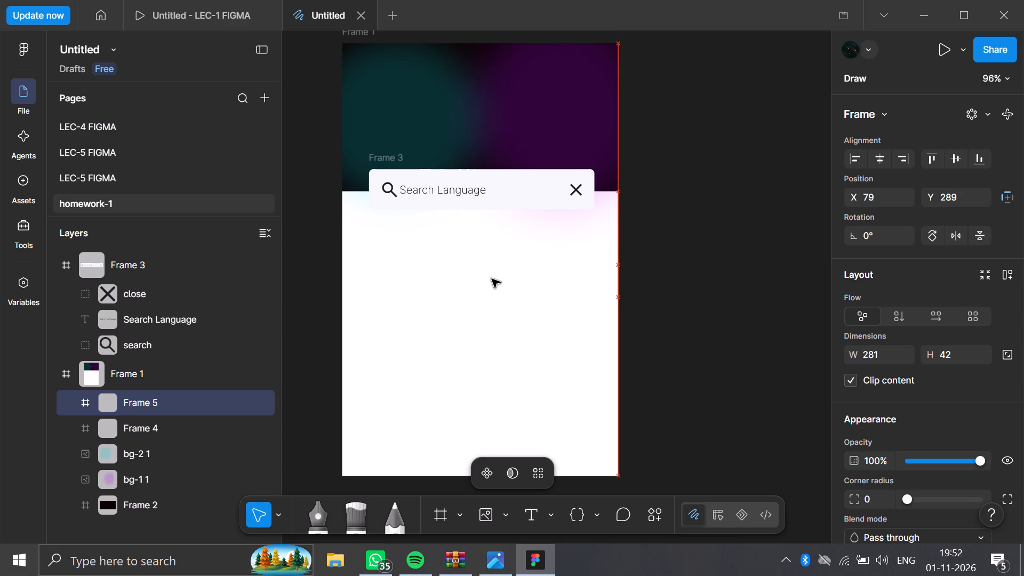
pyautogui.moveTo(492, 279); pyautogui.dragTo(491, 277)
pyautogui.moveTo(491, 277); pyautogui.dragTo(476, 276)
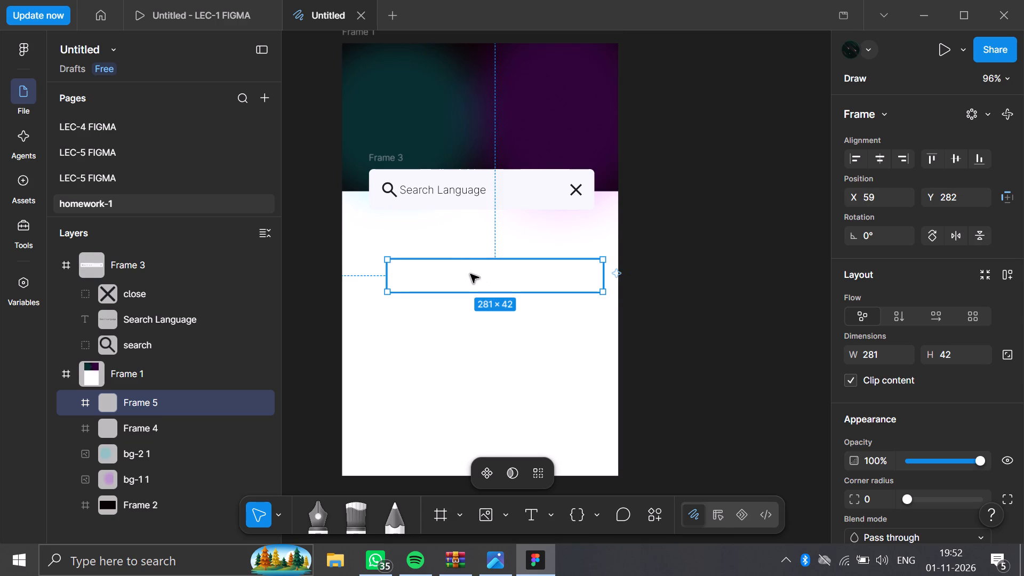
pyautogui.click(475, 265)
pyautogui.moveTo(475, 265); pyautogui.dragTo(473, 272)
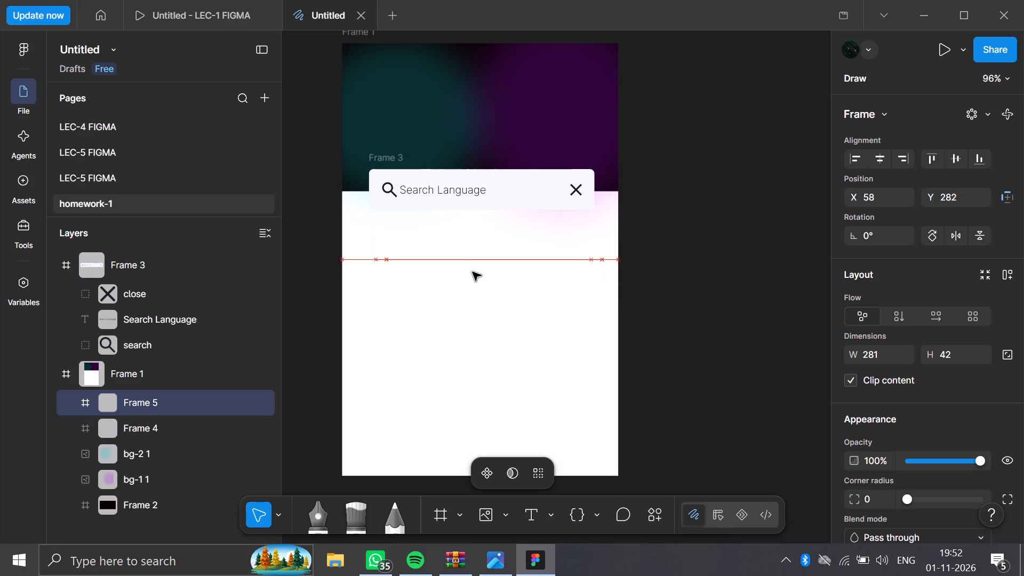
pyautogui.moveTo(473, 272); pyautogui.dragTo(470, 279)
# Give the upper row frame a solid dark red fill, 914444.
pyautogui.doubleClick(468, 255)
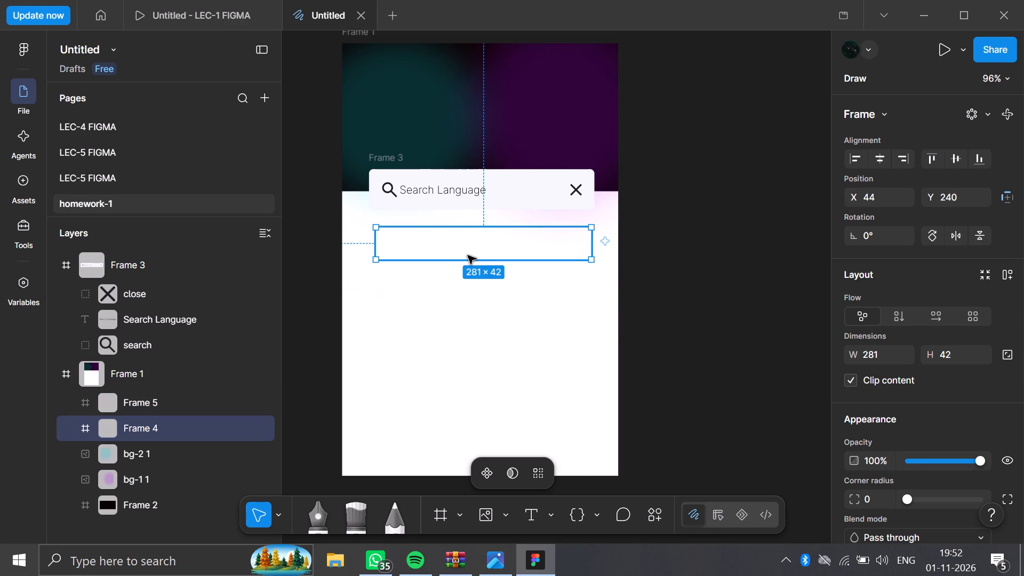
pyautogui.scroll(-2, 959, 497)
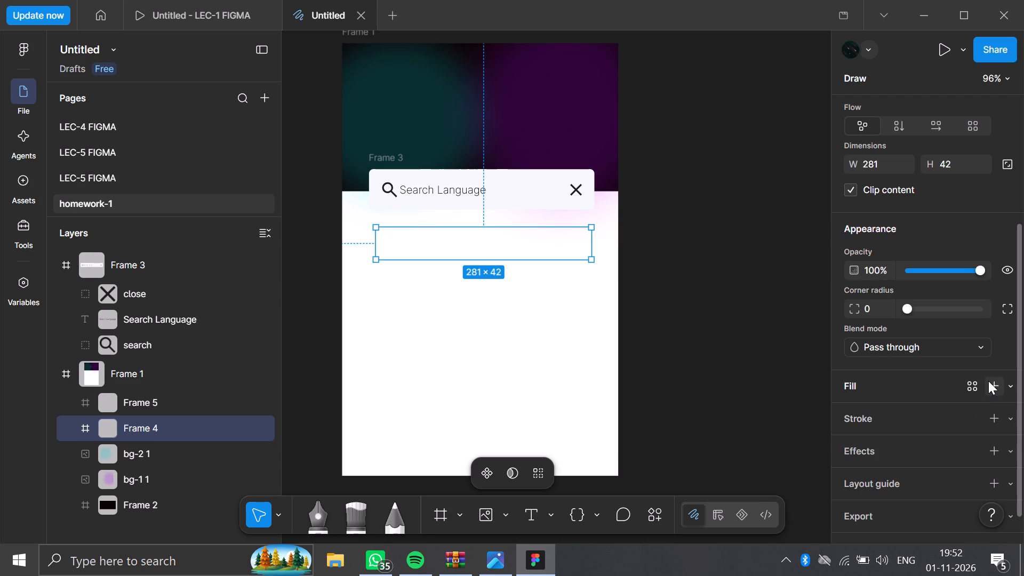
pyautogui.click(988, 381)
pyautogui.click(739, 295)
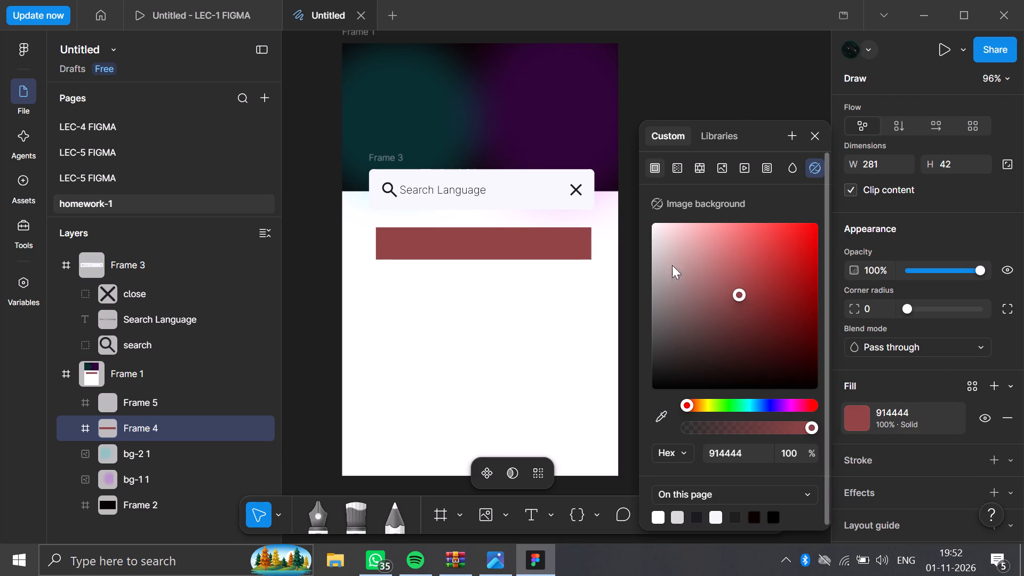
pyautogui.click(695, 87)
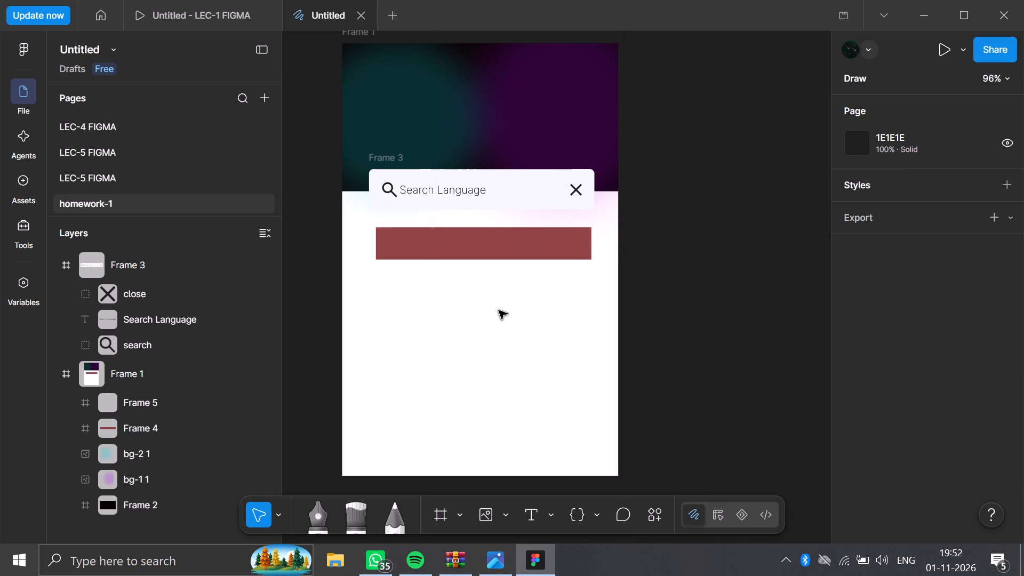
# Give the lower row frame a solid lighter red fill, CE6262.
pyautogui.click(496, 300)
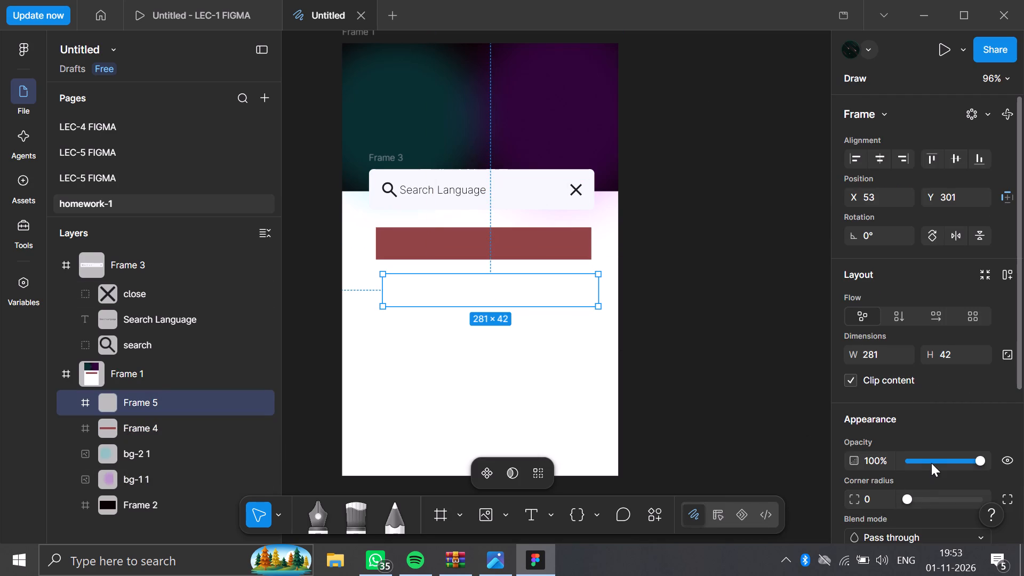
pyautogui.scroll(-3, 932, 460)
pyautogui.click(997, 354)
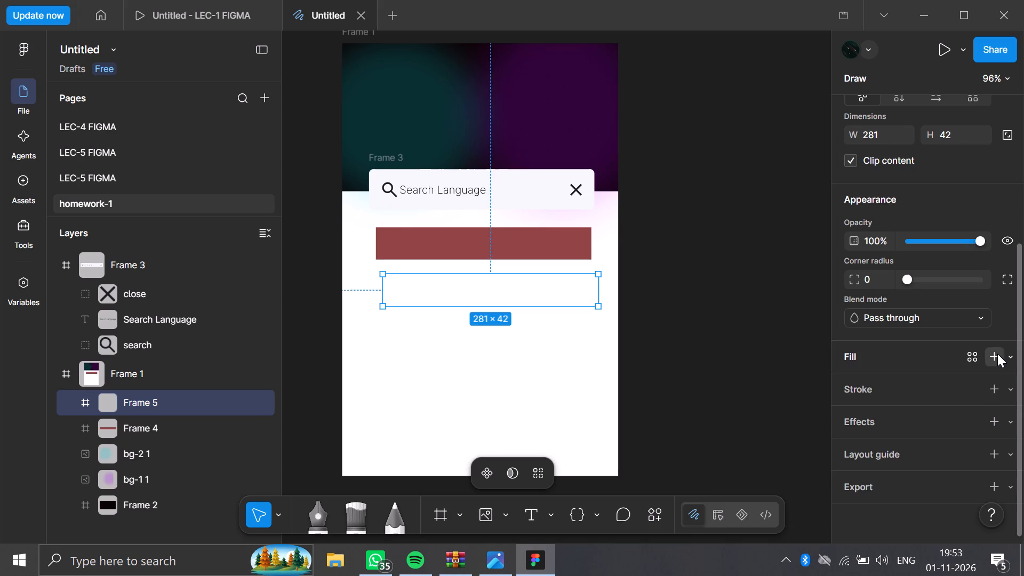
pyautogui.click(738, 255)
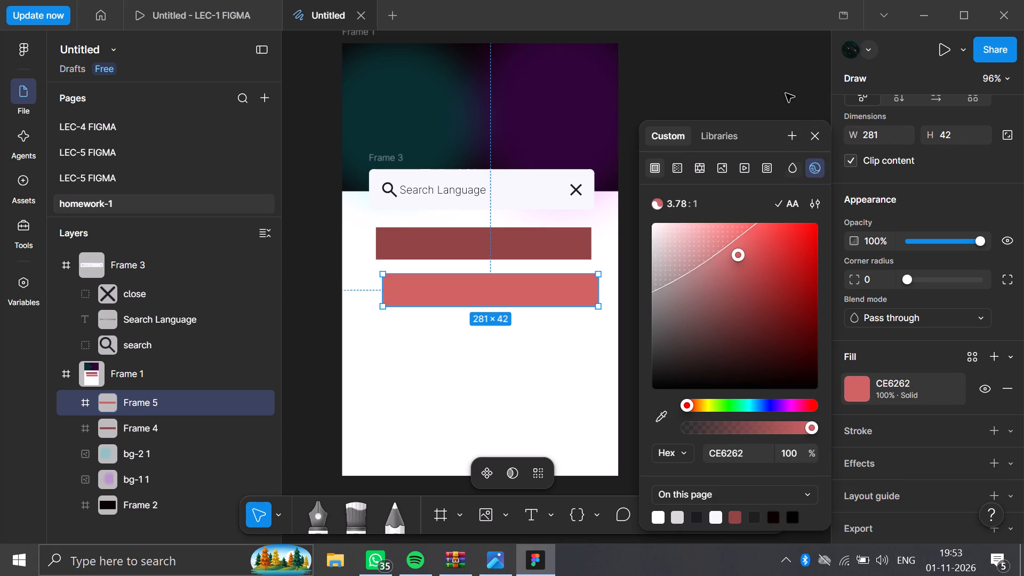
pyautogui.click(786, 93)
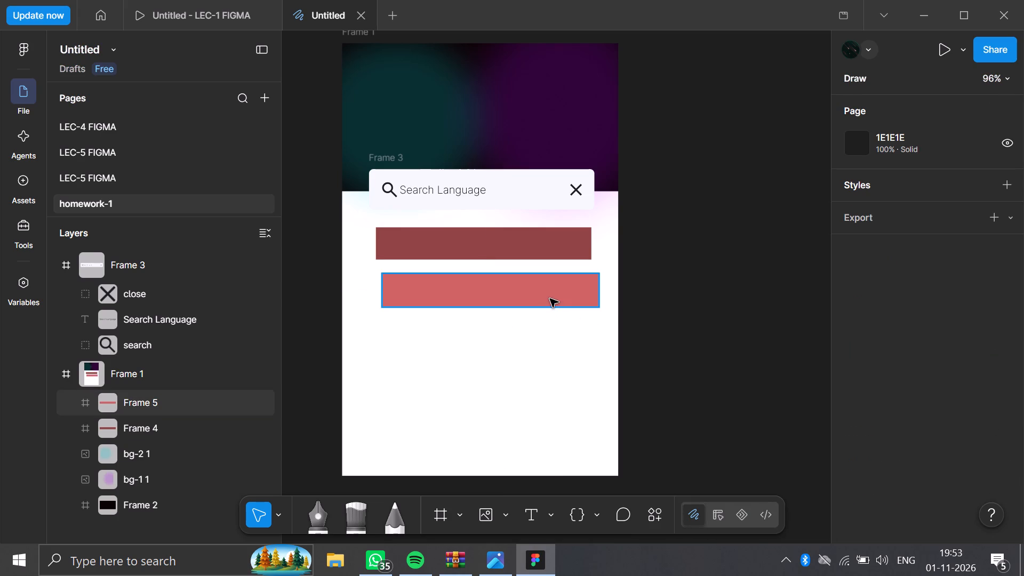
# Move the lower row frame into line with the upper one at X 44, keeping Y 301.
pyautogui.moveTo(550, 299); pyautogui.dragTo(544, 299)
pyautogui.doubleClick(544, 299)
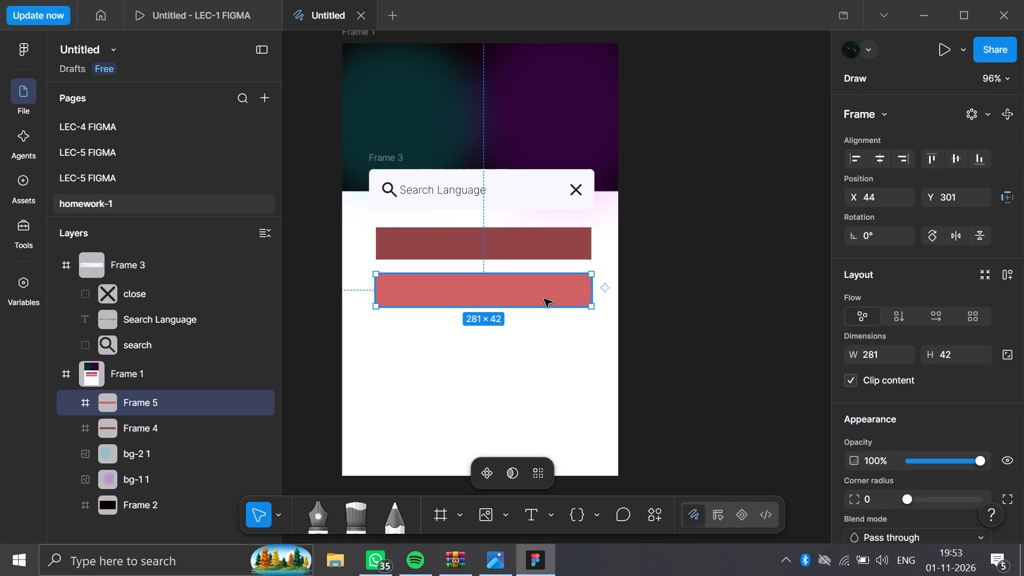
pyautogui.rightClick(544, 299)
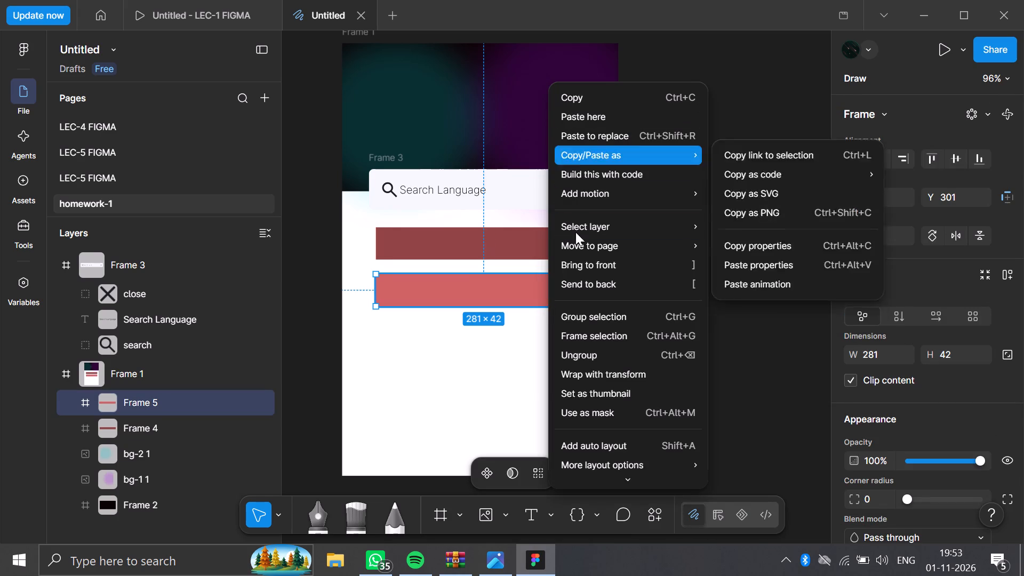
pyautogui.click(719, 324)
# Round the lower row frame's corners with a radius of 11.
pyautogui.doubleClick(569, 286)
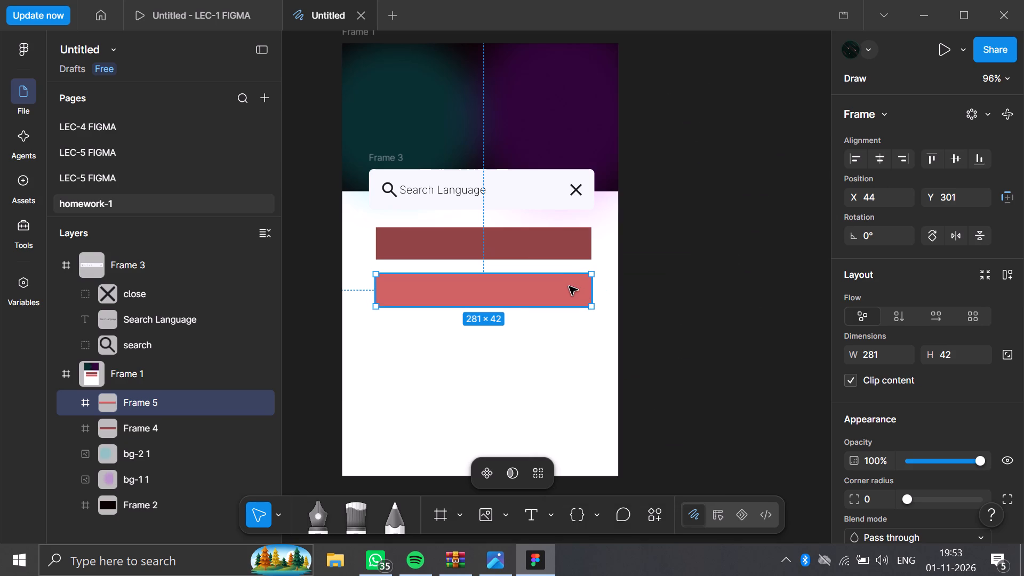
pyautogui.click(916, 499)
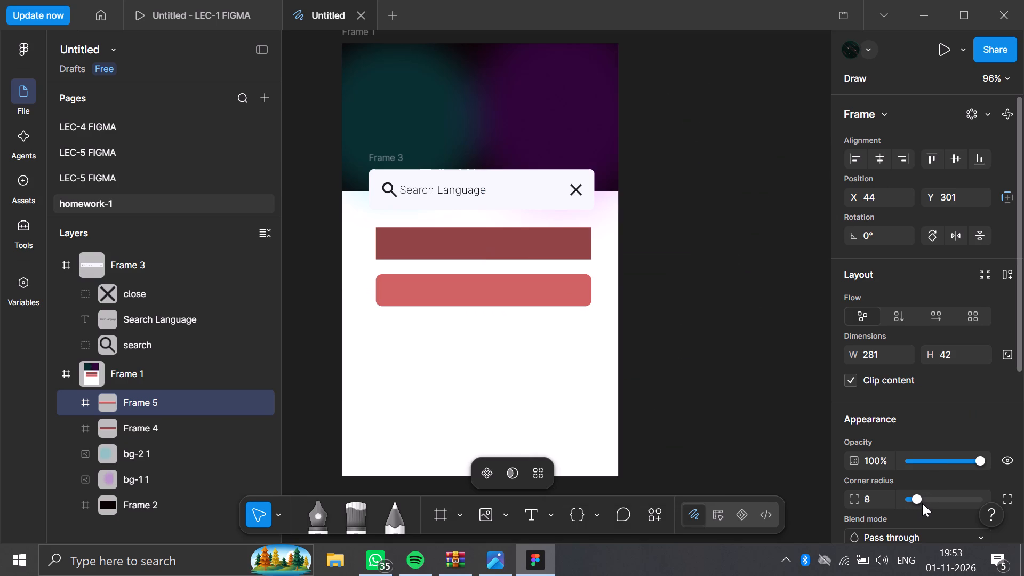
pyautogui.click(922, 503)
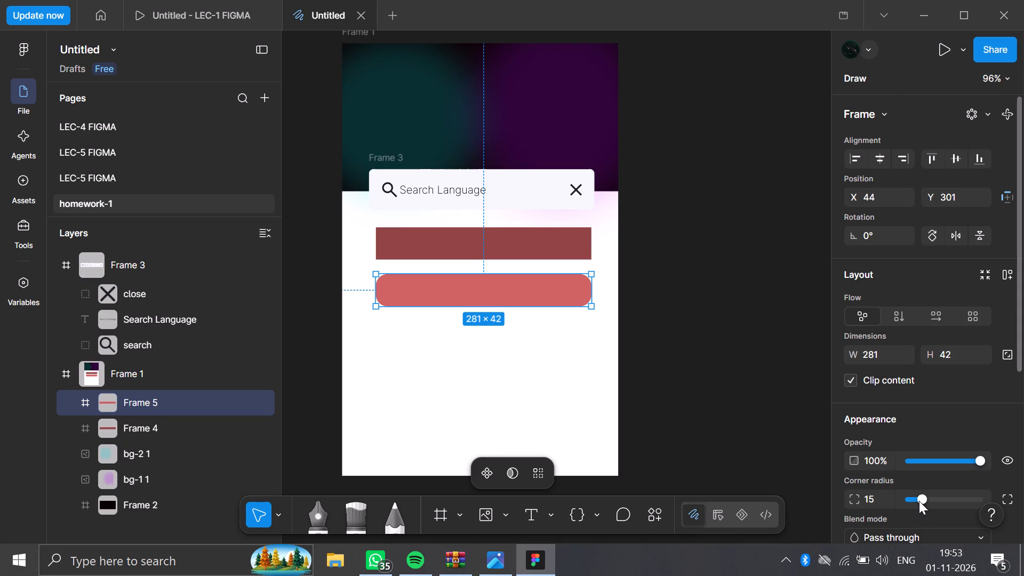
pyautogui.click(919, 500)
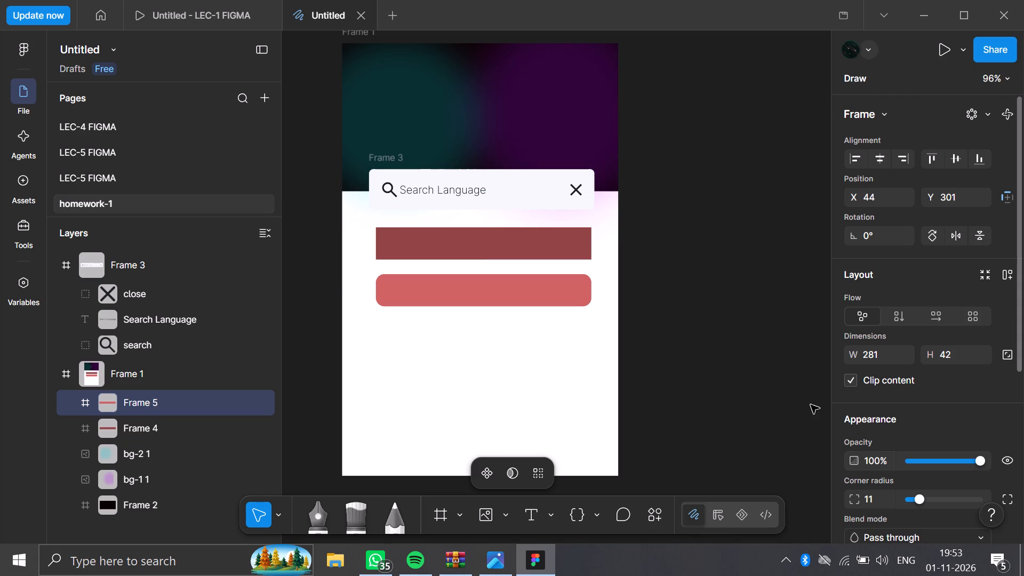
pyautogui.click(736, 375)
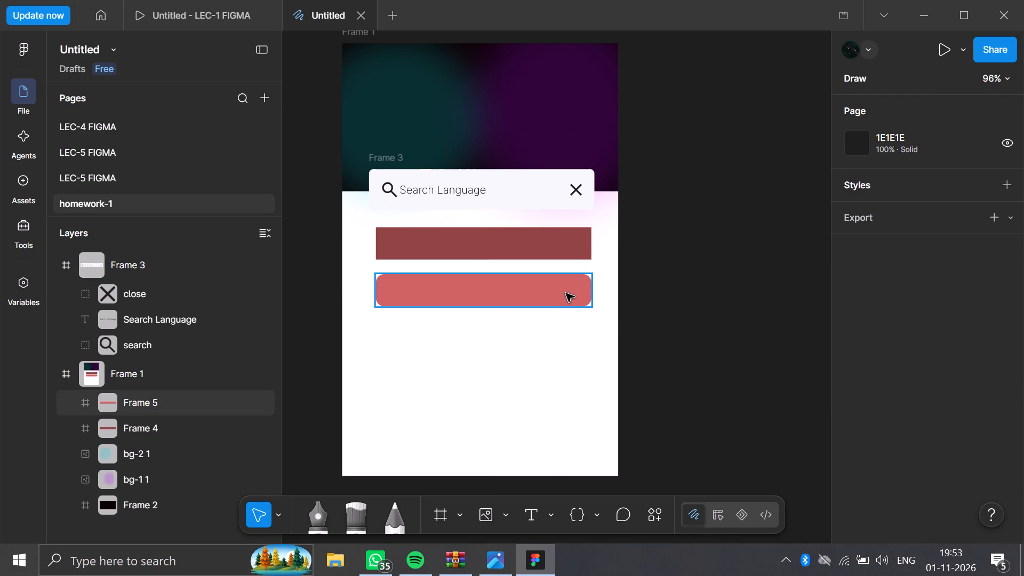
# Copy the rounded row frame, paste it into Frame 1 and align the copy below it at about X 44, Y 356.
pyautogui.click(566, 293)
pyautogui.click(563, 281)
pyautogui.doubleClick(563, 281)
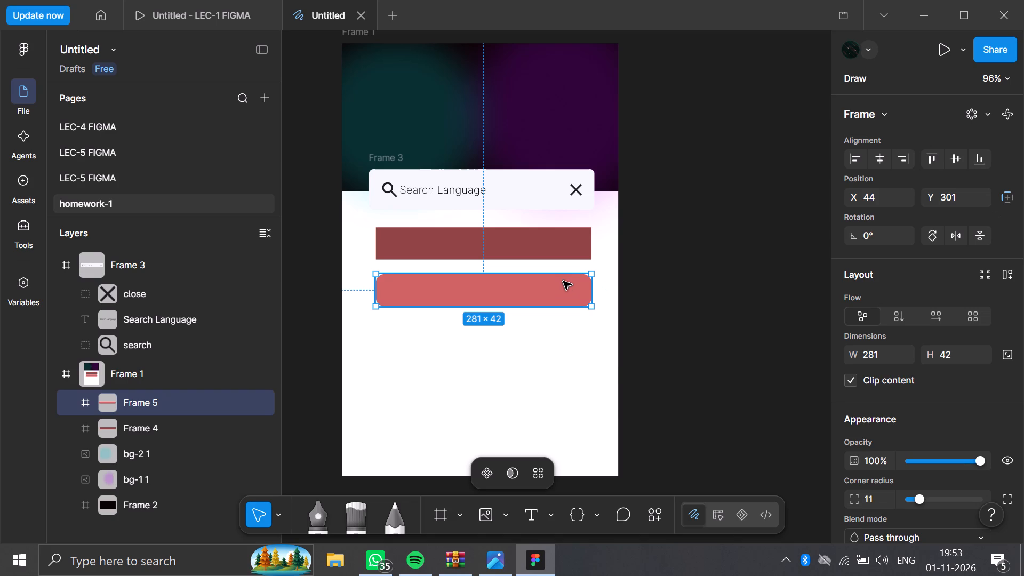
pyautogui.rightClick(563, 281)
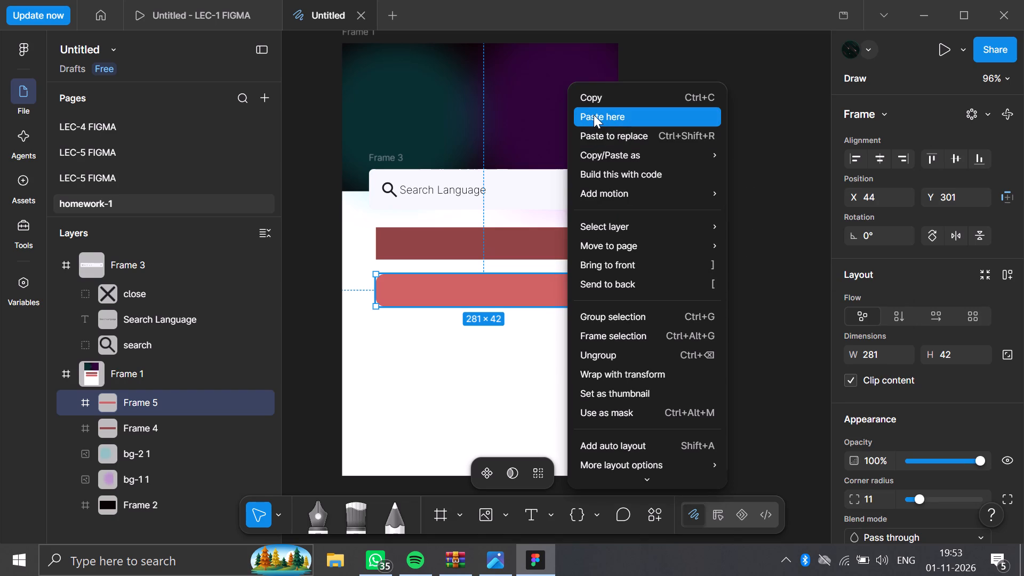
pyautogui.click(594, 105)
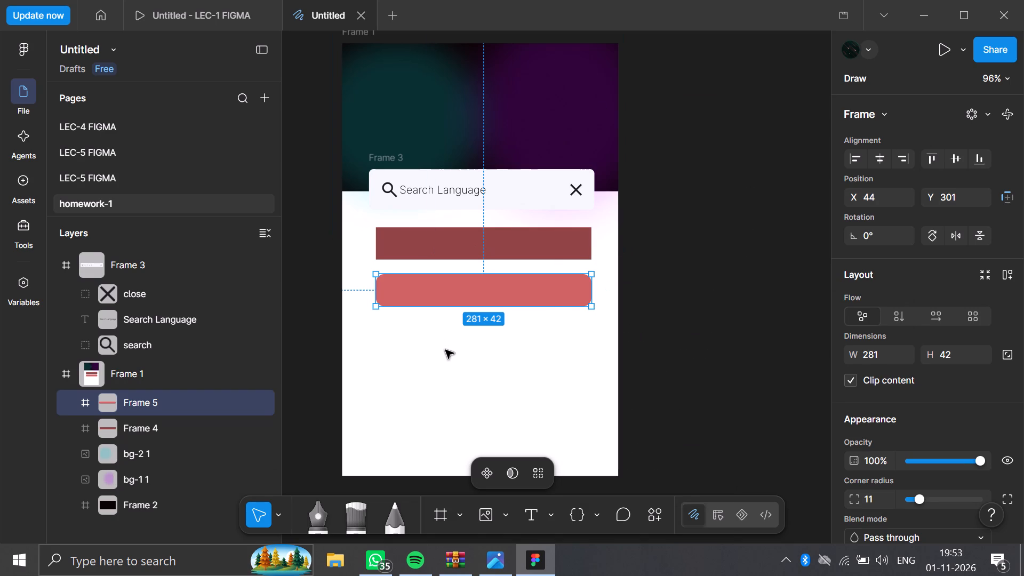
pyautogui.rightClick(445, 350)
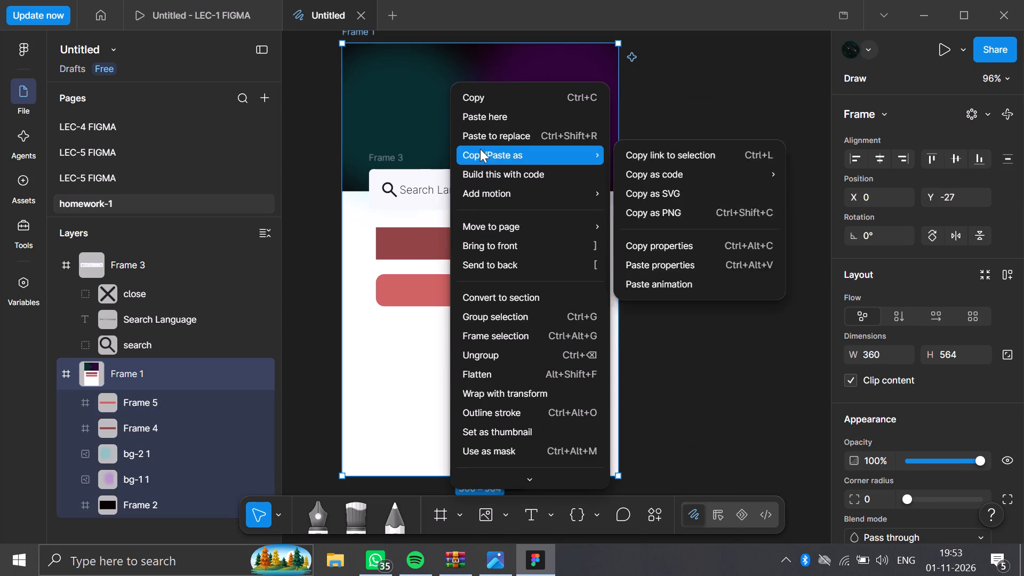
pyautogui.click(481, 124)
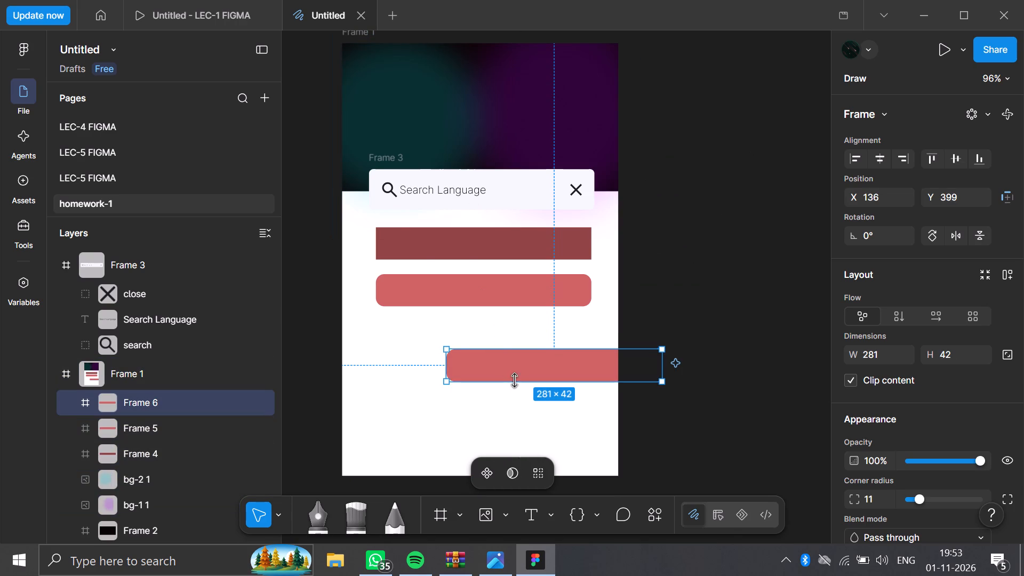
pyautogui.moveTo(516, 371); pyautogui.dragTo(446, 339)
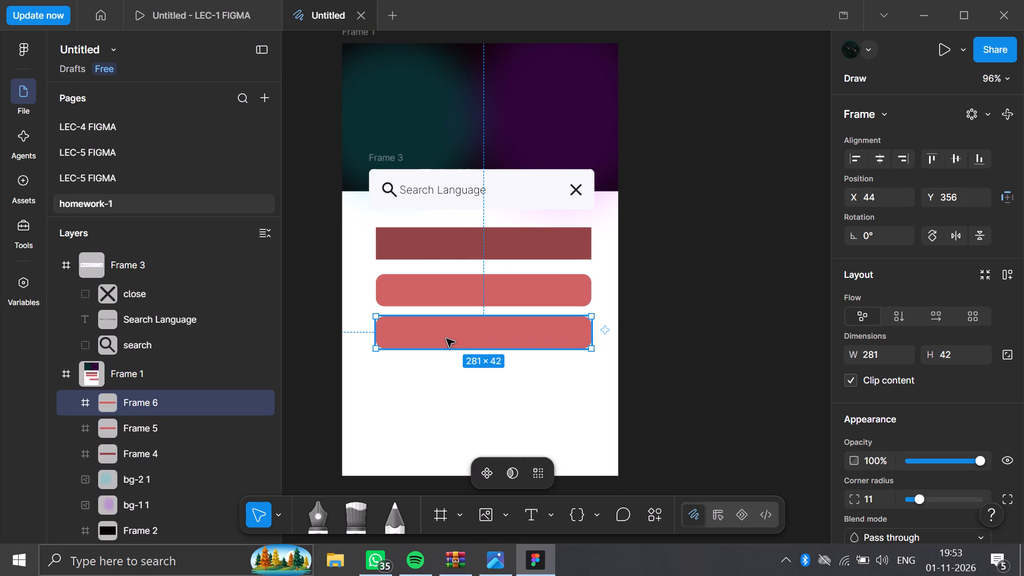
# Close up the row spacing by moving the second row frame to Y 293 and the third to Y 346, keeping X 44.
pyautogui.moveTo(452, 290); pyautogui.dragTo(450, 284)
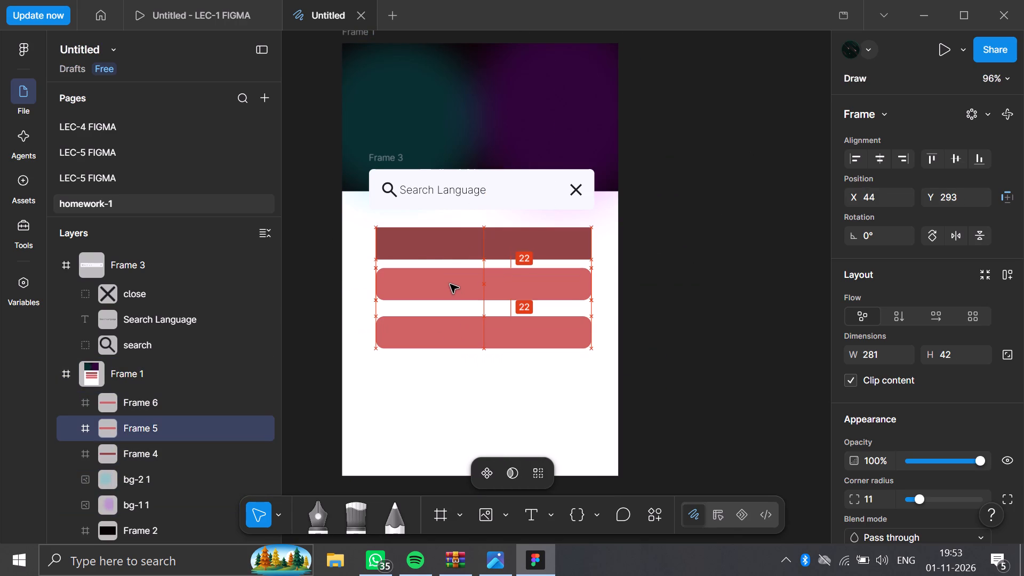
pyautogui.moveTo(450, 284); pyautogui.dragTo(450, 285)
pyautogui.moveTo(462, 332); pyautogui.dragTo(462, 329)
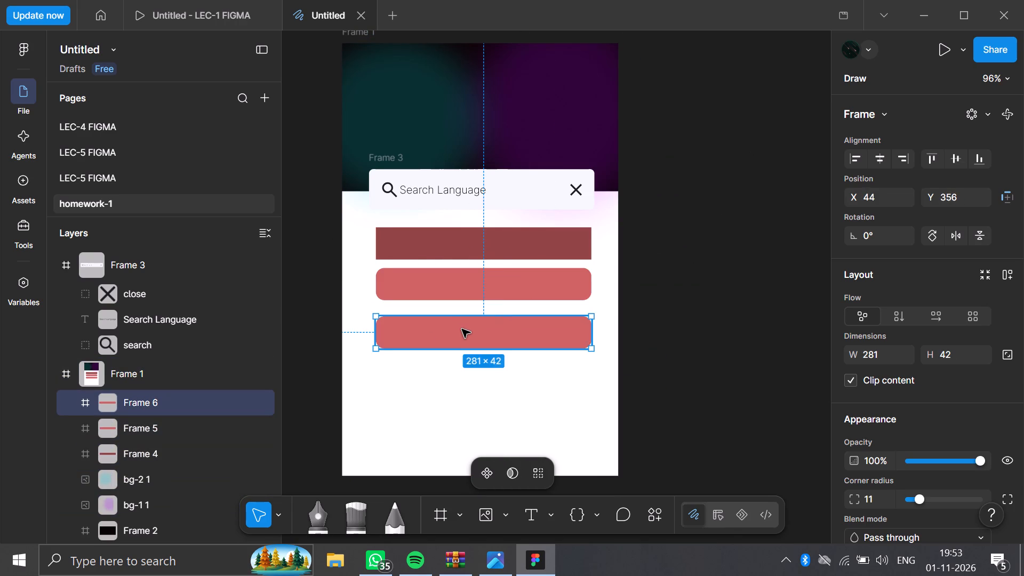
pyautogui.moveTo(462, 329); pyautogui.dragTo(464, 322)
# Copy the third row frame, paste it into Frame 1 and place the copy below it at X 44, Y 399.
pyautogui.rightClick(502, 343)
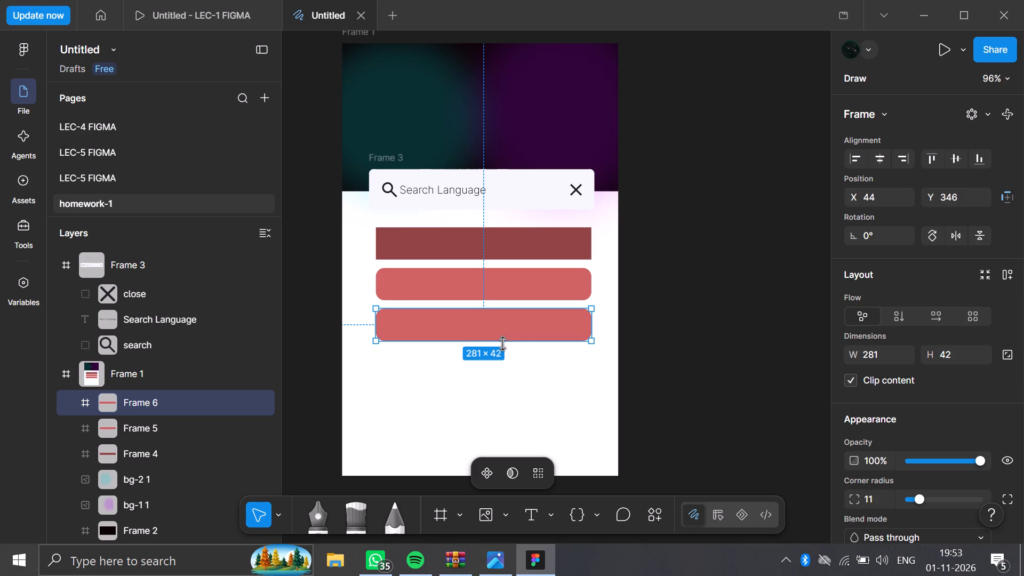
pyautogui.click(534, 103)
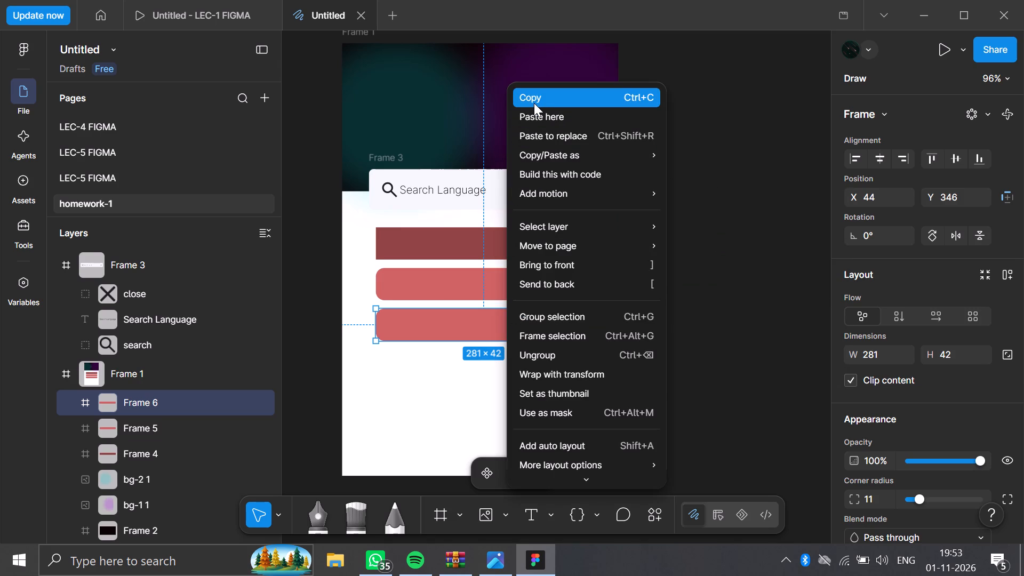
pyautogui.rightClick(437, 363)
pyautogui.click(477, 119)
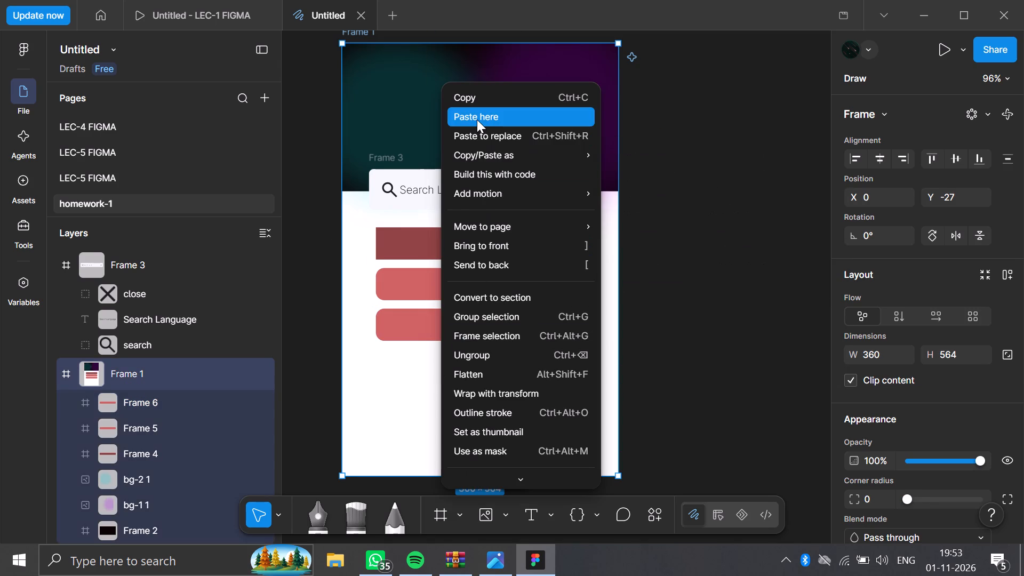
pyautogui.moveTo(526, 382); pyautogui.dragTo(463, 364)
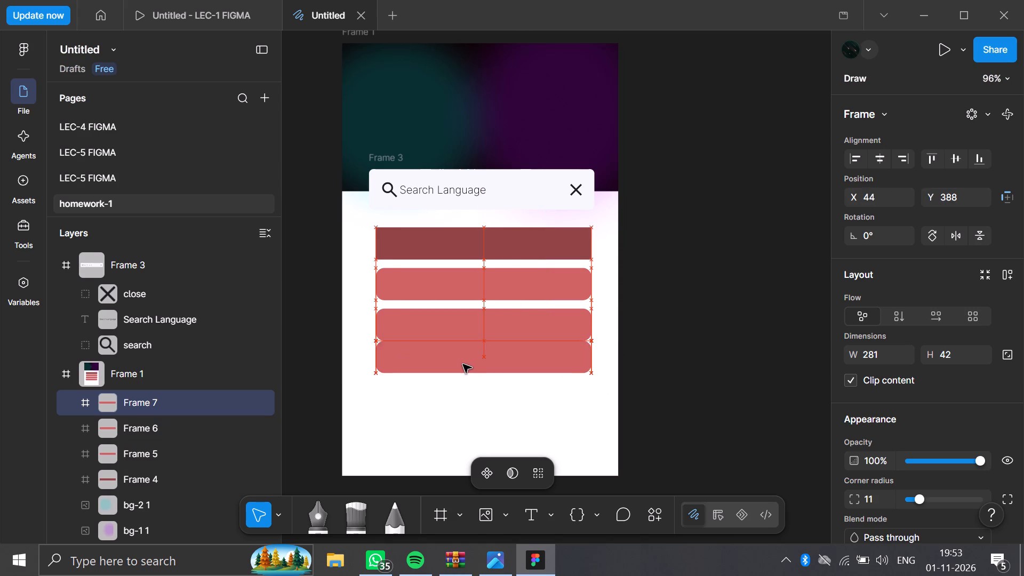
pyautogui.moveTo(463, 364); pyautogui.dragTo(463, 368)
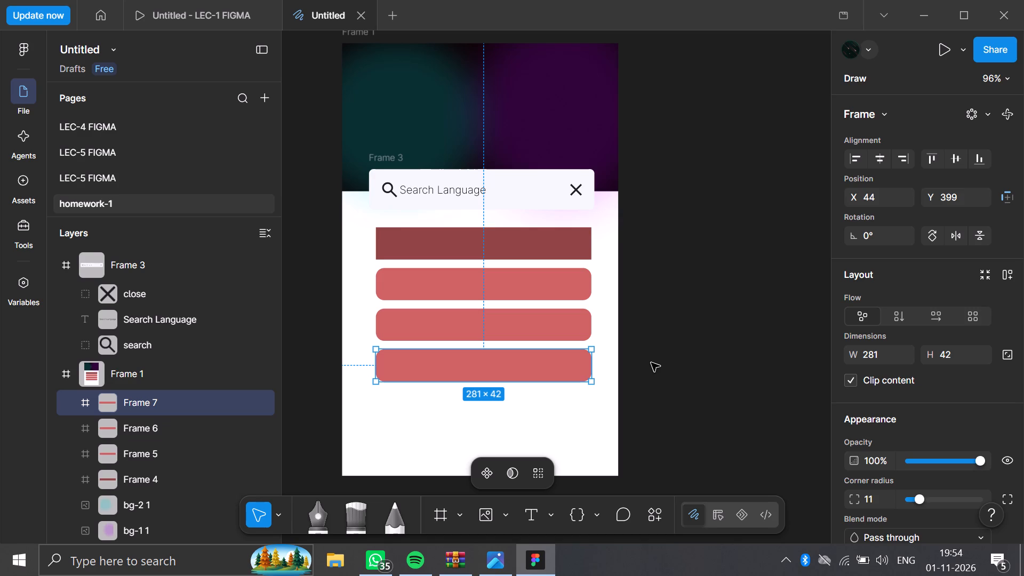
# Switch to Photos to examine the language rows and Continue button in Screen.png, and return to Figma.
pyautogui.click(495, 567)
pyautogui.scroll(-1, 493, 332)
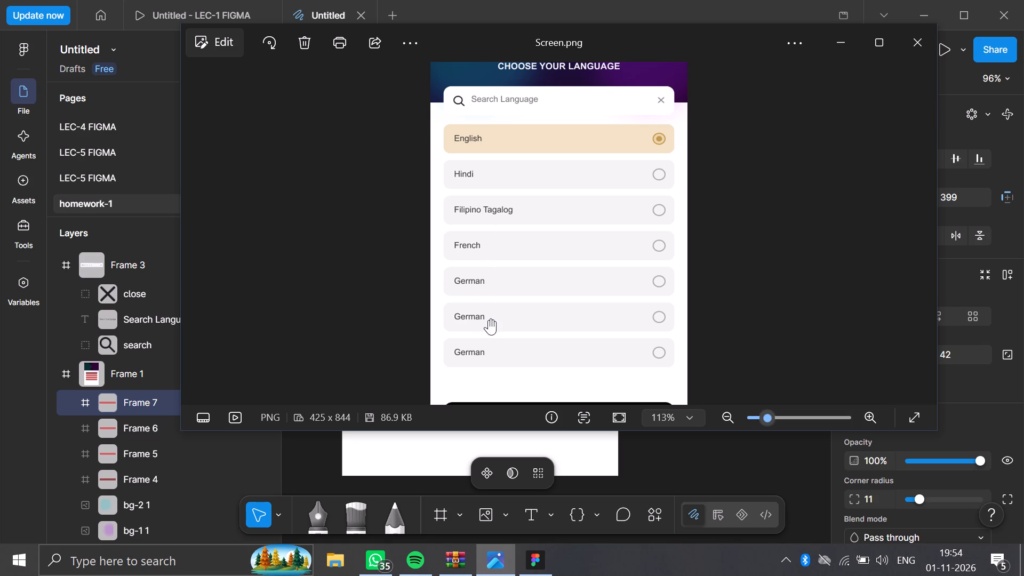
pyautogui.scroll(-1, 502, 325)
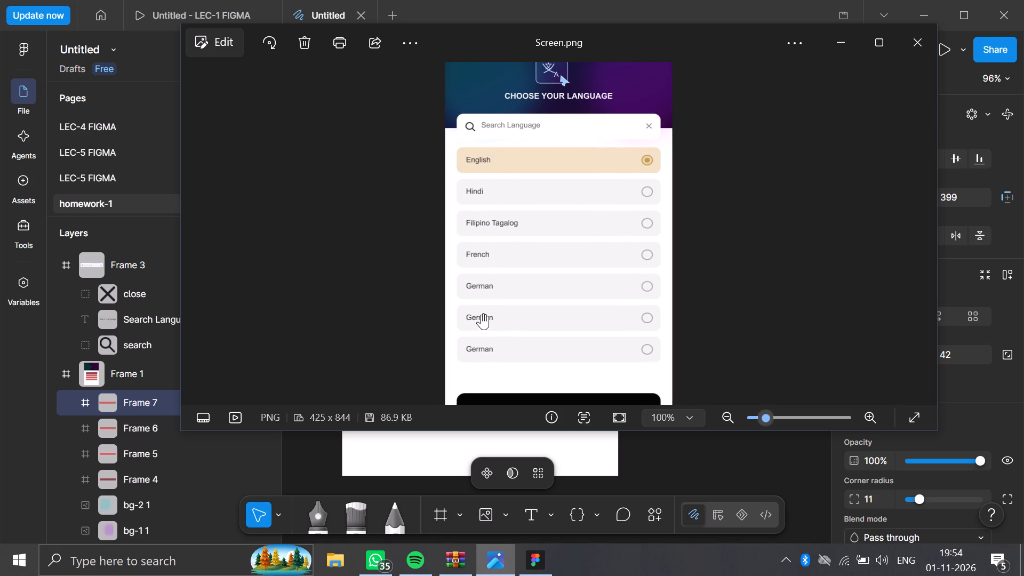
pyautogui.scroll(-1, 482, 318)
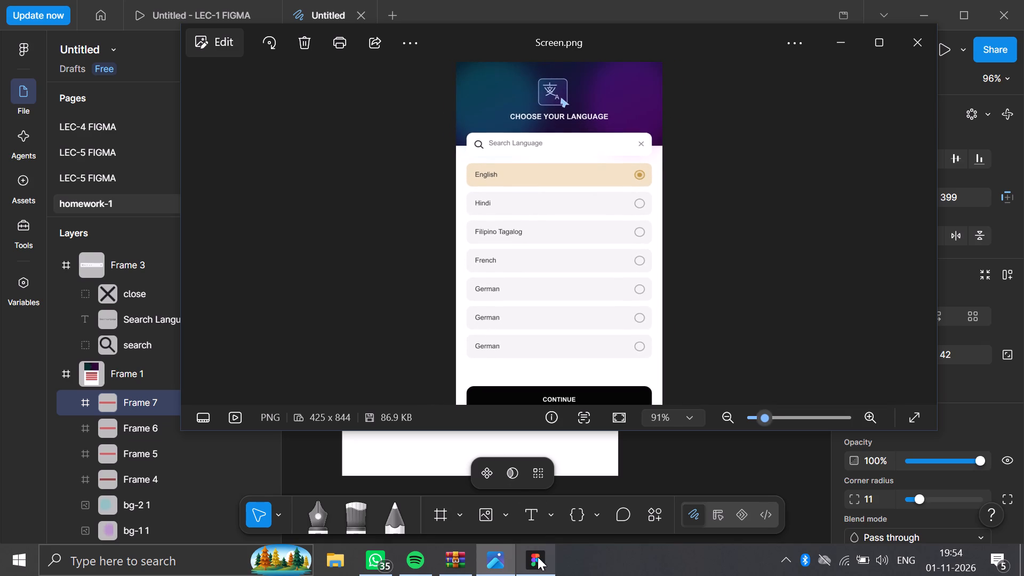
pyautogui.click(539, 561)
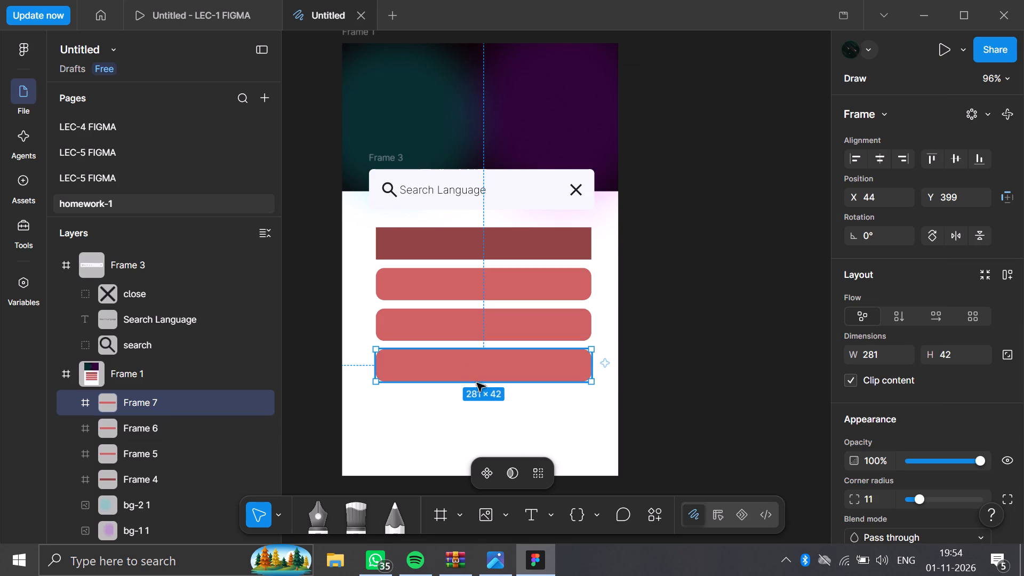
# Copy the bottom row frame, paste it into Frame 1 and align the copy below it at X 44, Y 452.
pyautogui.scroll(-1, 499, 397)
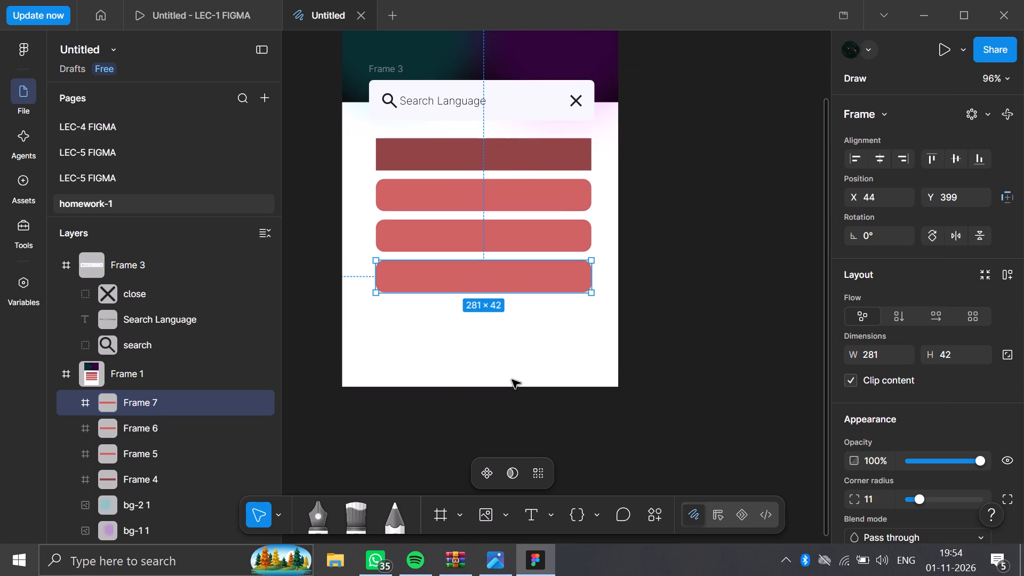
pyautogui.click(514, 372)
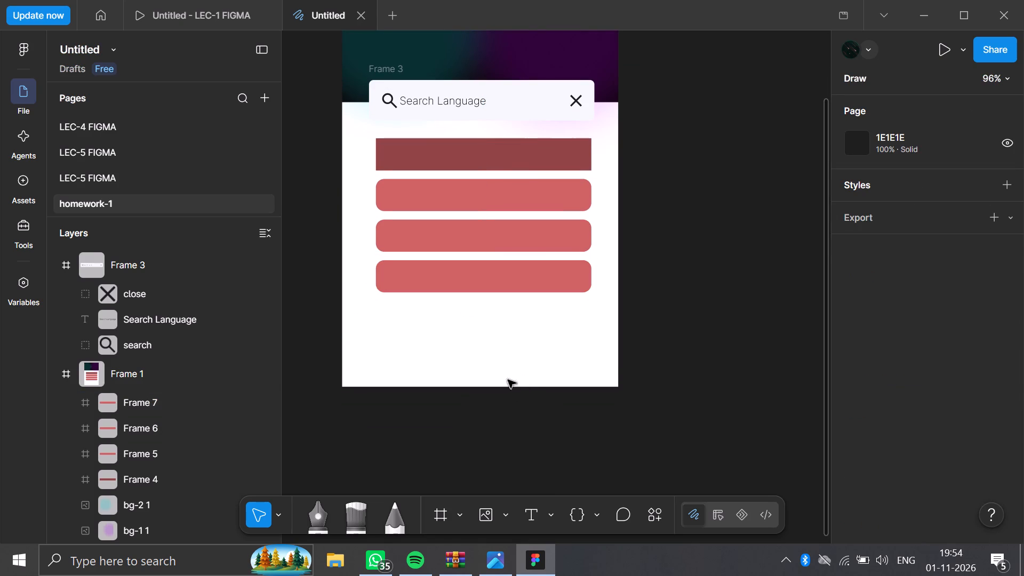
pyautogui.click(482, 283)
pyautogui.rightClick(482, 283)
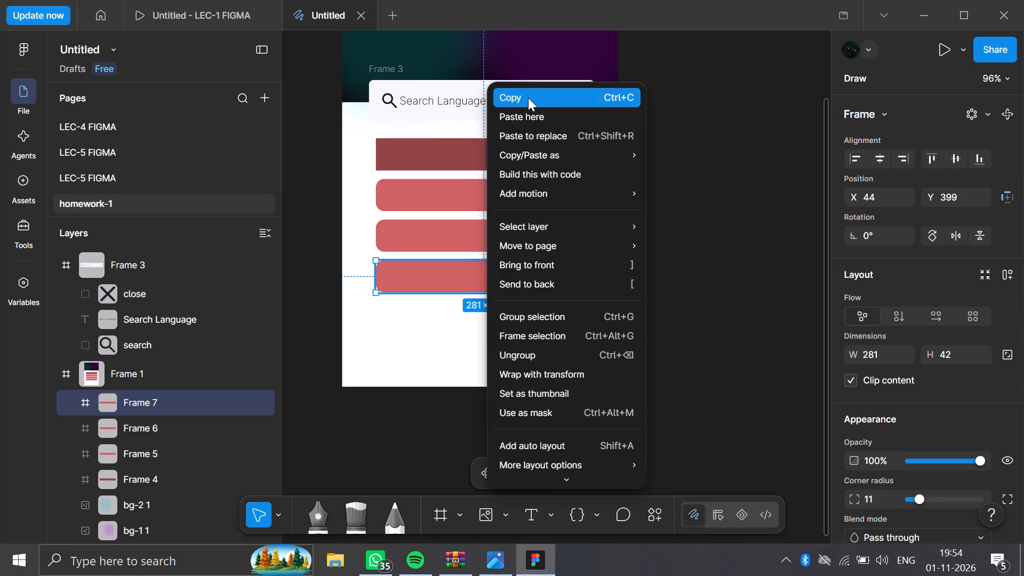
pyautogui.click(528, 98)
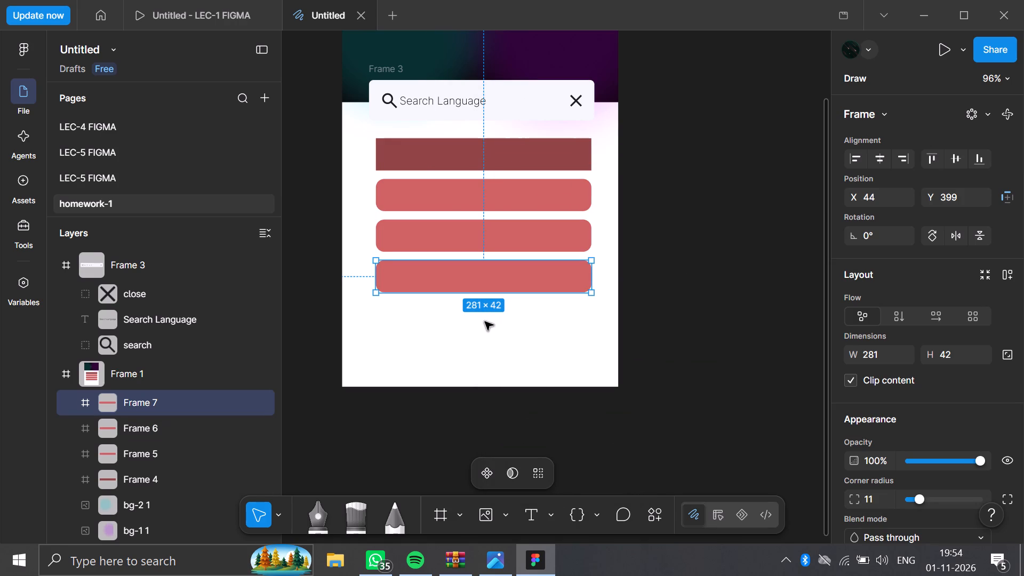
pyautogui.rightClick(485, 322)
pyautogui.click(519, 123)
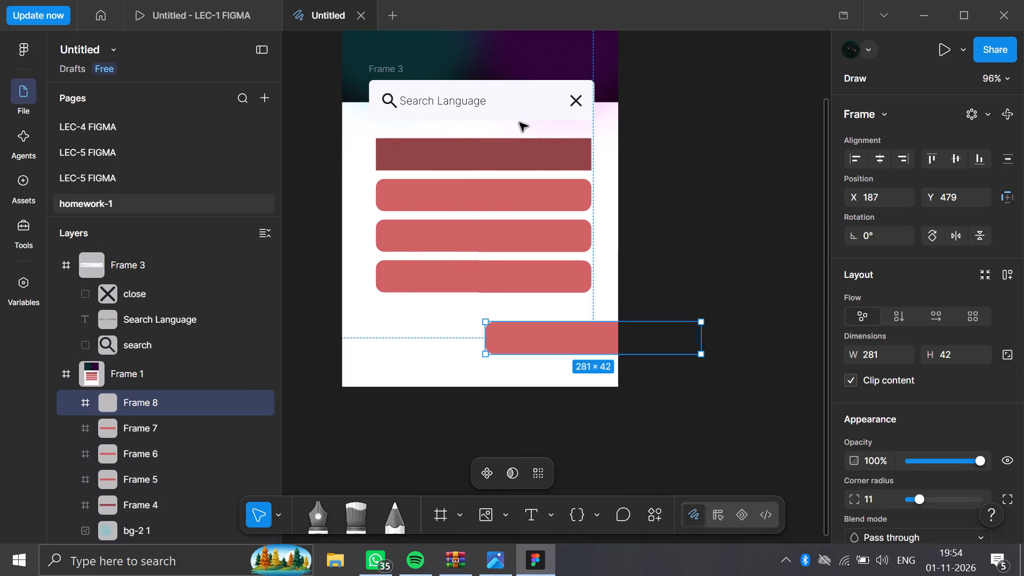
pyautogui.moveTo(558, 343); pyautogui.dragTo(479, 319)
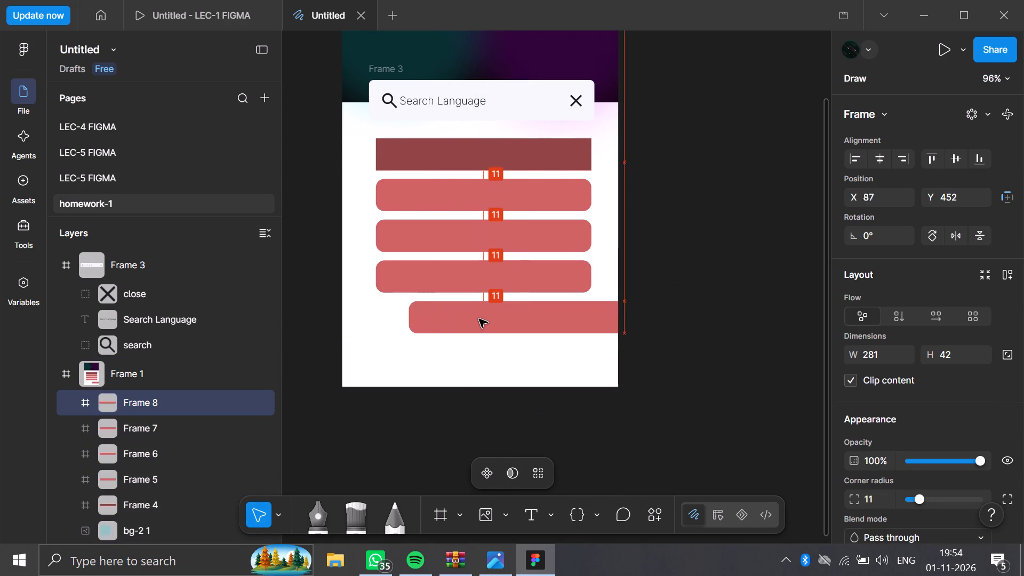
pyautogui.moveTo(479, 319); pyautogui.dragTo(451, 324)
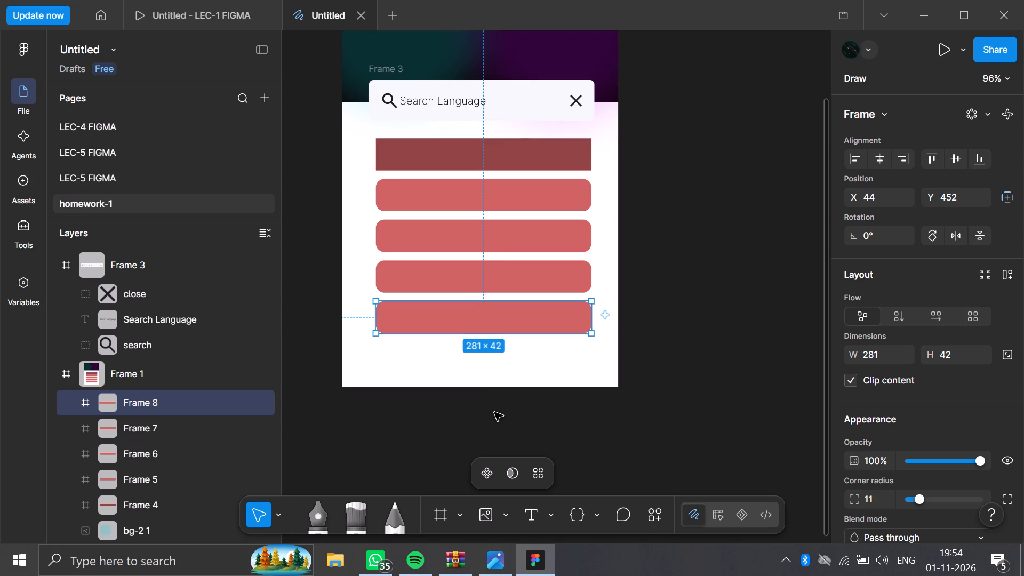
# Extend Frame 1 downward to a height of 706, keeping its width of 360.
pyautogui.click(500, 388)
pyautogui.doubleClick(503, 373)
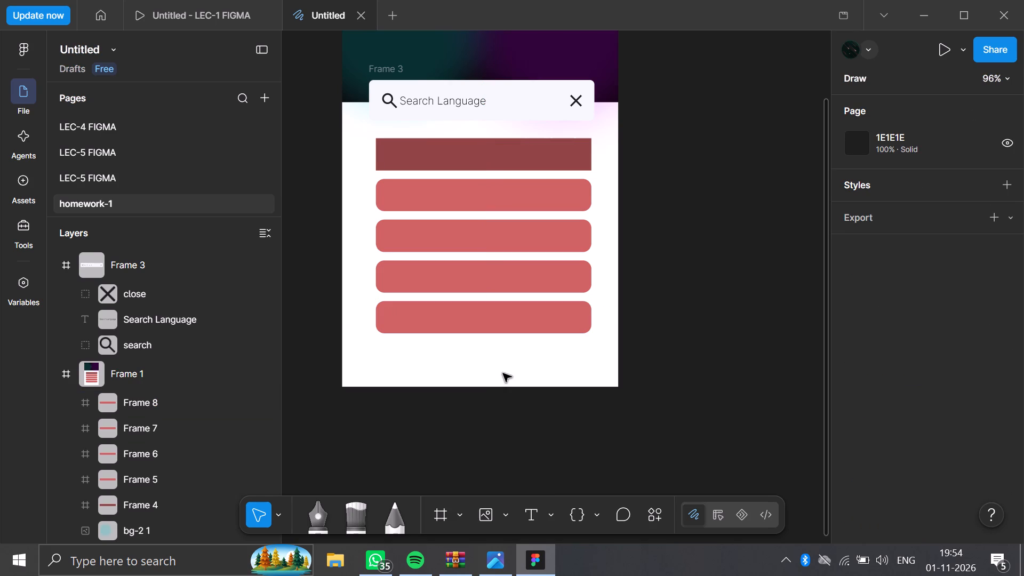
pyautogui.tripleClick(503, 373)
pyautogui.click(503, 373)
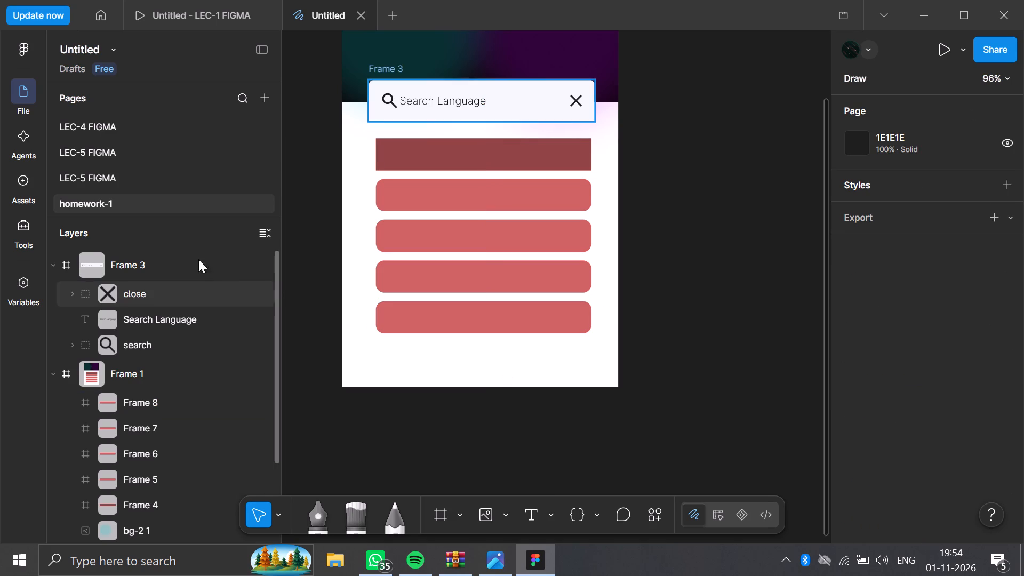
pyautogui.click(132, 385)
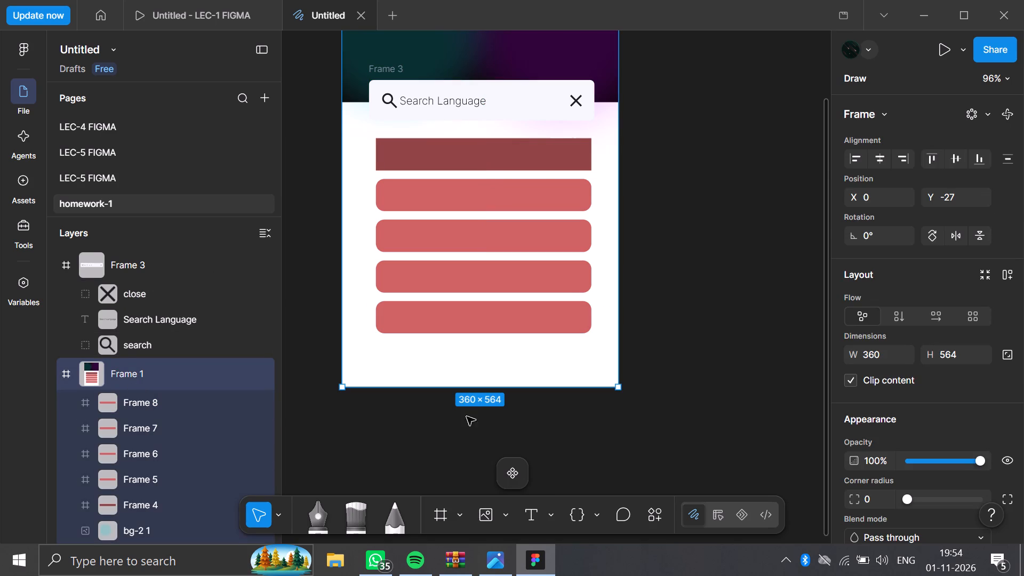
pyautogui.moveTo(470, 388); pyautogui.dragTo(492, 497)
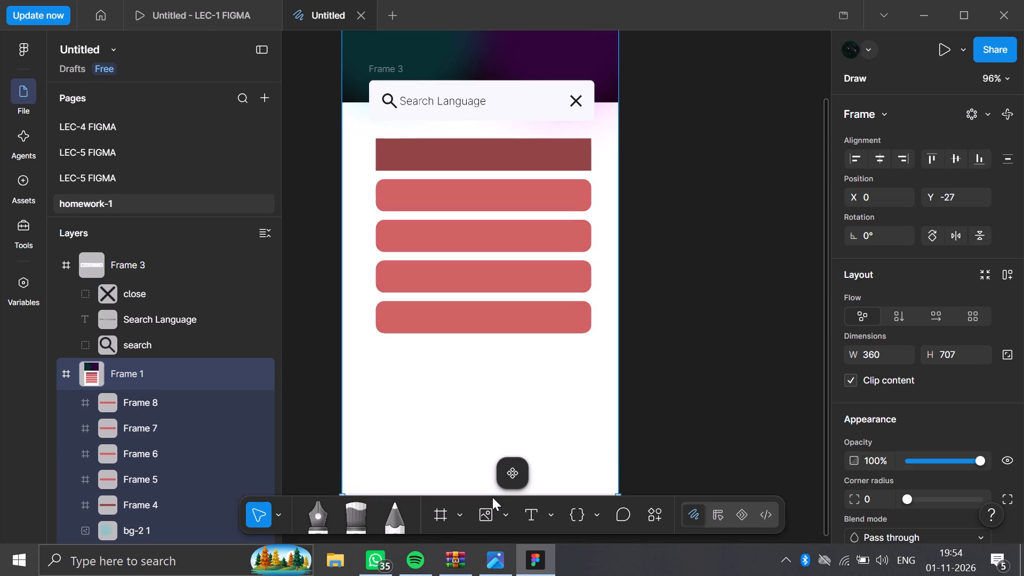
pyautogui.moveTo(492, 497); pyautogui.dragTo(493, 496)
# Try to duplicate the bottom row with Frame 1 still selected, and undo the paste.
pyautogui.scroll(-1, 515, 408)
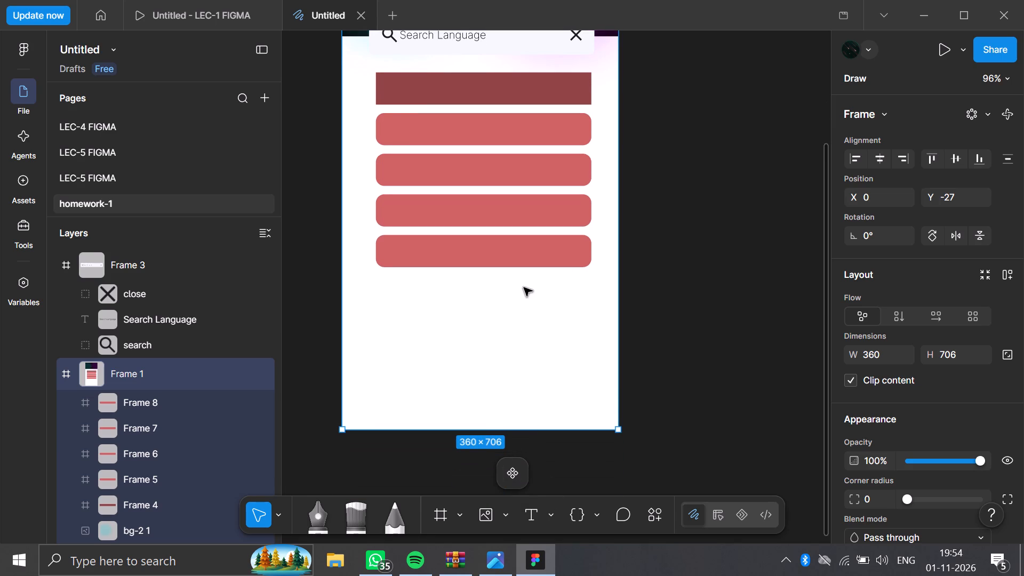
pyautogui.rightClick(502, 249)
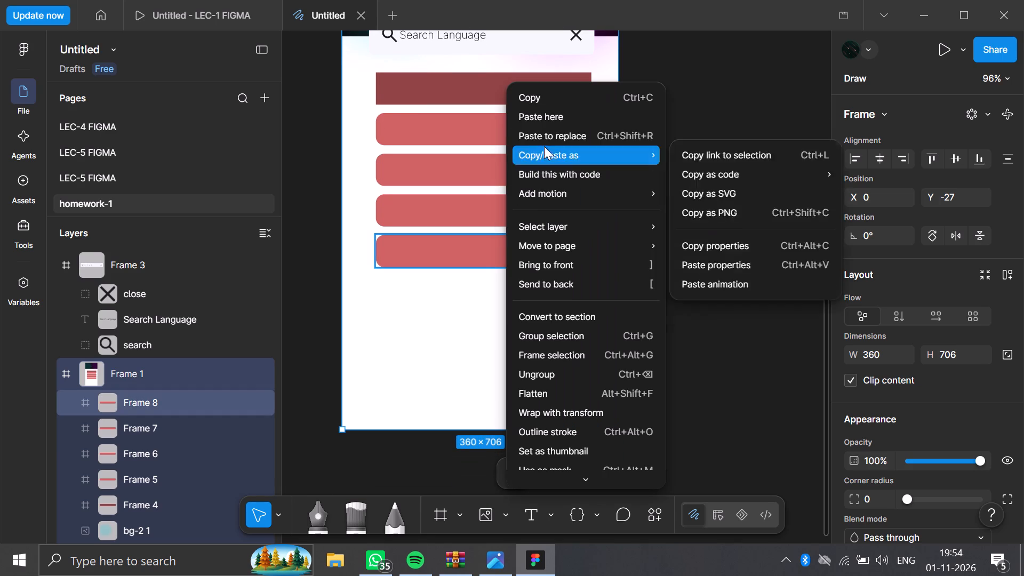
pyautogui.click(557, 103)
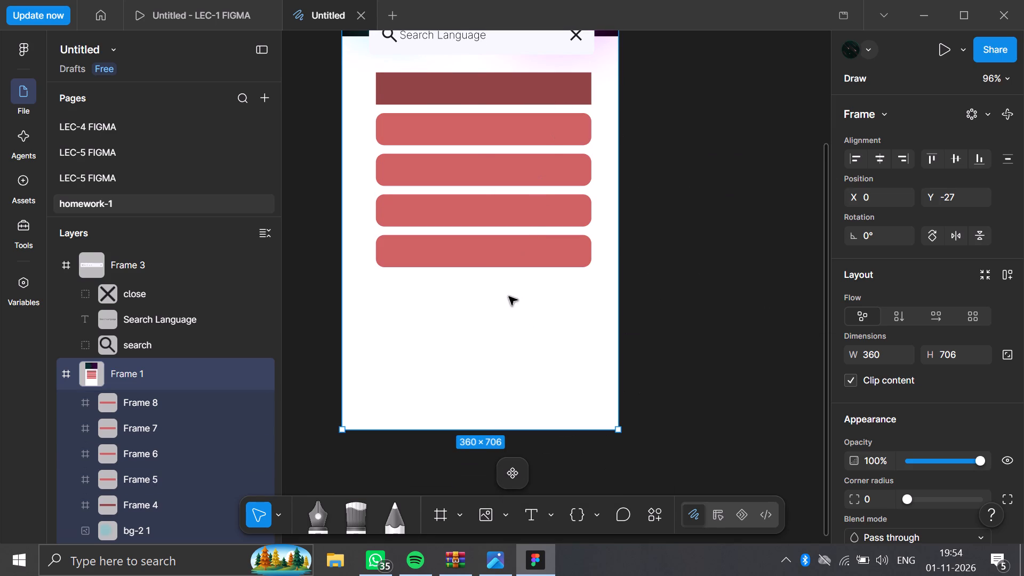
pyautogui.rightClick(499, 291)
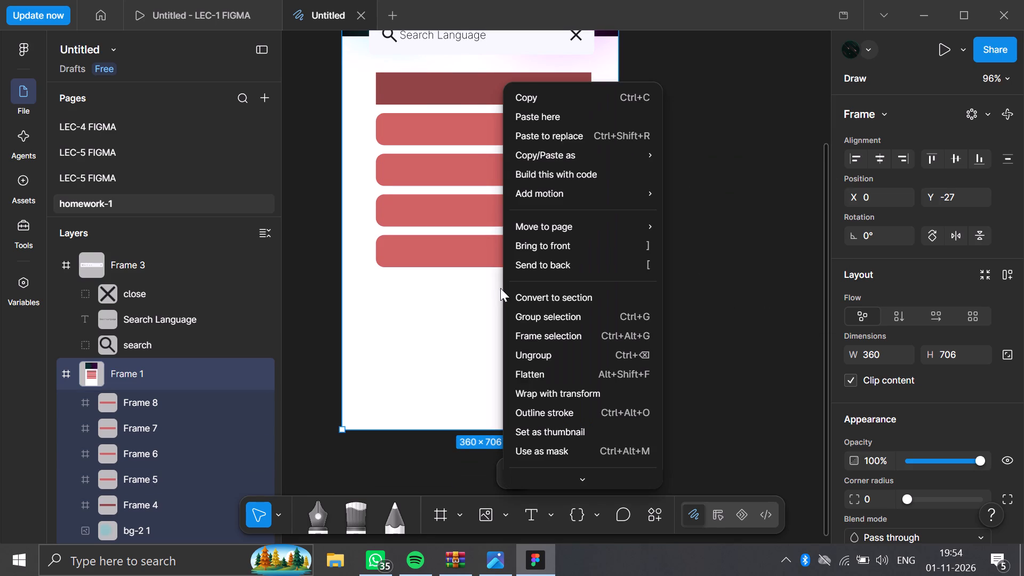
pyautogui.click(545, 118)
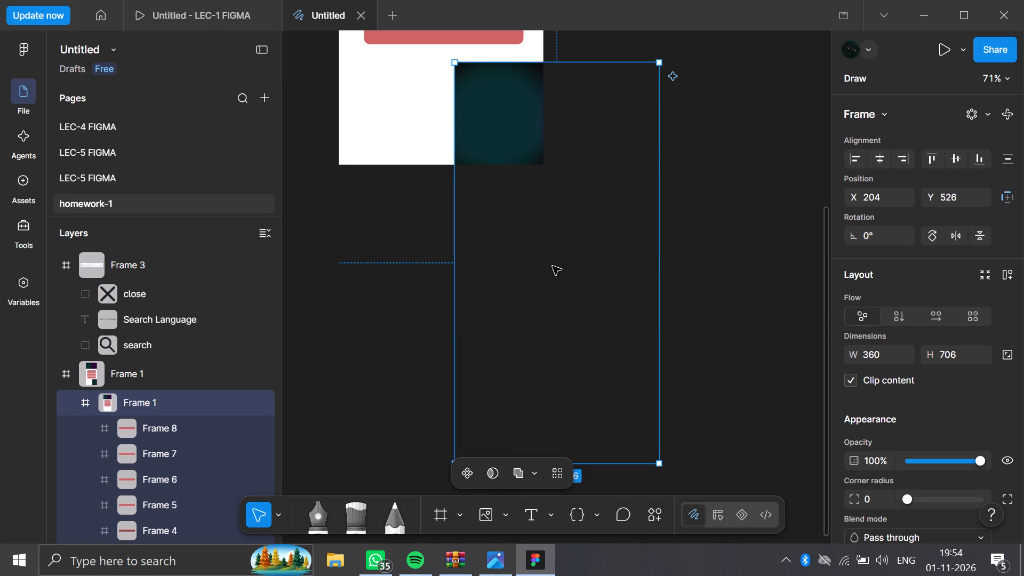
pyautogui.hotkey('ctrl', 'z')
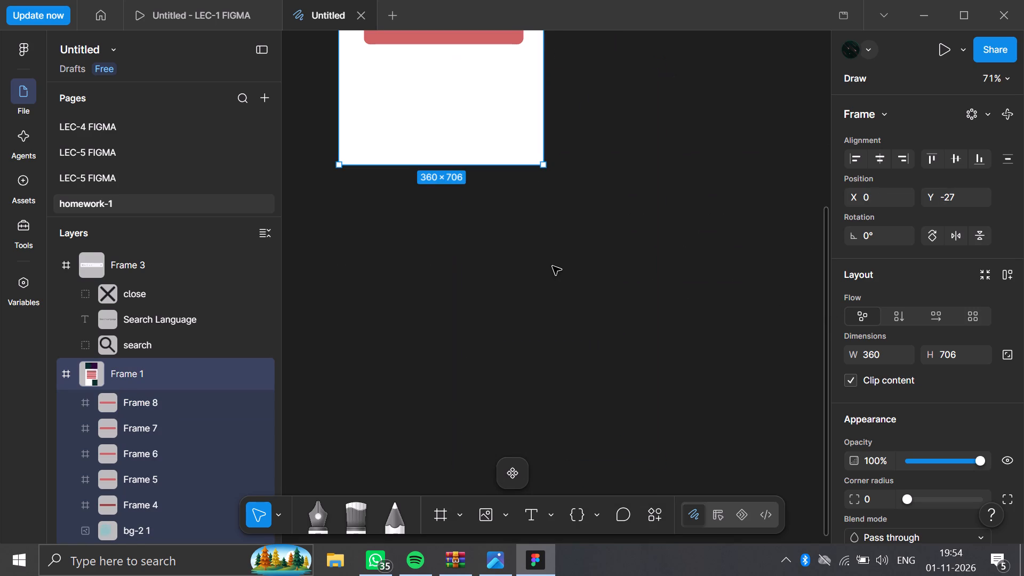
# Copy the bottom row frame itself, paste it into Frame 1 and align the copy below it at X 44, Y 505.
pyautogui.scroll(2, 385, 124)
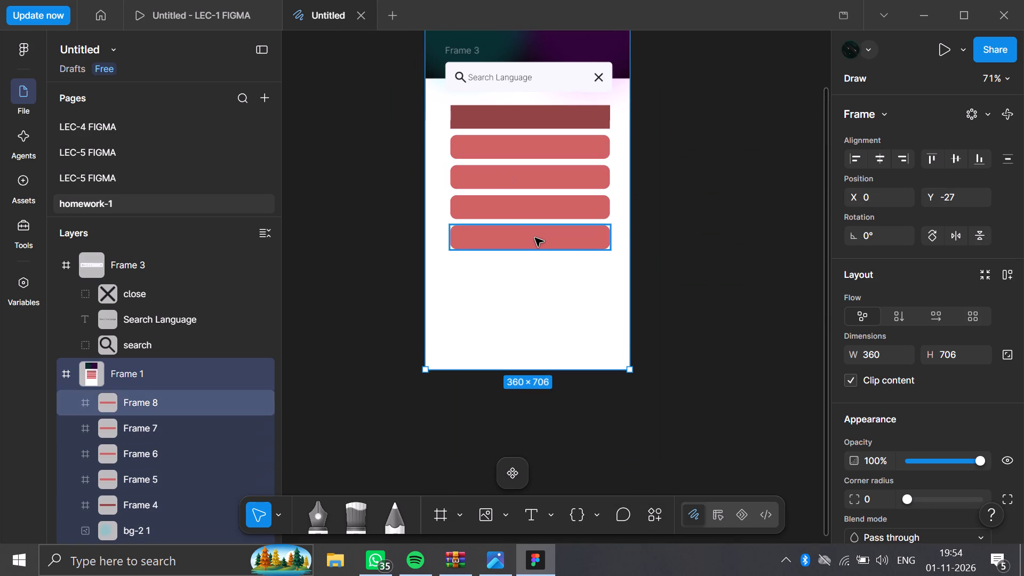
pyautogui.doubleClick(535, 238)
pyautogui.rightClick(535, 238)
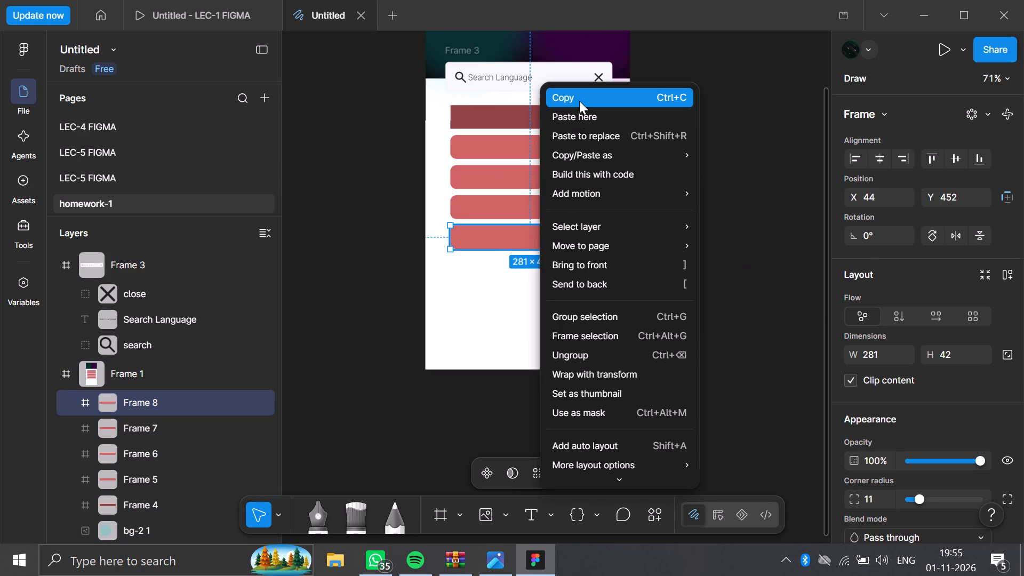
pyautogui.click(579, 101)
pyautogui.rightClick(500, 278)
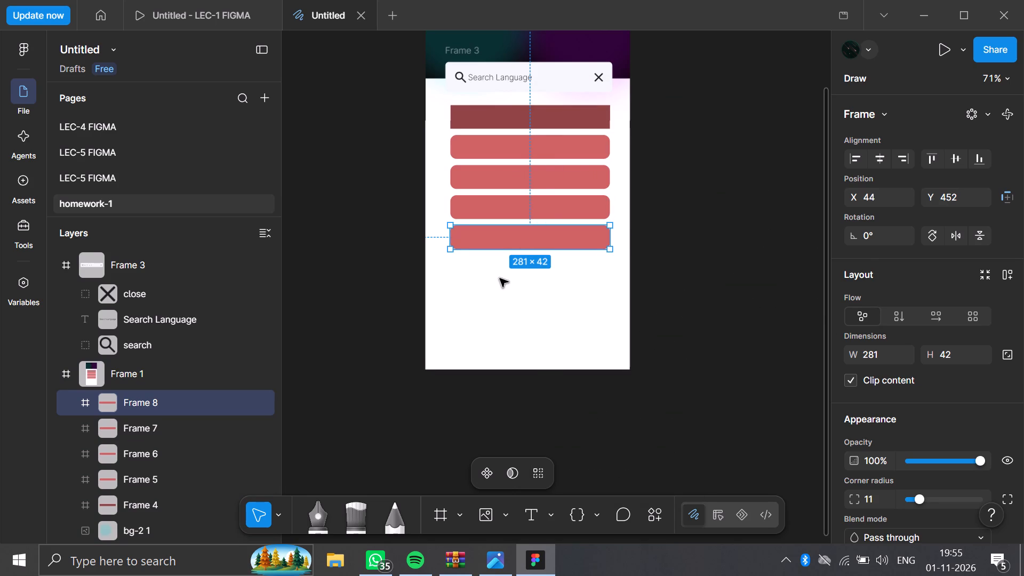
pyautogui.click(556, 113)
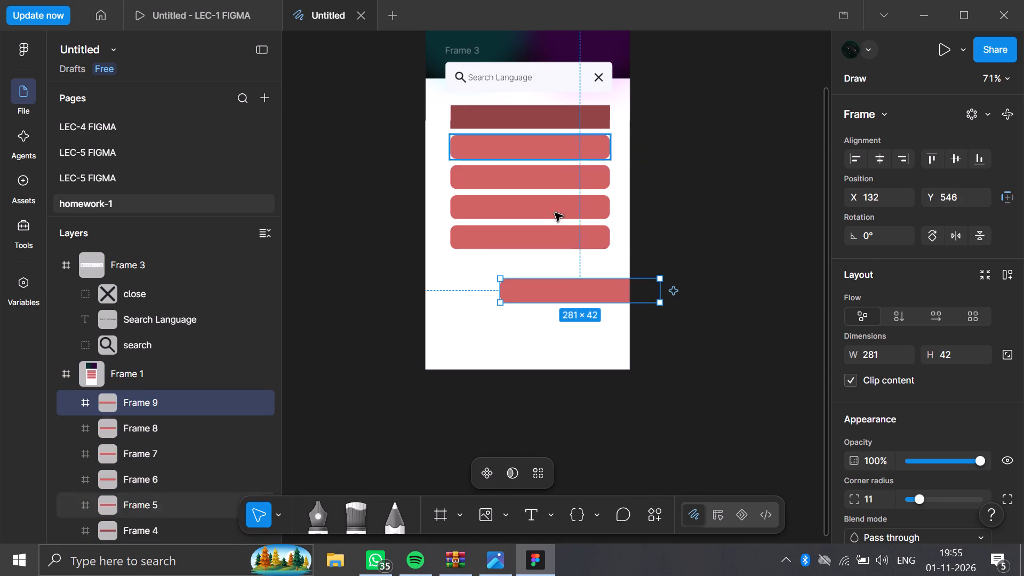
pyautogui.moveTo(581, 300); pyautogui.dragTo(536, 279)
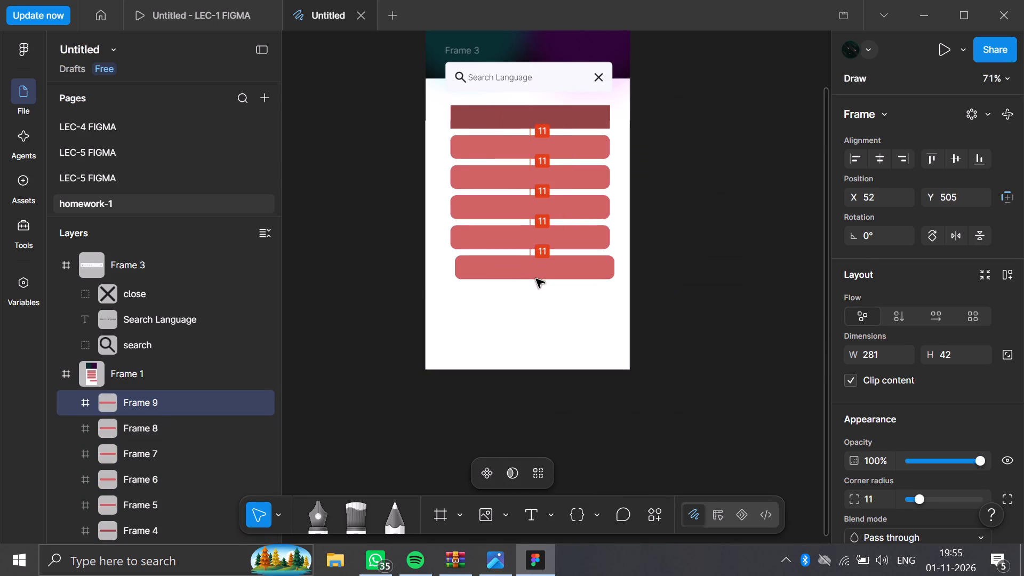
pyautogui.moveTo(536, 279); pyautogui.dragTo(535, 279)
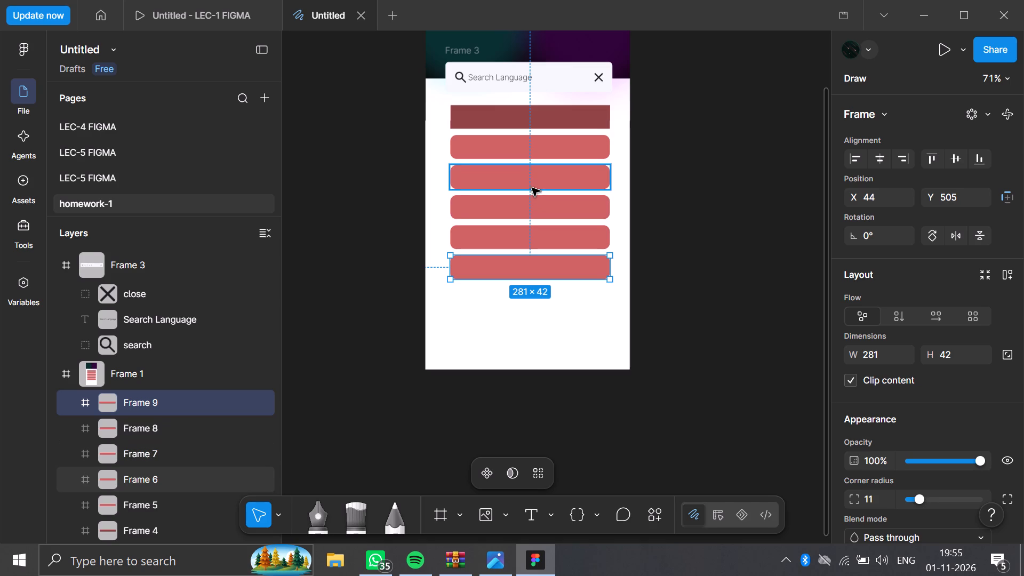
# Copy the bottom row frame, paste it into Frame 1 and align the copy below it at X 44, Y 558.
pyautogui.rightClick(542, 268)
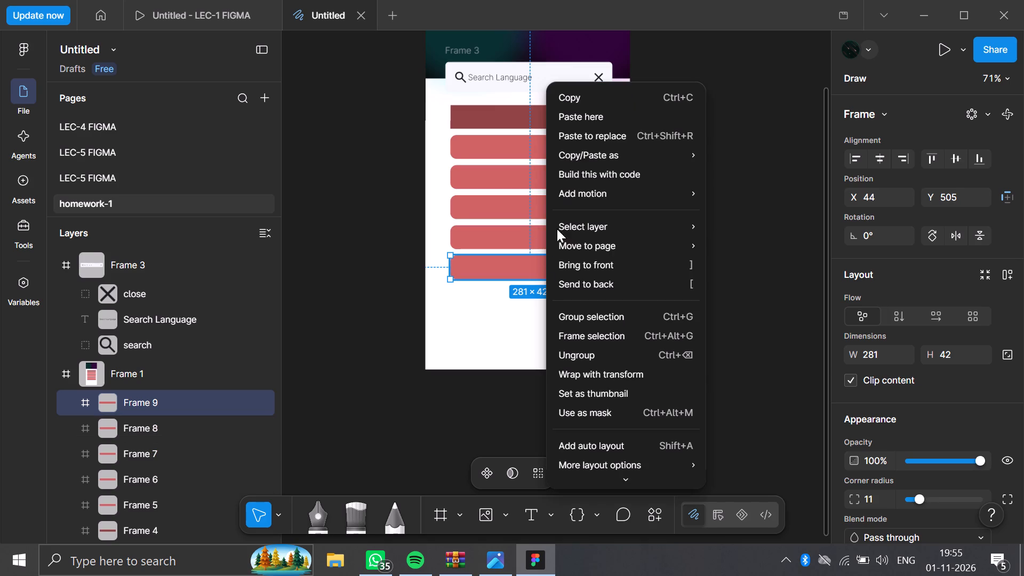
pyautogui.click(590, 98)
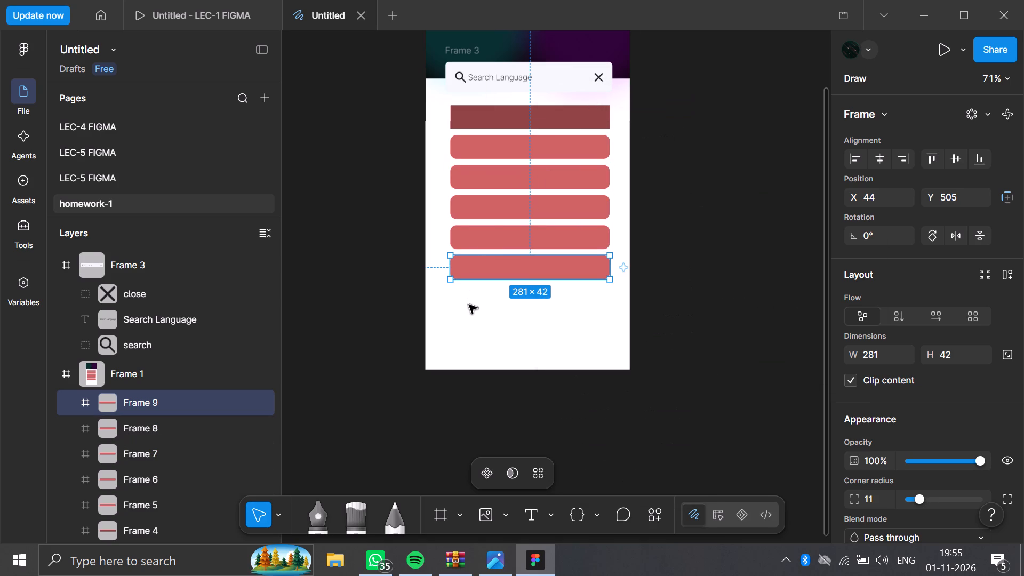
pyautogui.rightClick(479, 292)
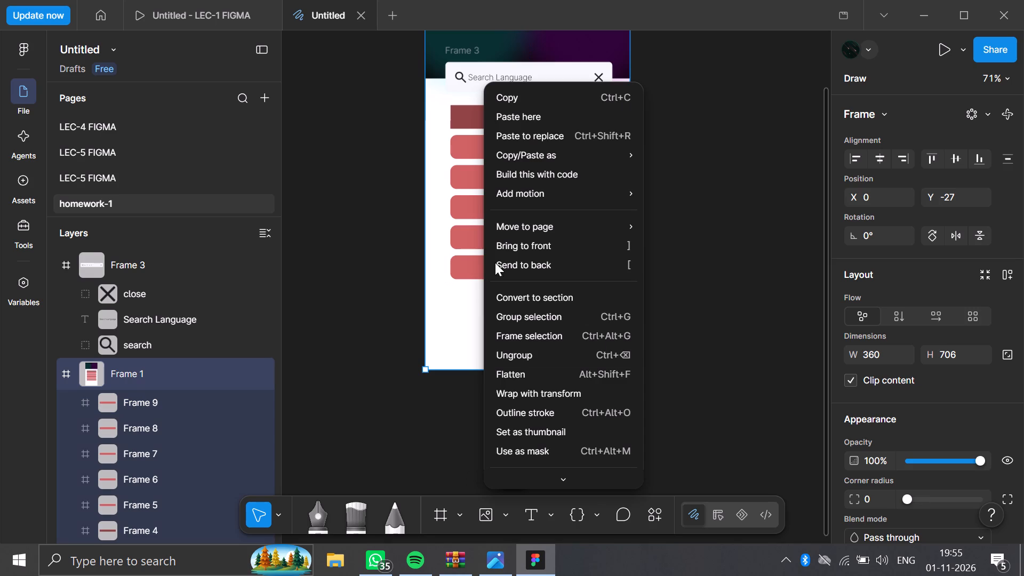
pyautogui.click(510, 123)
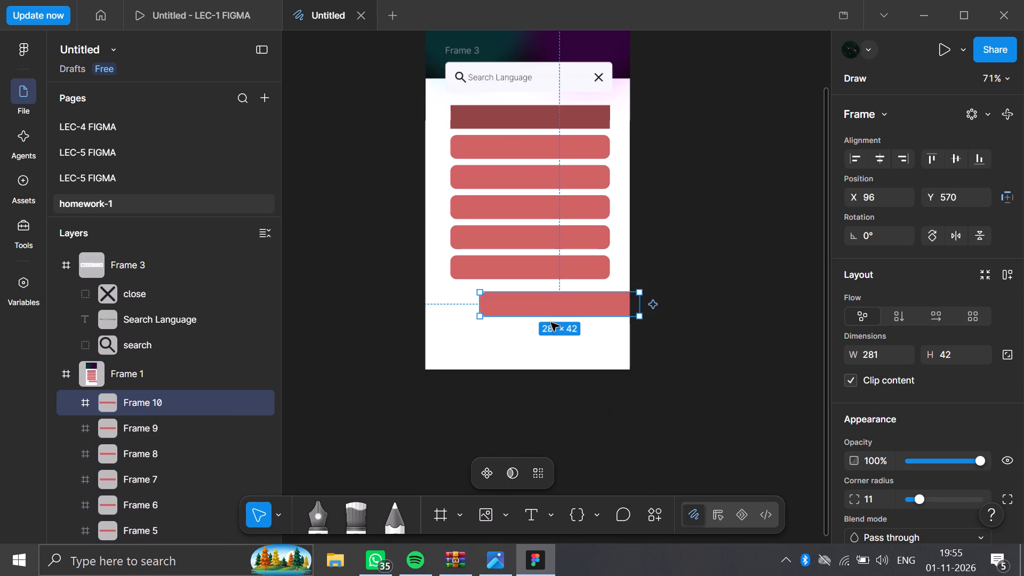
pyautogui.moveTo(543, 300); pyautogui.dragTo(508, 298)
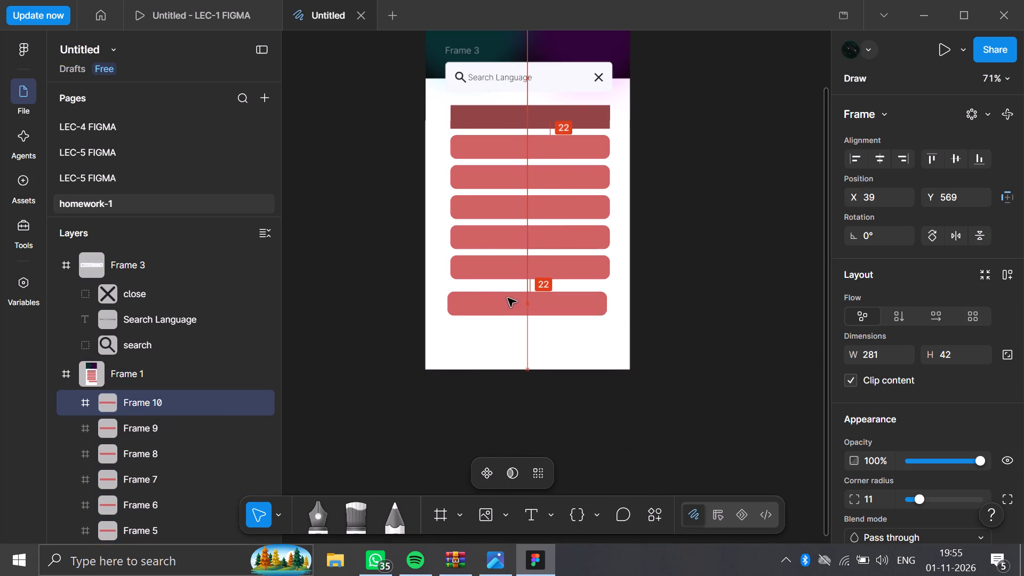
pyautogui.moveTo(508, 298); pyautogui.dragTo(511, 293)
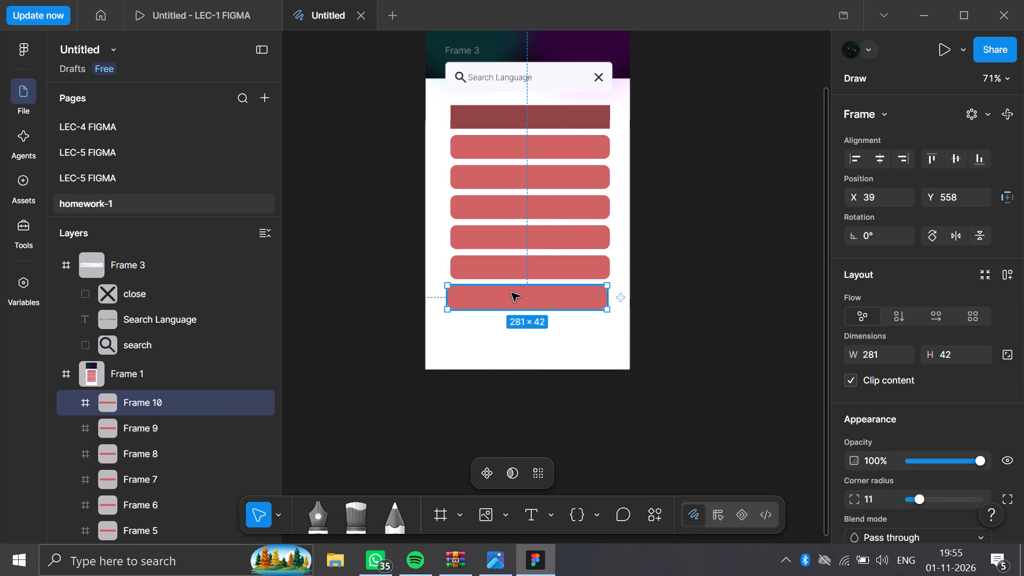
pyautogui.click(511, 293)
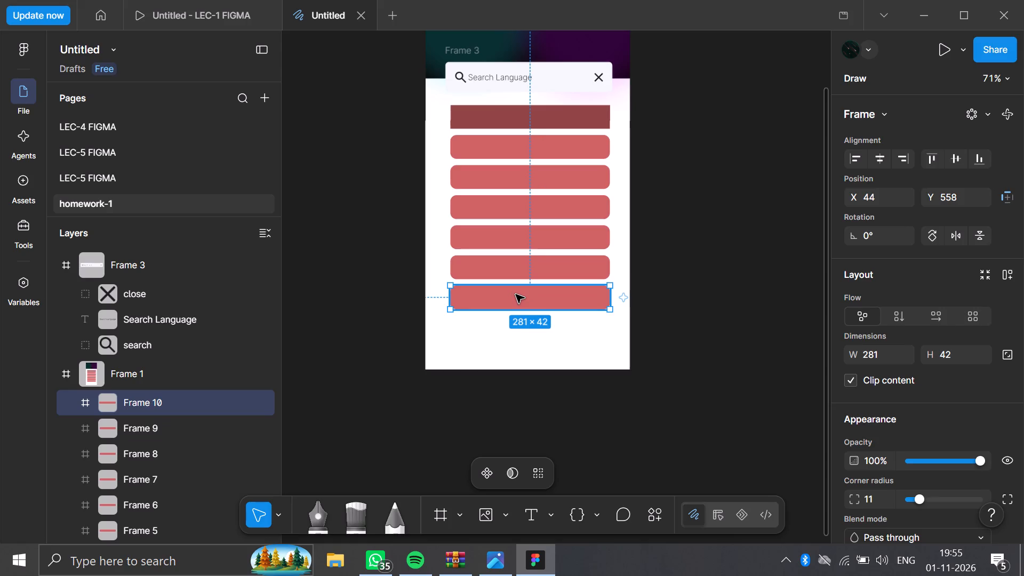
# Round the corners of the dark red top row to a radius of about 10, matching the rows below.
pyautogui.click(510, 124)
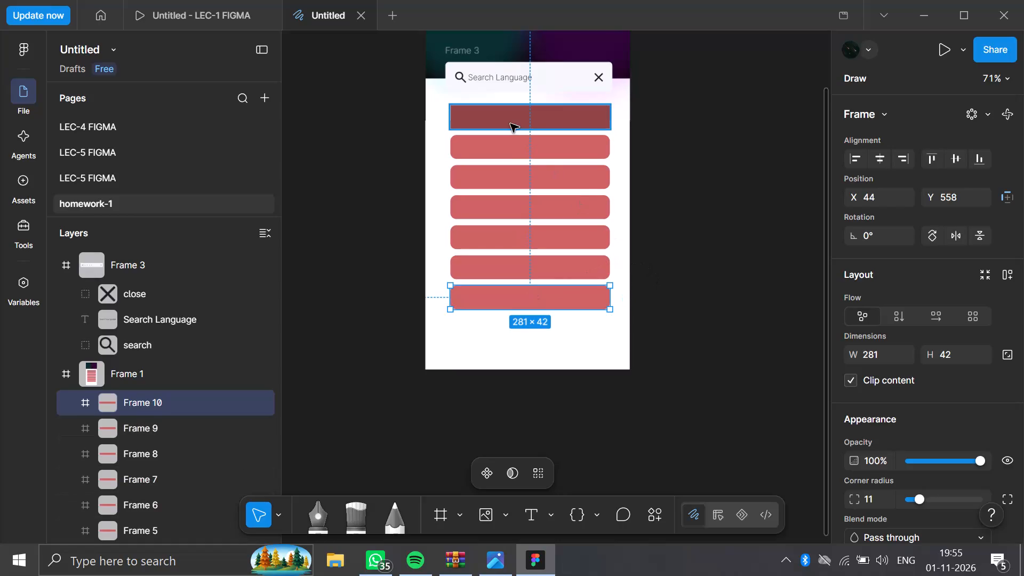
pyautogui.click(513, 141)
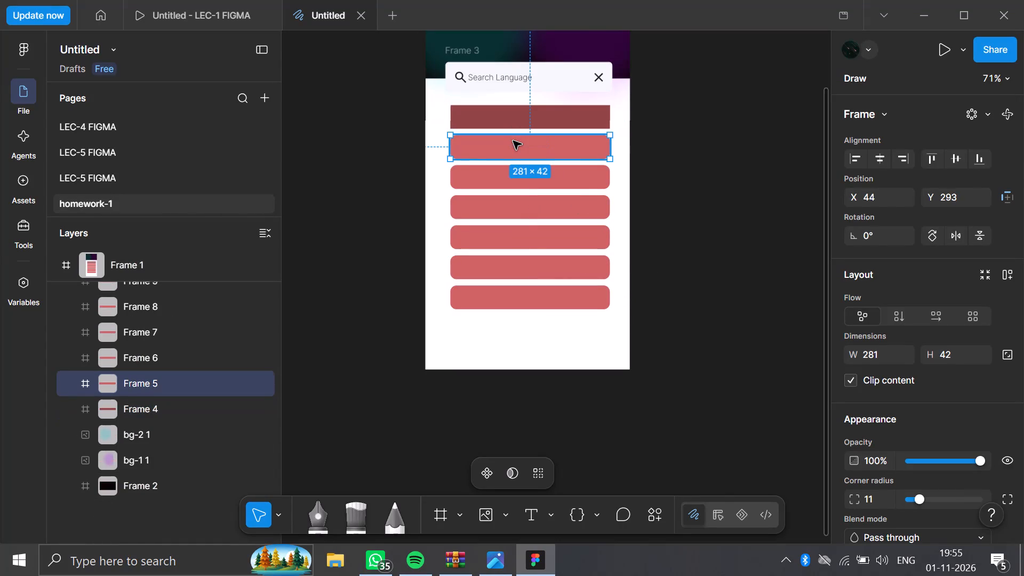
pyautogui.click(585, 117)
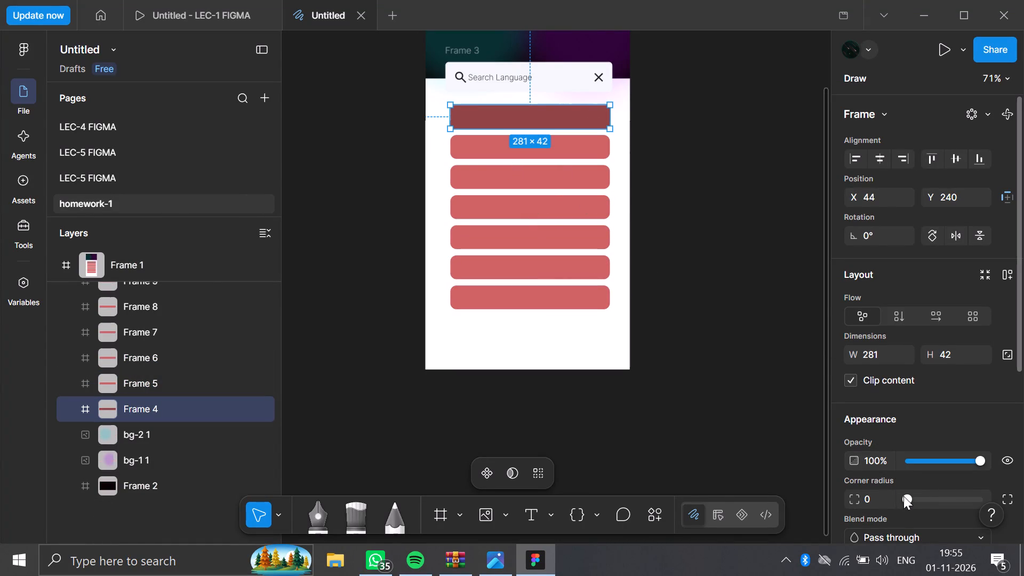
pyautogui.moveTo(905, 498); pyautogui.dragTo(909, 500)
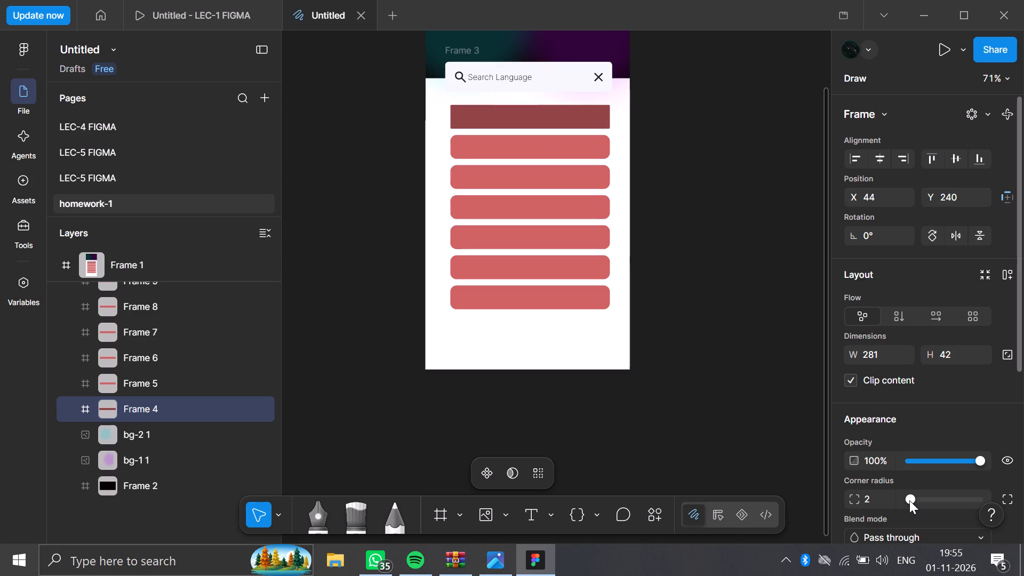
pyautogui.moveTo(909, 500); pyautogui.dragTo(916, 503)
pyautogui.moveTo(916, 503); pyautogui.dragTo(918, 503)
pyautogui.moveTo(918, 503); pyautogui.dragTo(919, 503)
pyautogui.click(694, 409)
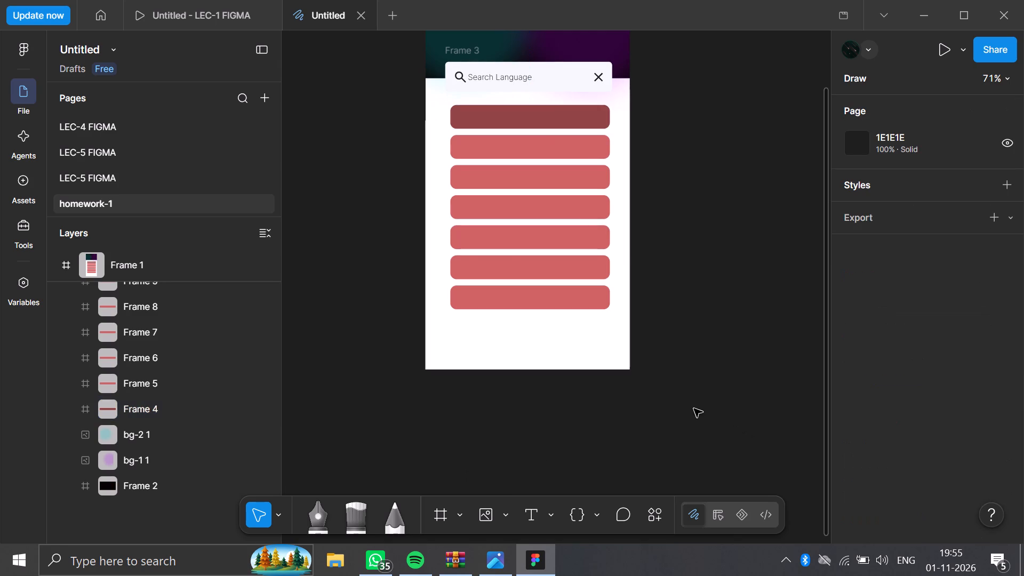
# Check the language rows in Screen.png in Photos and, back in Figma, add the text "English" inside the dark red top row.
pyautogui.scroll(1, 573, 340)
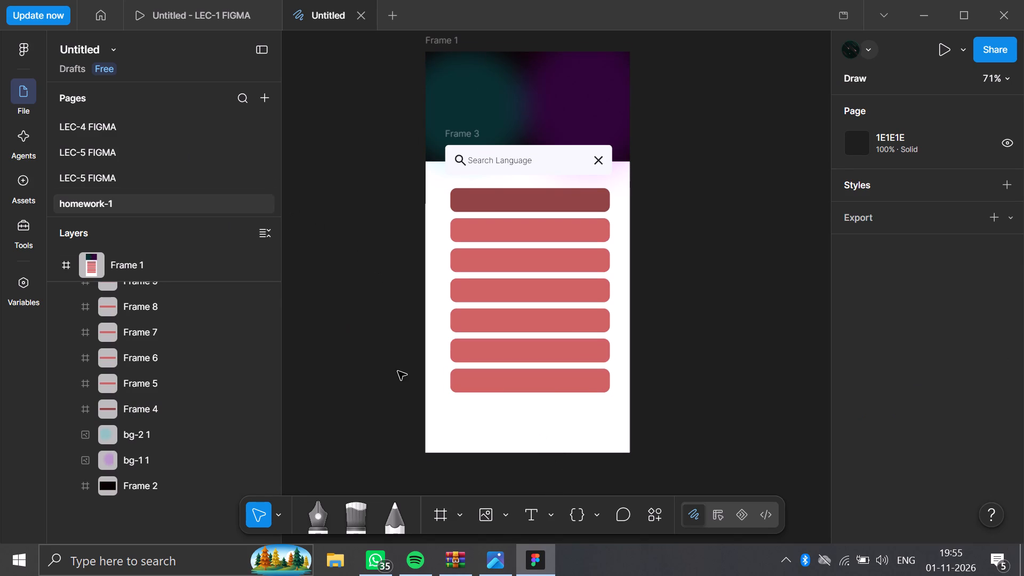
pyautogui.click(505, 575)
pyautogui.moveTo(500, 295); pyautogui.dragTo(511, 238)
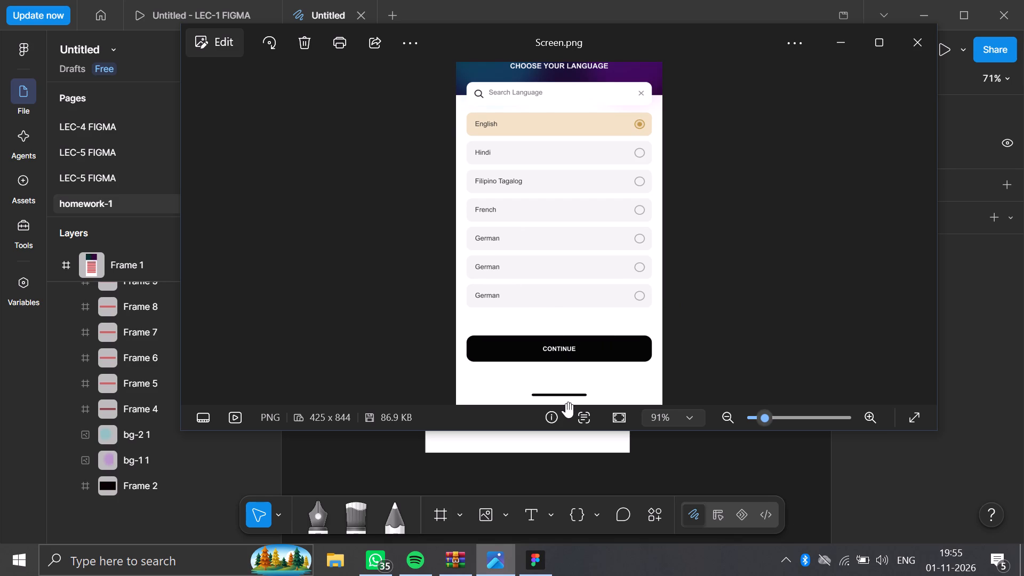
pyautogui.click(536, 561)
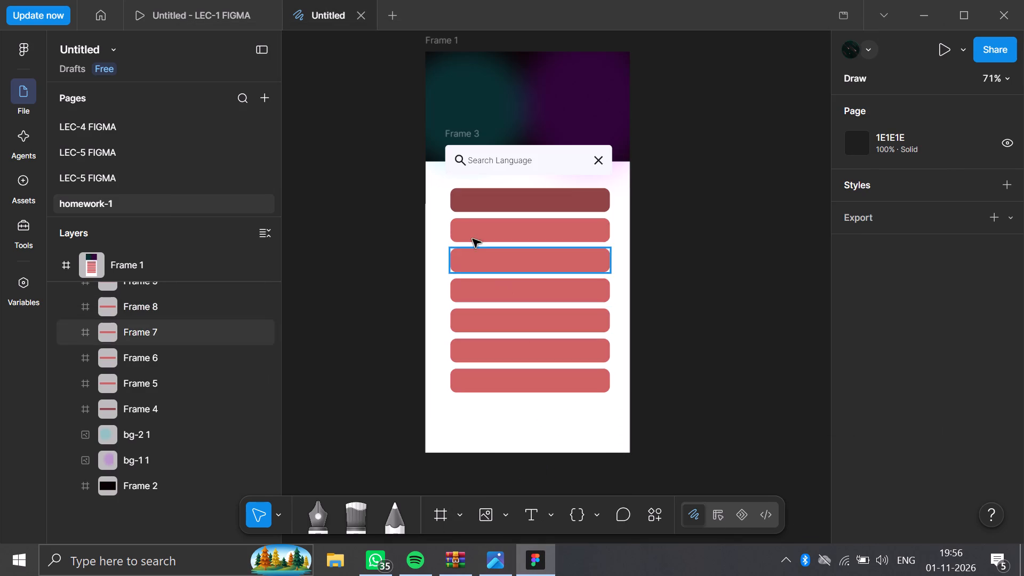
pyautogui.click(505, 568)
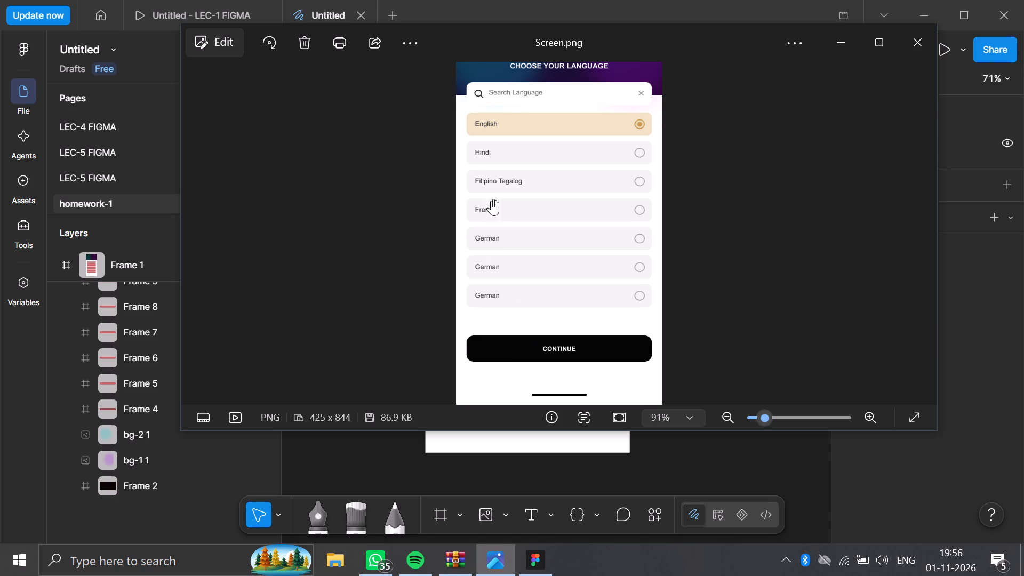
pyautogui.click(542, 573)
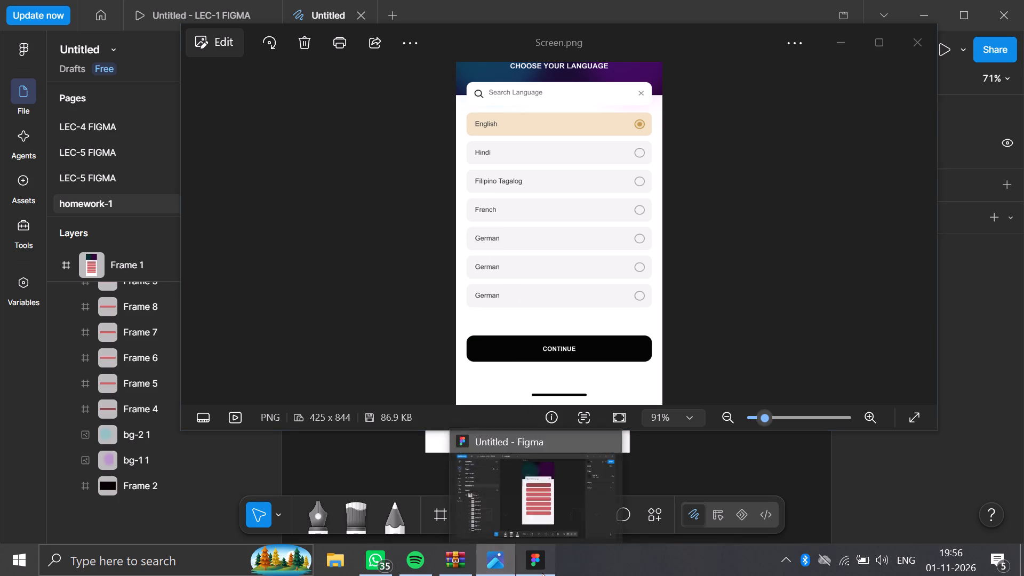
pyautogui.click(530, 522)
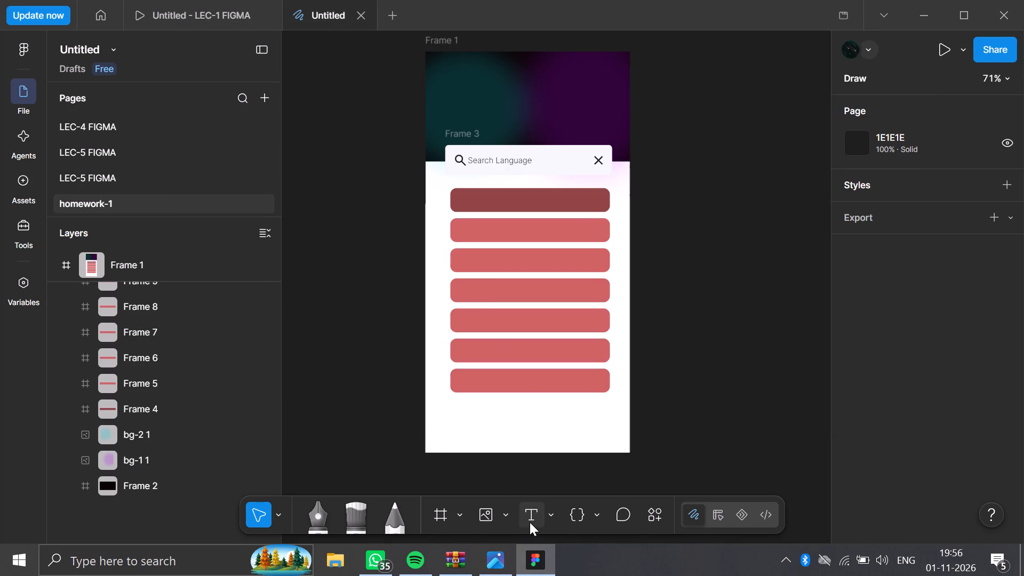
pyautogui.click(464, 204)
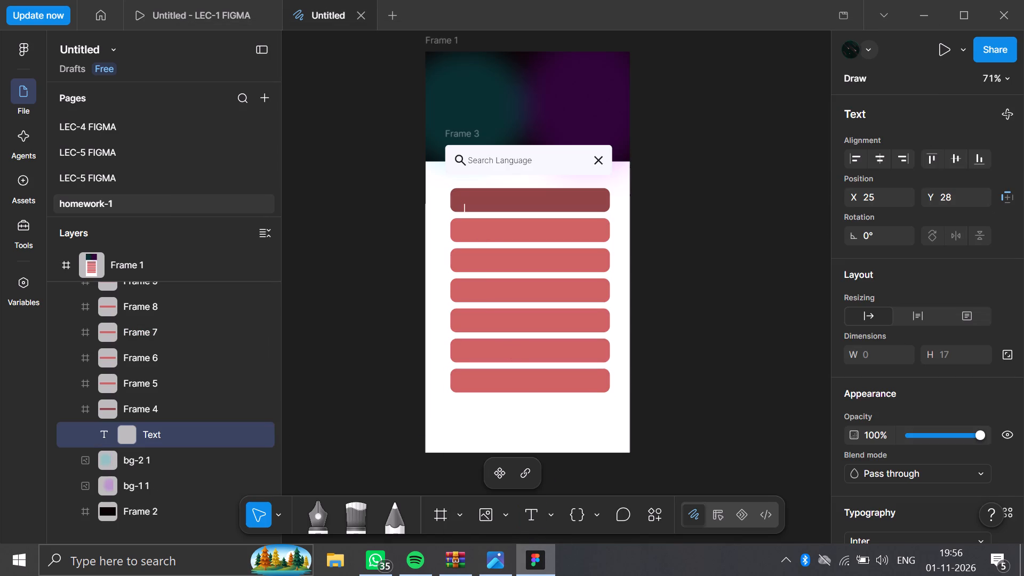
pyautogui.press('e')
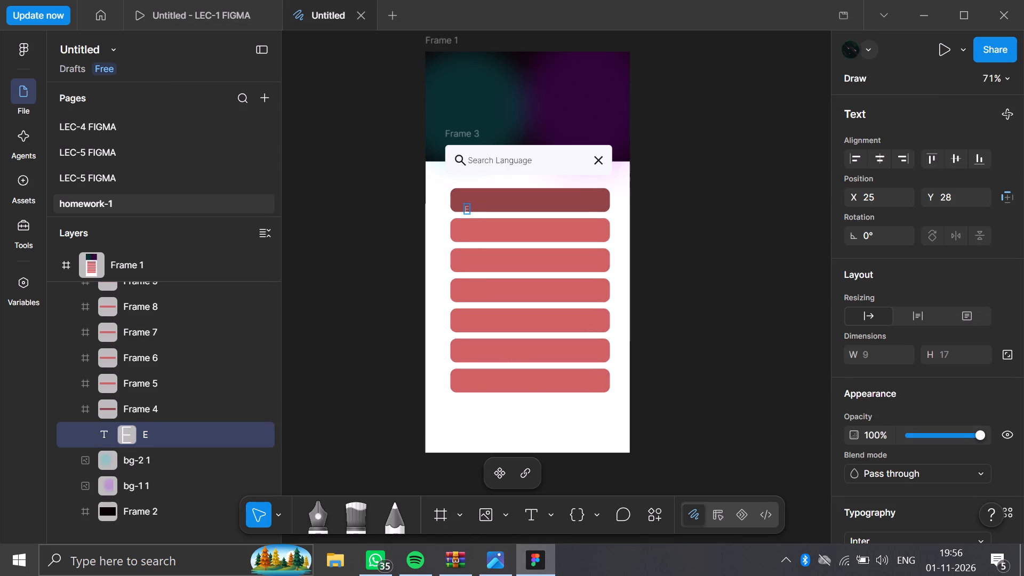
pyautogui.write('ngk\\lisg')
pyautogui.press('BackSpace')
pyautogui.press('BackSpace')
pyautogui.press('BackSpace')
pyautogui.press('BackSpace')
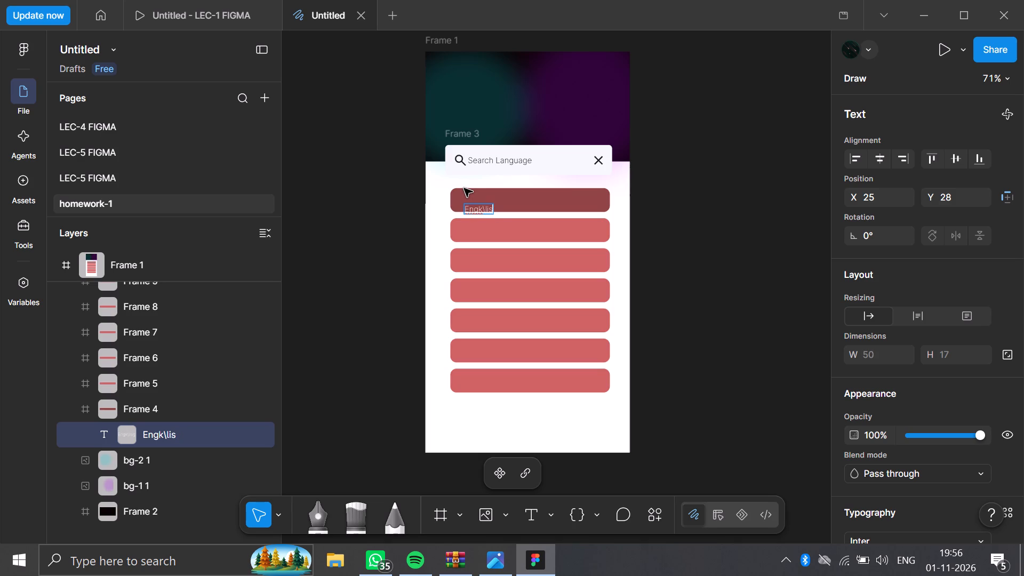
pyautogui.press('BackSpace')
pyautogui.press('BackSpace')
pyautogui.press('k')
pyautogui.press('BackSpace')
pyautogui.write('lish')
pyautogui.click(666, 250)
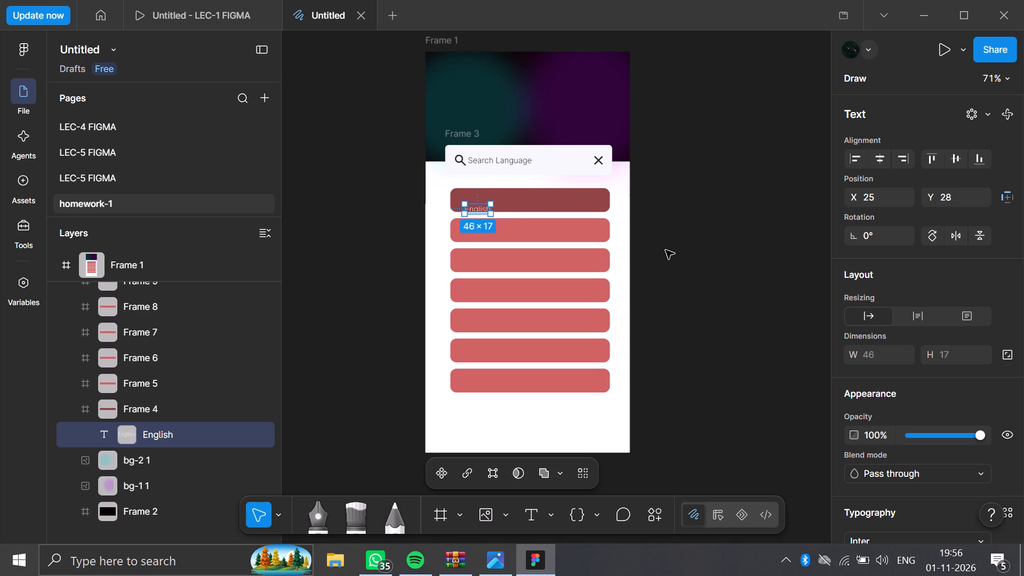
# Move the "English" label to X 19, Y 12 so it is vertically centred in the top row.
pyautogui.click(476, 213)
pyautogui.moveTo(476, 213); pyautogui.dragTo(474, 207)
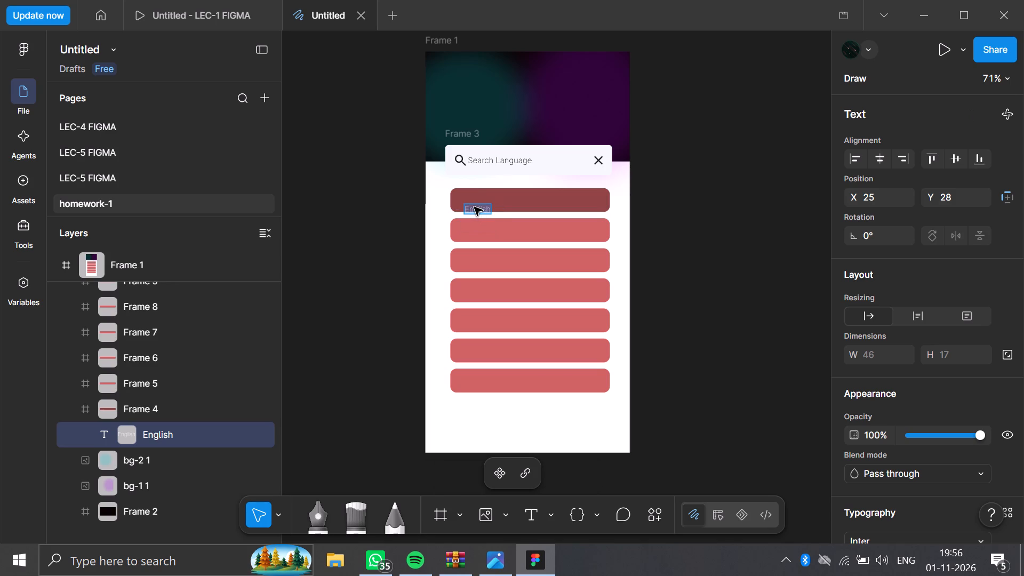
pyautogui.moveTo(474, 207); pyautogui.dragTo(474, 207)
pyautogui.click(474, 207)
pyautogui.click(764, 316)
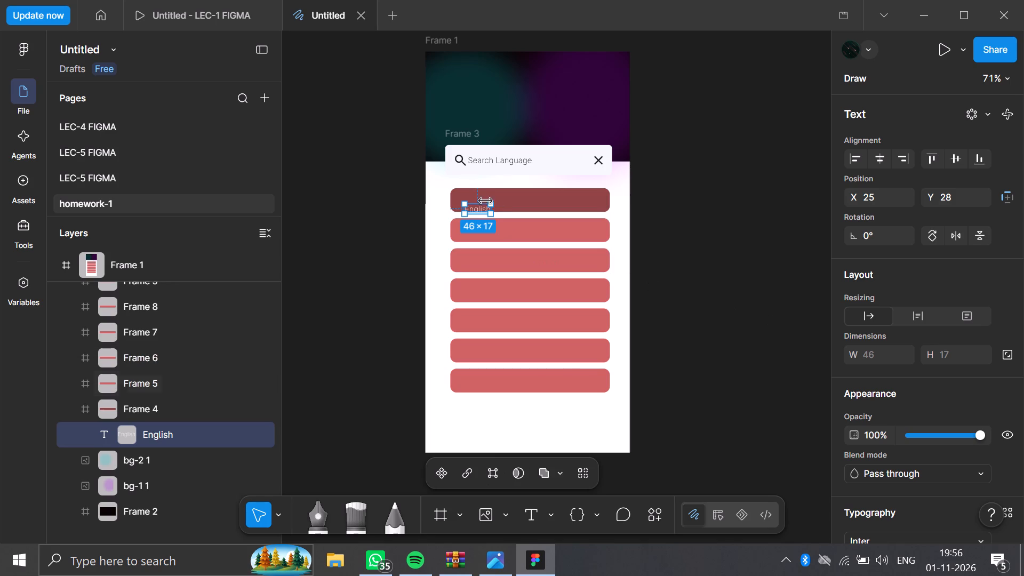
pyautogui.moveTo(477, 208); pyautogui.dragTo(474, 199)
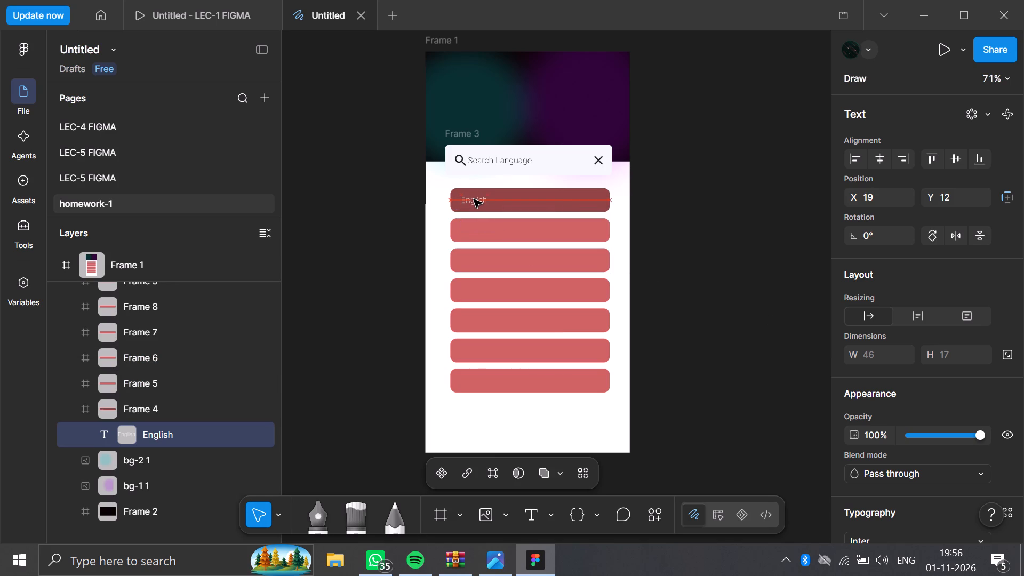
pyautogui.moveTo(474, 199); pyautogui.dragTo(474, 199)
# Set the "English" label's font size to 16 and weight to Semi Bold, and compare it with Screen.png.
pyautogui.doubleClick(474, 199)
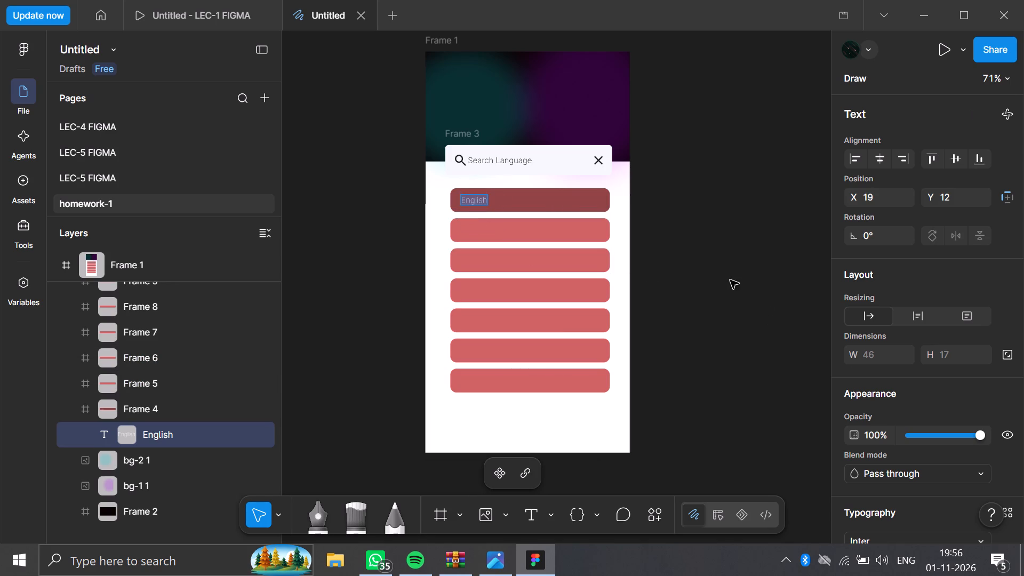
pyautogui.scroll(-2, 940, 434)
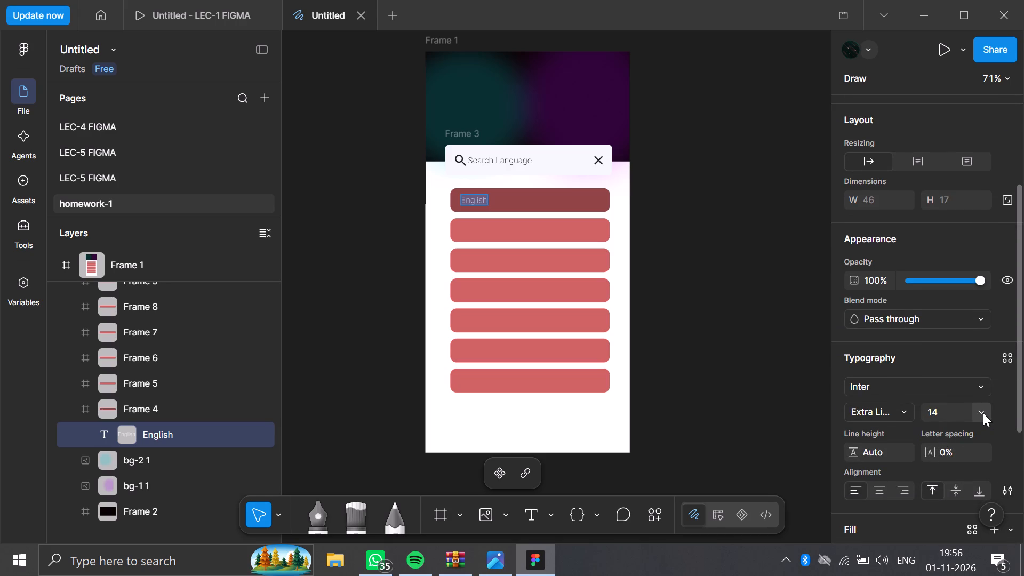
pyautogui.click(982, 412)
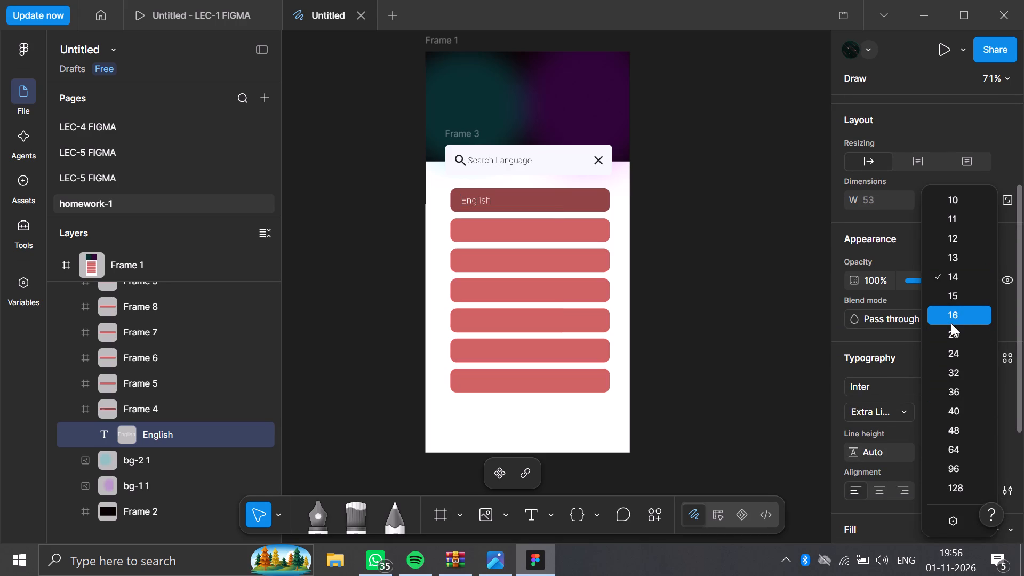
pyautogui.click(951, 323)
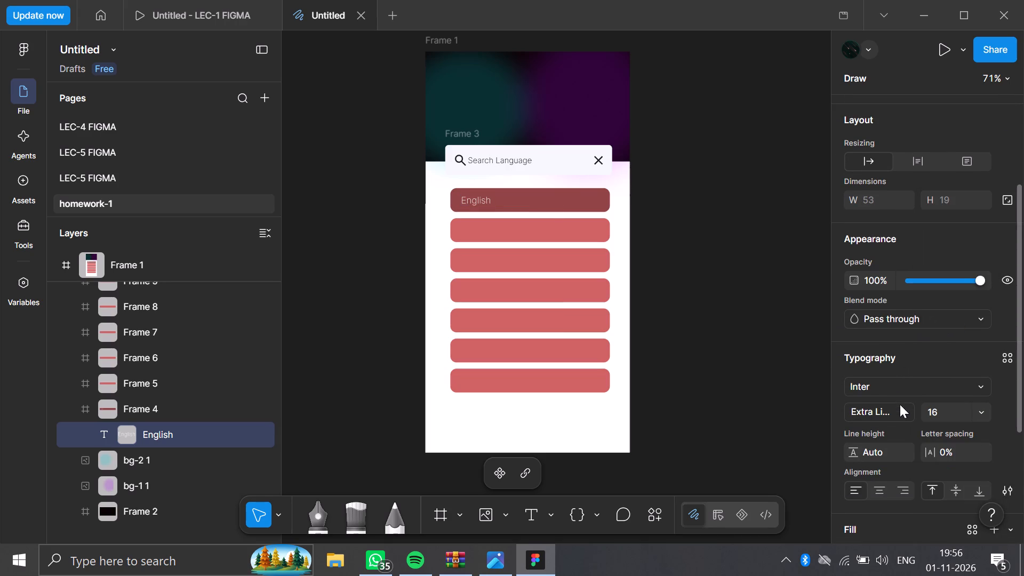
pyautogui.click(902, 407)
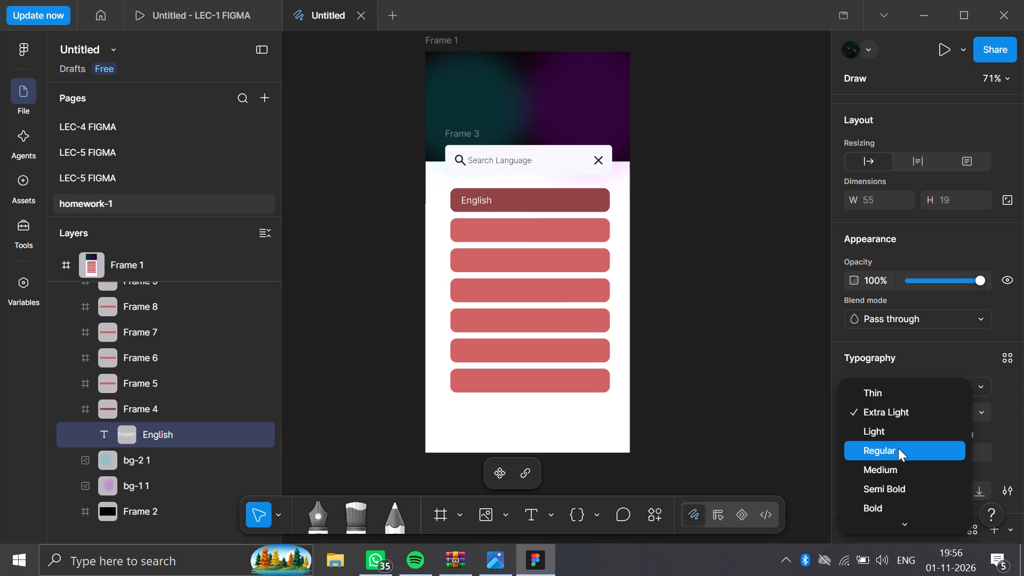
pyautogui.click(895, 485)
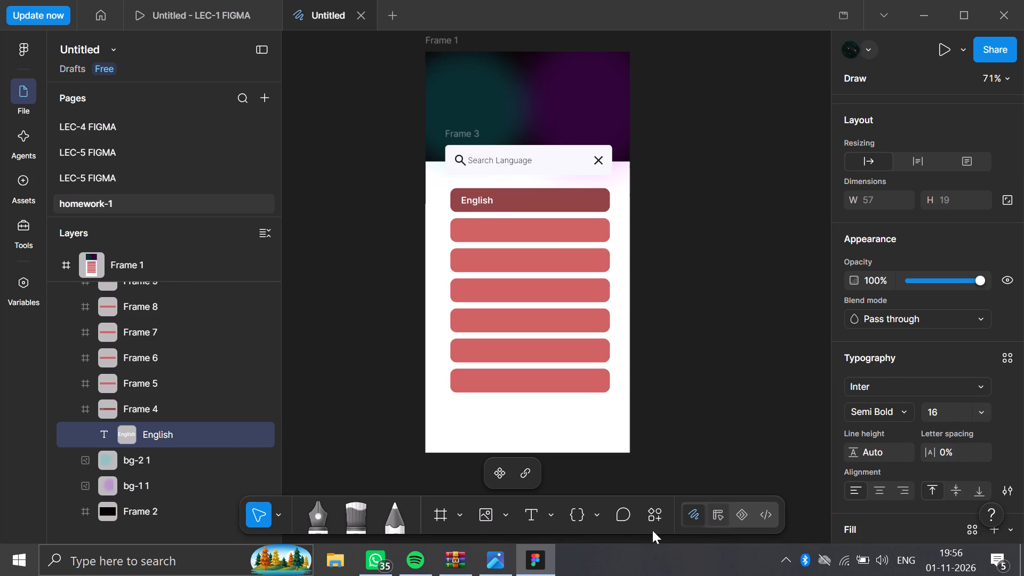
pyautogui.click(503, 561)
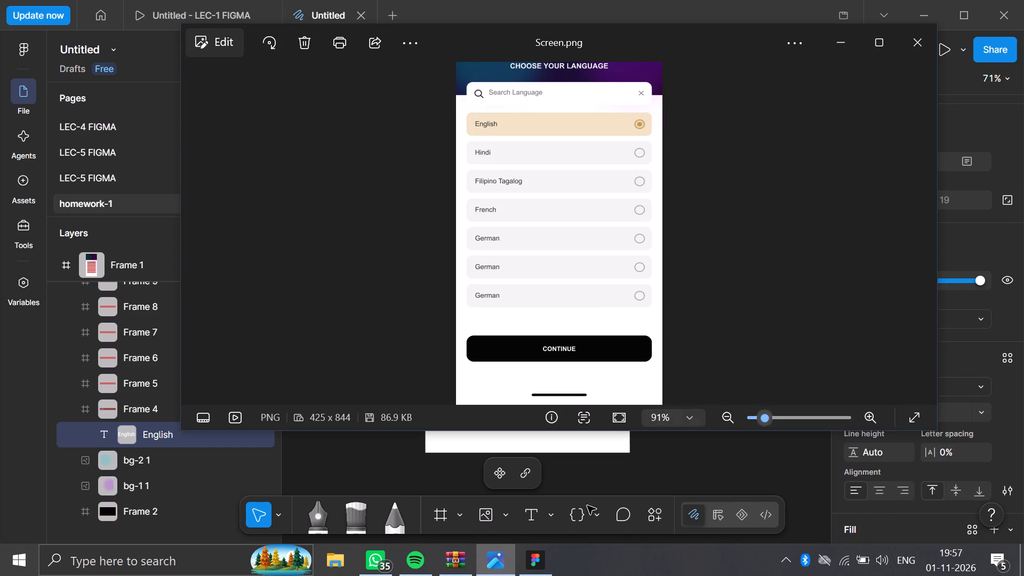
pyautogui.click(540, 573)
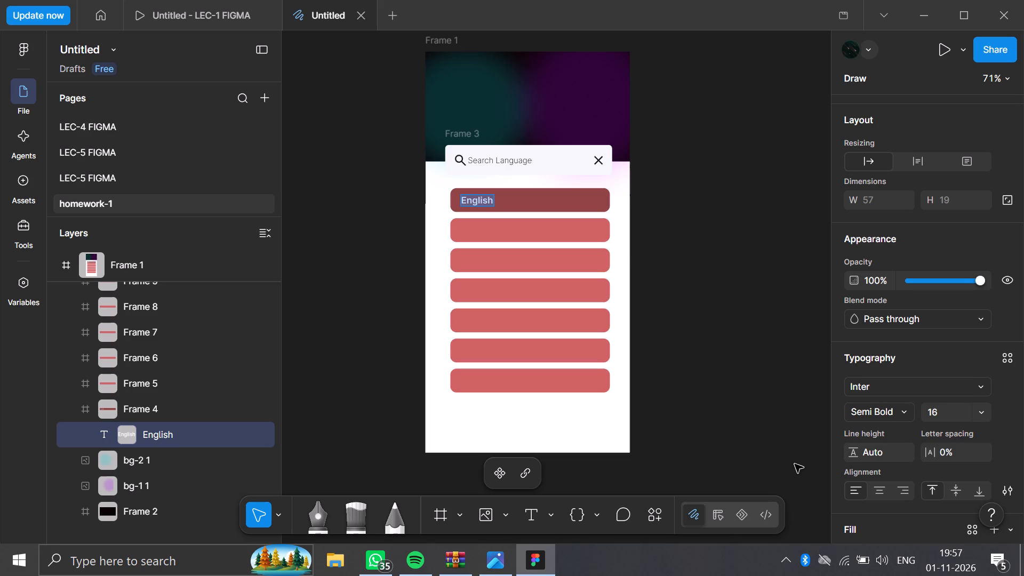
# Change the "English" label's font weight to Medium.
pyautogui.click(901, 411)
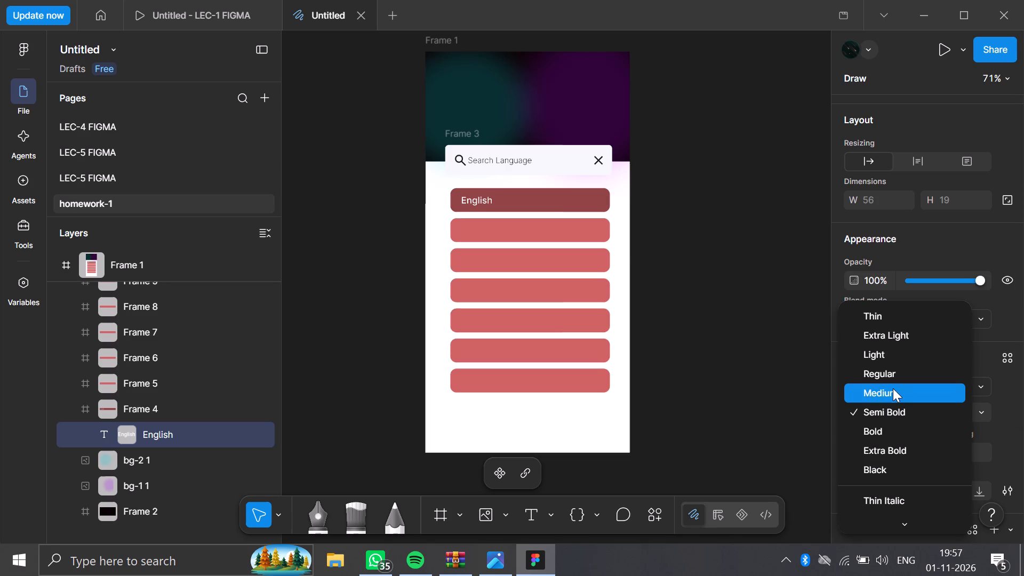
pyautogui.click(893, 388)
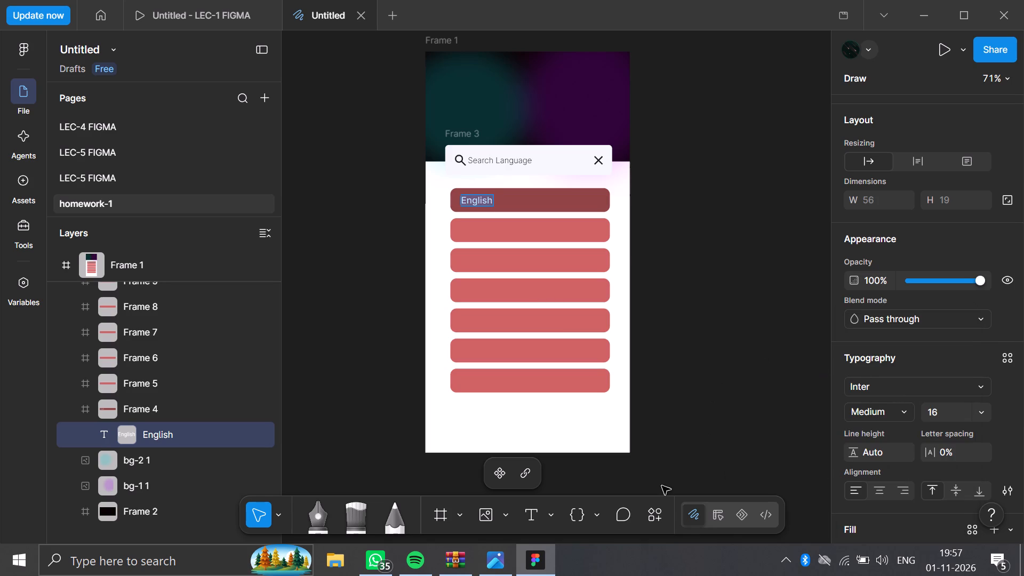
# Open the Material Symbols plugin and search it for "circle", looking for a plain outlined circle.
pyautogui.click(646, 511)
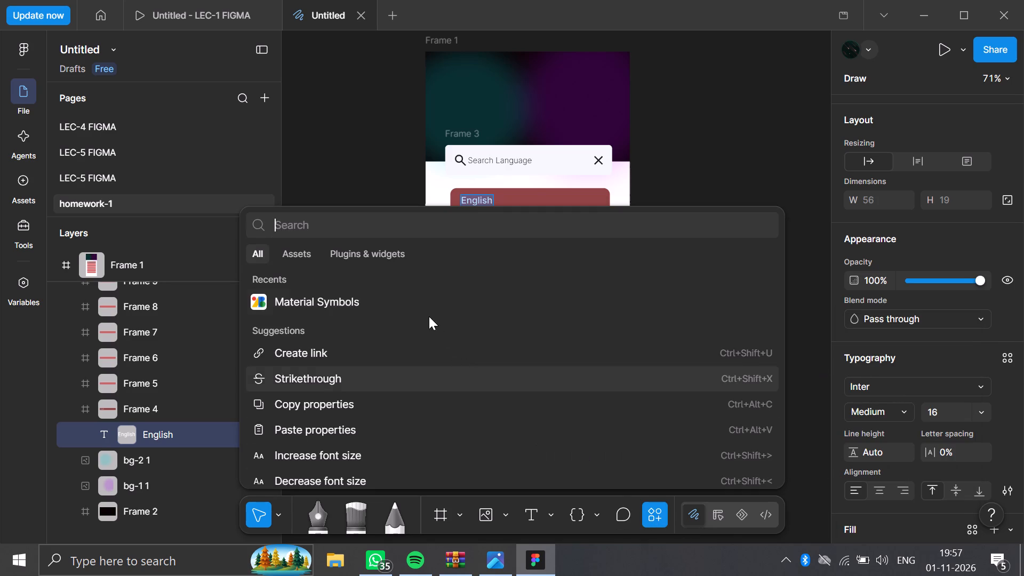
pyautogui.click(420, 298)
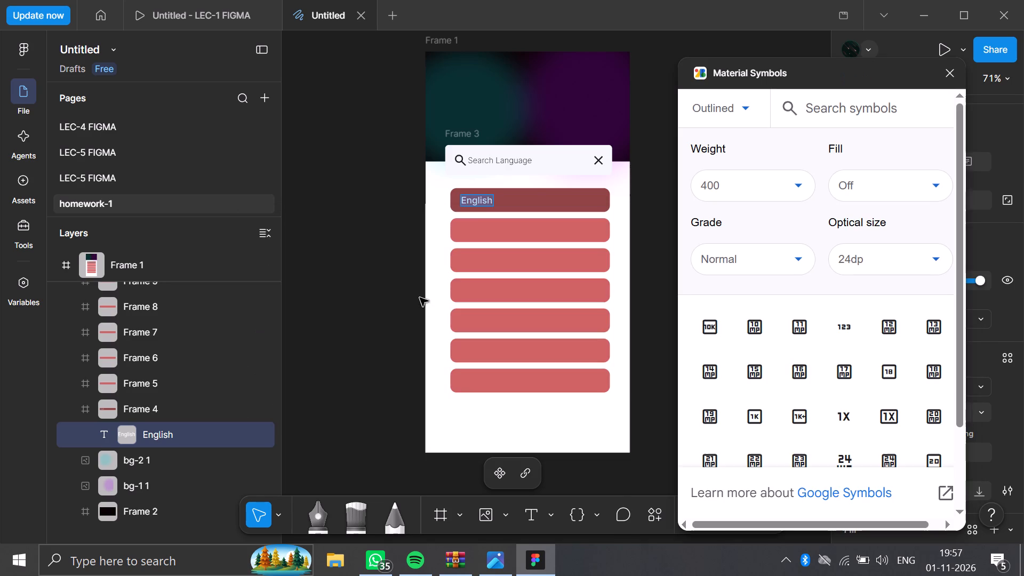
pyautogui.click(827, 103)
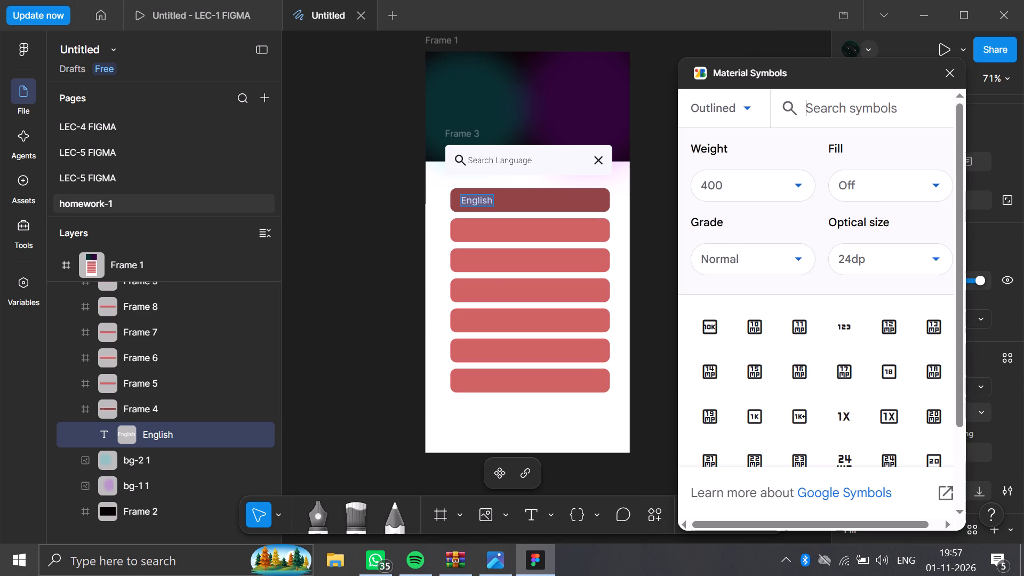
pyautogui.write('circle')
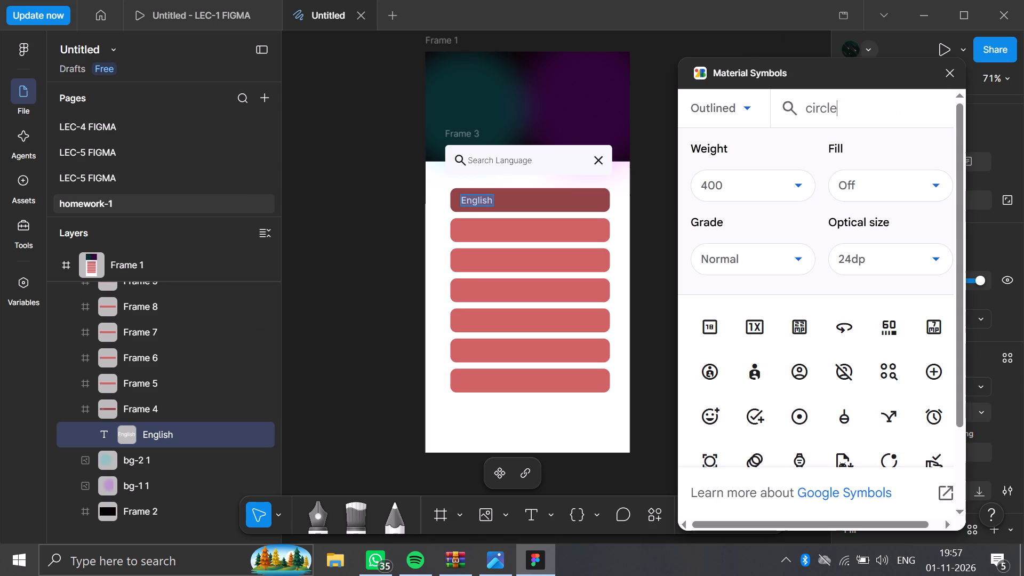
pyautogui.scroll(-1, 779, 345)
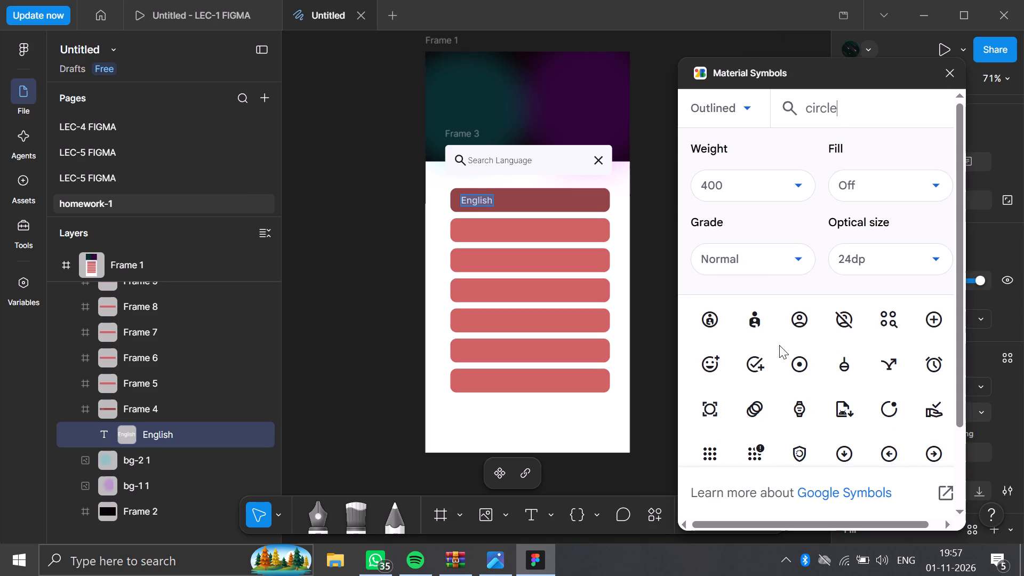
pyautogui.scroll(-2, 824, 397)
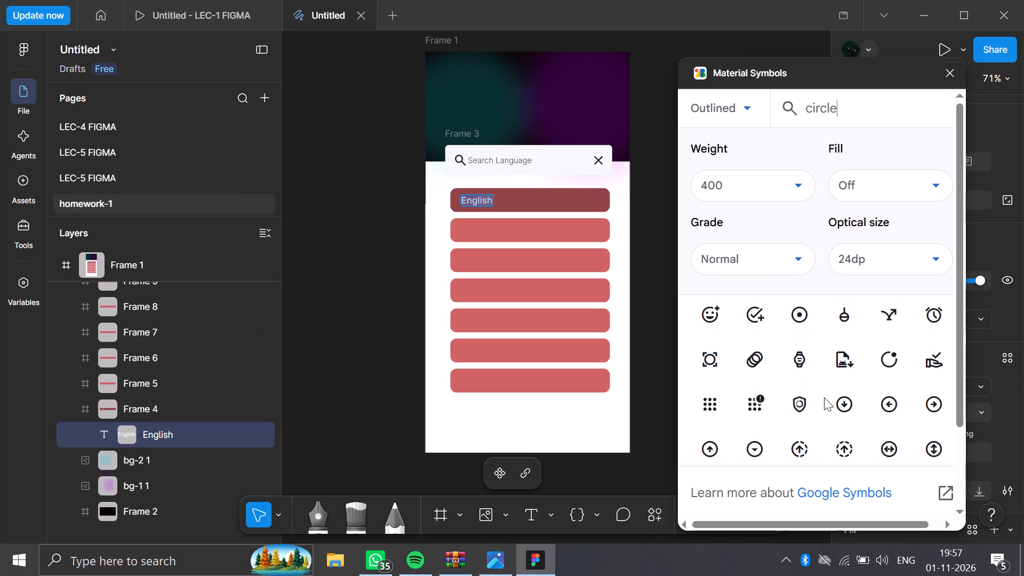
pyautogui.scroll(-5, 824, 397)
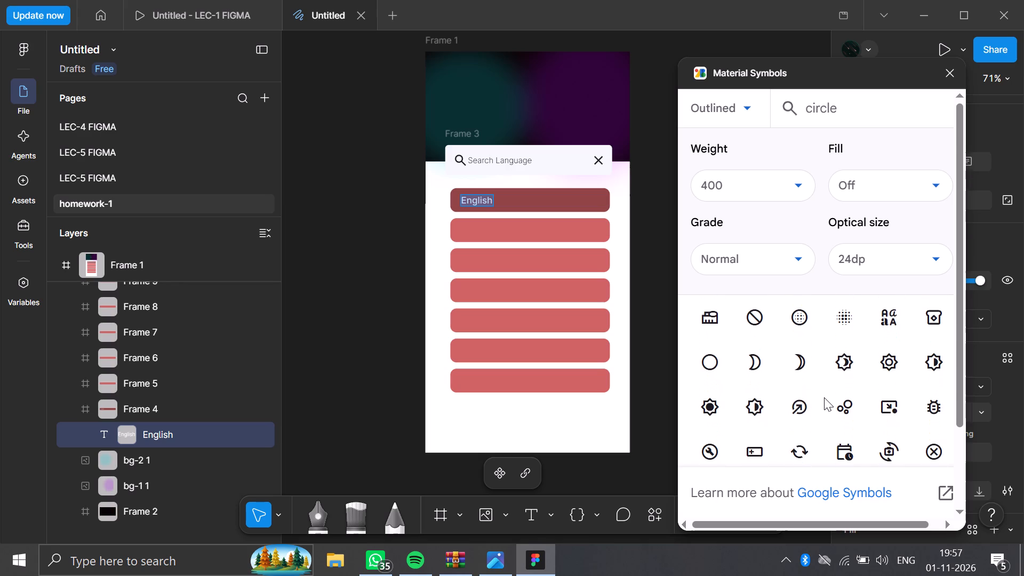
pyautogui.scroll(-1, 824, 397)
pyautogui.scroll(-2, 707, 345)
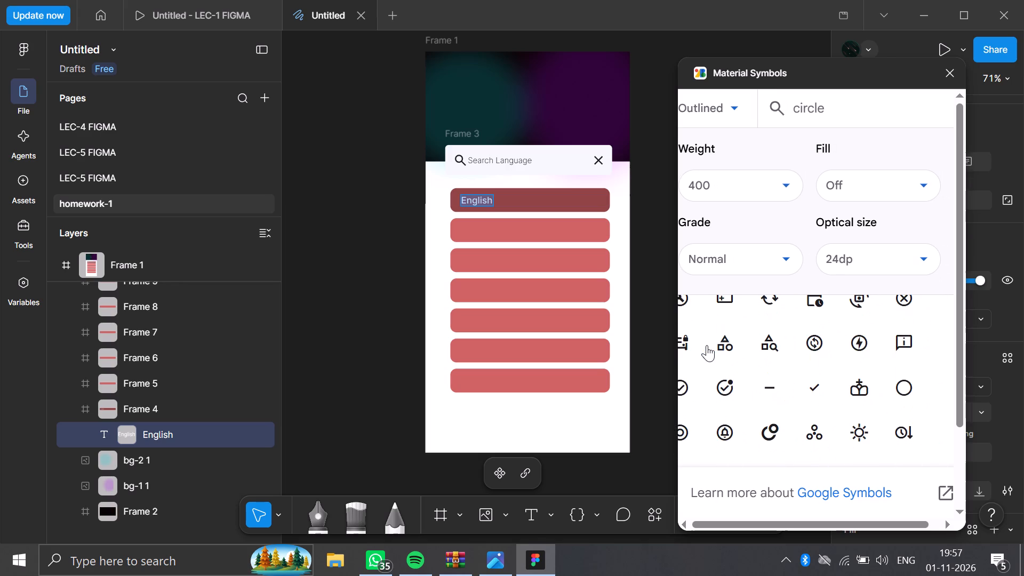
pyautogui.hscroll(1, 707, 345)
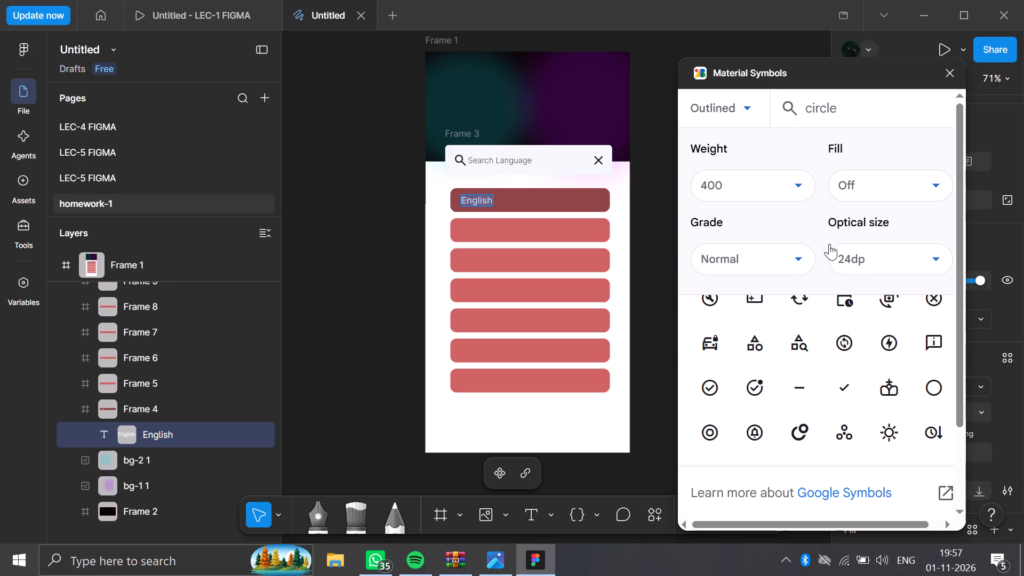
# Set the symbol weight to 100 and insert the plain outlined circle icon onto the canvas.
pyautogui.click(792, 176)
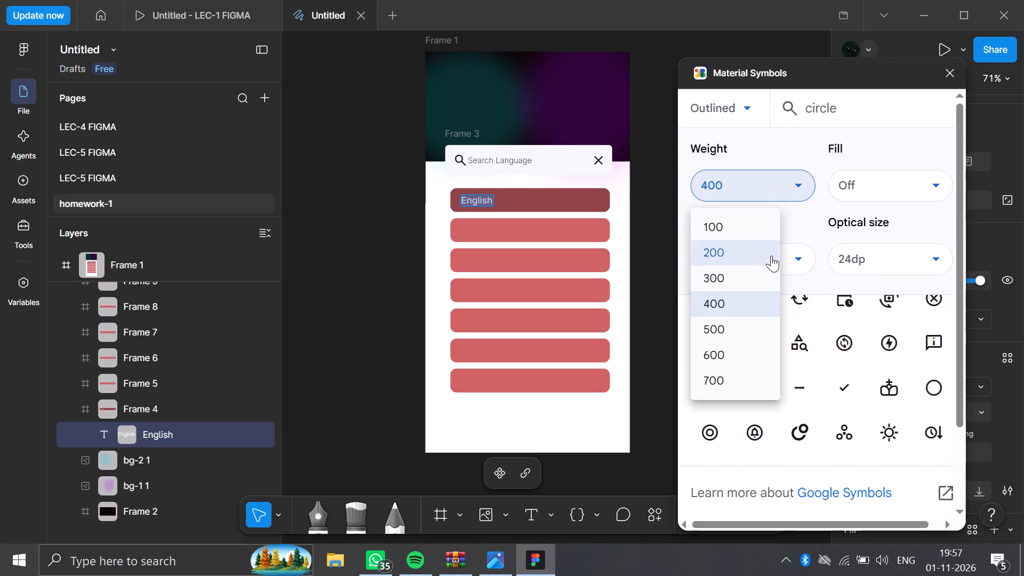
pyautogui.click(738, 265)
pyautogui.scroll(1, 798, 399)
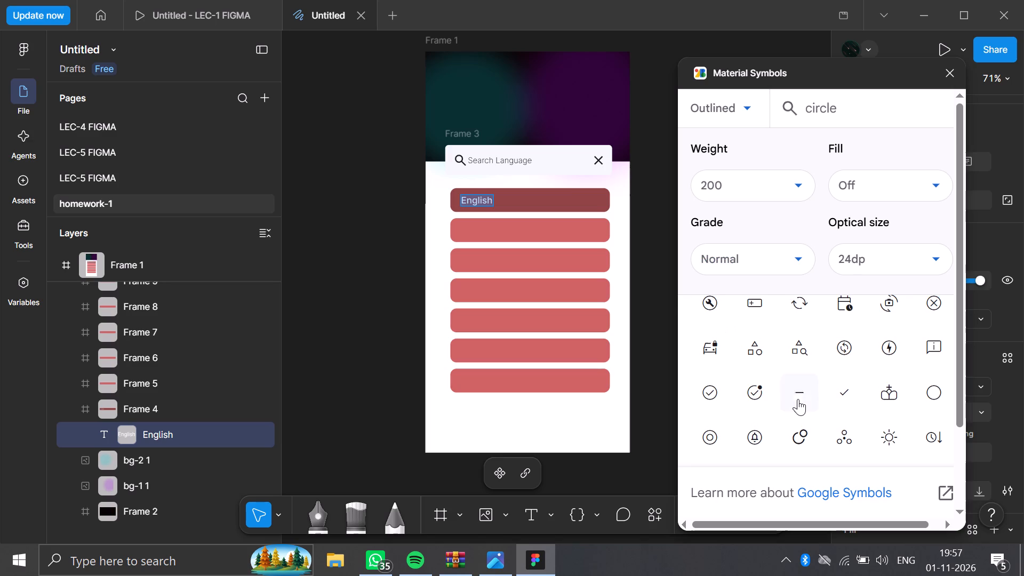
pyautogui.scroll(1, 798, 399)
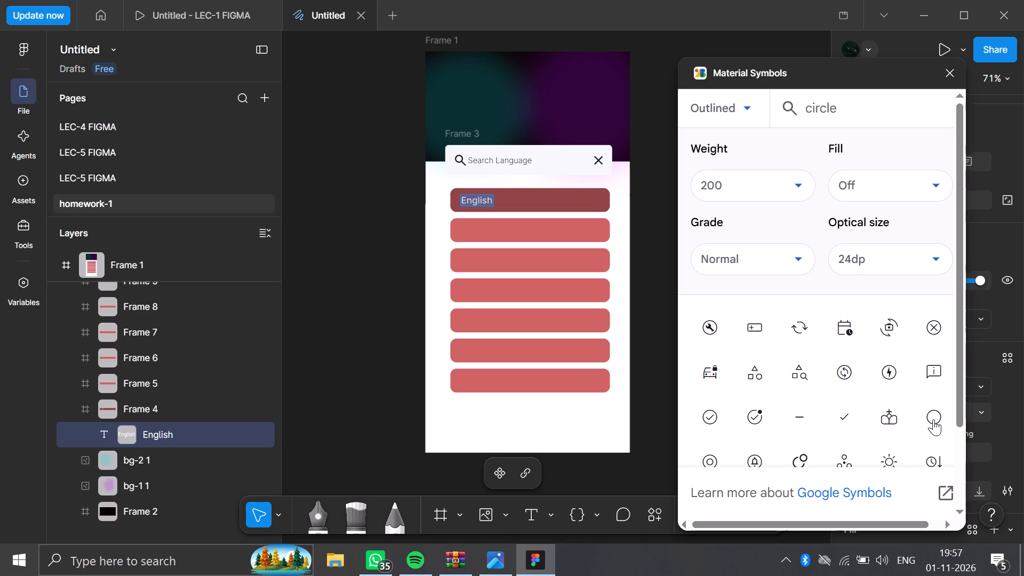
pyautogui.scroll(-1, 933, 419)
pyautogui.hscroll(1, 933, 419)
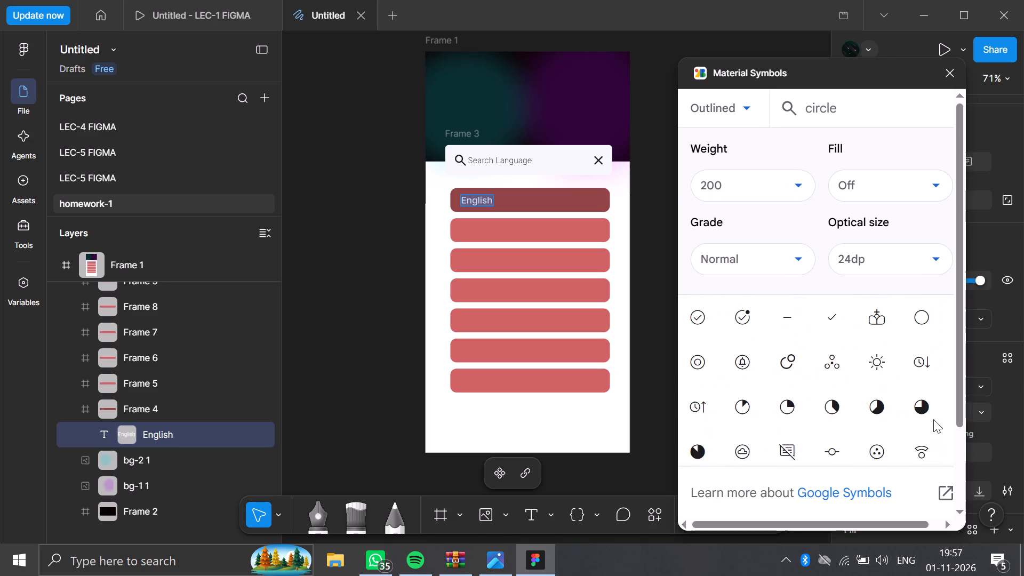
pyautogui.click(780, 180)
pyautogui.click(756, 226)
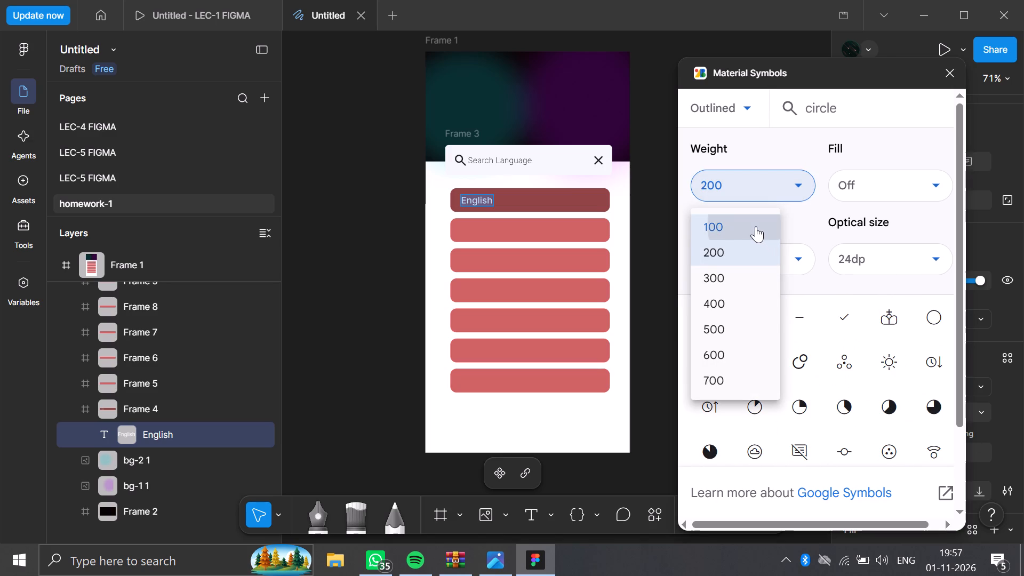
pyautogui.click(926, 316)
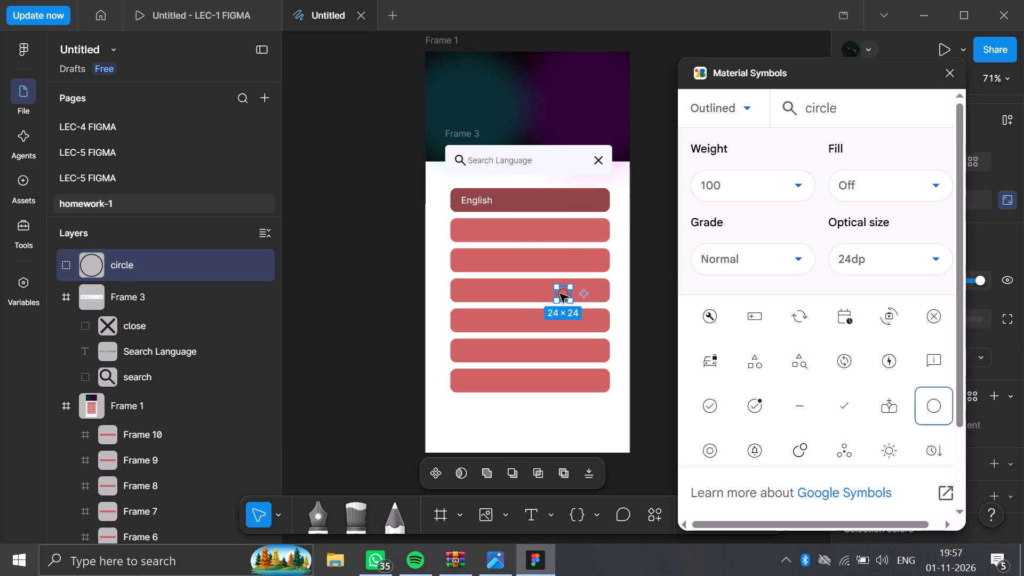
# Move the circle into the dark red "English" row, vertically centred near the row's right end.
pyautogui.tripleClick(562, 301)
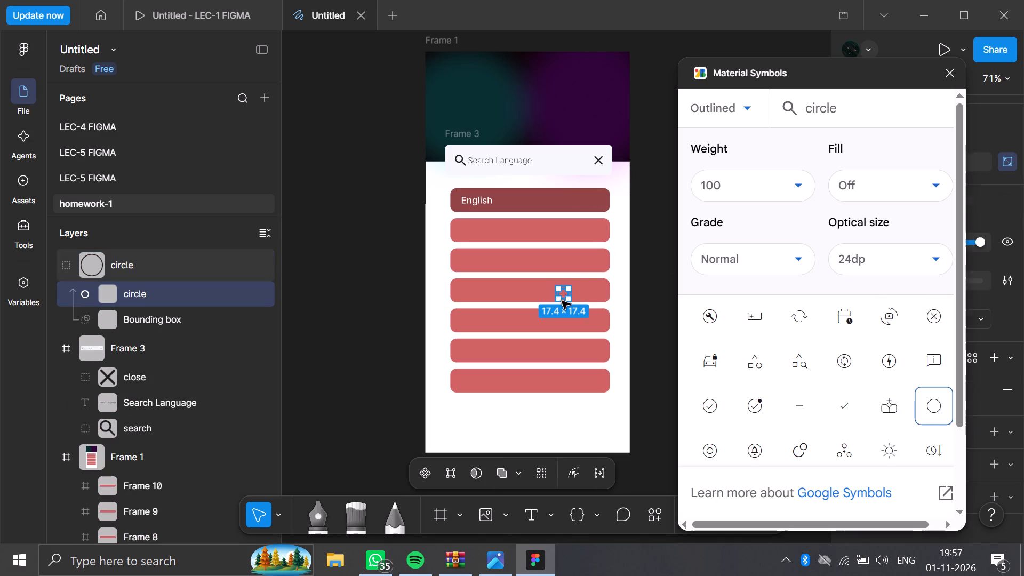
pyautogui.click(624, 298)
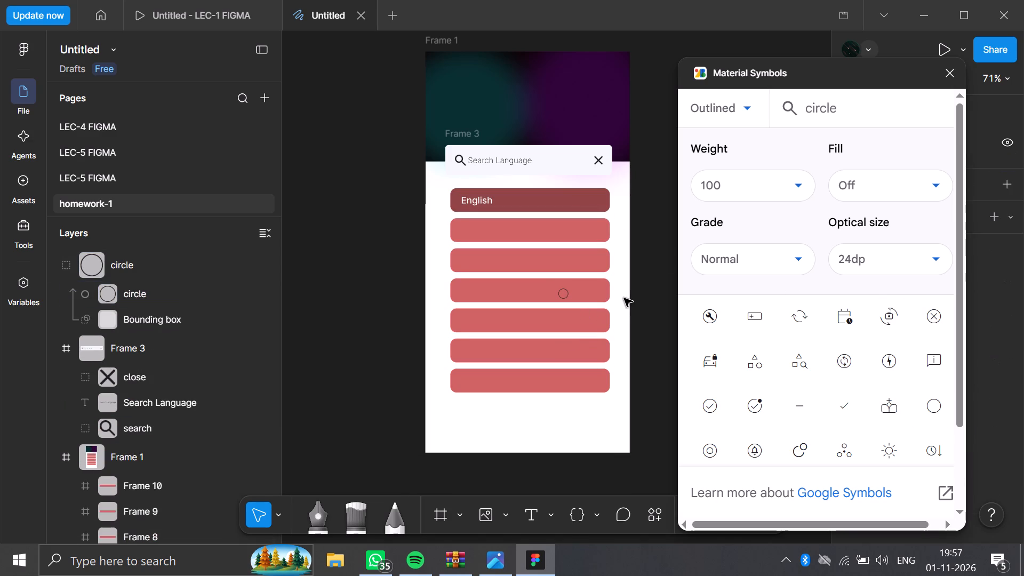
pyautogui.click(565, 296)
pyautogui.moveTo(565, 296); pyautogui.dragTo(587, 214)
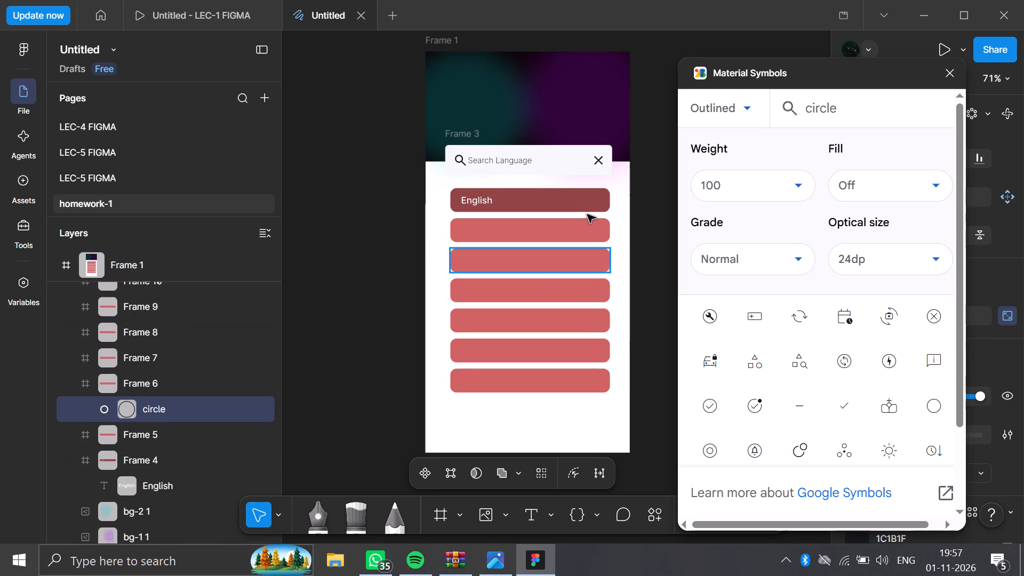
pyautogui.moveTo(587, 214); pyautogui.dragTo(598, 204)
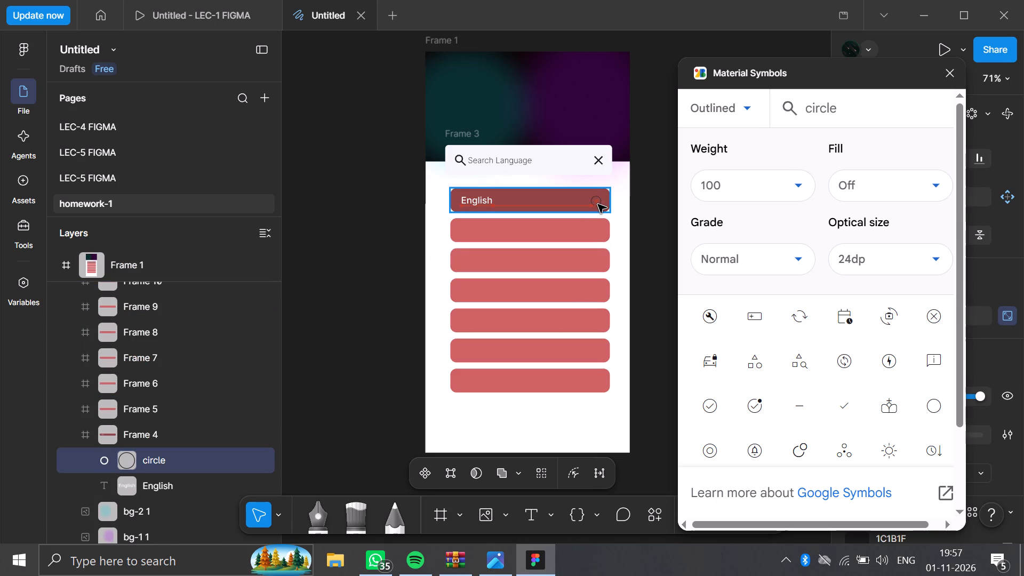
pyautogui.moveTo(598, 204); pyautogui.dragTo(598, 204)
pyautogui.click(647, 207)
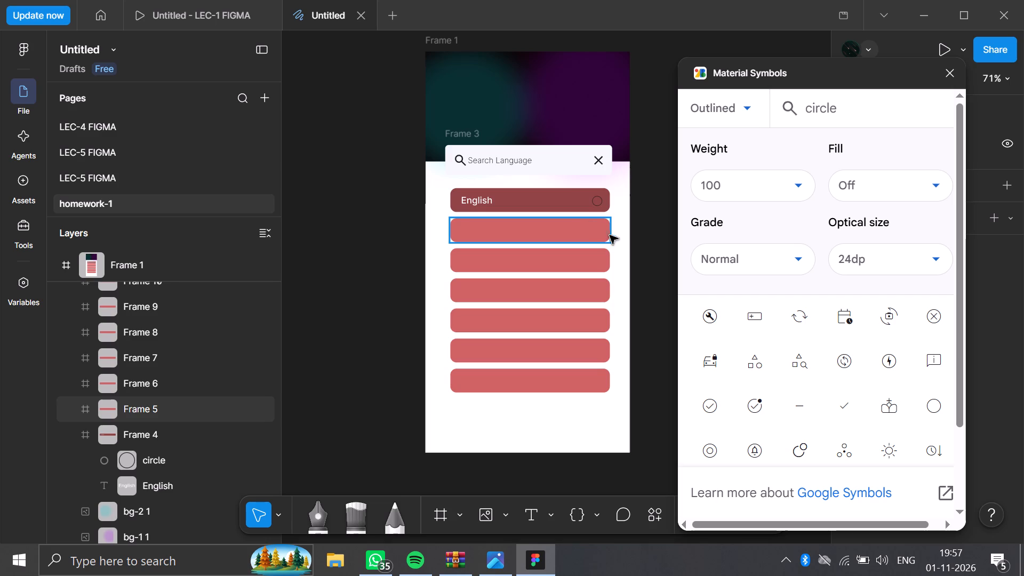
pyautogui.click(596, 205)
pyautogui.doubleClick(596, 205)
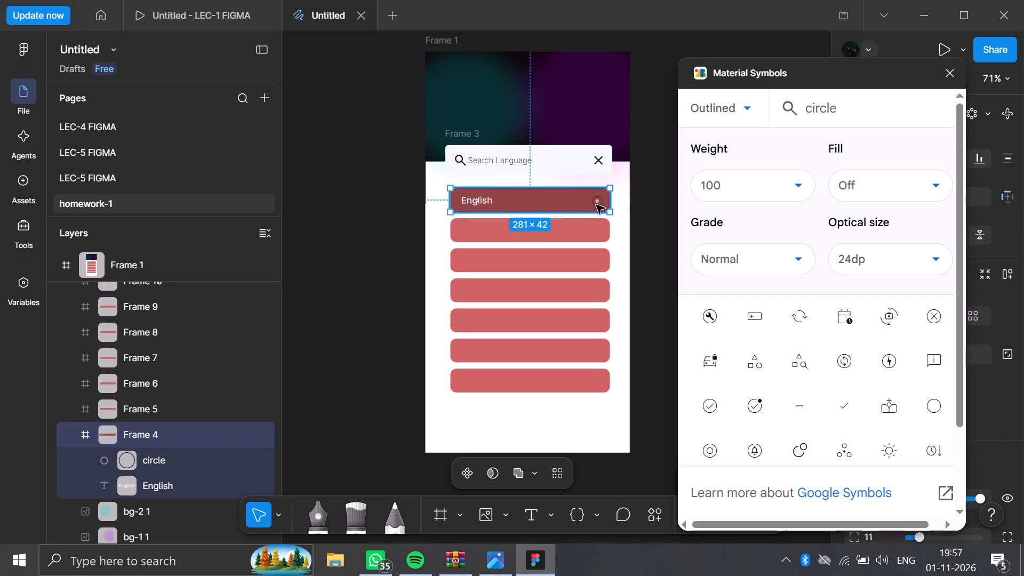
pyautogui.moveTo(596, 205); pyautogui.dragTo(590, 204)
pyautogui.click(669, 235)
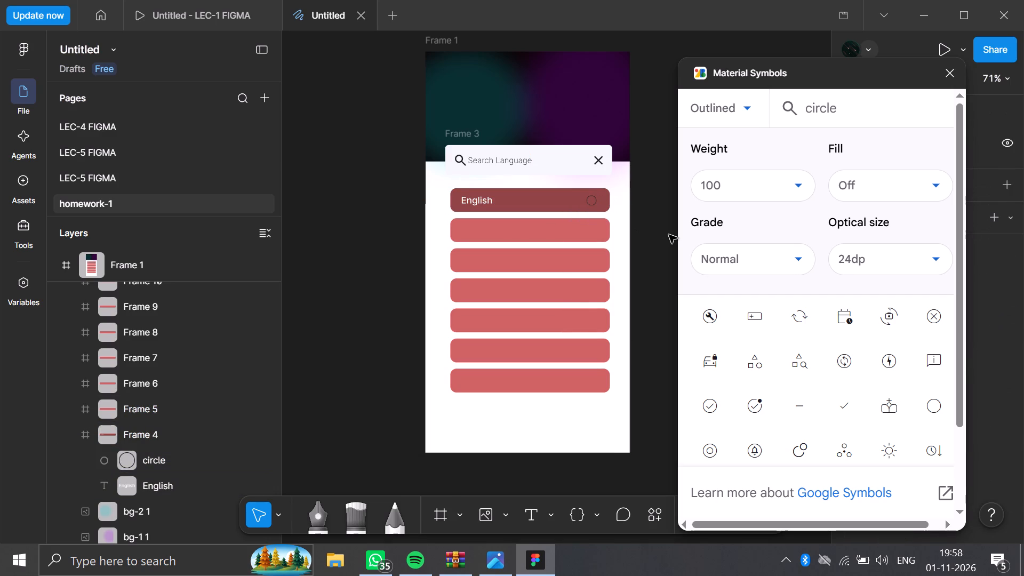
# Insert another outlined circle icon and place it in the second language row, directly below the first circle.
pyautogui.click(937, 409)
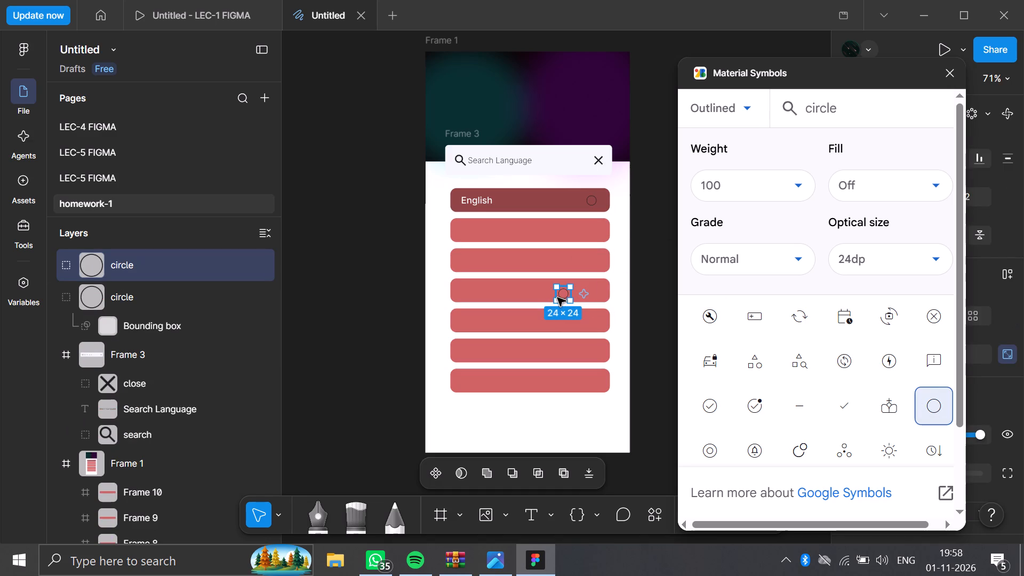
pyautogui.moveTo(561, 298); pyautogui.dragTo(588, 229)
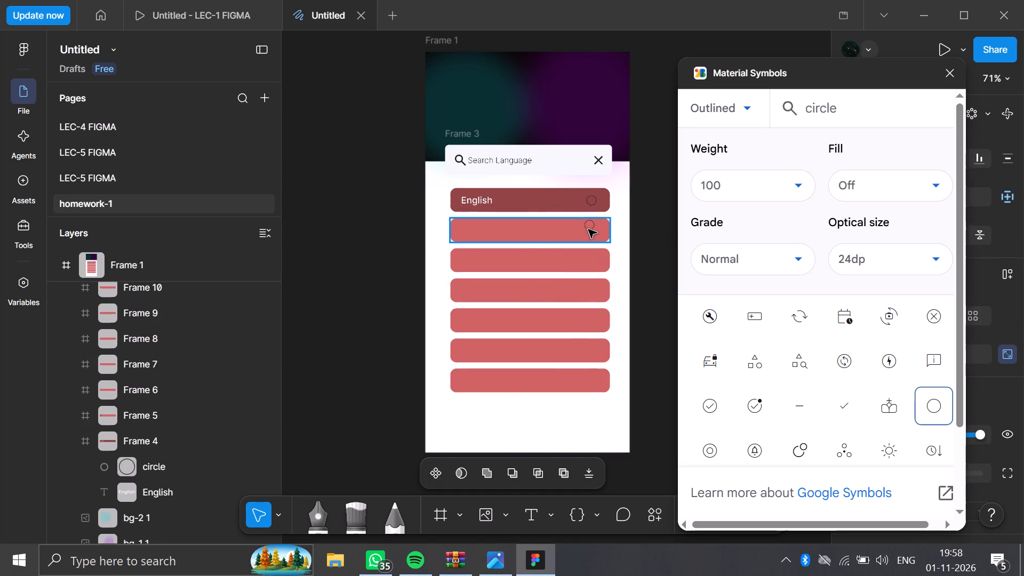
pyautogui.moveTo(588, 229); pyautogui.dragTo(589, 233)
pyautogui.click(666, 251)
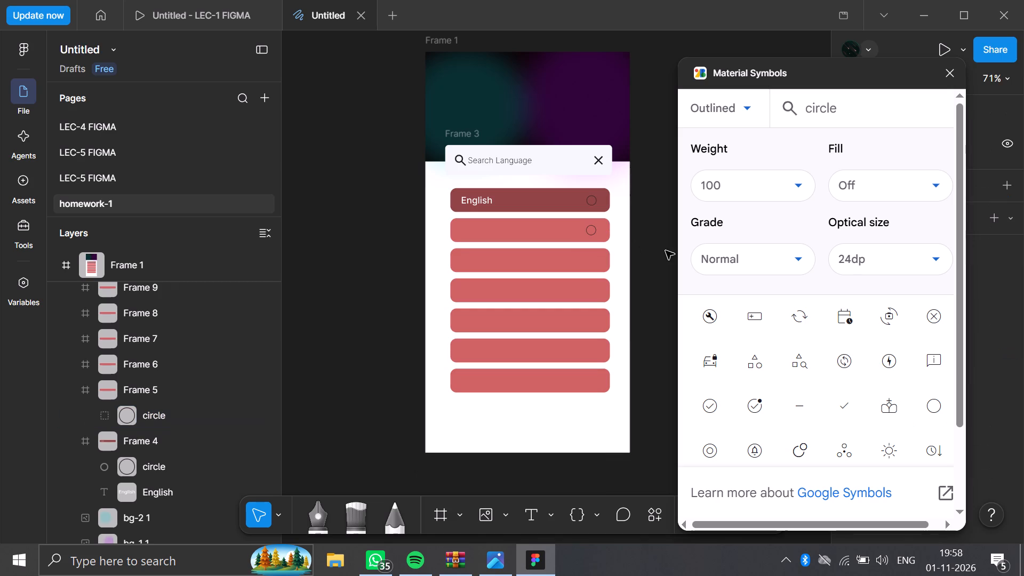
pyautogui.click(590, 229)
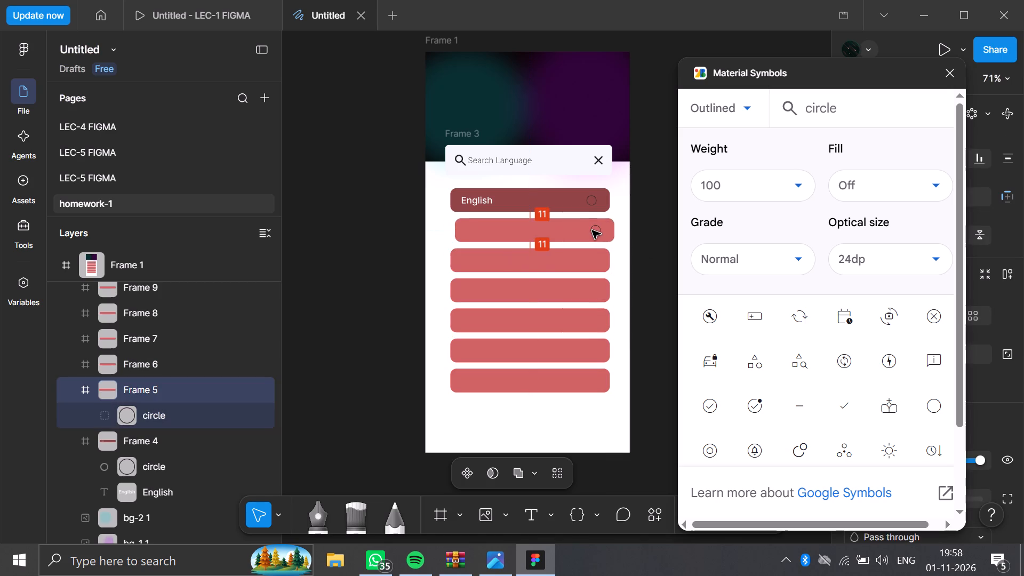
pyautogui.doubleClick(590, 230)
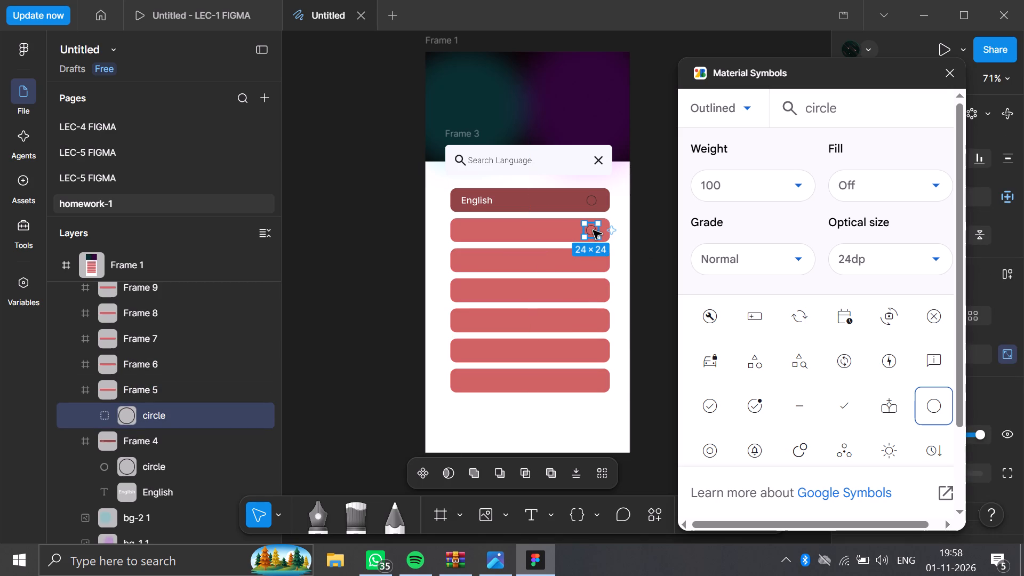
pyautogui.click(593, 230)
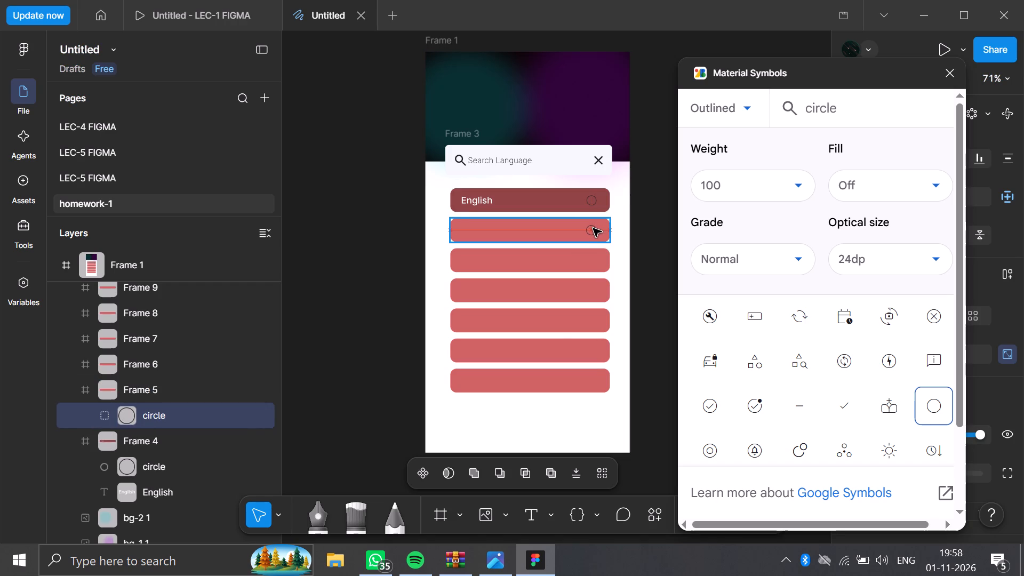
pyautogui.click(650, 242)
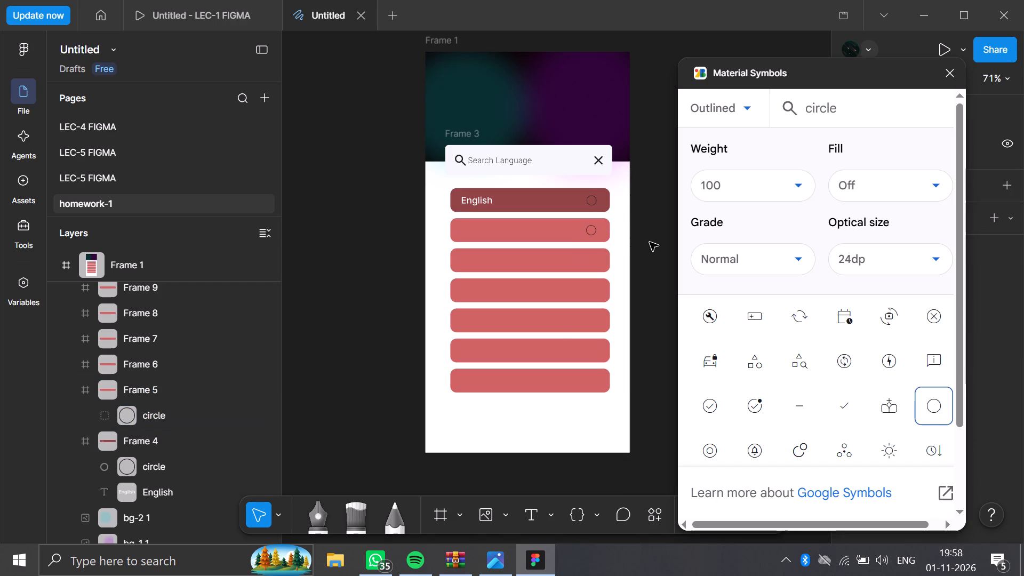
# Insert a third outlined circle icon and place it in the third language row, in line with the circles above.
pyautogui.click(934, 406)
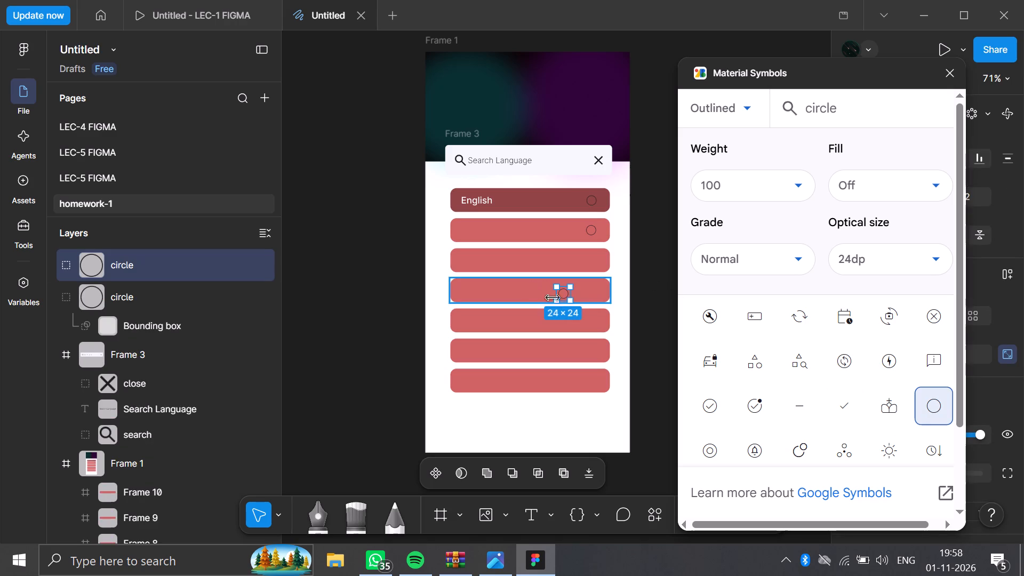
pyautogui.moveTo(564, 293); pyautogui.dragTo(567, 291)
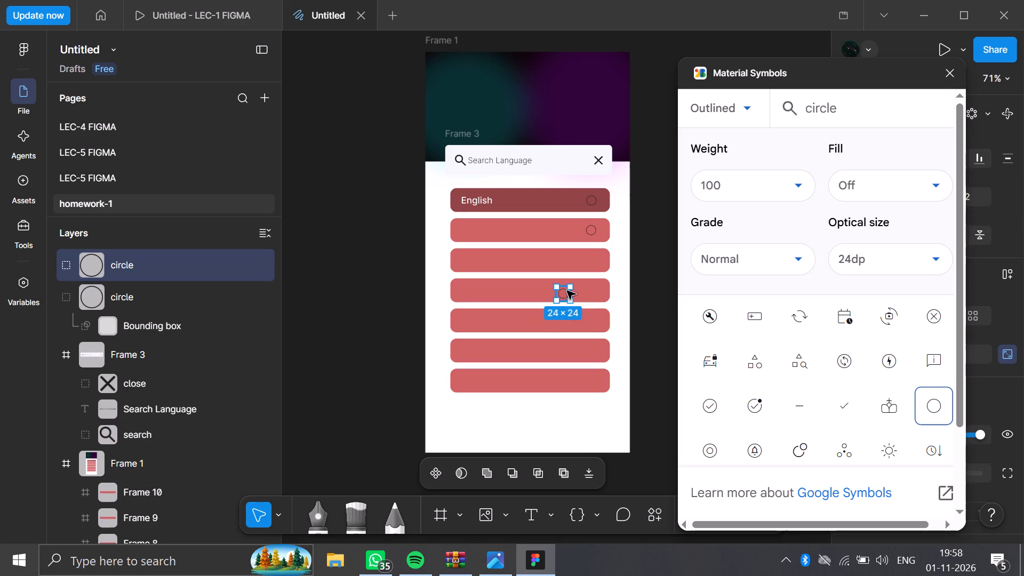
pyautogui.moveTo(567, 291); pyautogui.dragTo(590, 261)
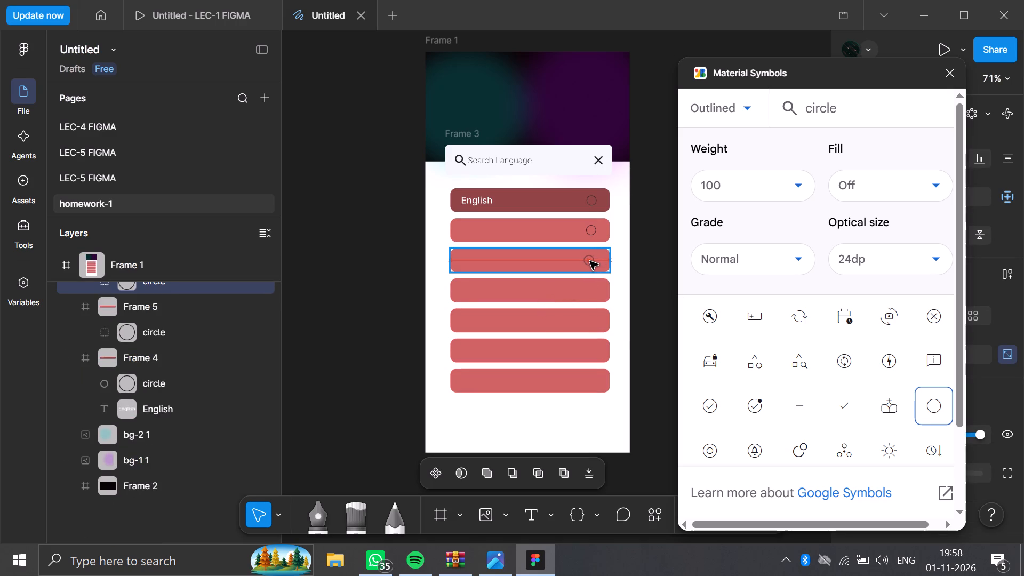
pyautogui.moveTo(590, 261); pyautogui.dragTo(591, 261)
pyautogui.click(661, 263)
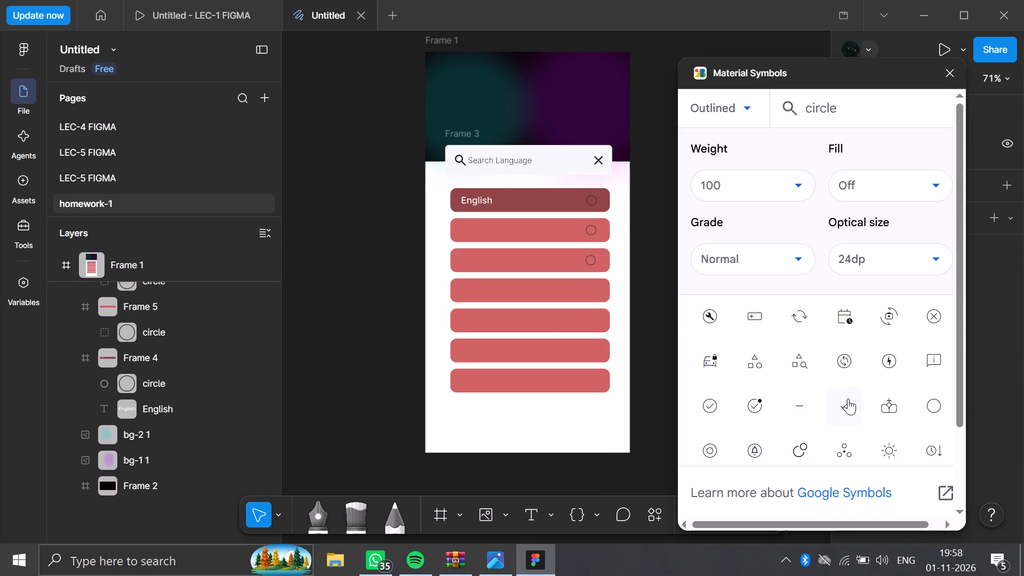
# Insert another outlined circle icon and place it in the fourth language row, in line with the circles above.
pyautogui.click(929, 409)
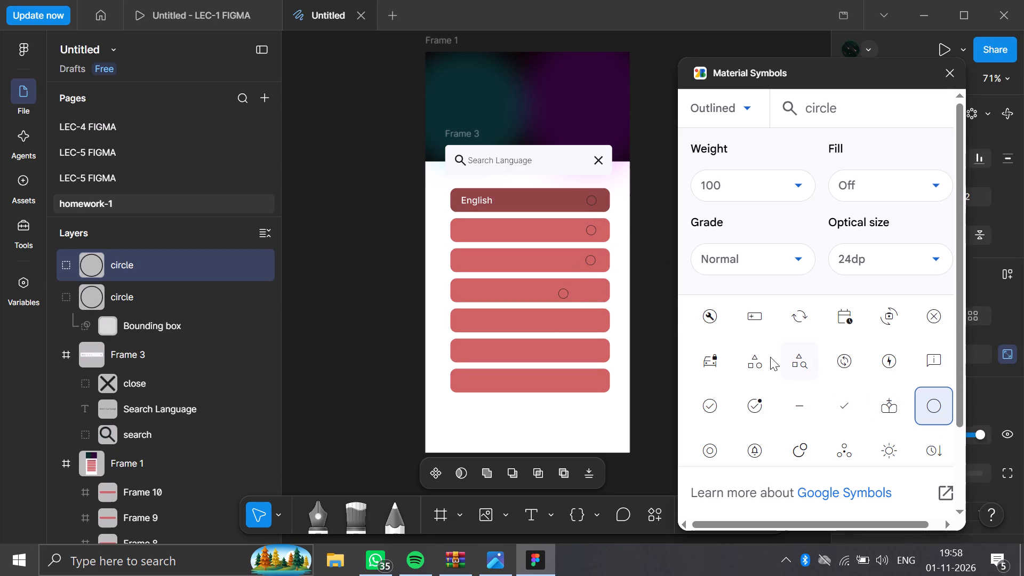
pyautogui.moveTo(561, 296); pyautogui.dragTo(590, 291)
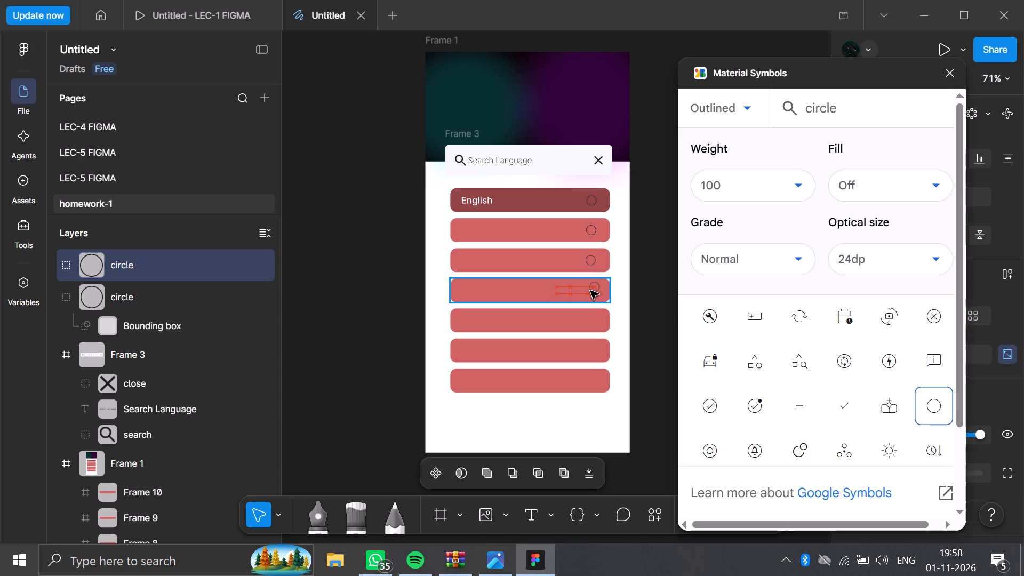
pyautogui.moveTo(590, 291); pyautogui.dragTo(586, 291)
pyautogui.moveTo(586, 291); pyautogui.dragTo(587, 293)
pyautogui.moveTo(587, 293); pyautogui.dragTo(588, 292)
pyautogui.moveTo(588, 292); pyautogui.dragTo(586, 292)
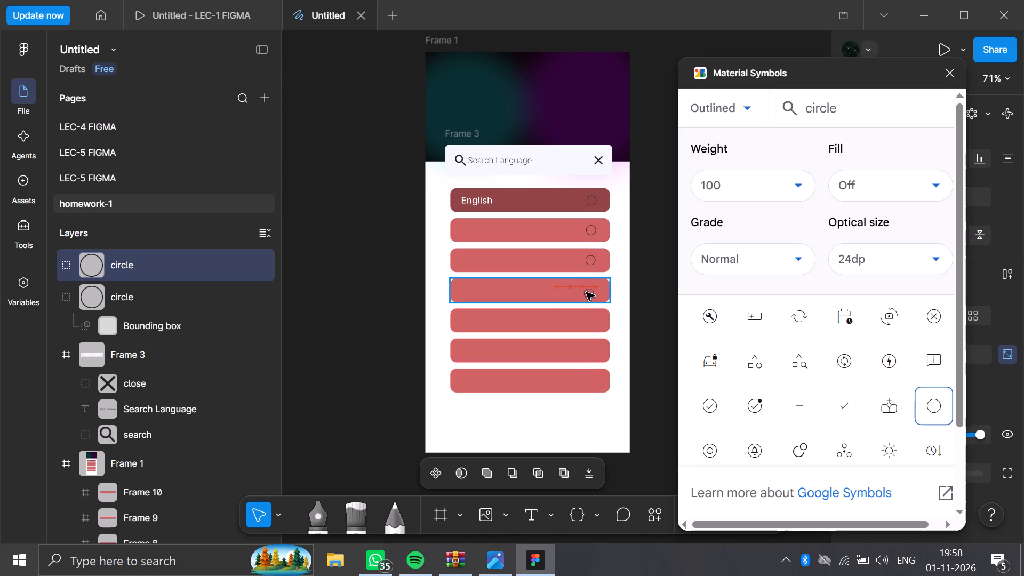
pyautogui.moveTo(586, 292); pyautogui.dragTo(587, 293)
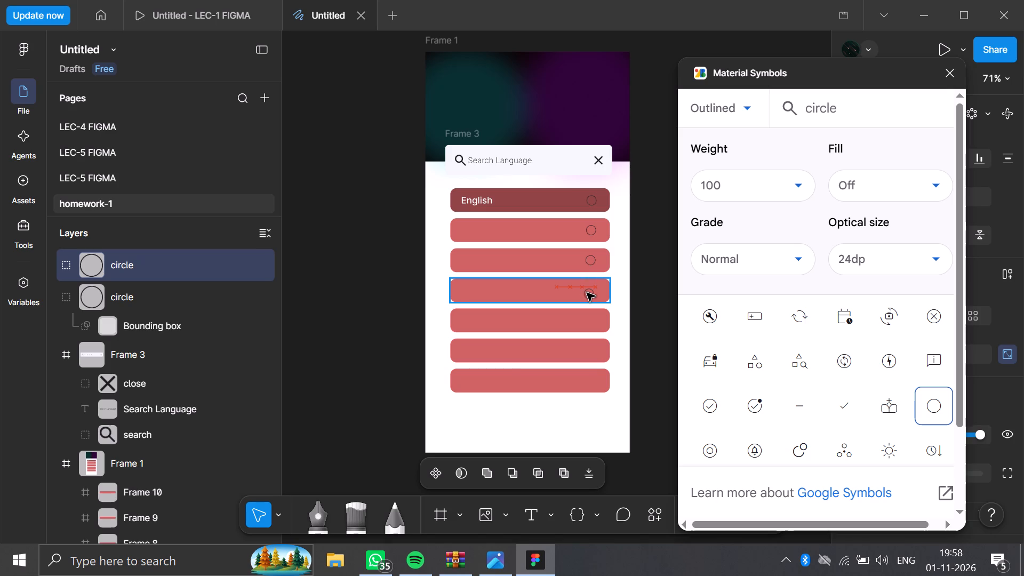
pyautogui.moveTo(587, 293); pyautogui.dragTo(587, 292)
# Examine the fourth row's circle, its inner shapes, the empty shape beside it and the row frame by selecting them in turn.
pyautogui.click(589, 291)
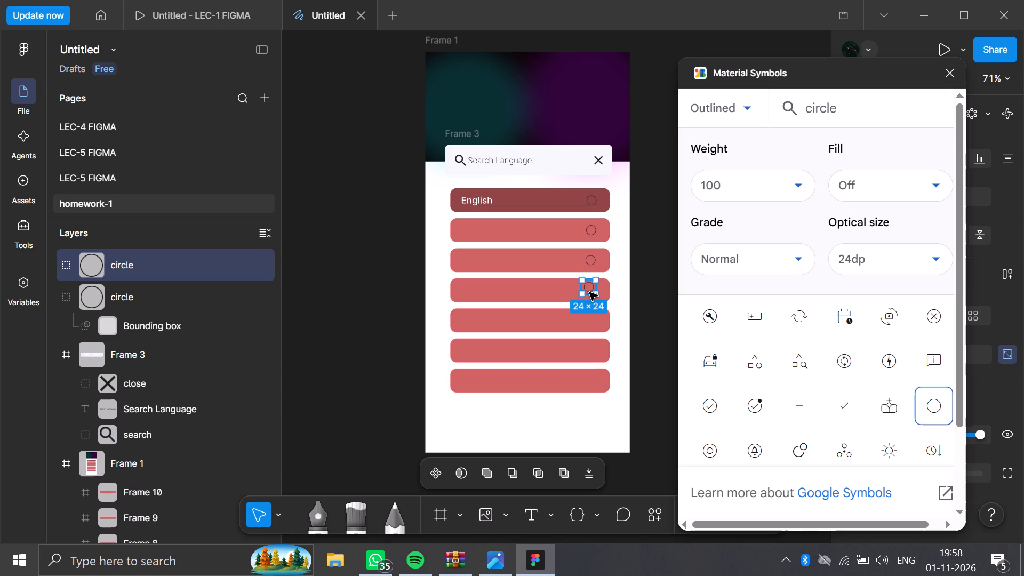
pyautogui.doubleClick(589, 290)
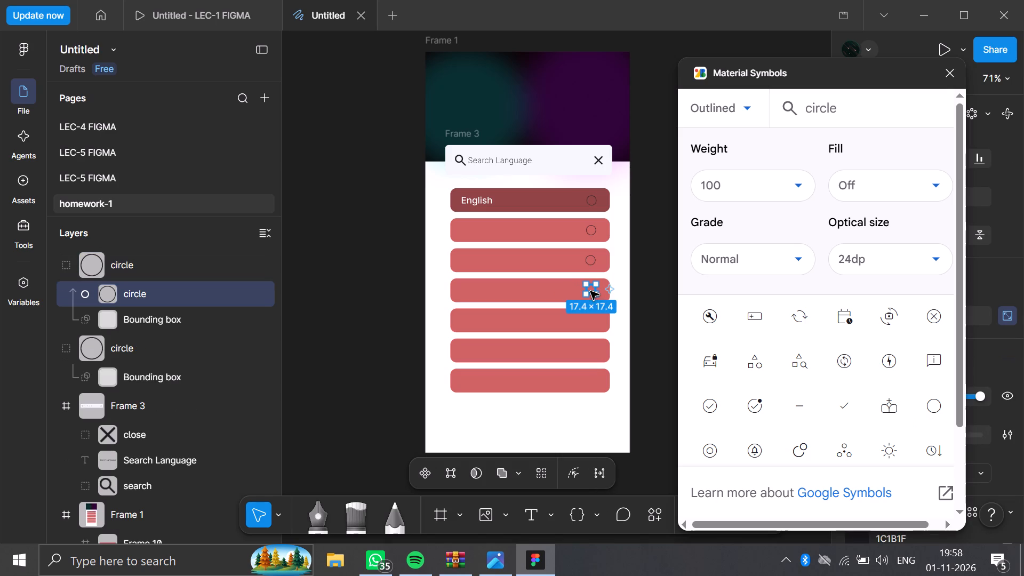
pyautogui.click(590, 291)
pyautogui.click(660, 291)
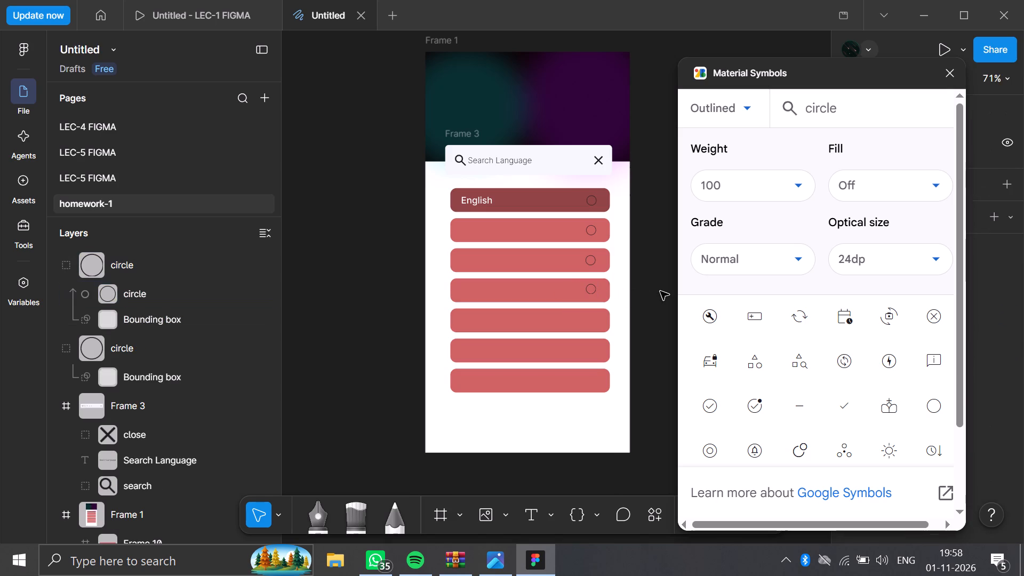
pyautogui.doubleClick(591, 291)
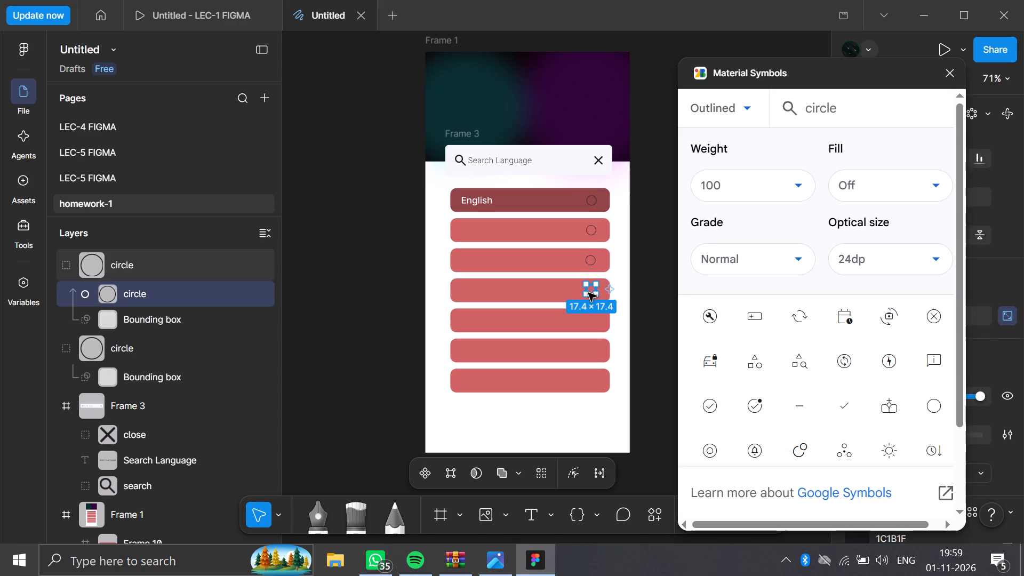
pyautogui.click(671, 301)
pyautogui.click(590, 290)
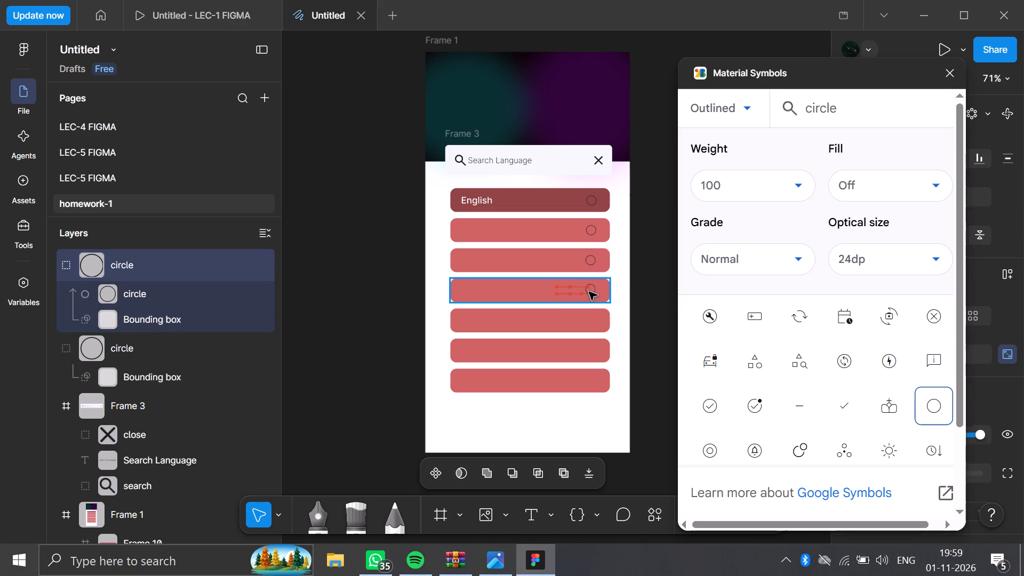
pyautogui.click(647, 298)
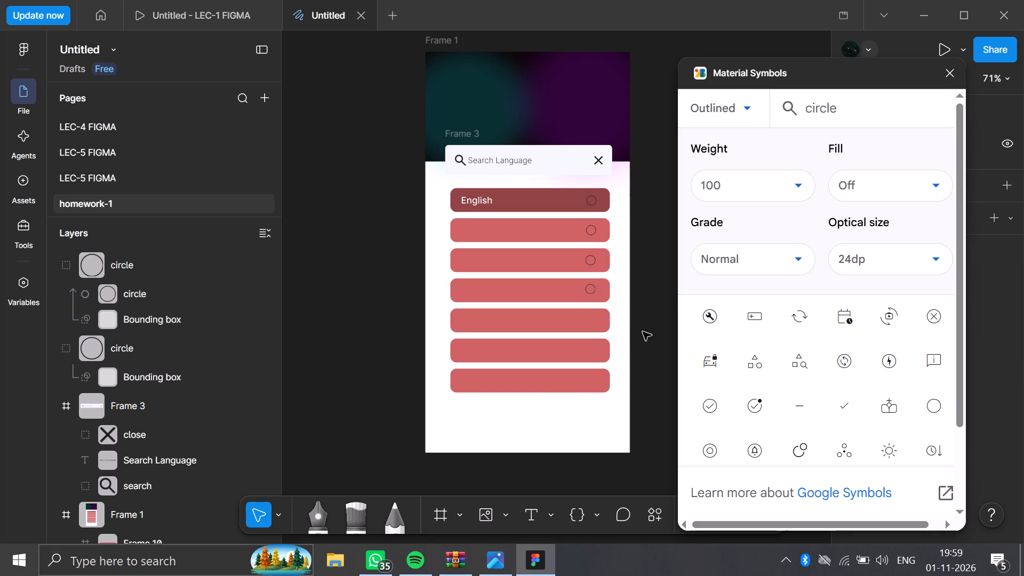
pyautogui.doubleClick(569, 291)
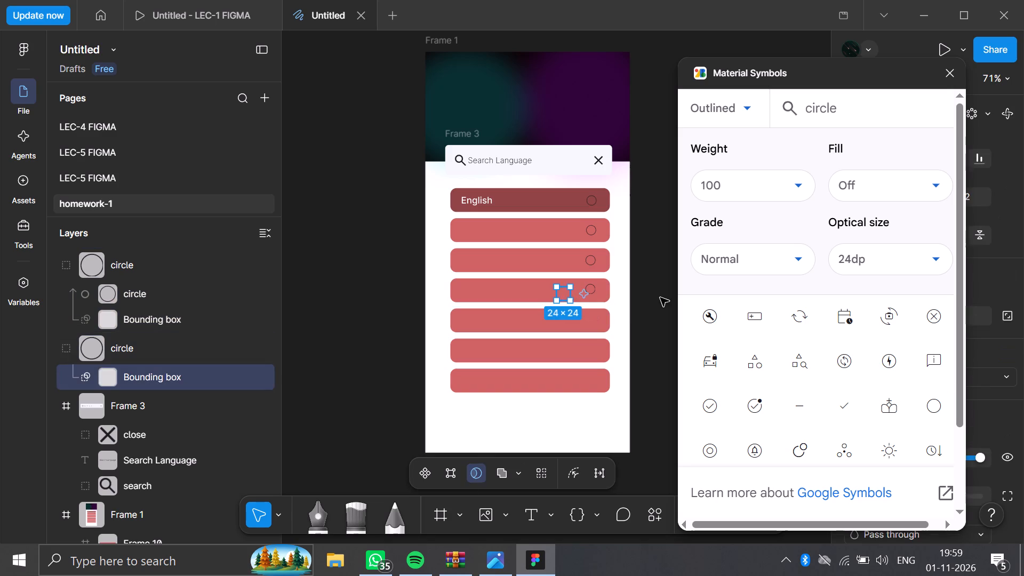
pyautogui.click(660, 298)
pyautogui.click(529, 291)
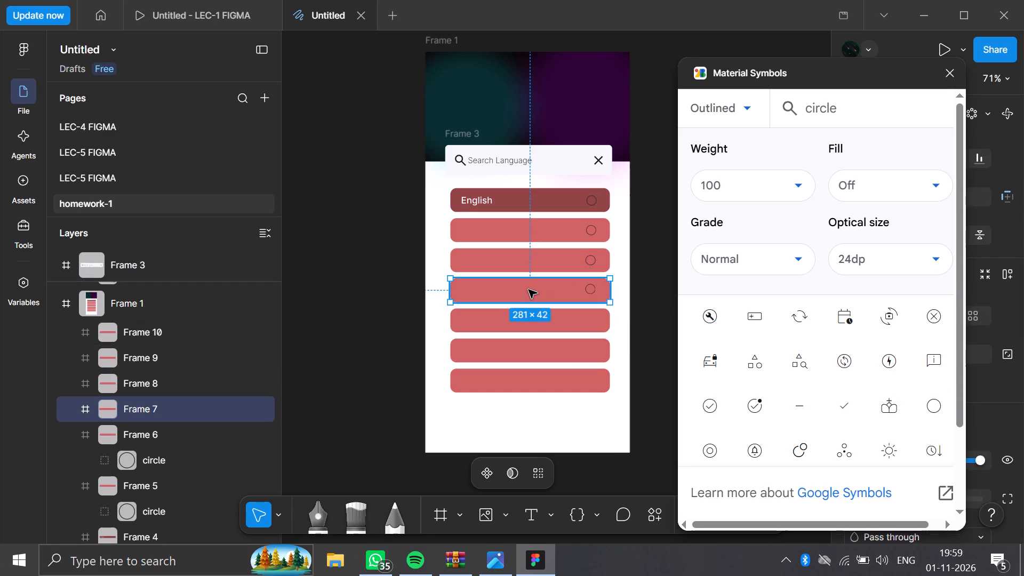
pyautogui.click(679, 301)
pyautogui.click(663, 307)
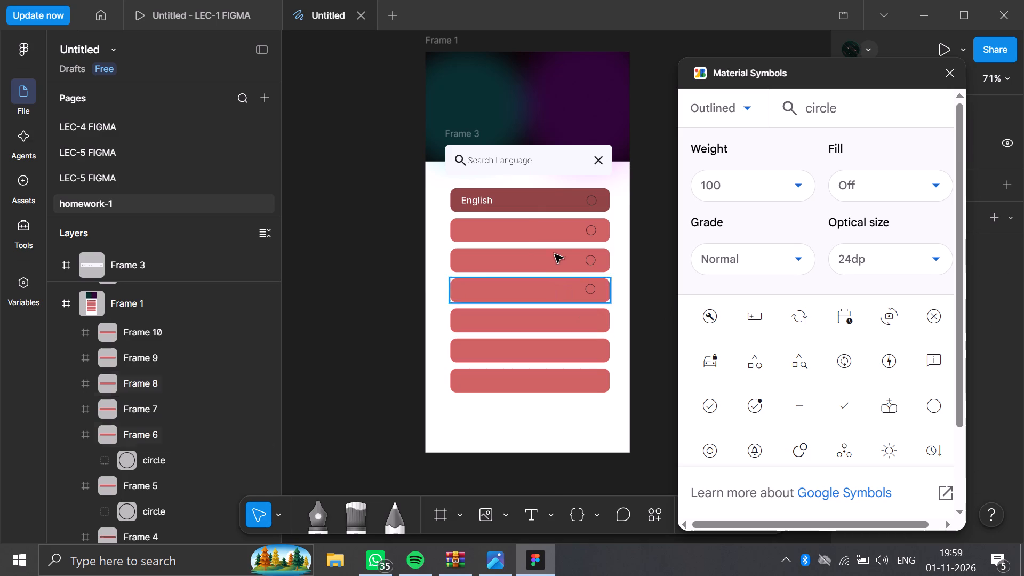
pyautogui.click(593, 290)
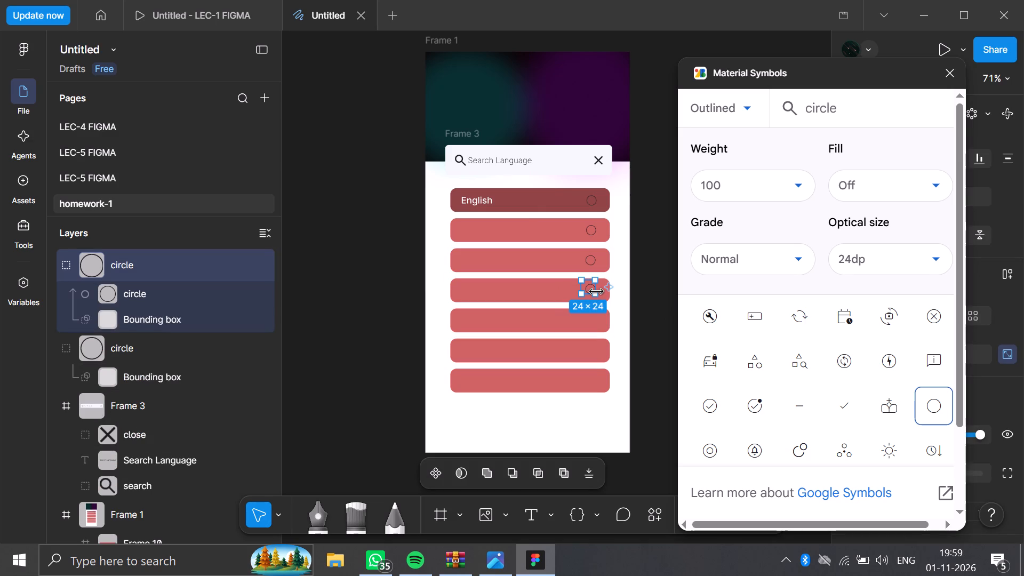
pyautogui.click(585, 289)
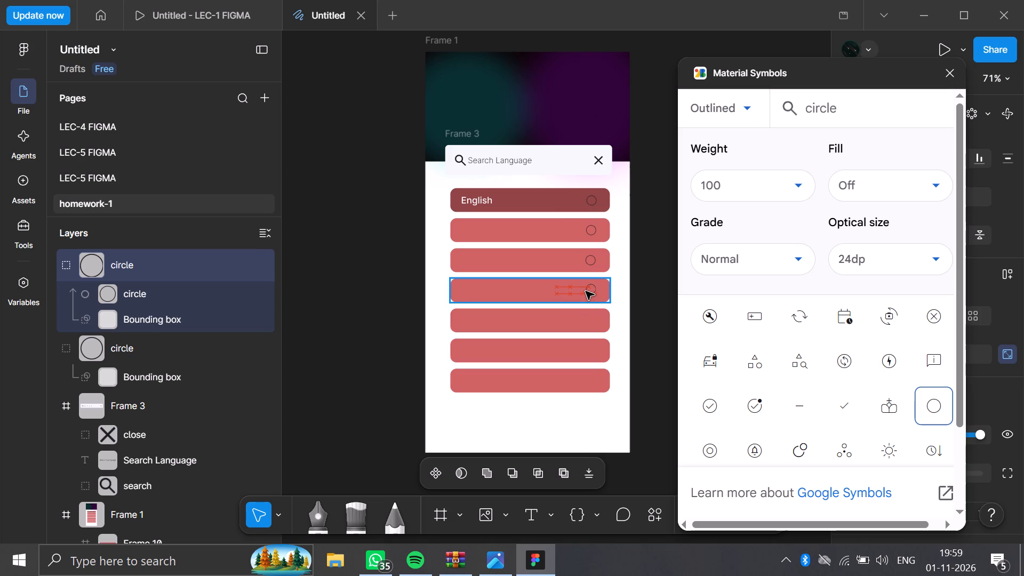
pyautogui.click(937, 417)
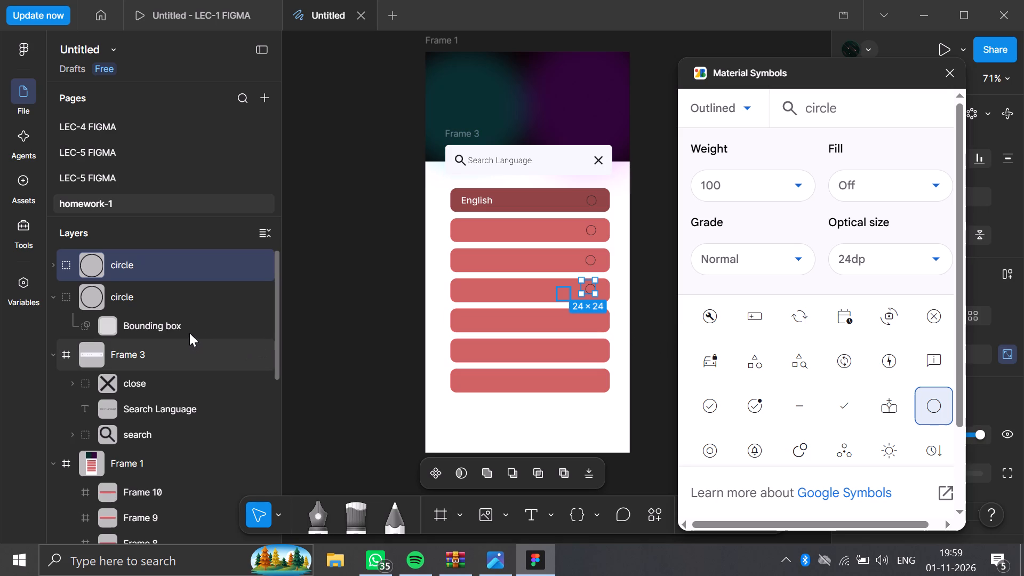
# Delete the stray bounding box left over from the empty circle icon beside the fourth row's circle.
pyautogui.press('Delete')
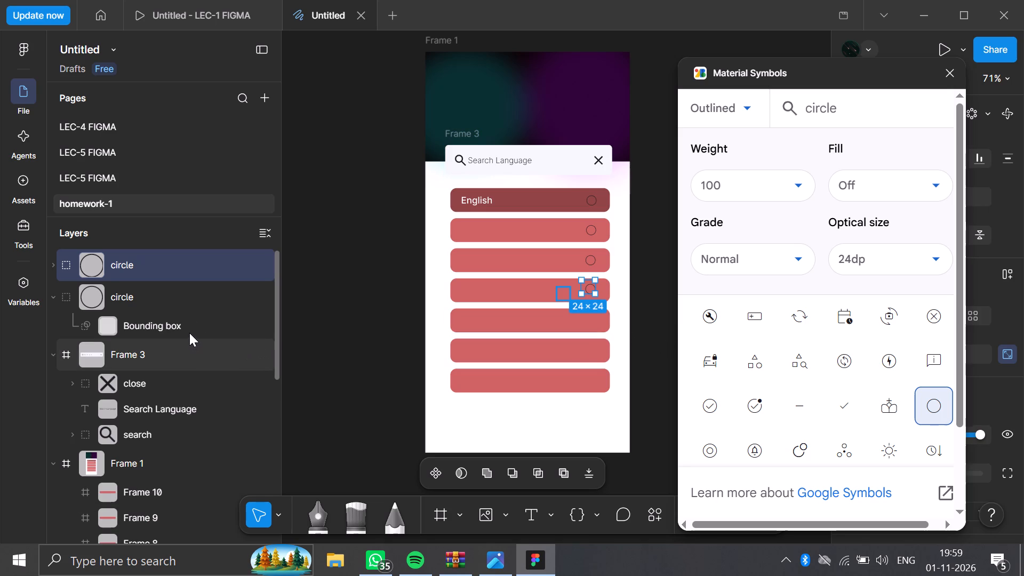
pyautogui.press('Delete')
pyautogui.click(189, 333)
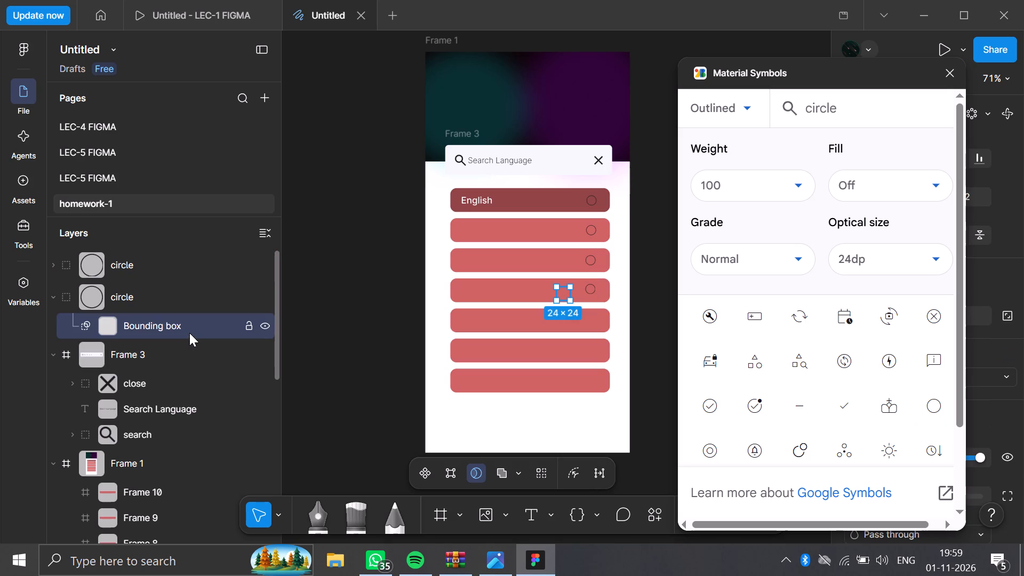
pyautogui.press('Delete')
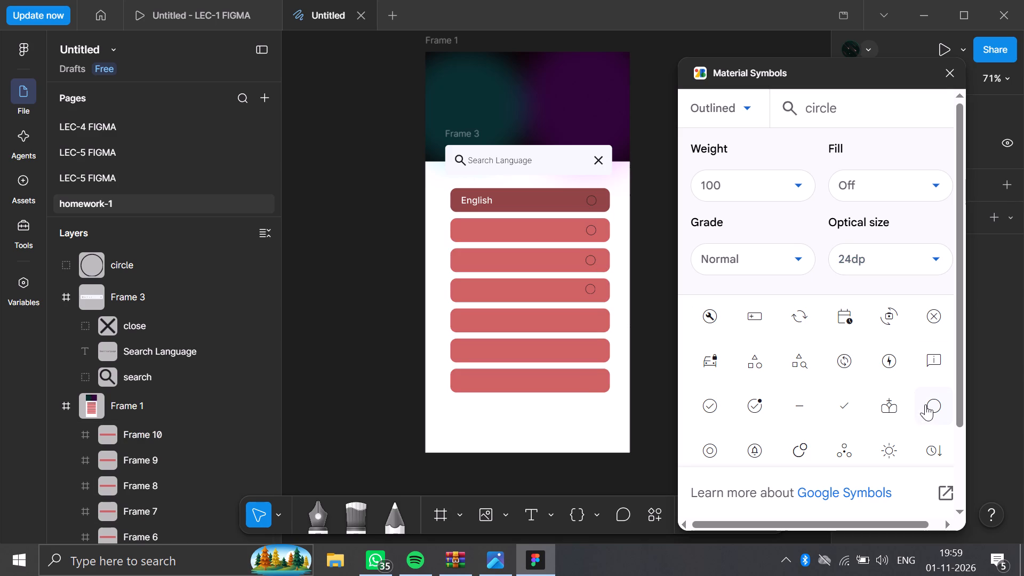
# Insert an outlined circle icon and place it in the fifth language row, vertically centred and in line with the circles above.
pyautogui.click(940, 410)
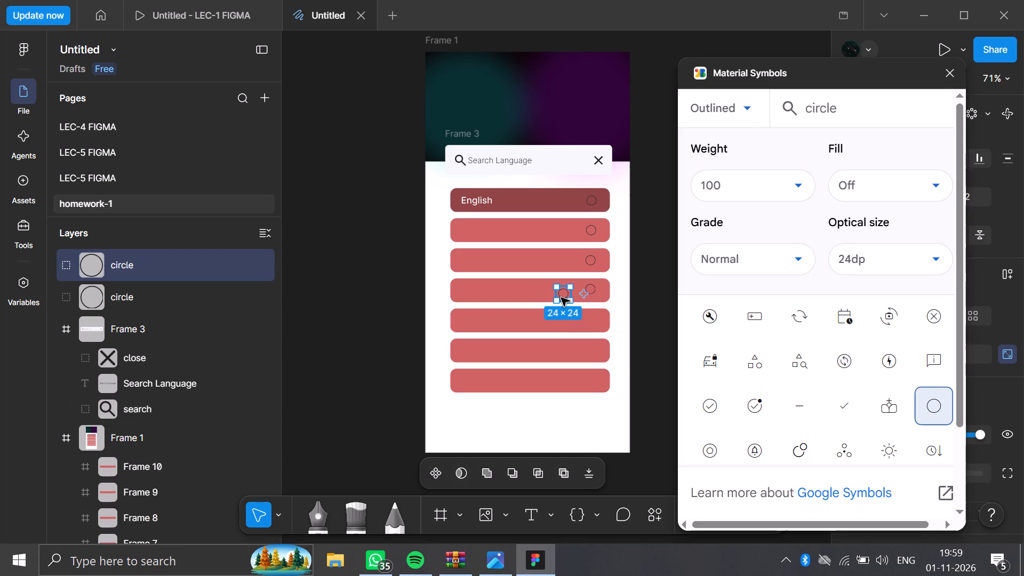
pyautogui.moveTo(561, 298); pyautogui.dragTo(590, 325)
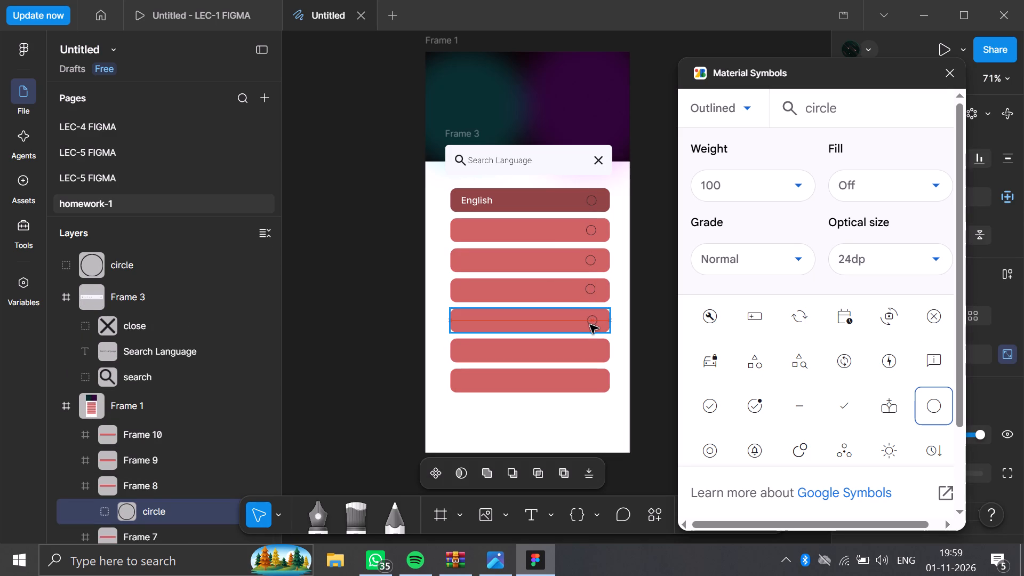
pyautogui.moveTo(590, 325); pyautogui.dragTo(589, 325)
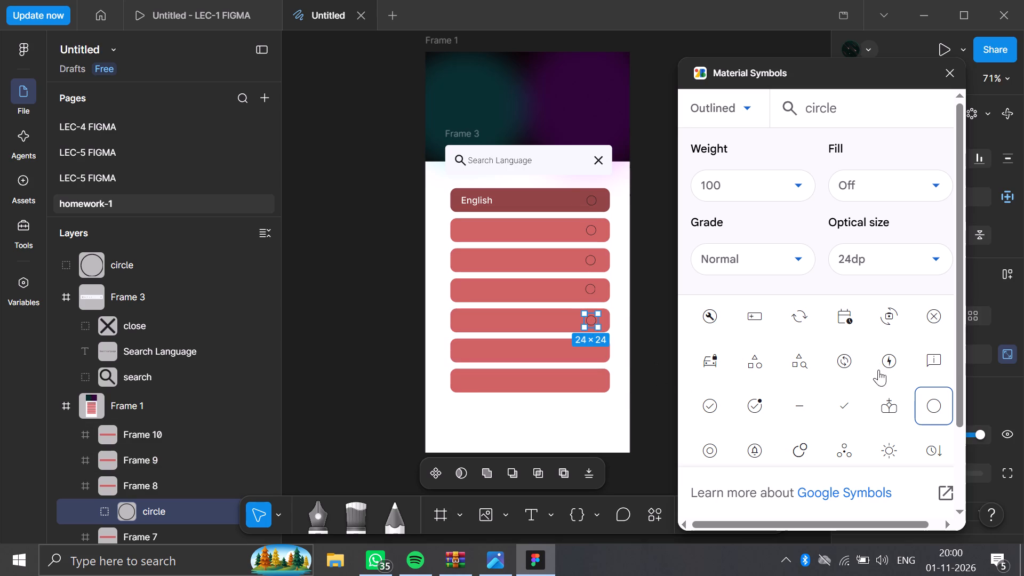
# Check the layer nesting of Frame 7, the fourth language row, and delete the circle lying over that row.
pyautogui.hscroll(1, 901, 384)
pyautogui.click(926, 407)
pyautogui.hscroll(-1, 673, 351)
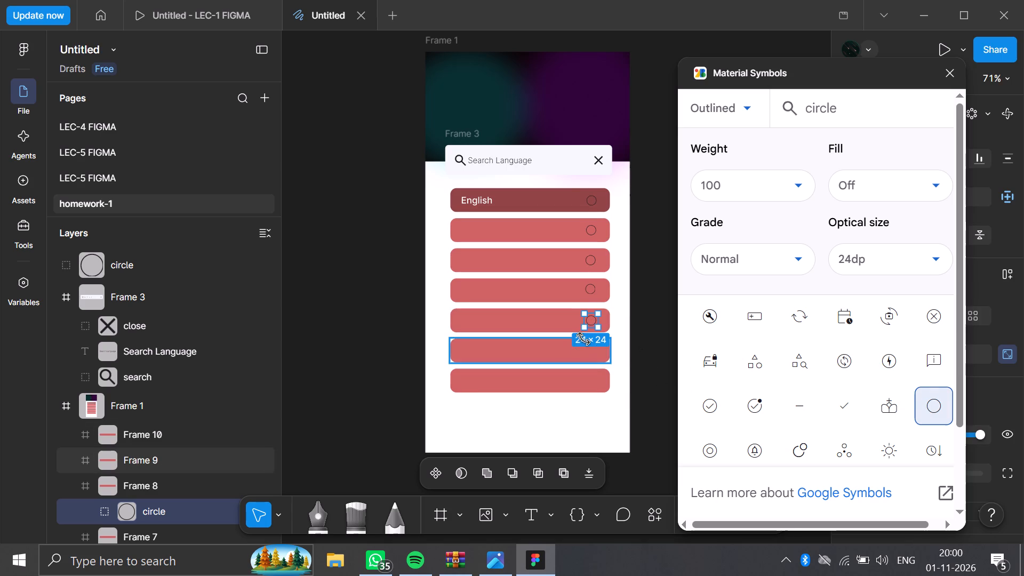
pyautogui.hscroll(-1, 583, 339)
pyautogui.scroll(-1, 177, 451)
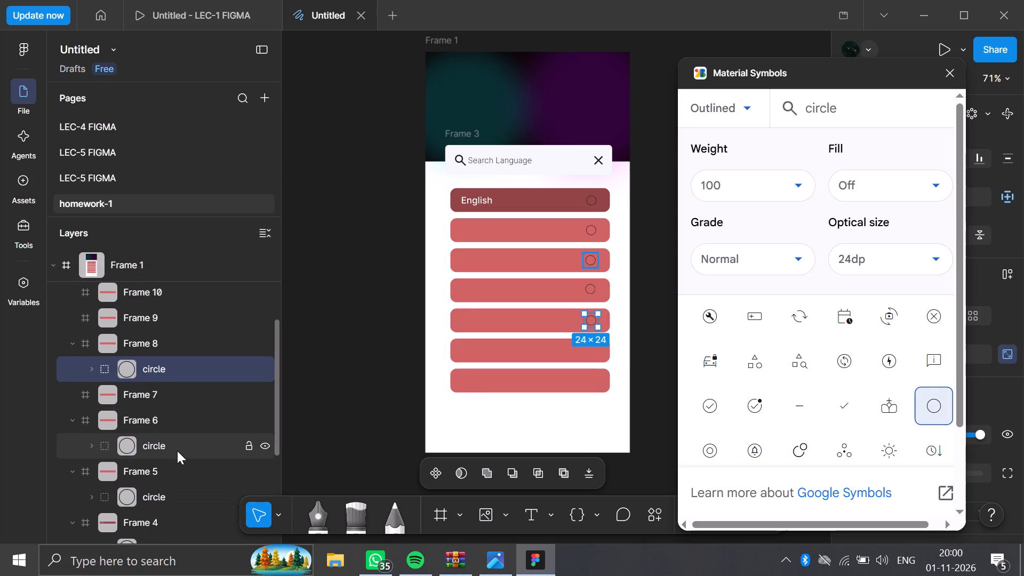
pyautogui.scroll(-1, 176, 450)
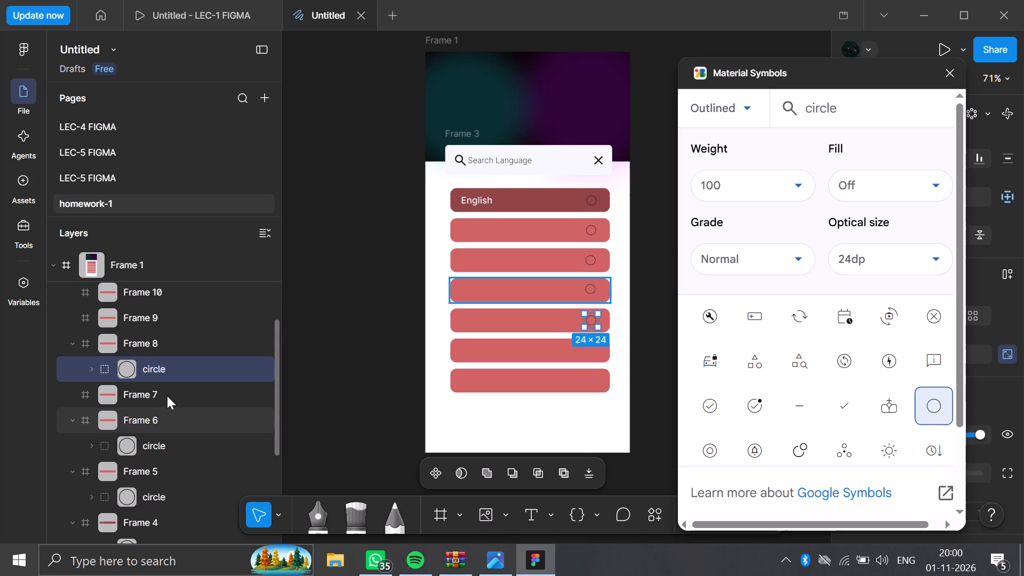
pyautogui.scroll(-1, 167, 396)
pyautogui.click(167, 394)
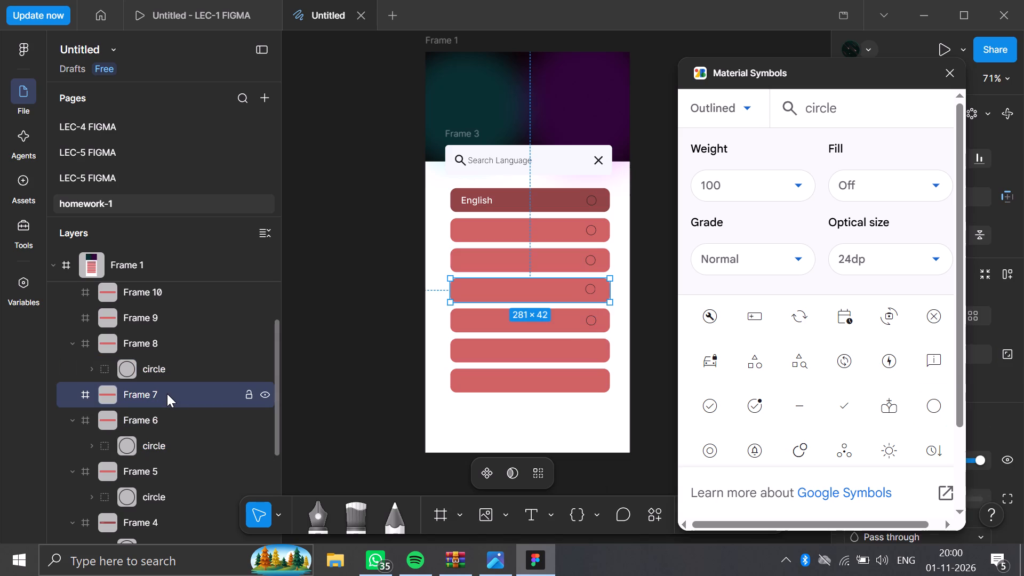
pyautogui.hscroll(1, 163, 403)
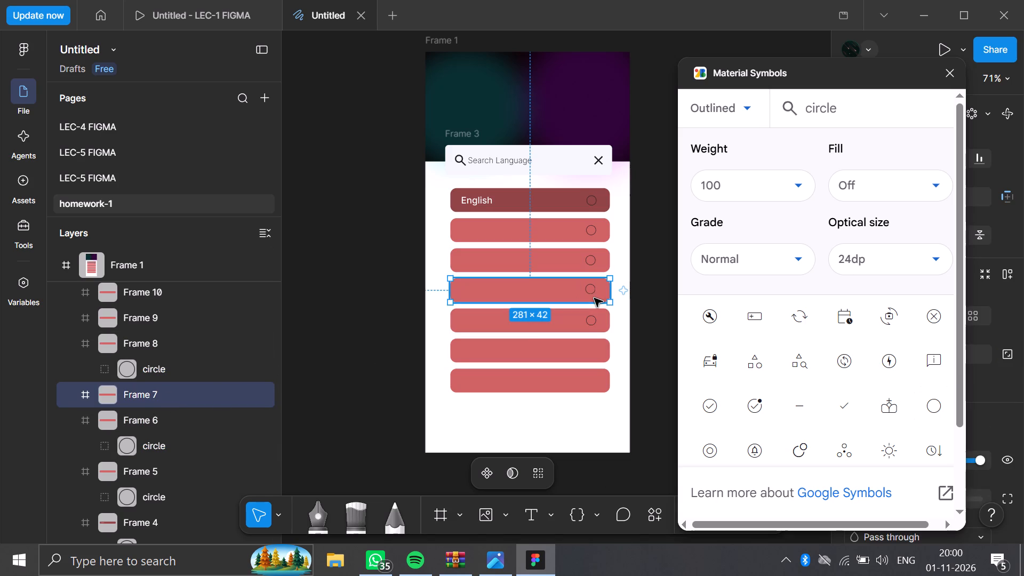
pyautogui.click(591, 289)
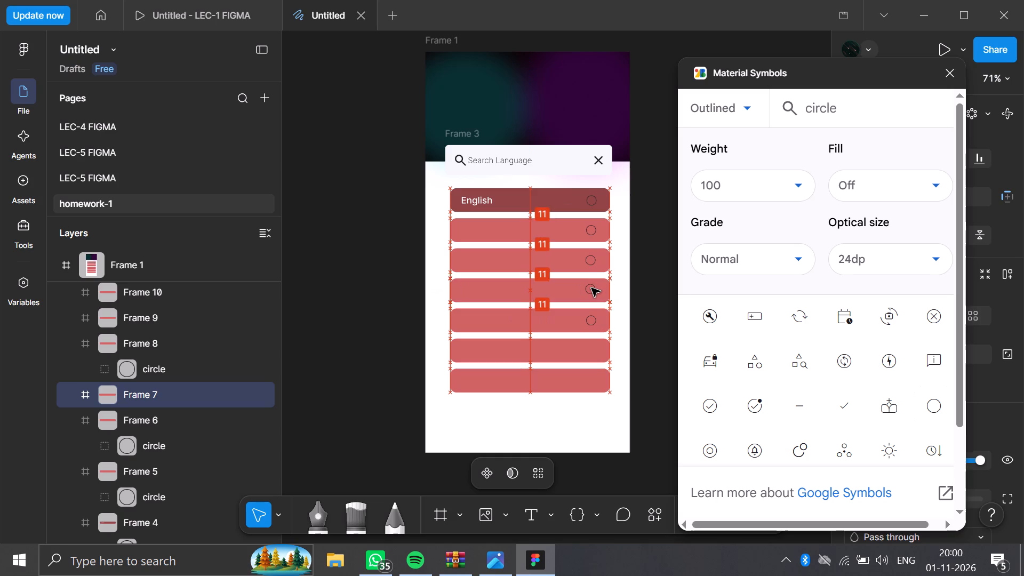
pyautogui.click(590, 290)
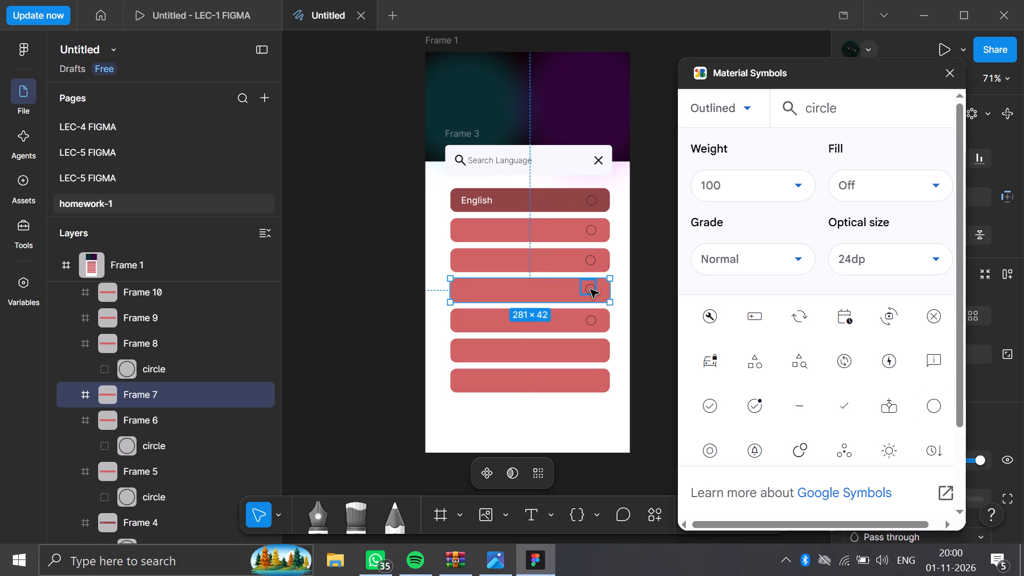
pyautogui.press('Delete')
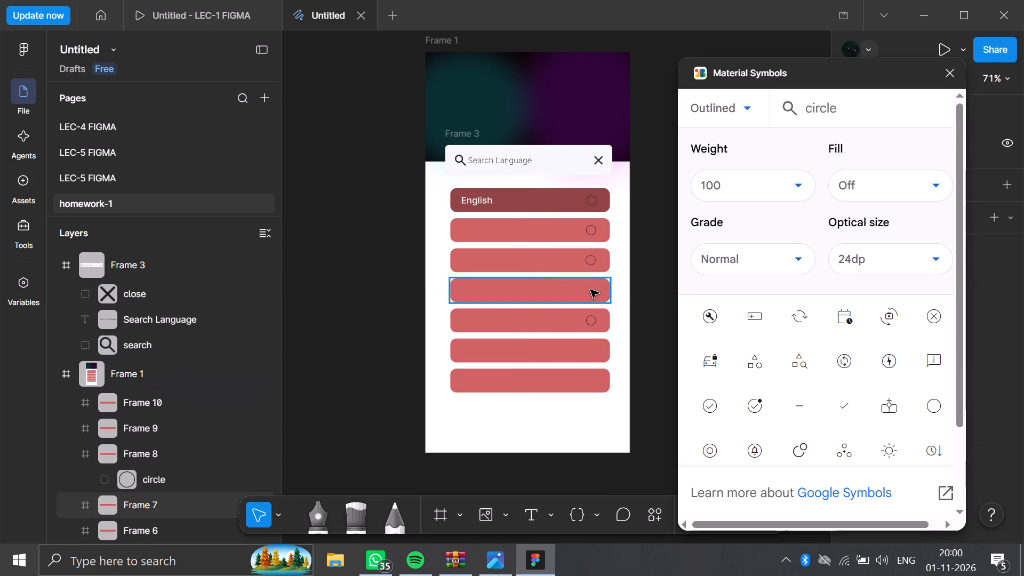
# Insert an outlined circle icon and place it in the fourth language row, vertically centred and in line with the other circles.
pyautogui.click(926, 410)
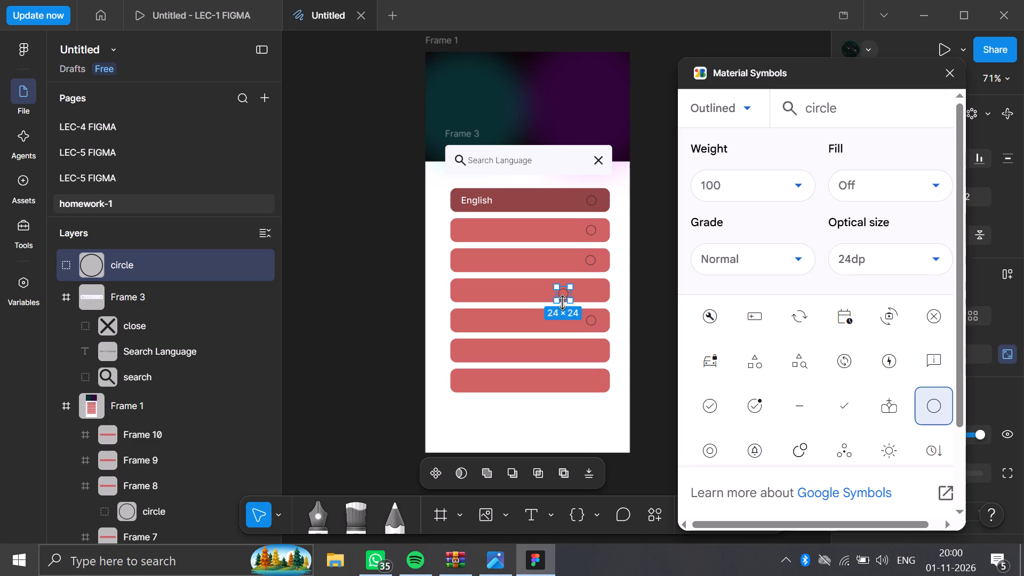
pyautogui.moveTo(562, 297); pyautogui.dragTo(587, 293)
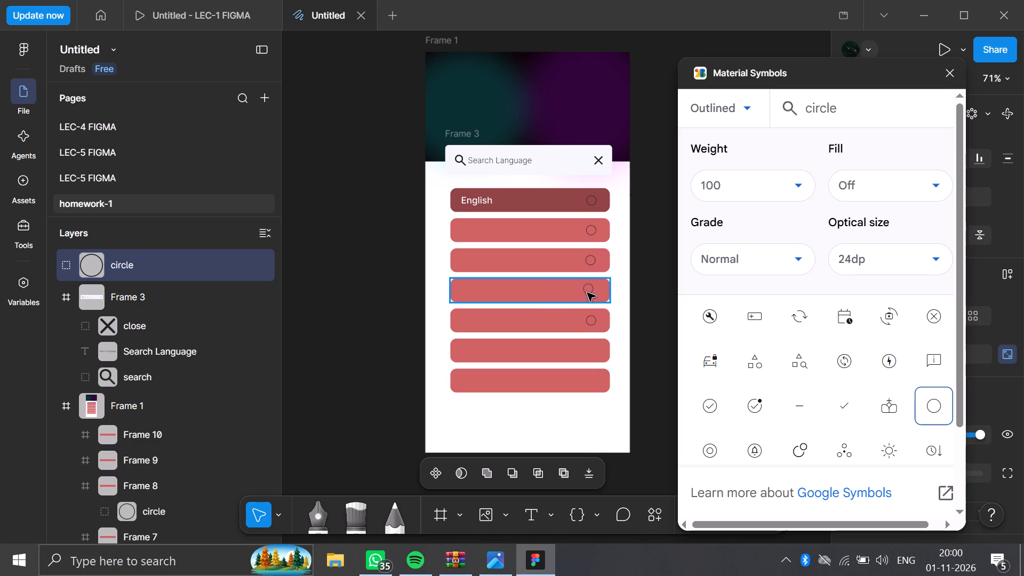
pyautogui.moveTo(587, 293); pyautogui.dragTo(589, 293)
pyautogui.click(668, 321)
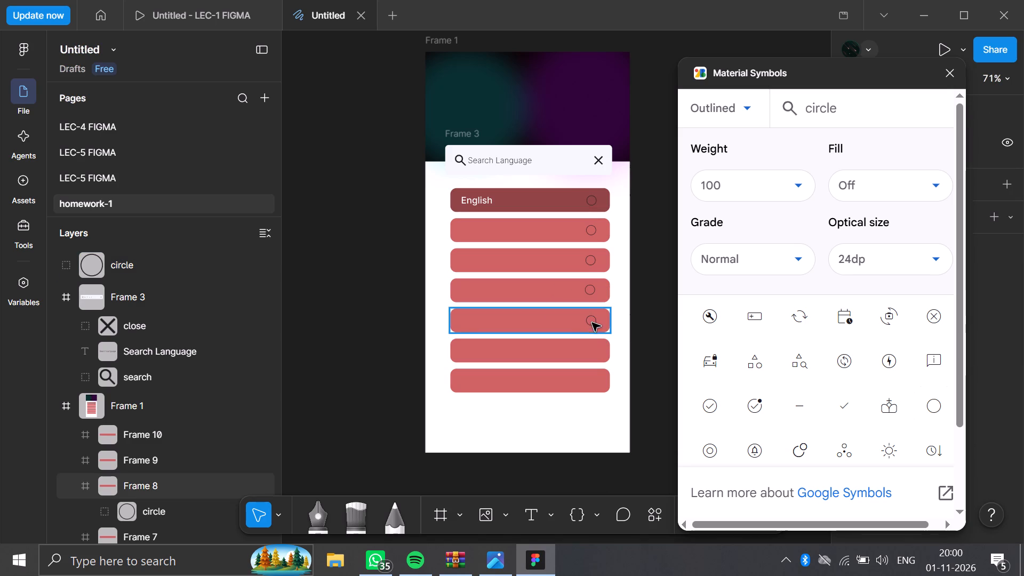
# Nudge the fifth row's circle icon sideways into line with the circles above, keeping it vertically centred in its row.
pyautogui.click(592, 322)
pyautogui.doubleClick(592, 322)
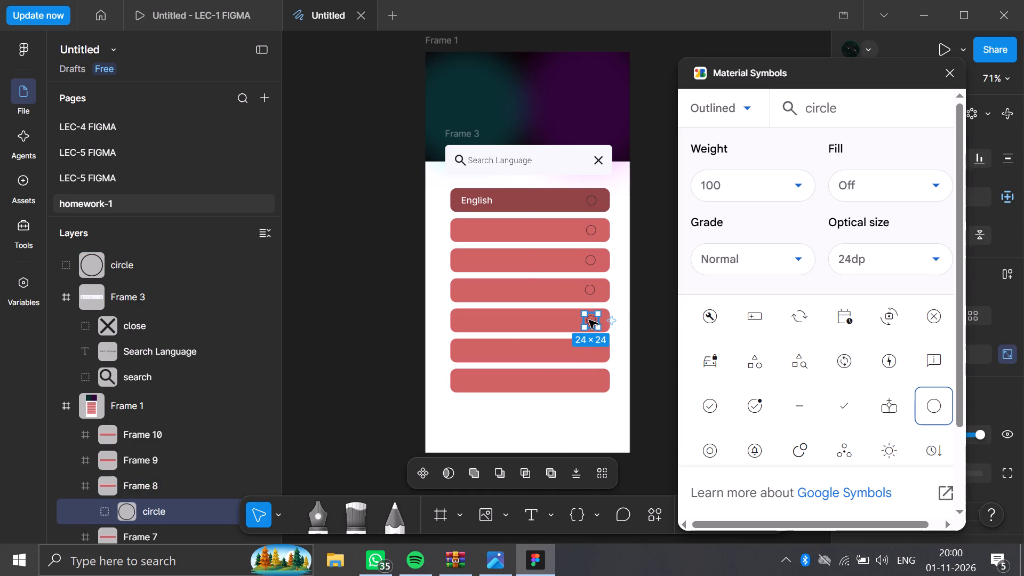
pyautogui.click(591, 320)
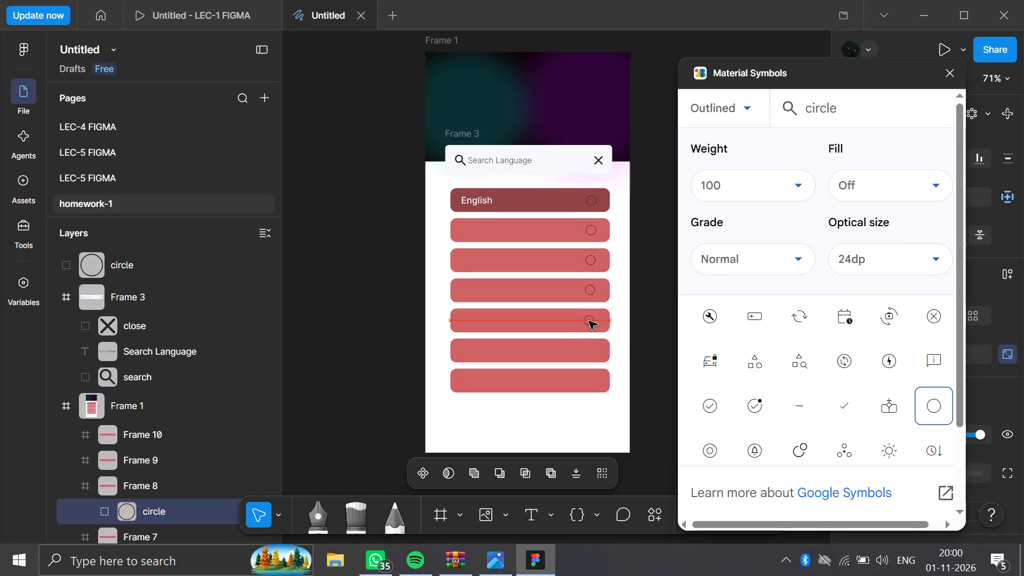
pyautogui.click(659, 321)
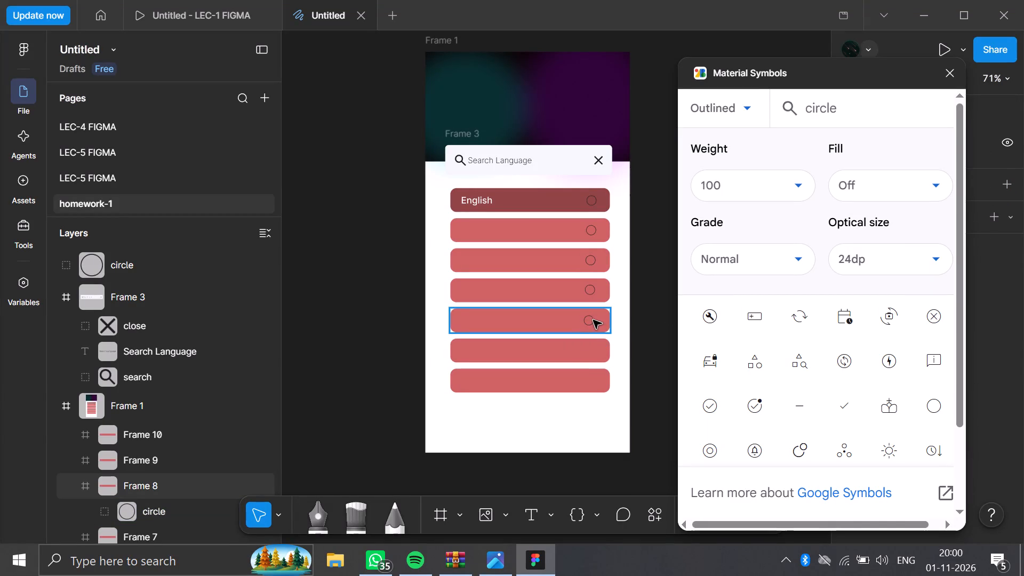
pyautogui.click(590, 322)
pyautogui.click(645, 329)
pyautogui.doubleClick(589, 321)
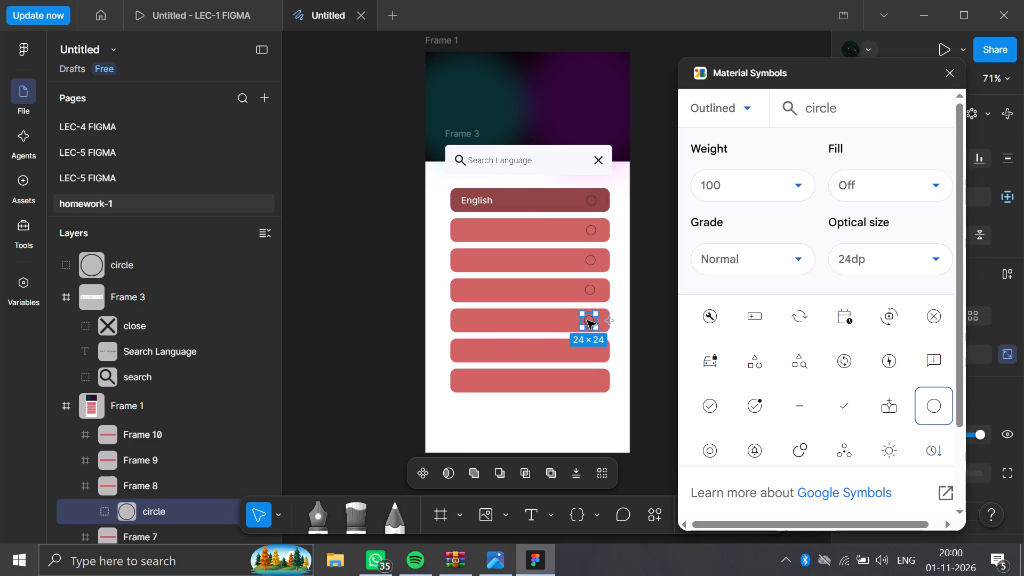
pyautogui.click(587, 321)
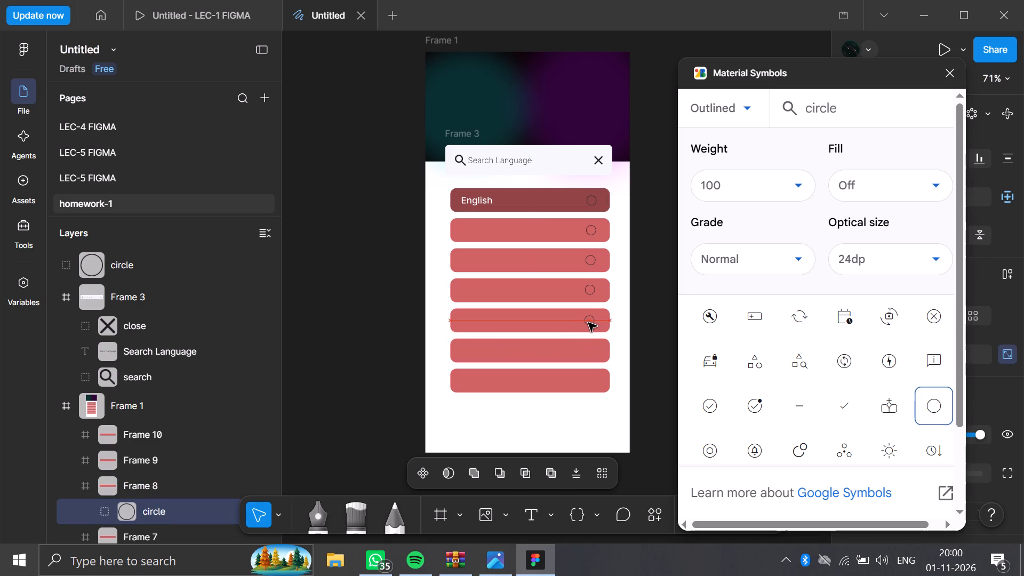
pyautogui.click(653, 327)
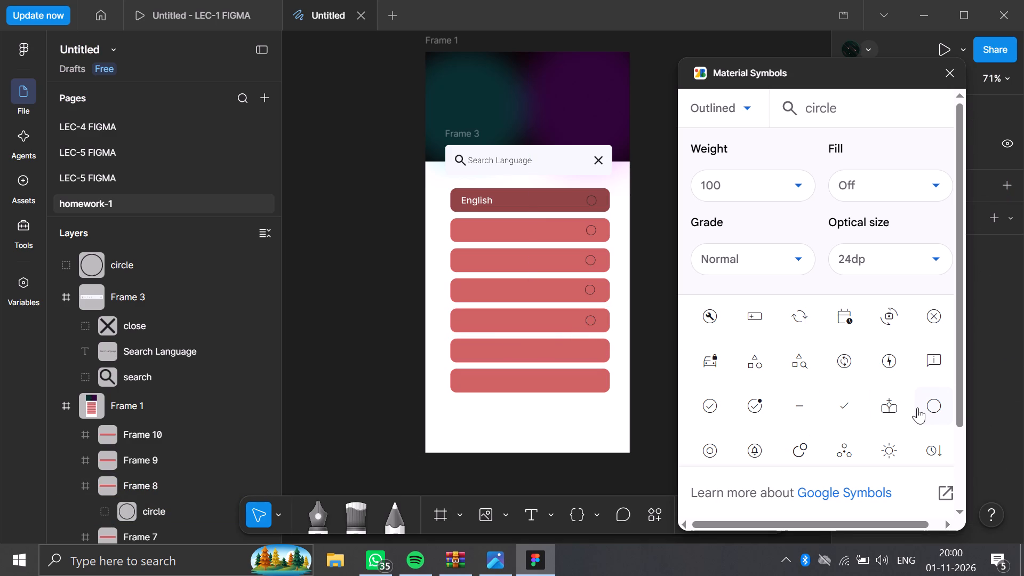
# Insert another outlined circle icon and place it vertically centred in the sixth language row, below the circles above.
pyautogui.click(938, 403)
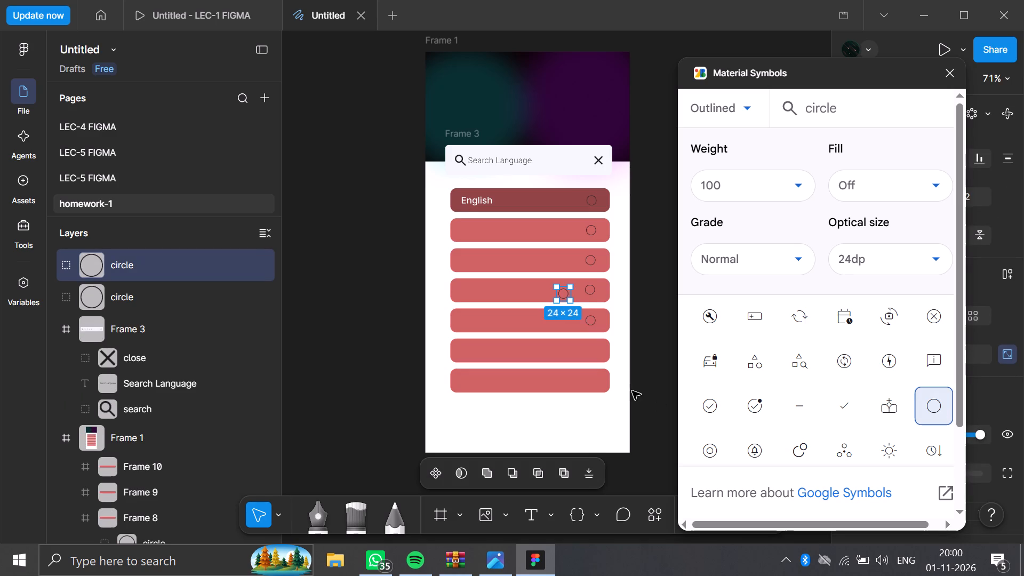
pyautogui.moveTo(559, 297); pyautogui.dragTo(575, 325)
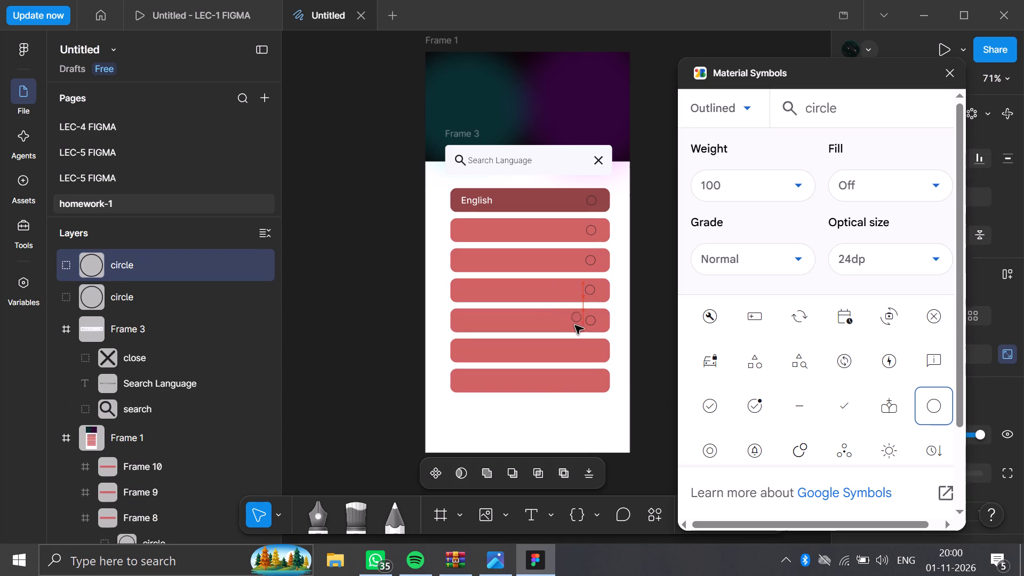
pyautogui.moveTo(575, 325); pyautogui.dragTo(586, 352)
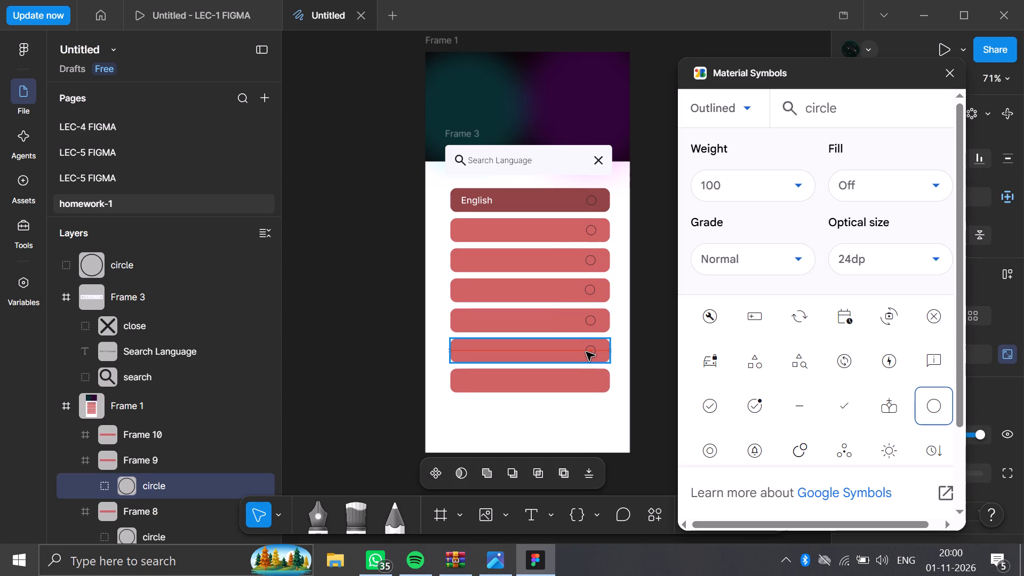
pyautogui.moveTo(586, 352); pyautogui.dragTo(586, 352)
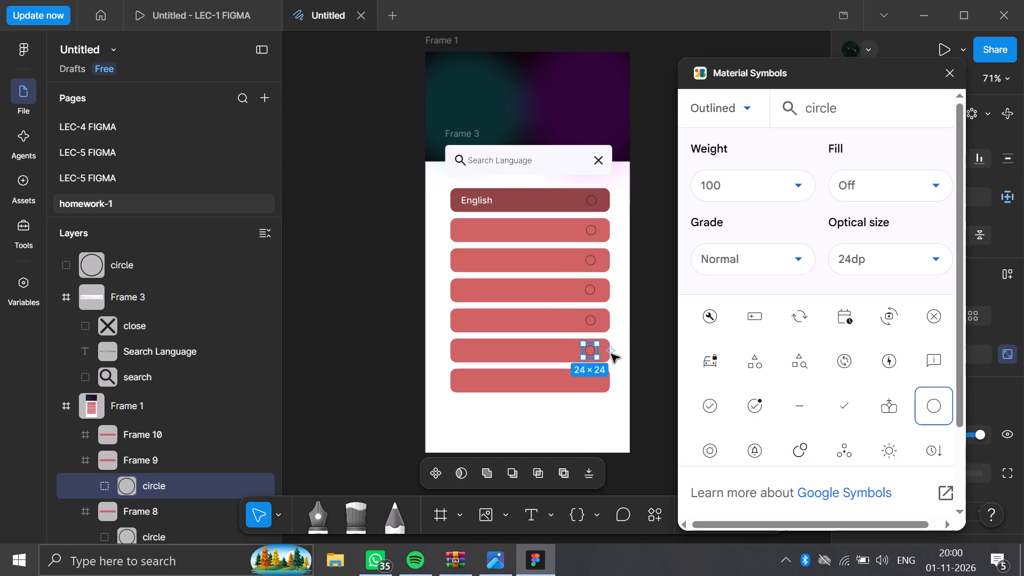
pyautogui.click(672, 354)
# Insert another outlined circle icon and place it in the seventh language row, aligned with the circle column.
pyautogui.click(938, 404)
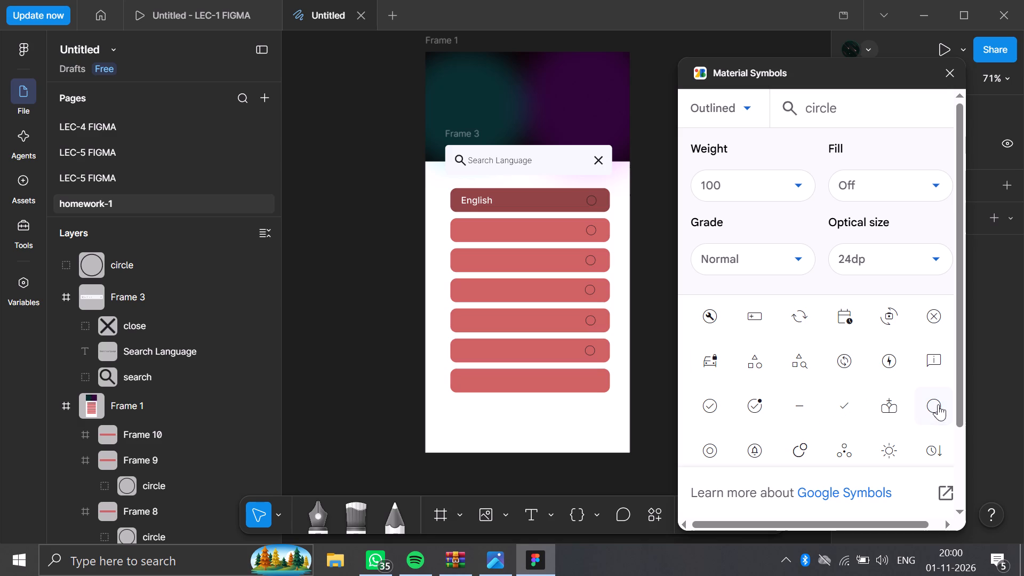
pyautogui.moveTo(564, 295); pyautogui.dragTo(591, 381)
pyautogui.moveTo(647, 361); pyautogui.dragTo(587, 354)
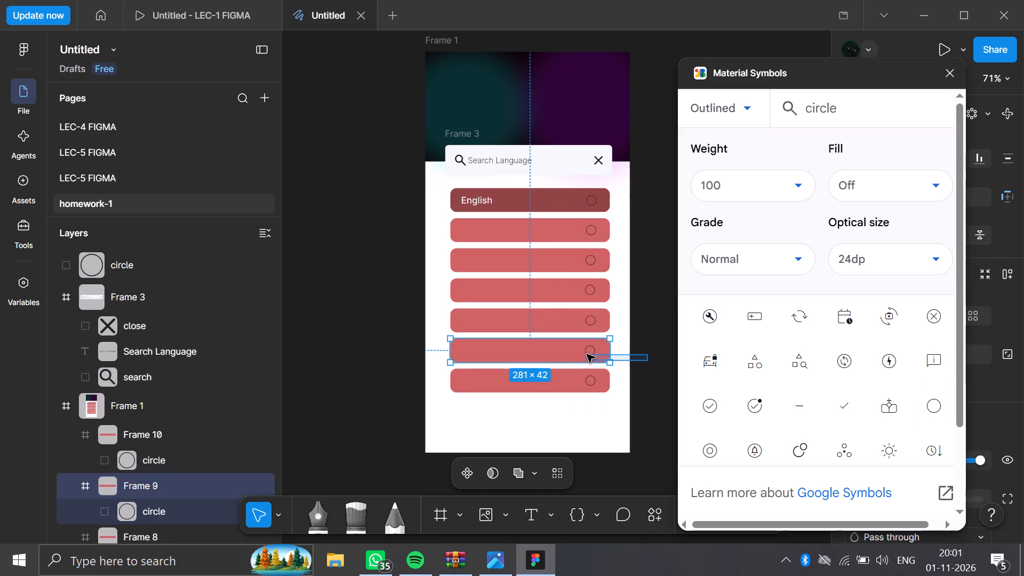
pyautogui.moveTo(587, 354); pyautogui.dragTo(644, 365)
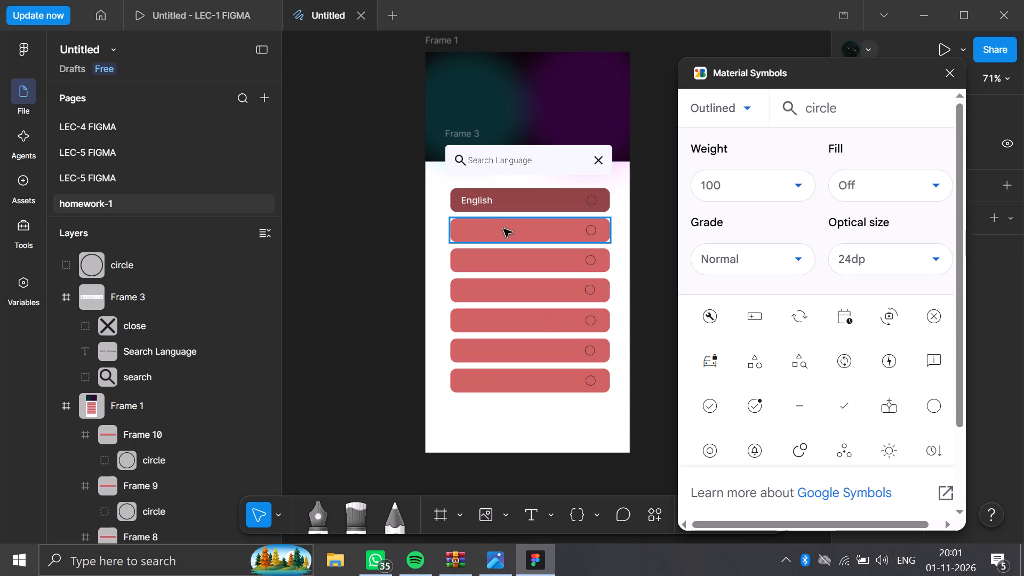
# Add the text label "Hindi" to the second language row, vertically centred and left-aligned with the "English" label.
pyautogui.click(528, 513)
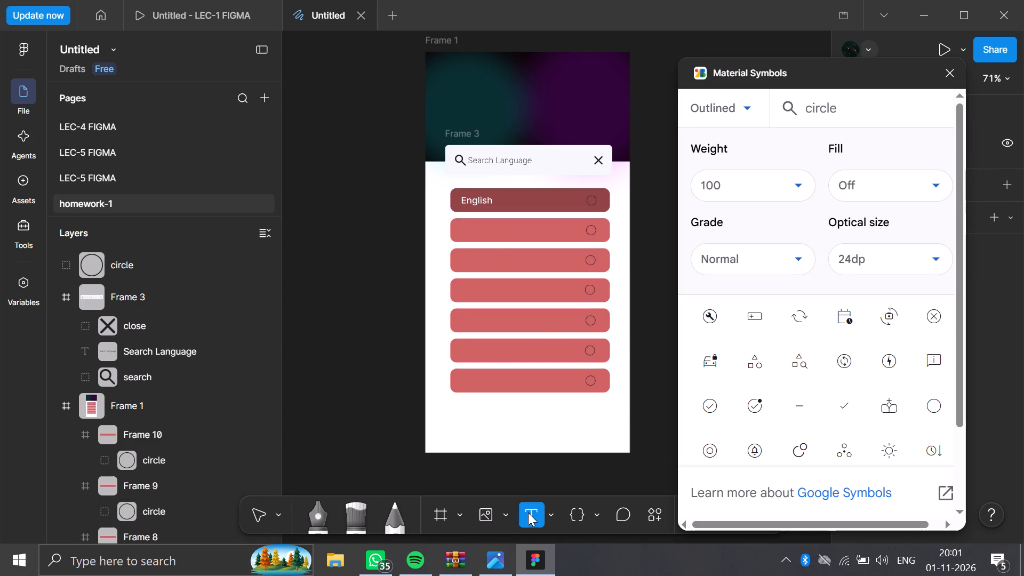
pyautogui.click(465, 231)
pyautogui.press('h')
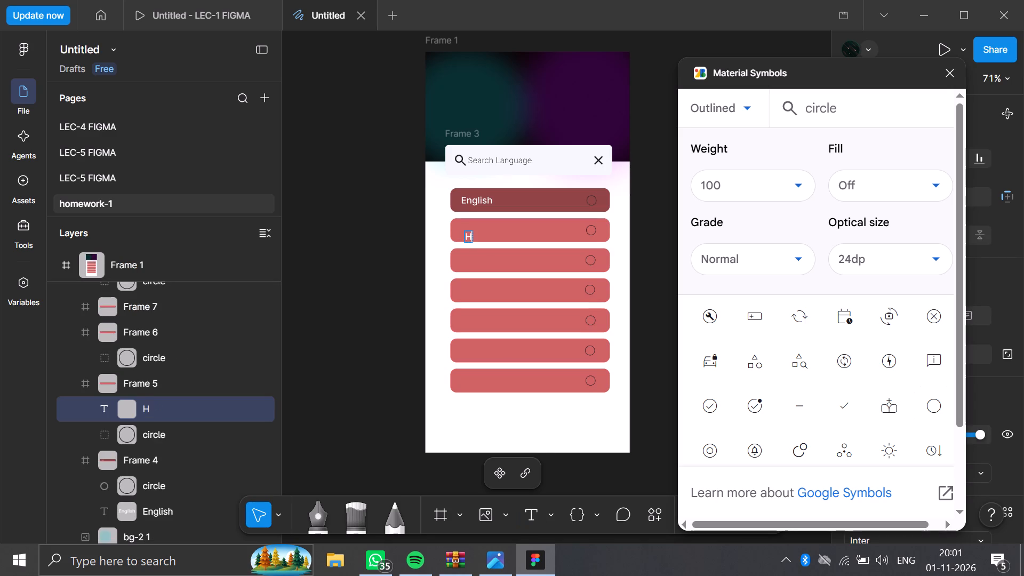
pyautogui.press('BackSpace')
pyautogui.press('BackSpace')
pyautogui.press('BackSpace')
pyautogui.press('BackSpace')
pyautogui.press('BackSpace')
pyautogui.press('BackSpace')
pyautogui.write('indi')
pyautogui.click(381, 234)
pyautogui.moveTo(478, 235); pyautogui.dragTo(475, 228)
pyautogui.click(377, 256)
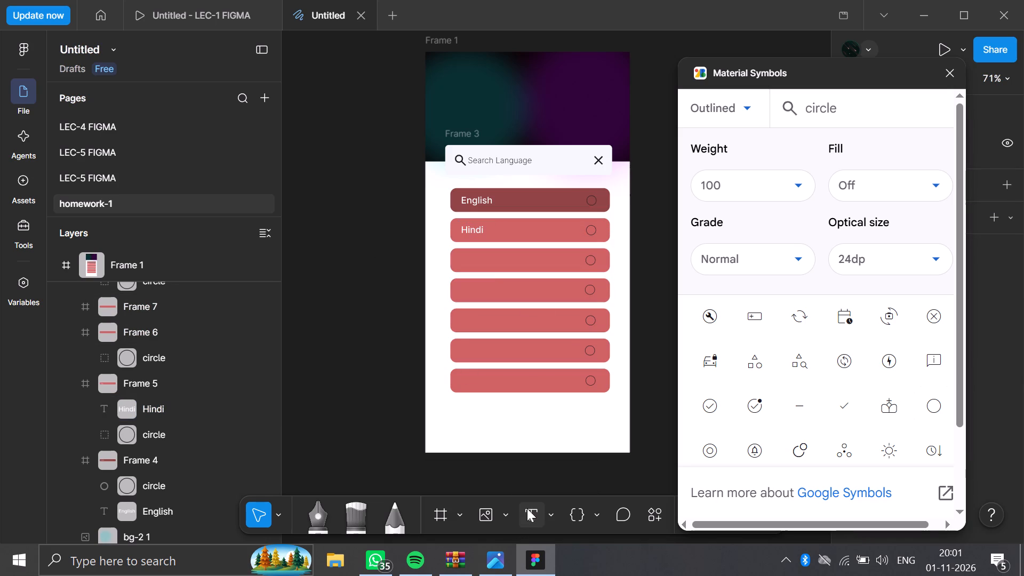
# Check the third language's name in Screen.png and add the text label "Filipino Tagalog" to the third row in Figma.
pyautogui.click(489, 572)
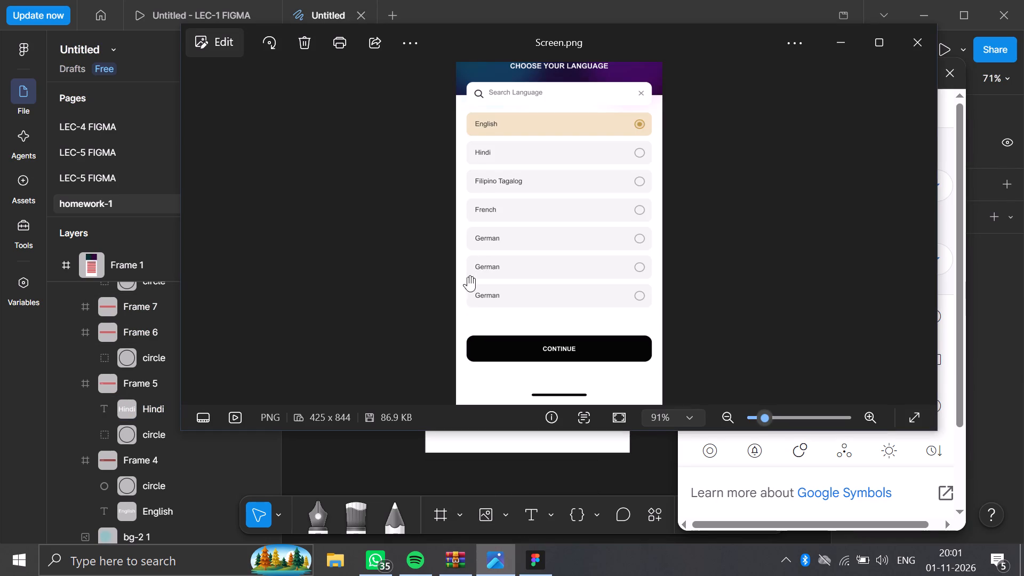
pyautogui.keyDown('ctrl'); pyautogui.scroll(2, 480, 178); pyautogui.keyUp('ctrl')
pyautogui.scroll(1, 480, 178)
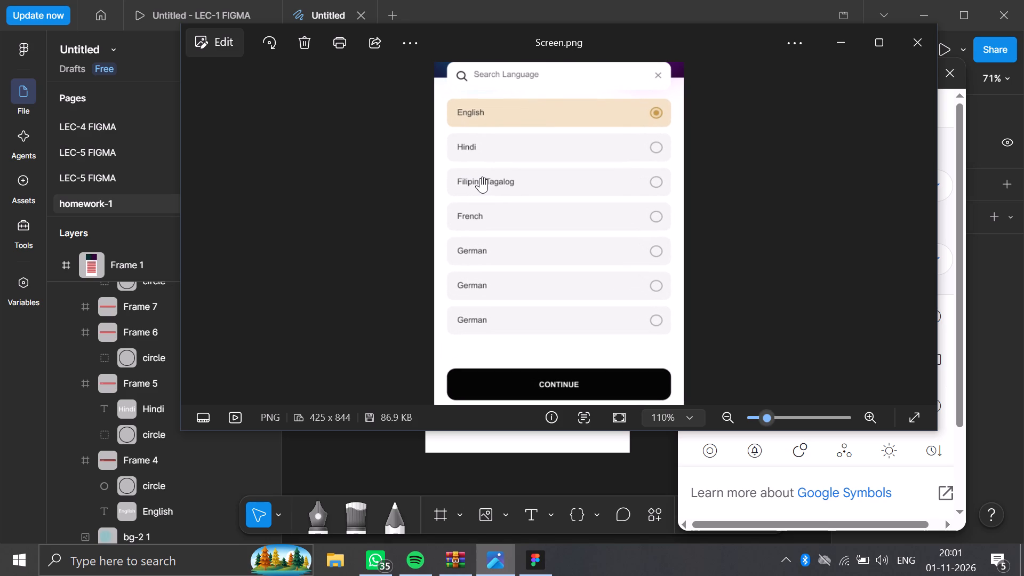
pyautogui.scroll(1, 480, 178)
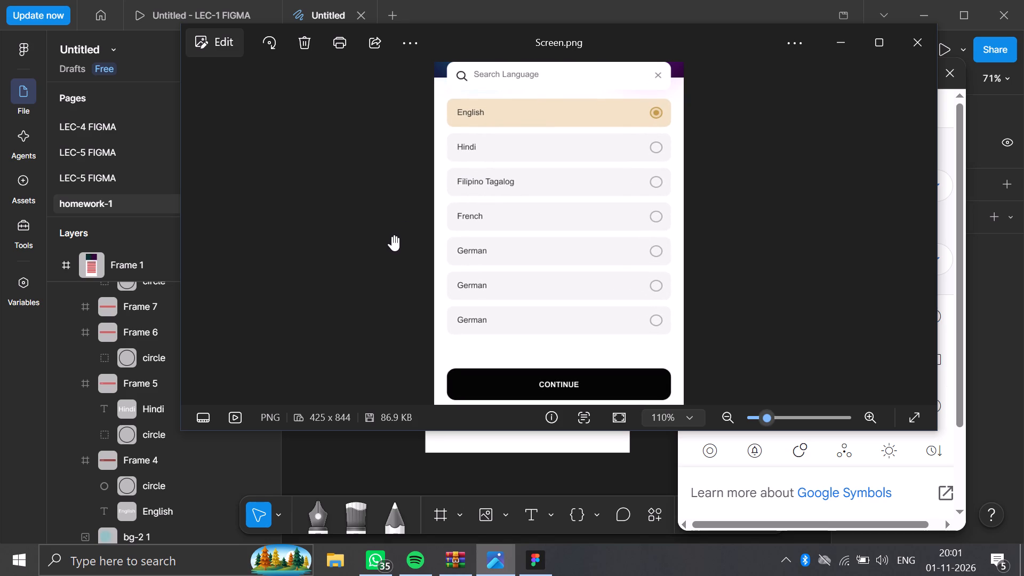
pyautogui.click(539, 554)
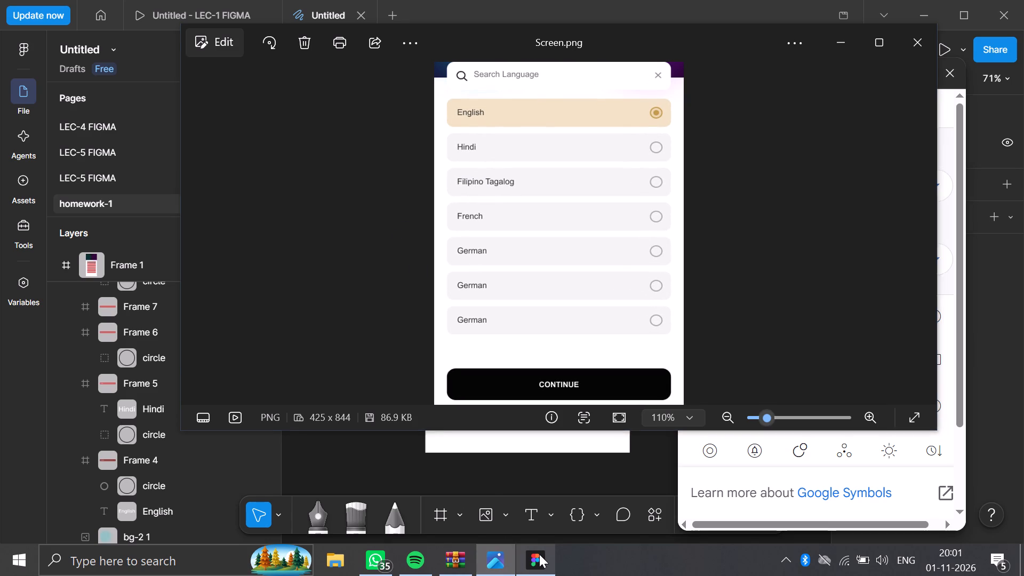
pyautogui.click(523, 521)
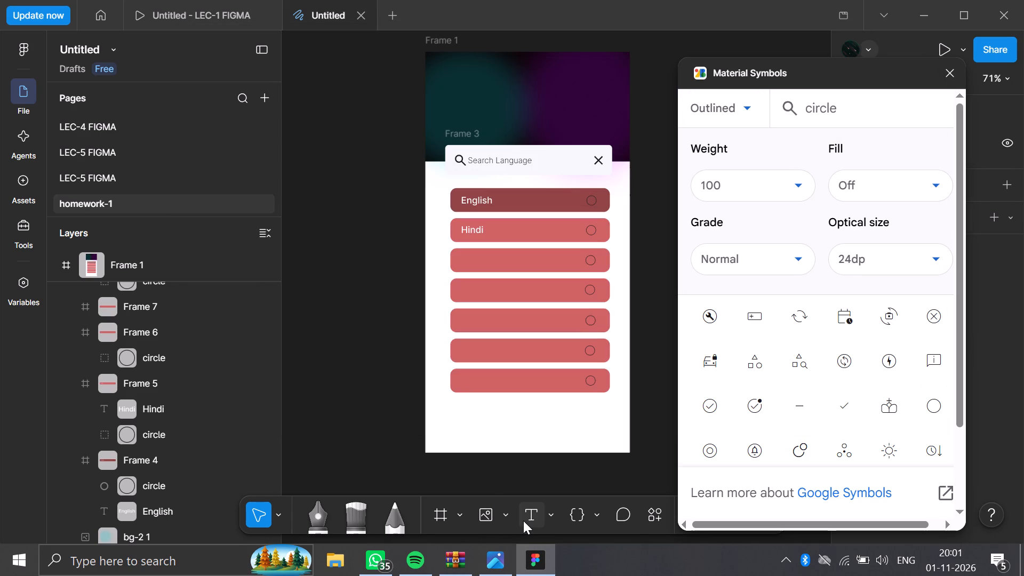
pyautogui.click(461, 260)
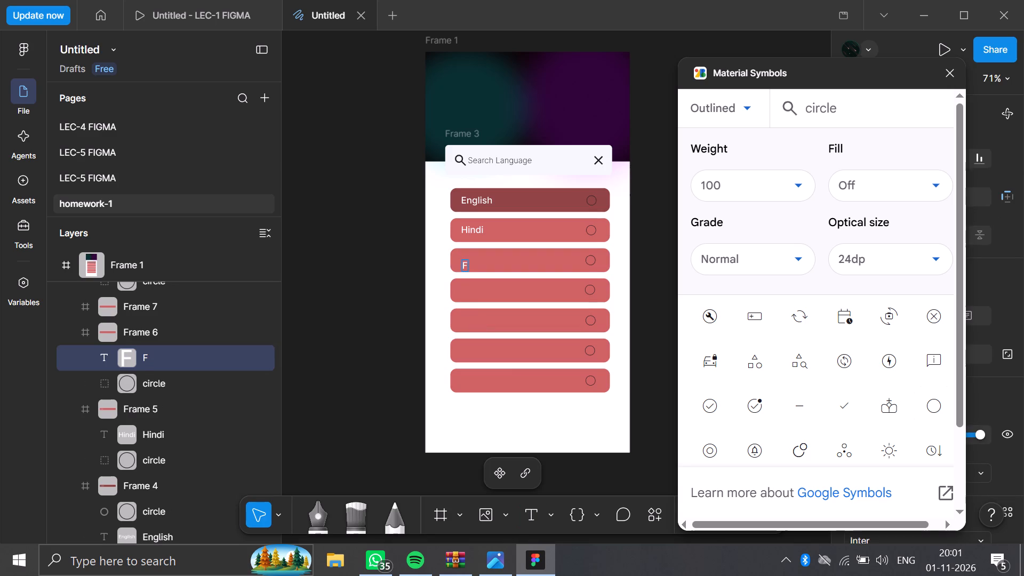
pyautogui.write('ilipiuno')
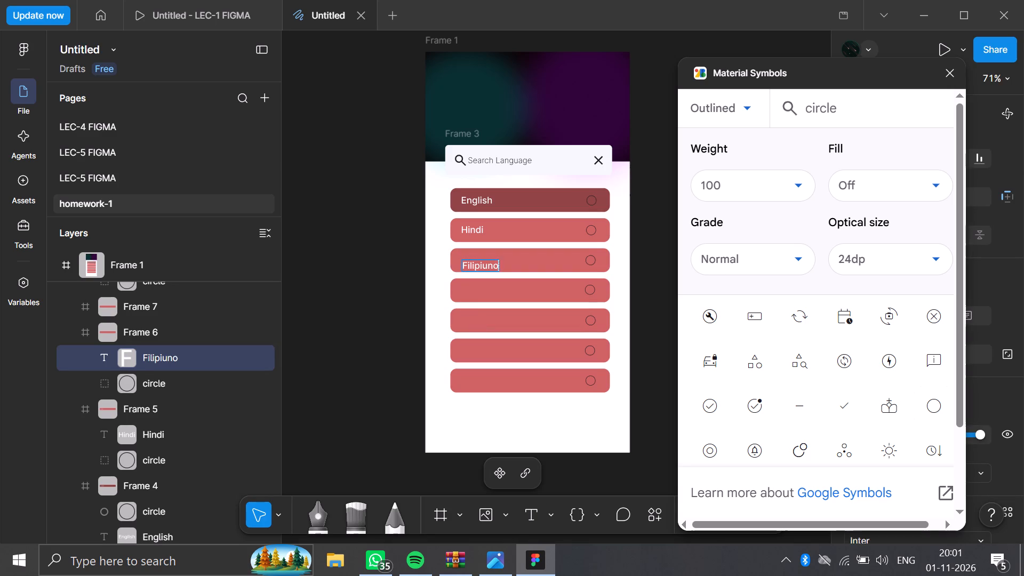
pyautogui.press('BackSpace')
pyautogui.press('BackSpace')
pyautogui.press('BackSpace')
pyautogui.write('no')
pyautogui.press('space')
pyautogui.press('t')
pyautogui.write('agolog')
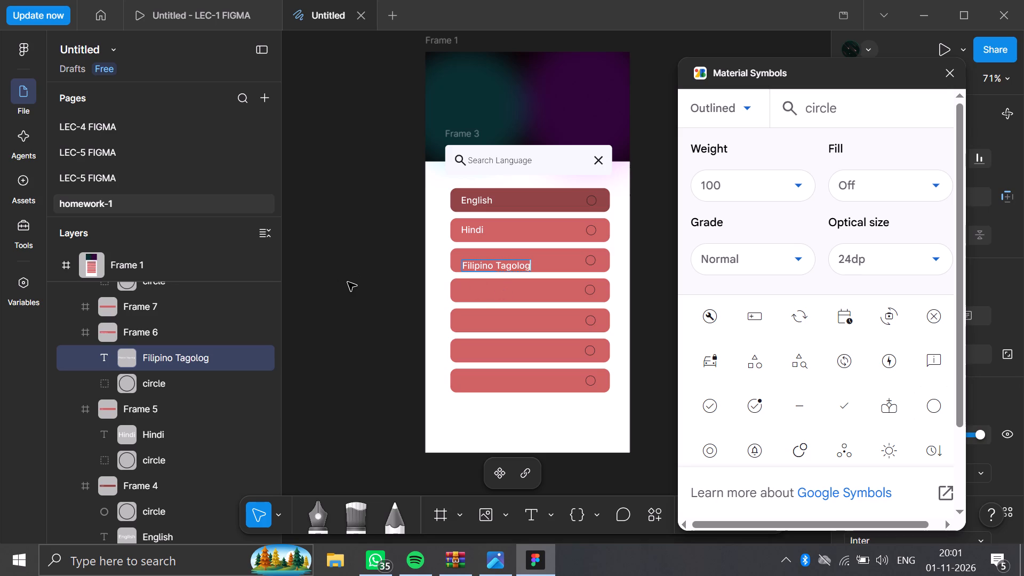
pyautogui.click(514, 266)
pyautogui.press('BackSpace')
pyautogui.press('a')
pyautogui.click(428, 276)
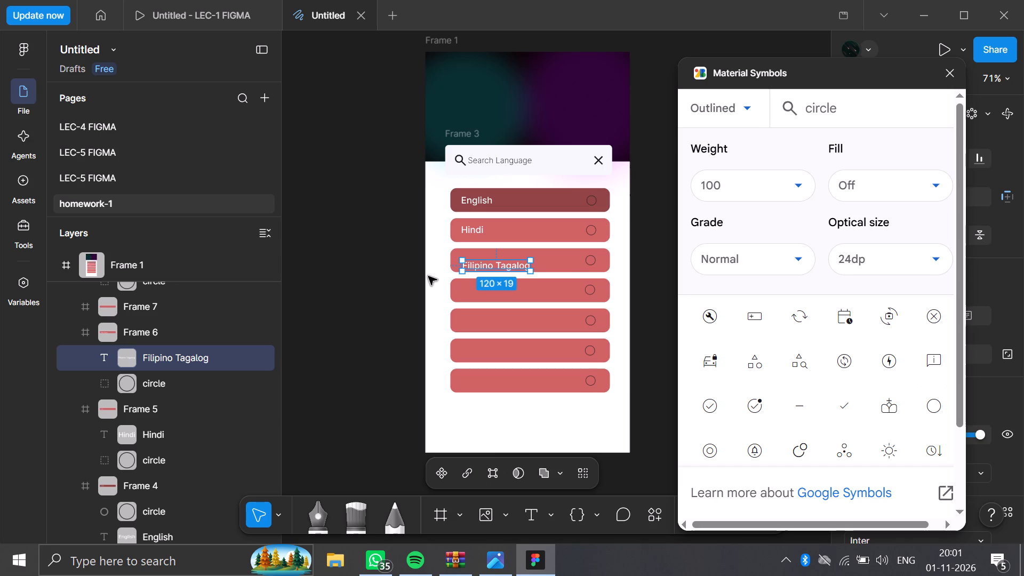
# Move the "Filipino Tagalog" label up and slightly left so it sits about vertically centred in the third row.
pyautogui.click(334, 292)
pyautogui.tripleClick(489, 267)
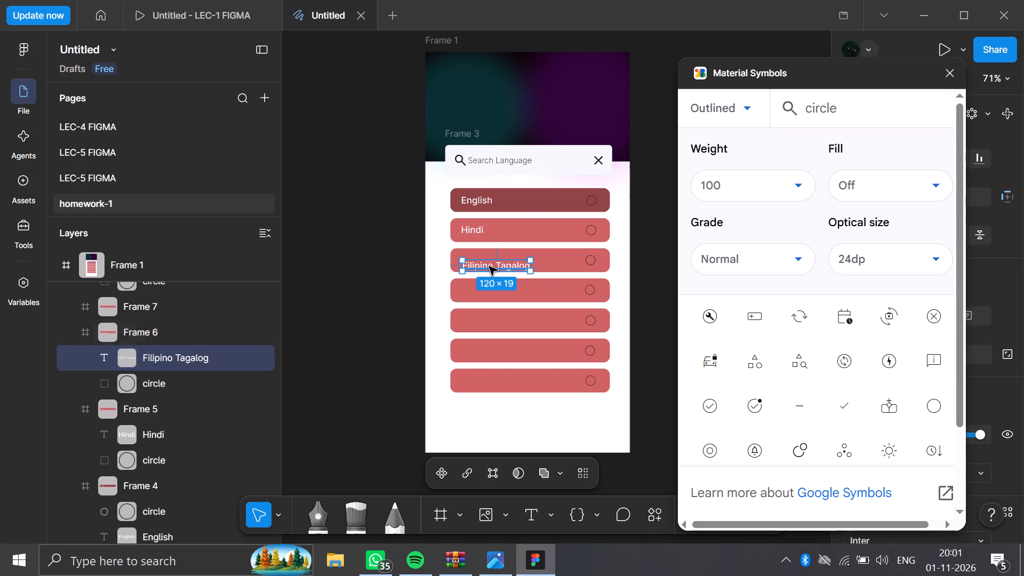
pyautogui.moveTo(489, 267); pyautogui.dragTo(484, 262)
pyautogui.click(355, 264)
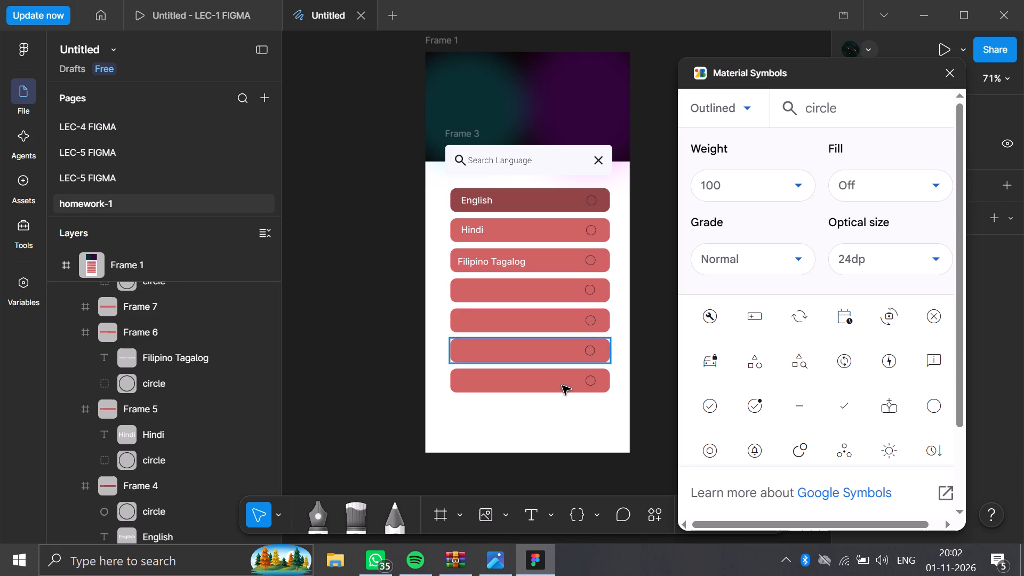
# Check the fourth language's name in Screen.png and add the text label "French" to the fourth row in Figma.
pyautogui.click(528, 514)
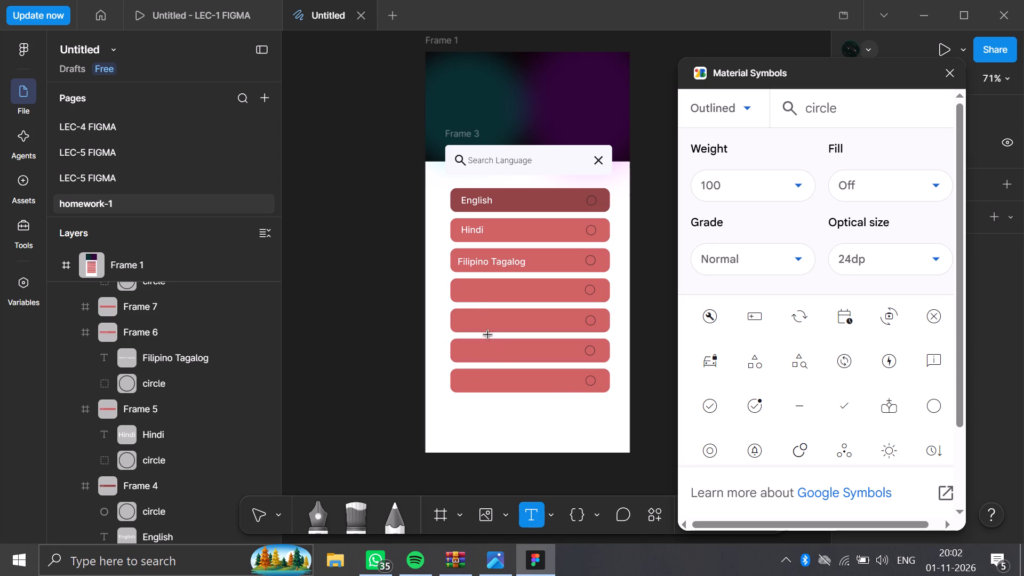
pyautogui.click(498, 568)
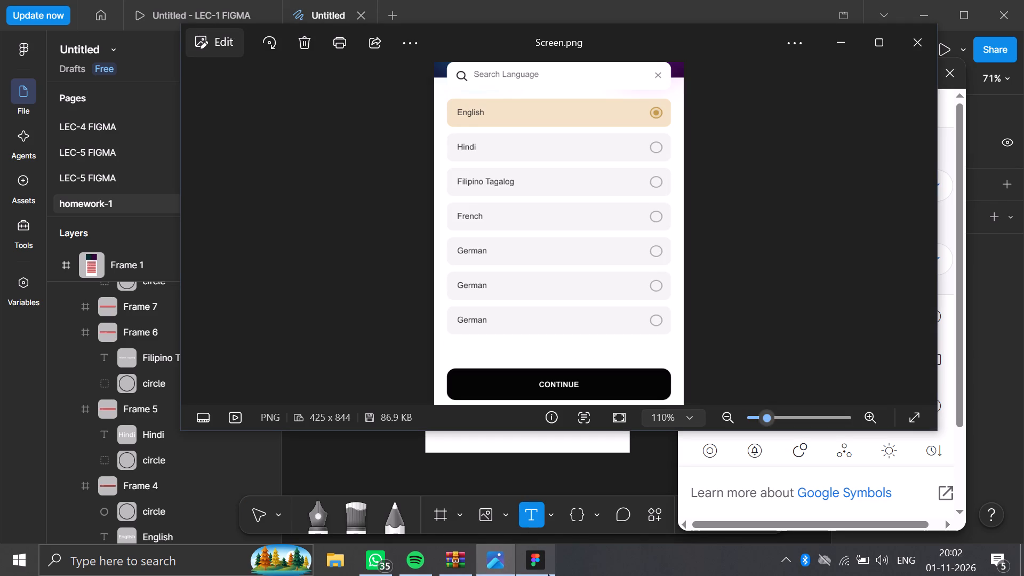
pyautogui.click(581, 553)
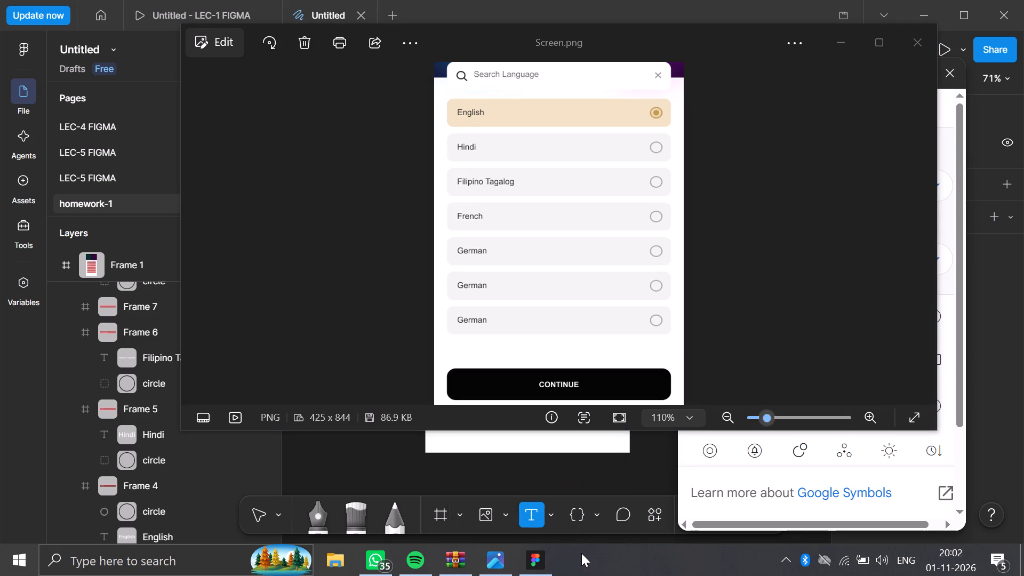
pyautogui.click(528, 567)
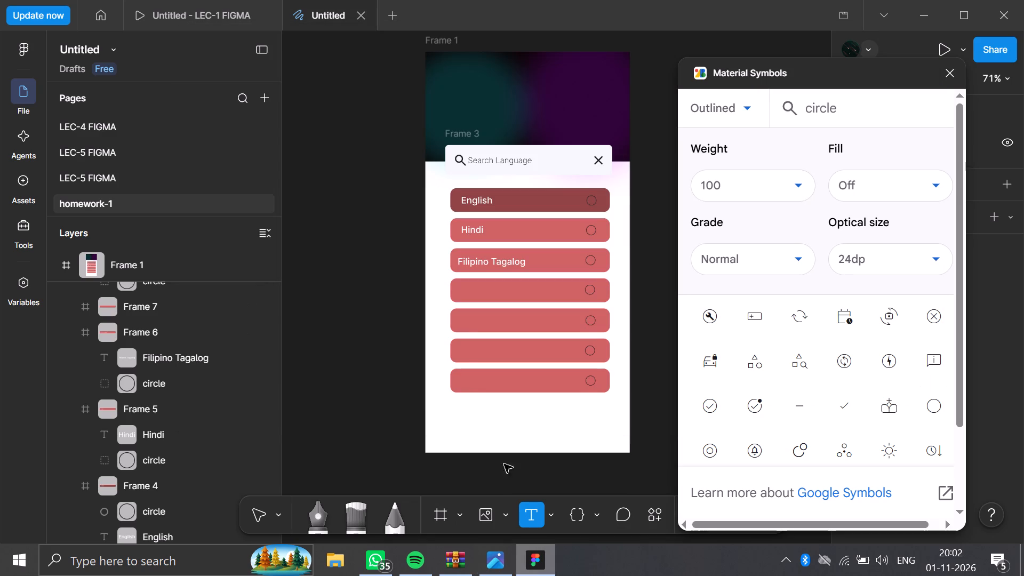
pyautogui.click(461, 293)
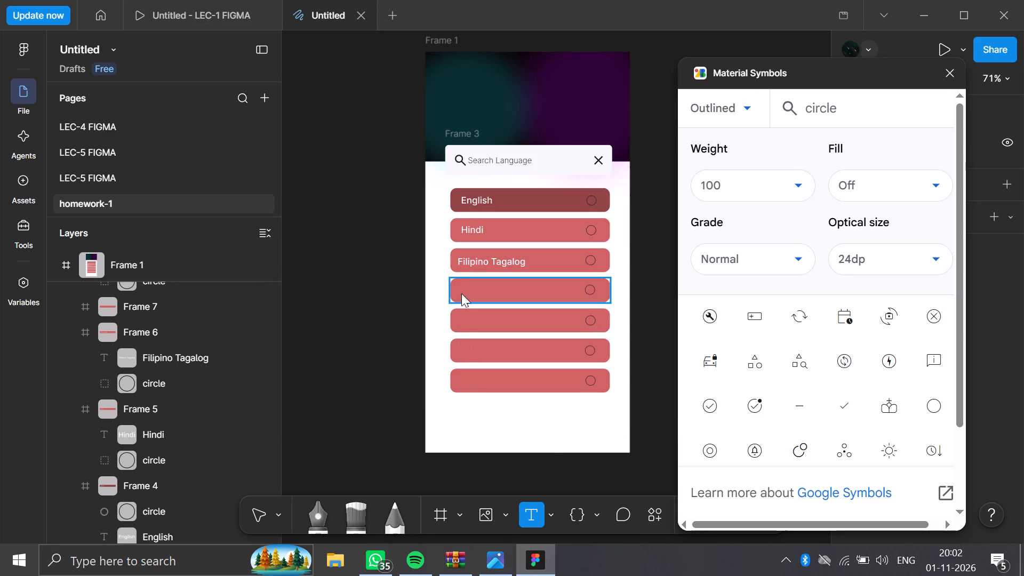
pyautogui.press('f')
pyautogui.write('rench')
pyautogui.click(369, 335)
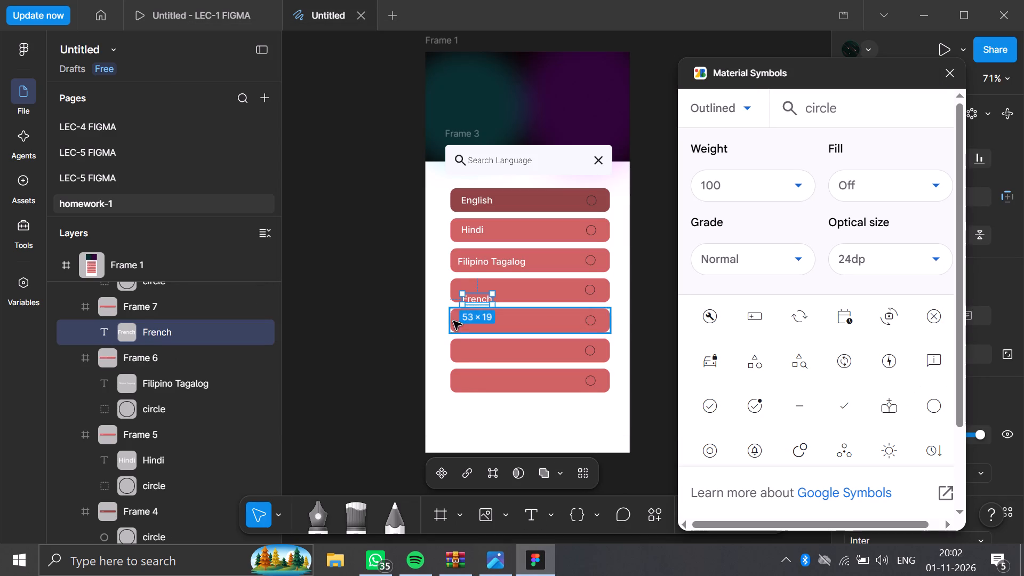
# Move the "French" label up so it sits vertically centred in the fourth language row.
pyautogui.click(477, 302)
pyautogui.moveTo(477, 302); pyautogui.dragTo(433, 319)
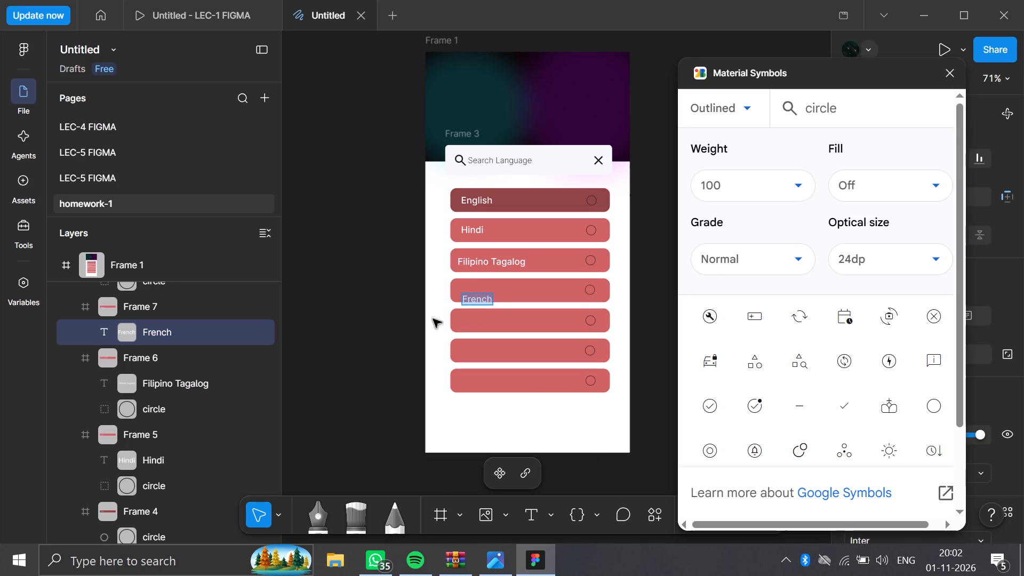
pyautogui.moveTo(433, 319); pyautogui.dragTo(319, 343)
pyautogui.click(319, 343)
pyautogui.moveTo(471, 300); pyautogui.dragTo(473, 291)
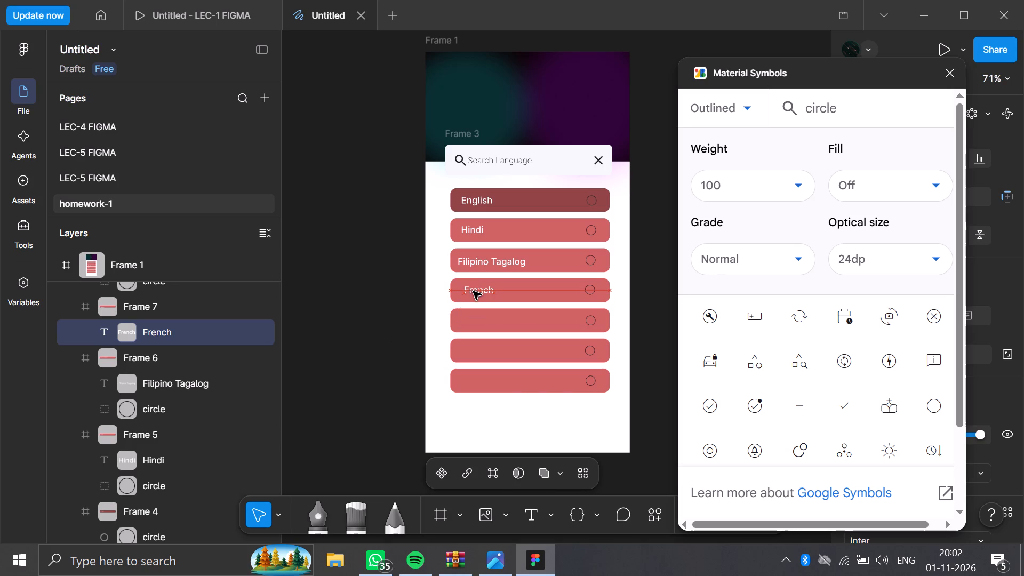
pyautogui.moveTo(473, 291); pyautogui.dragTo(473, 290)
pyautogui.click(349, 335)
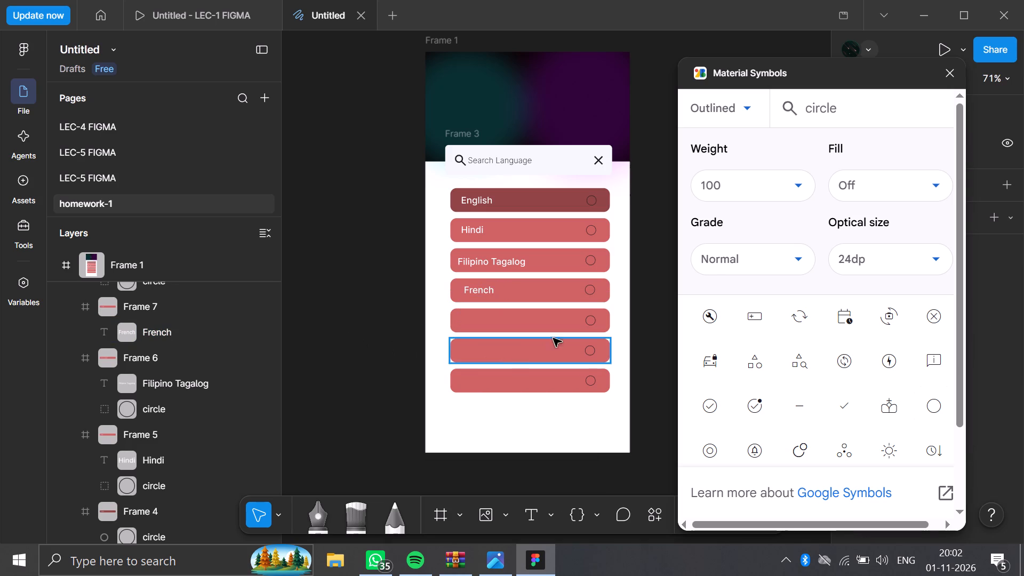
# Add the text label "German" to the fifth language row and shift it left, roughly in line with the labels above.
pyautogui.click(534, 515)
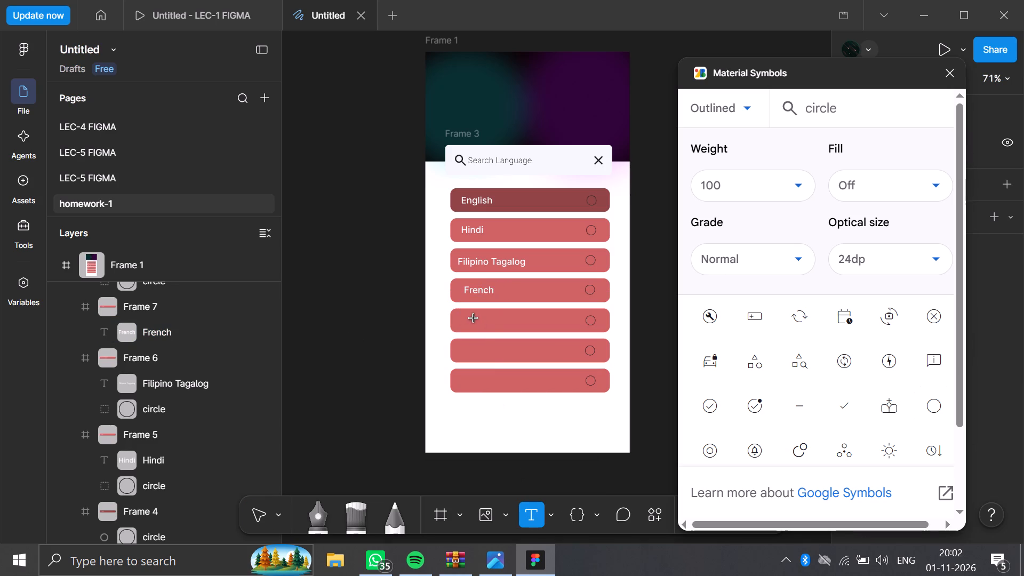
pyautogui.click(467, 320)
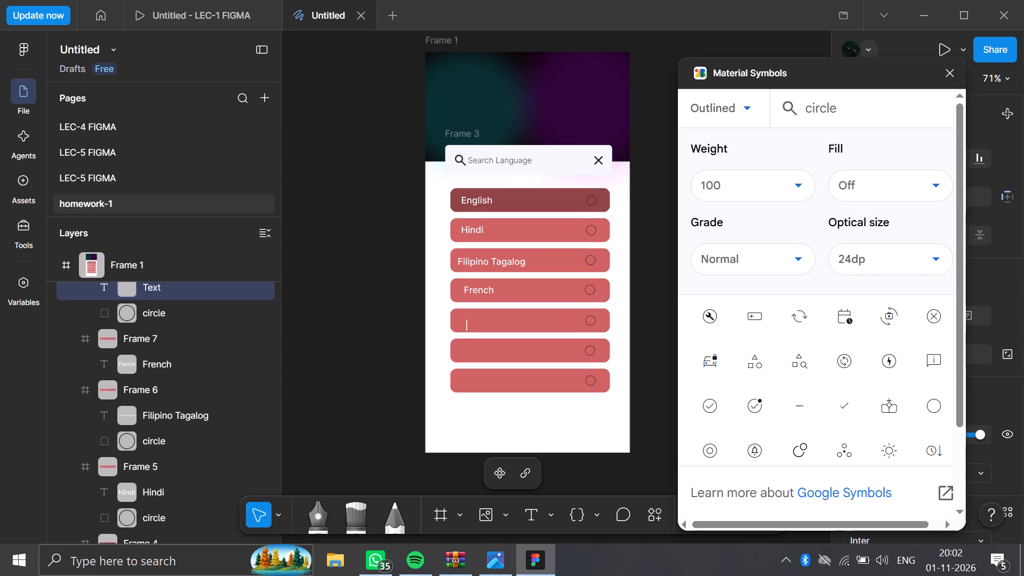
pyautogui.press('g')
pyautogui.write('GE')
pyautogui.write('erma')
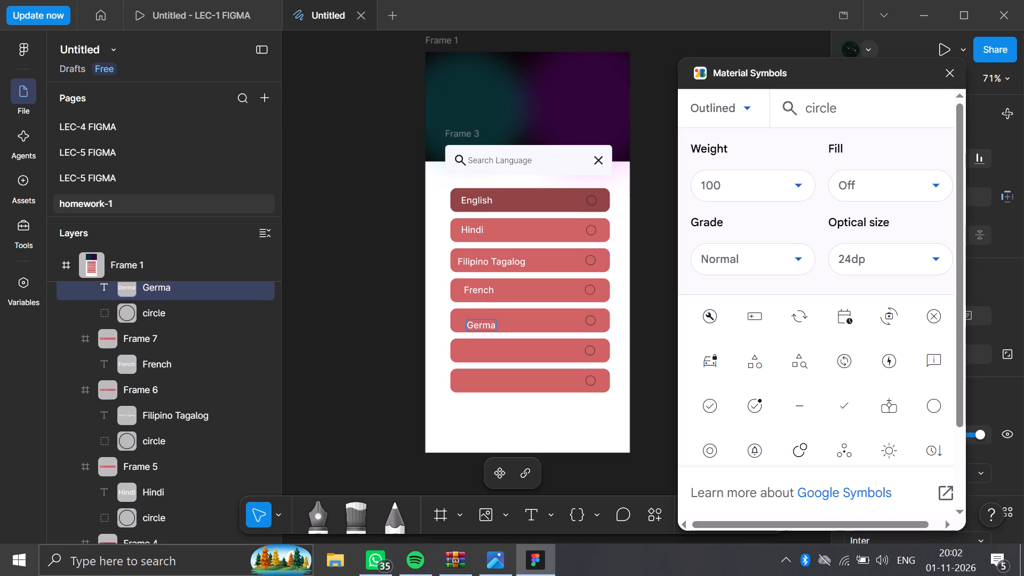
pyautogui.press('n')
pyautogui.press('Return')
pyautogui.click(377, 340)
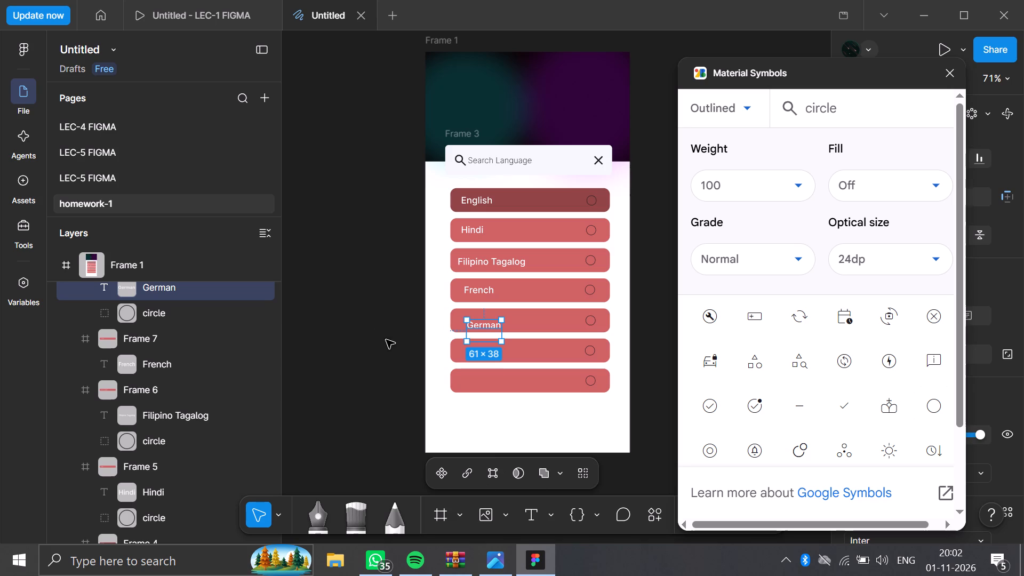
pyautogui.moveTo(476, 325); pyautogui.dragTo(472, 322)
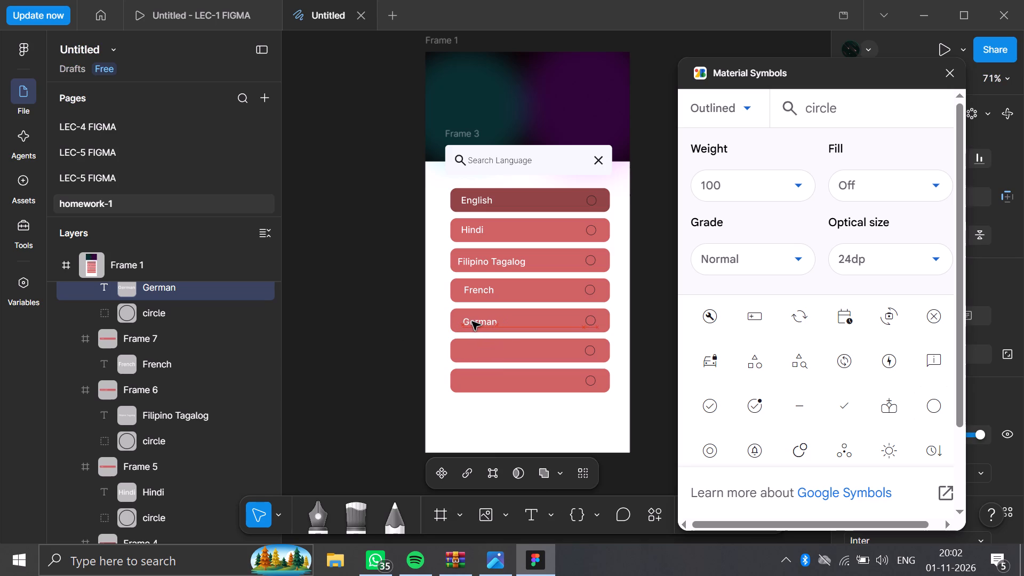
pyautogui.moveTo(472, 322); pyautogui.dragTo(468, 320)
# Move the "French" label slightly left to line up with the other labels, keeping it vertically centred in its row.
pyautogui.doubleClick(475, 287)
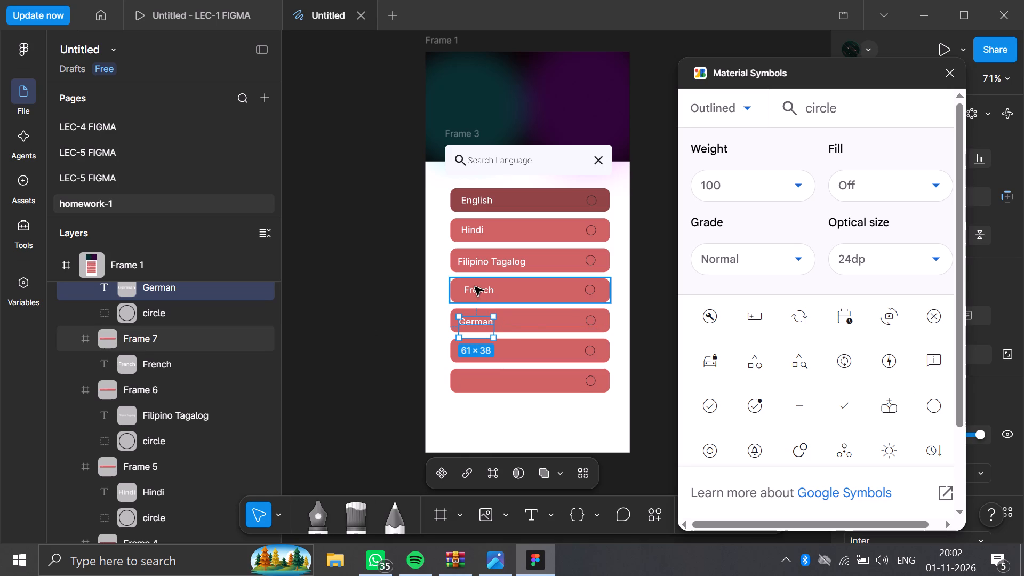
pyautogui.click(475, 289)
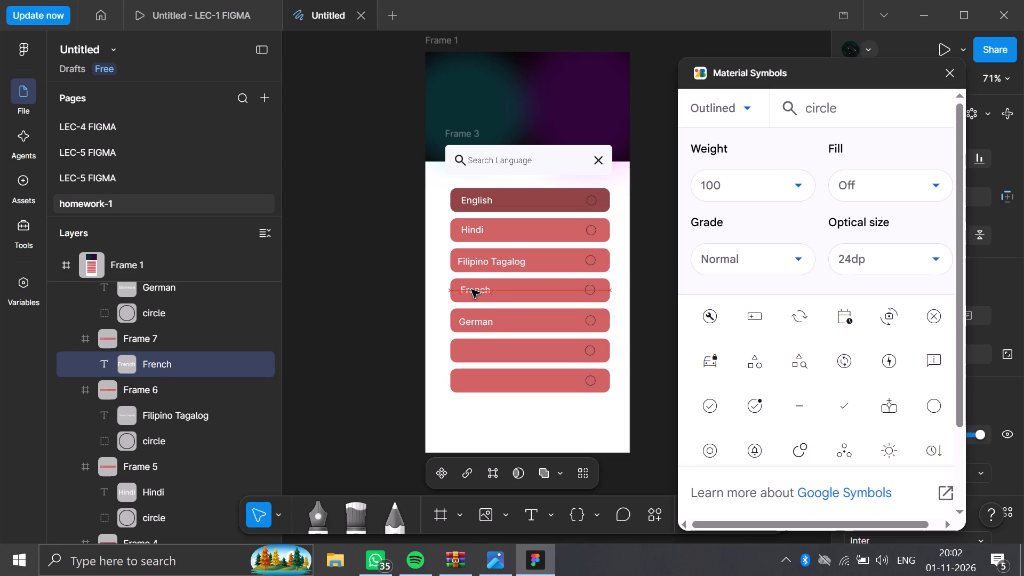
pyautogui.click(471, 290)
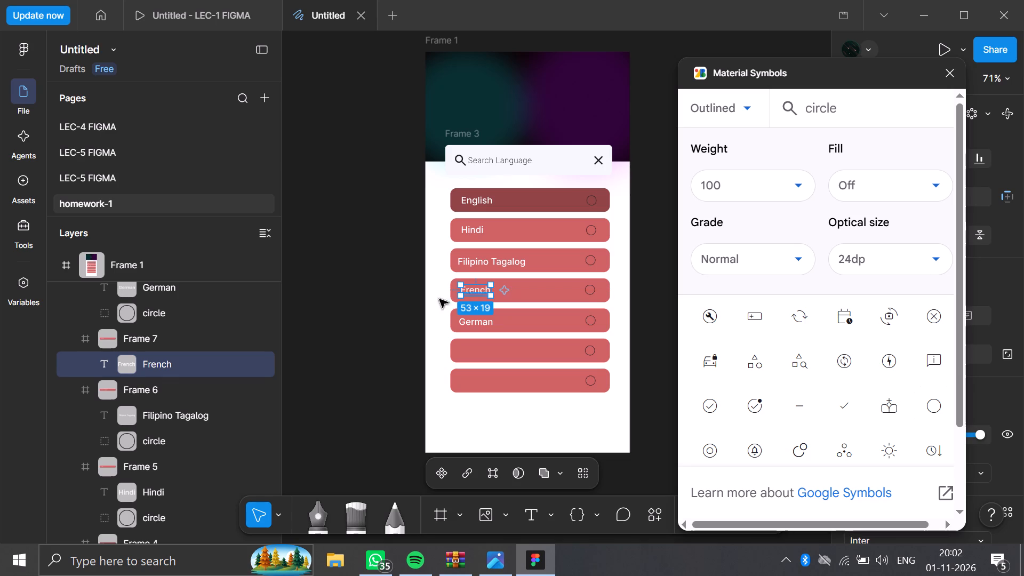
pyautogui.click(378, 324)
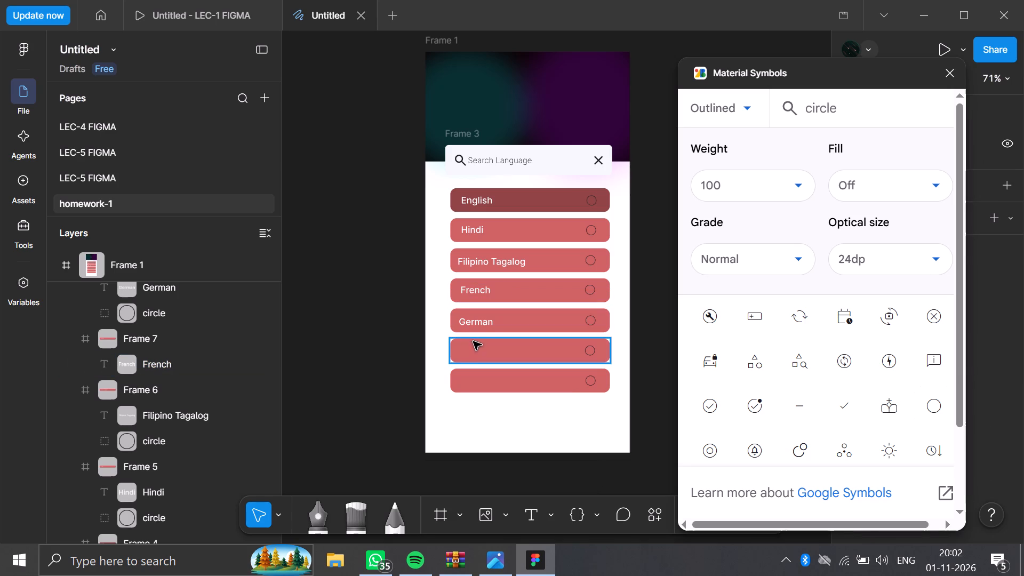
# Remove the empty second line from the "German" label and centre the label vertically in the fifth row.
pyautogui.tripleClick(475, 321)
pyautogui.click(475, 321)
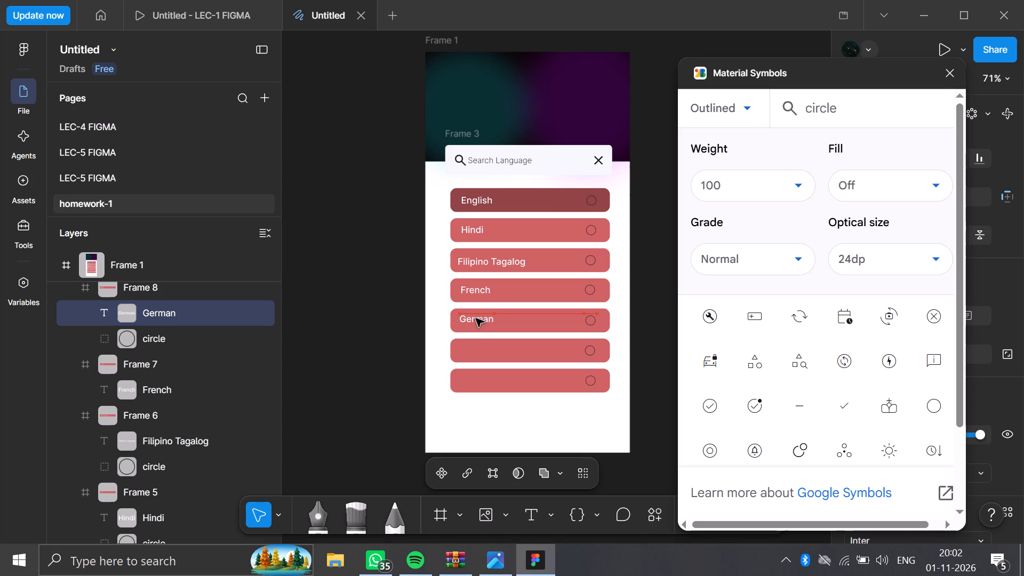
pyautogui.doubleClick(476, 319)
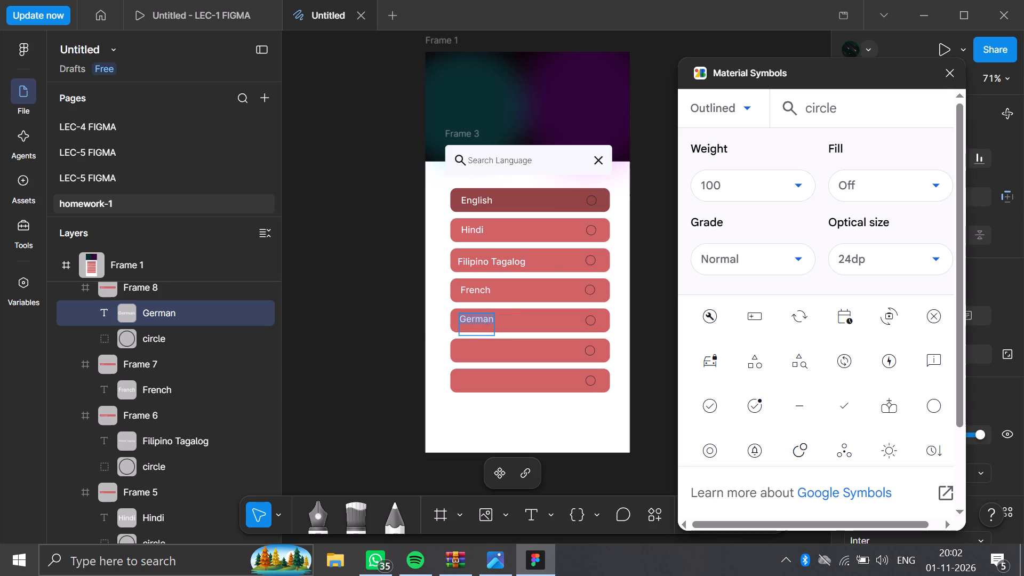
pyautogui.click(484, 333)
pyautogui.press('BackSpace')
pyautogui.click(367, 314)
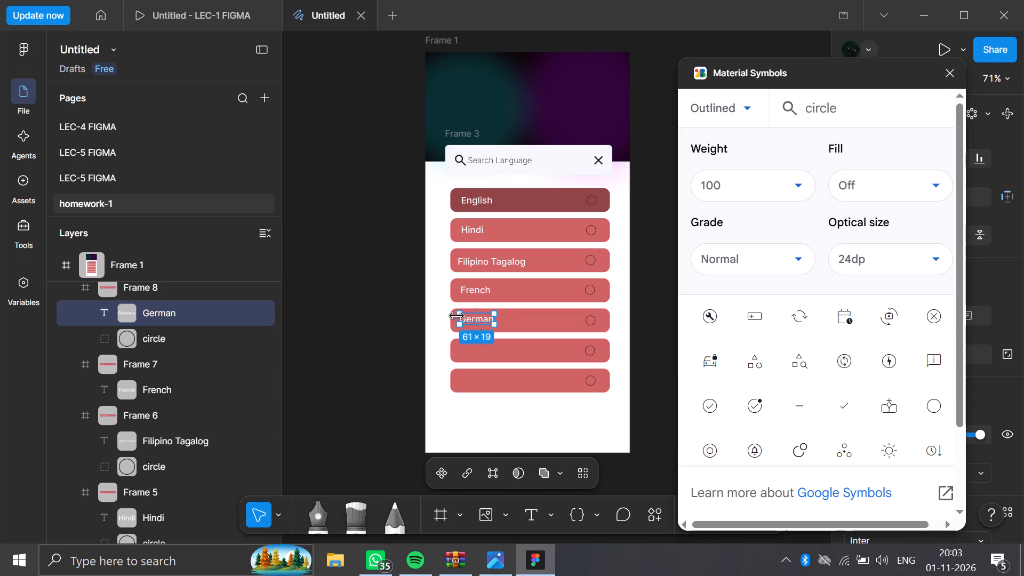
pyautogui.click(472, 321)
pyautogui.click(370, 321)
# Add the text label "Punjabi" to the sixth language row, vertically centred and left-aligned with the "German" label.
pyautogui.click(533, 510)
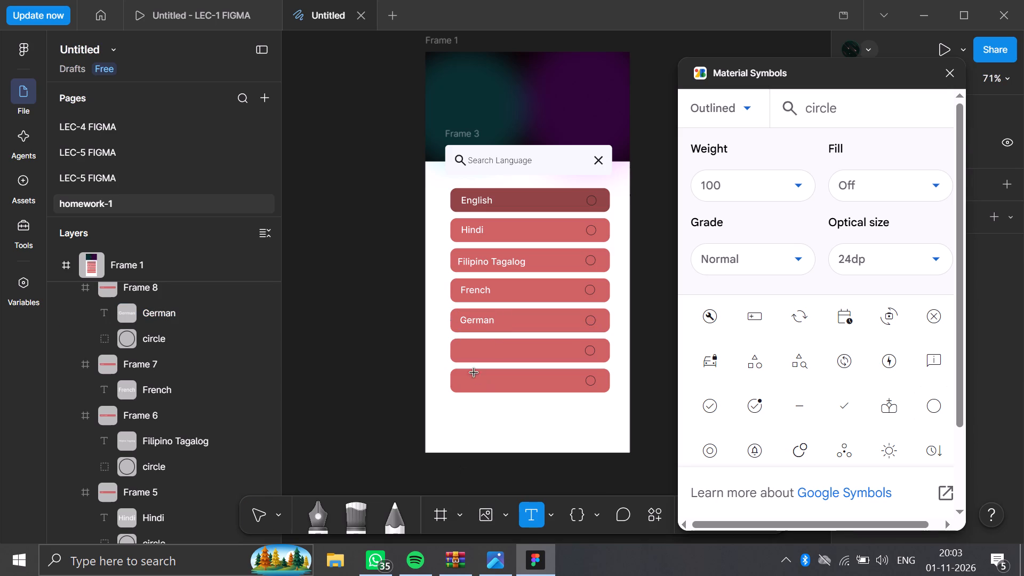
pyautogui.click(471, 352)
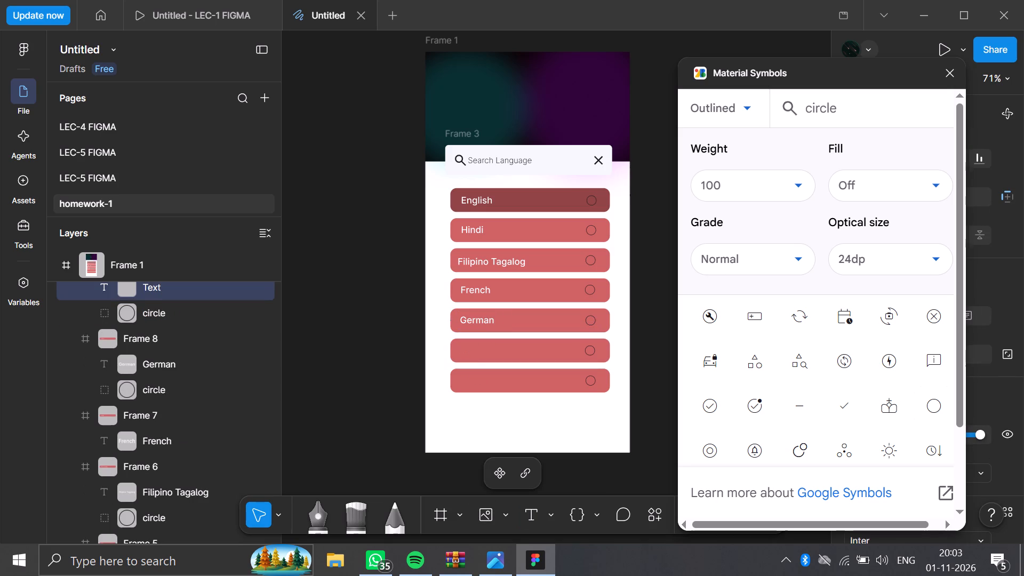
pyautogui.write('unjabi')
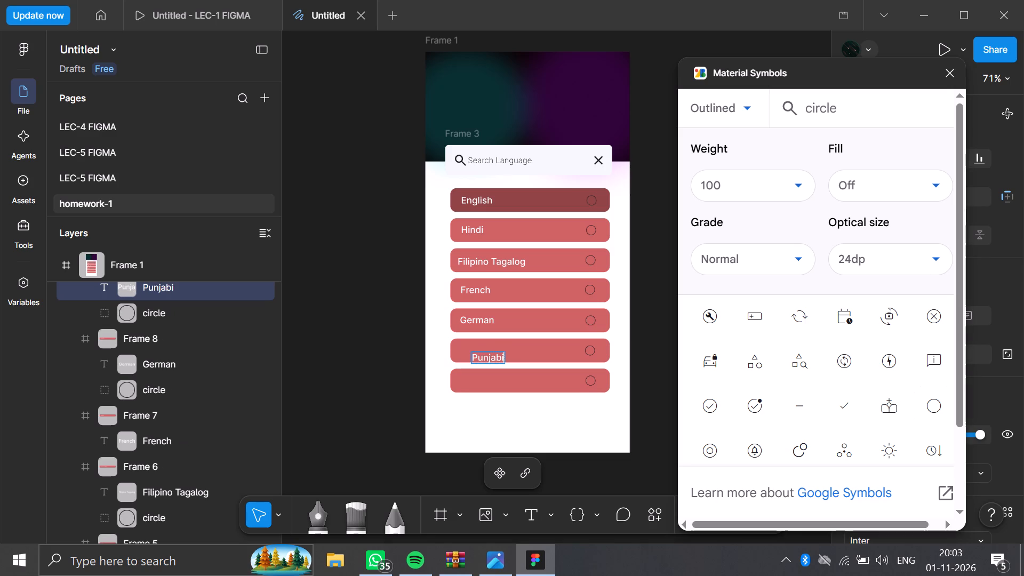
pyautogui.click(388, 328)
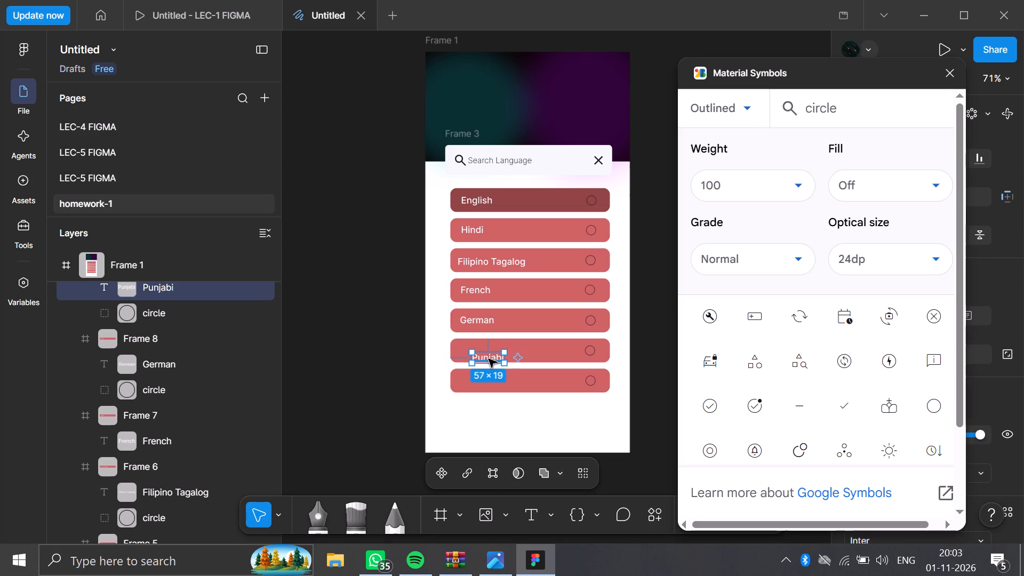
pyautogui.moveTo(487, 358); pyautogui.dragTo(476, 353)
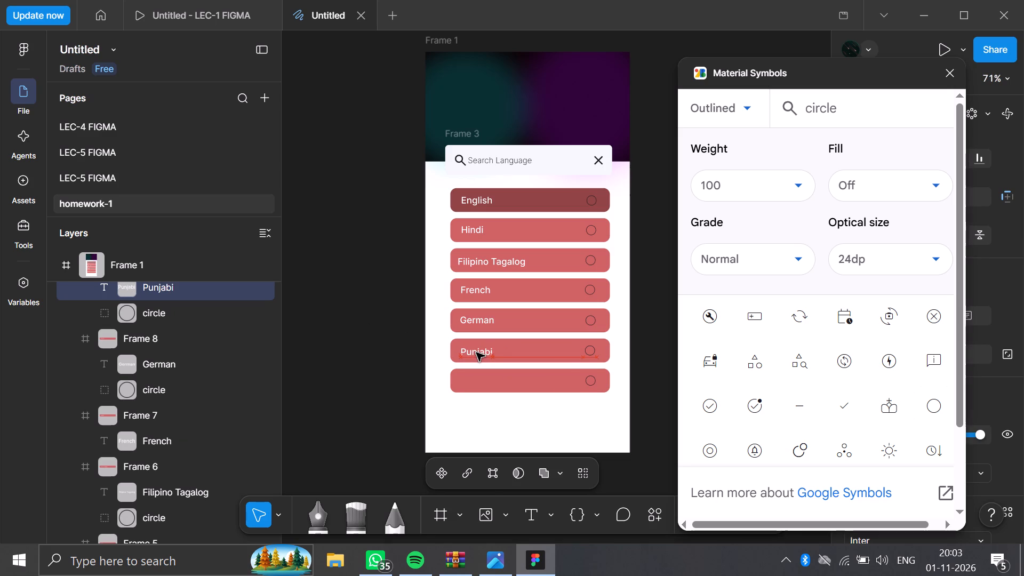
pyautogui.moveTo(476, 353); pyautogui.dragTo(475, 354)
pyautogui.click(395, 382)
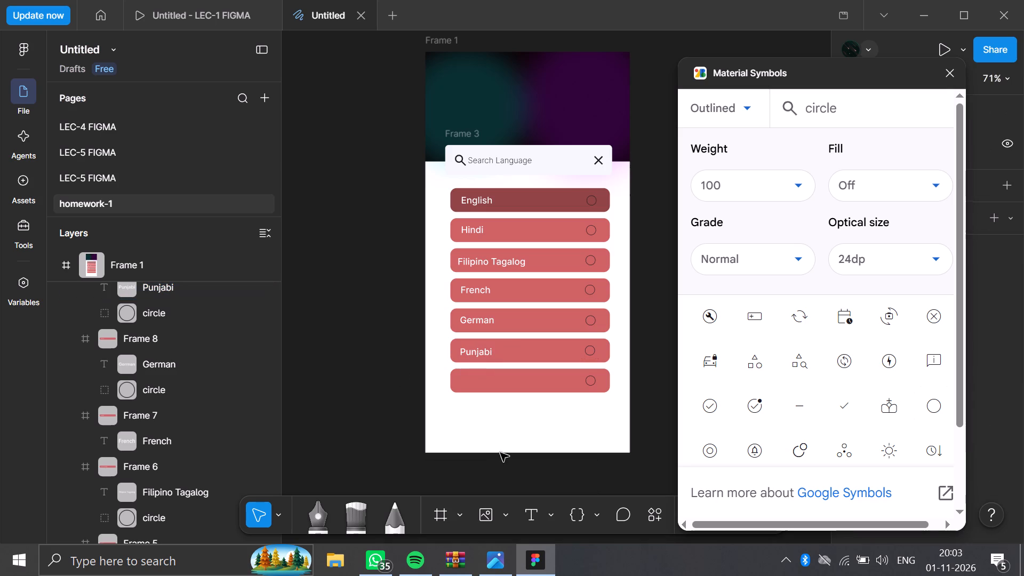
pyautogui.doubleClick(474, 348)
pyautogui.click(474, 351)
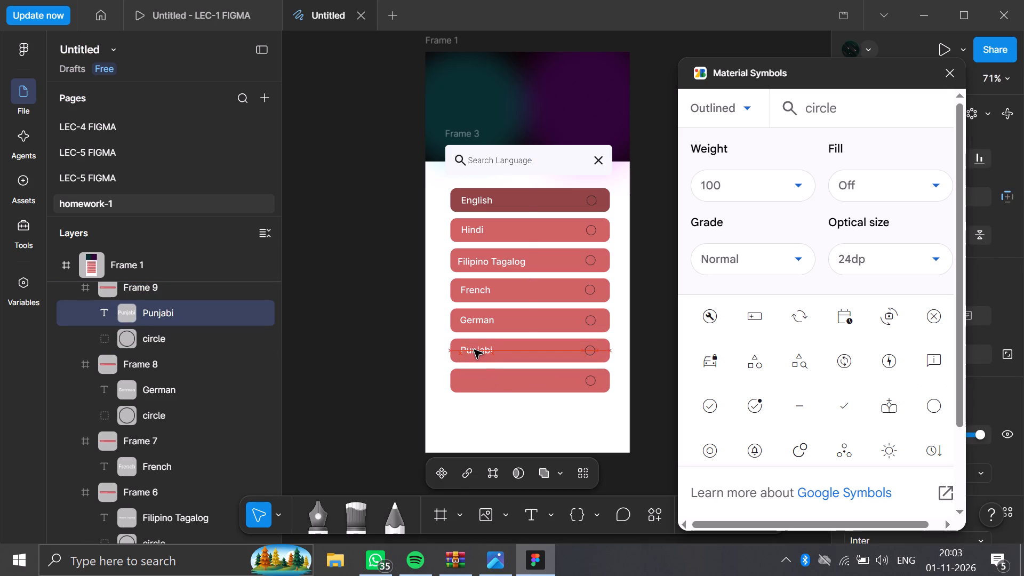
pyautogui.click(401, 375)
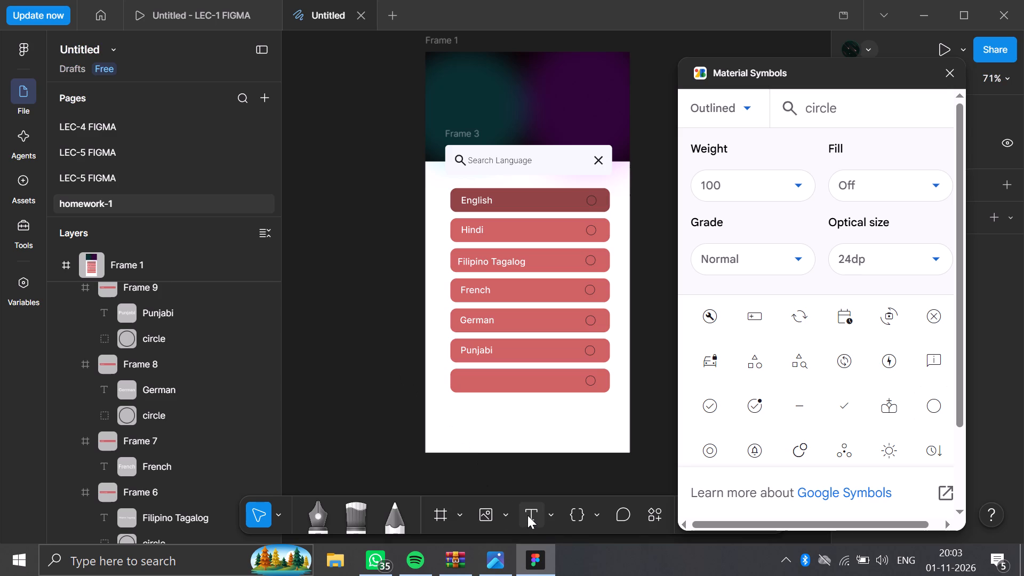
# Add the text label "Japanese" to the seventh language row, vertically centred and roughly left-aligned with the labels above.
pyautogui.click(527, 515)
pyautogui.click(466, 382)
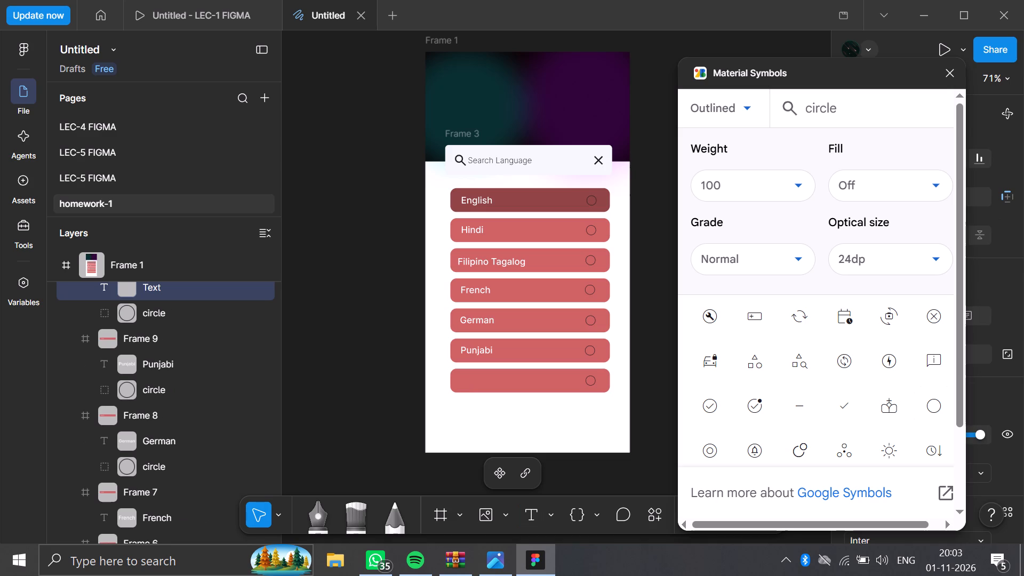
pyautogui.press('j')
pyautogui.press('BackSpace')
pyautogui.press('BackSpace')
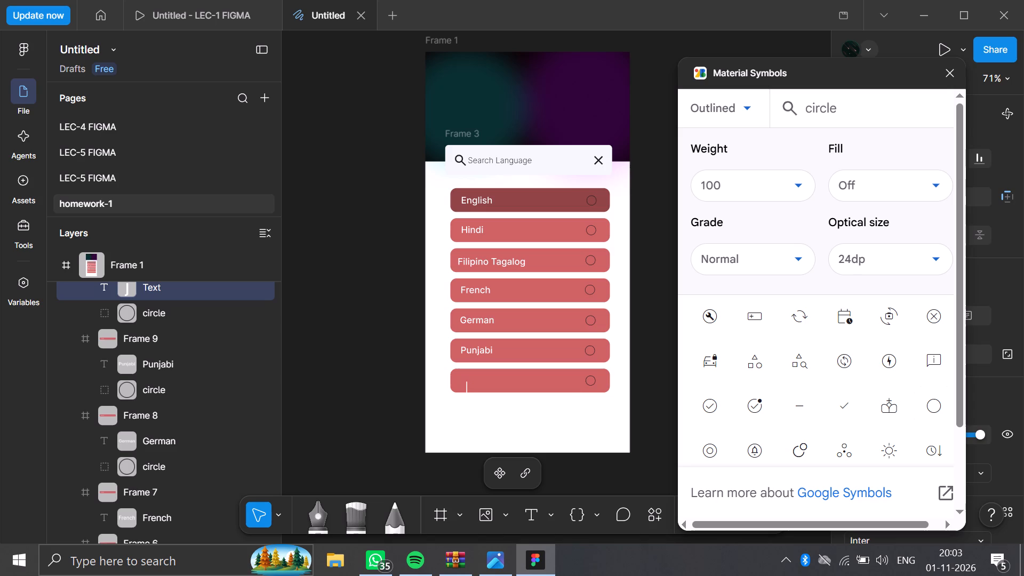
pyautogui.press('j')
pyautogui.press('BackSpace')
pyautogui.write('an')
pyautogui.press('BackSpace')
pyautogui.write('panese')
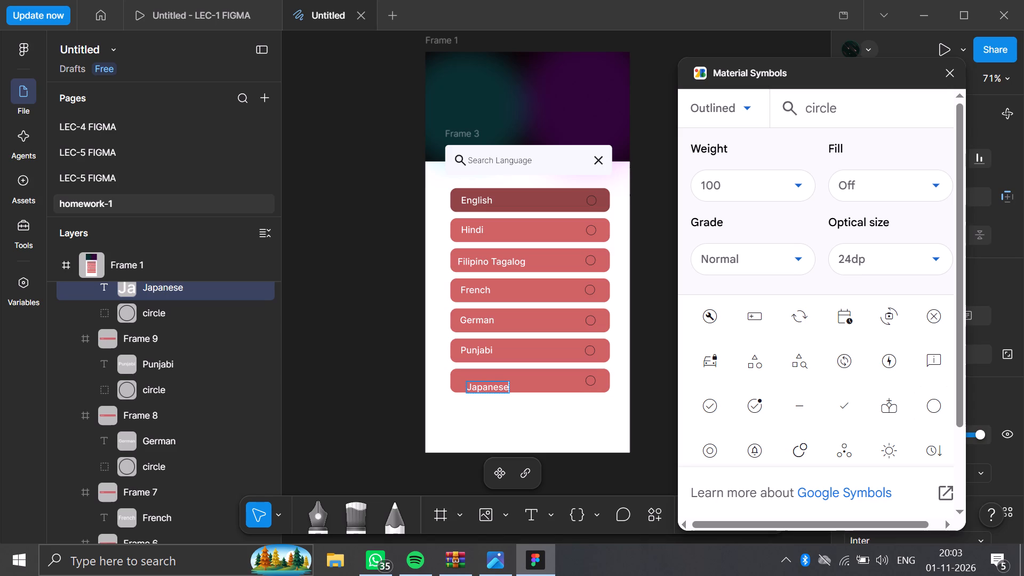
pyautogui.press('Return')
pyautogui.press('\\')
pyautogui.press('BackSpace')
pyautogui.press('BackSpace')
pyautogui.click(367, 457)
pyautogui.moveTo(486, 390); pyautogui.dragTo(478, 383)
pyautogui.click(392, 359)
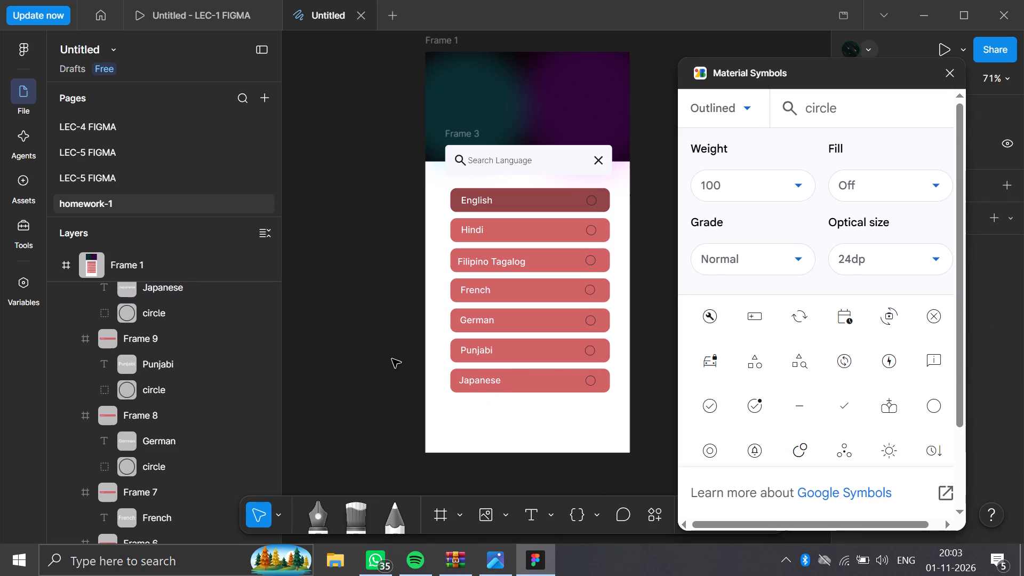
# Delete the "Punjabi" label from the sixth language row.
pyautogui.doubleClick(476, 346)
pyautogui.click(476, 346)
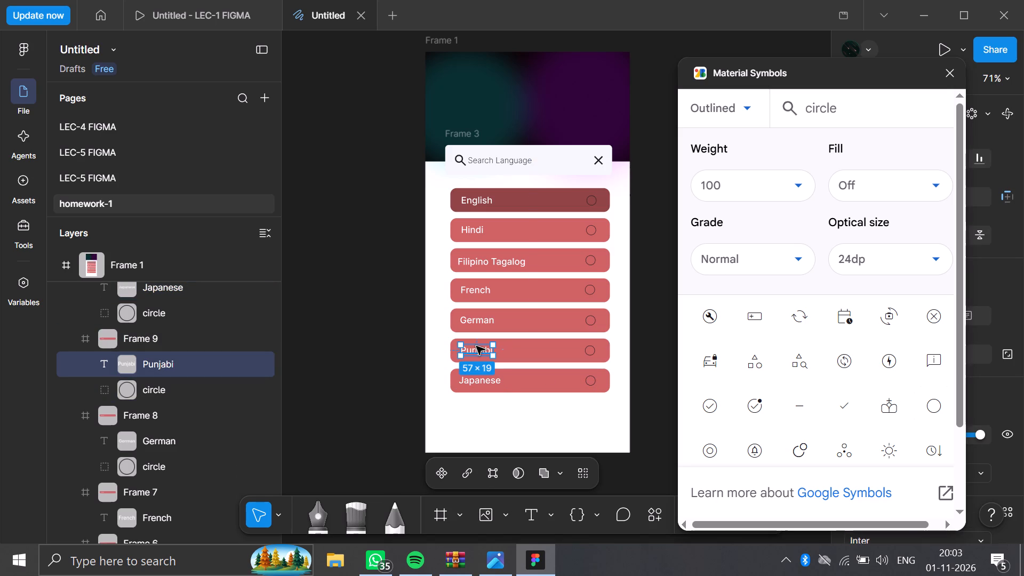
pyautogui.press('BackSpace')
pyautogui.press('\\')
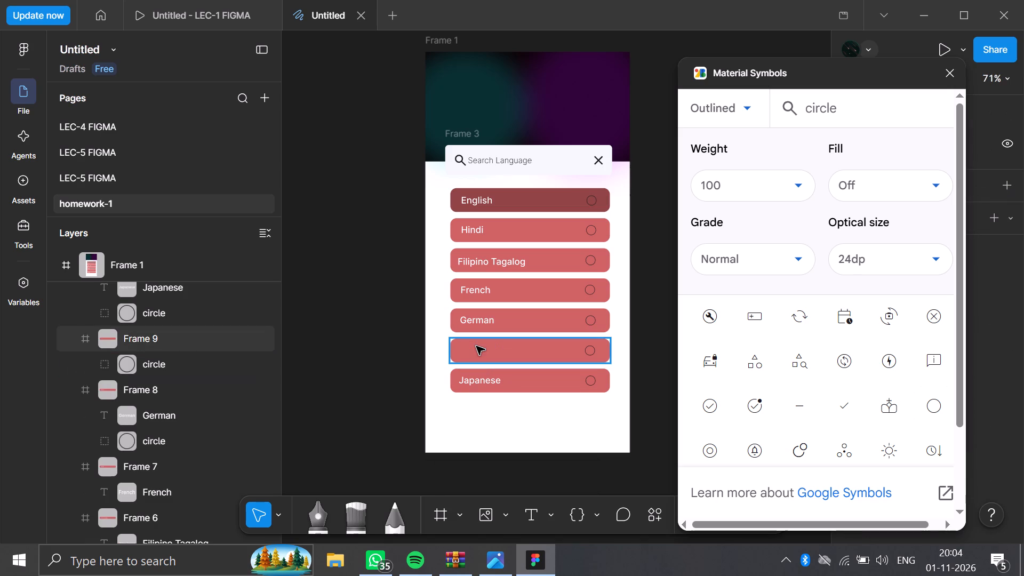
# Add the text label "Chinese" with a capital C to the empty sixth language row.
pyautogui.doubleClick(527, 513)
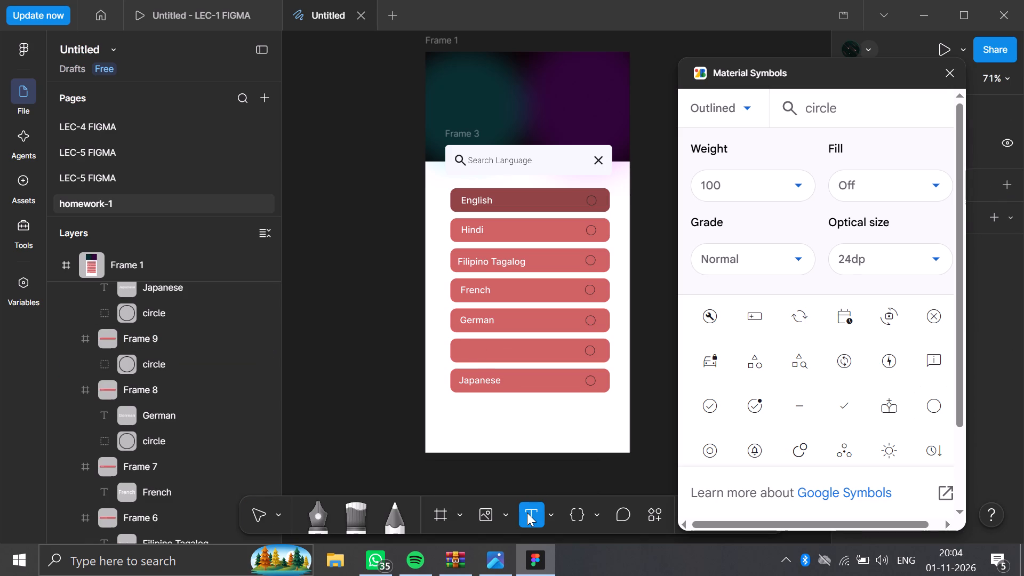
pyautogui.click(462, 350)
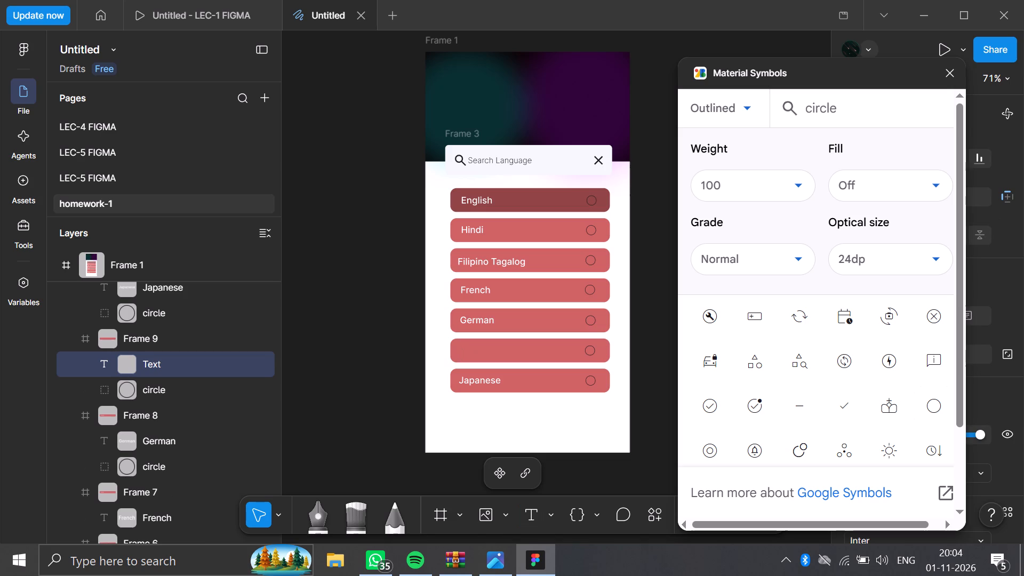
pyautogui.write('ita')
pyautogui.press('BackSpace')
pyautogui.press('BackSpace')
pyautogui.press('BackSpace')
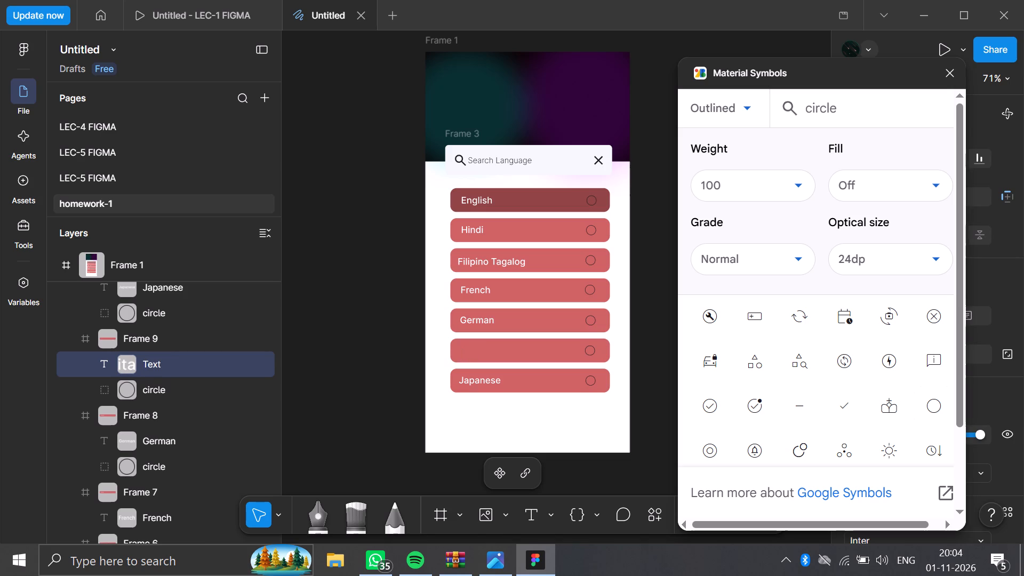
pyautogui.write('chinese')
pyautogui.click(420, 406)
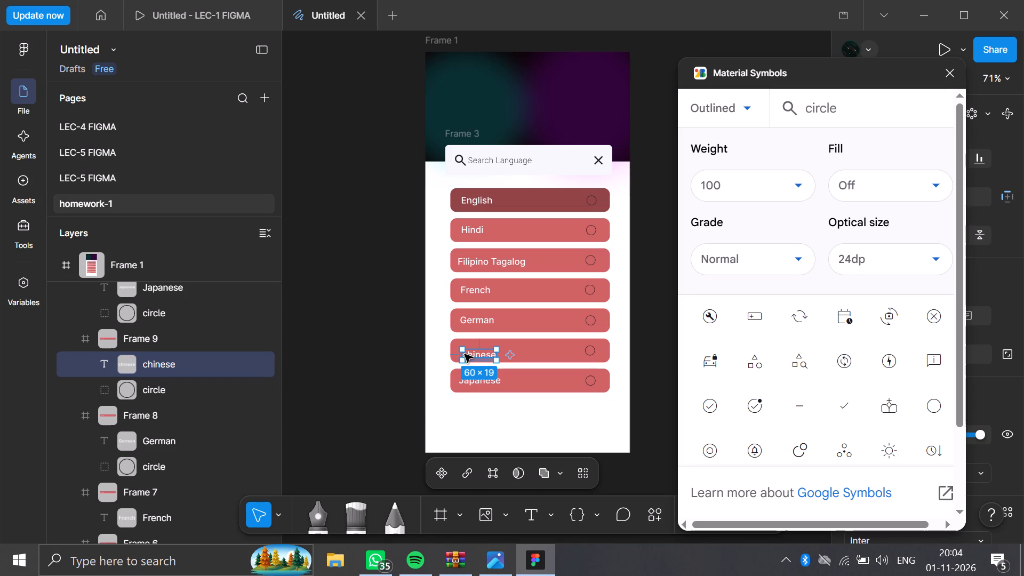
pyautogui.doubleClick(467, 355)
pyautogui.click(467, 355)
pyautogui.press('BackSpace')
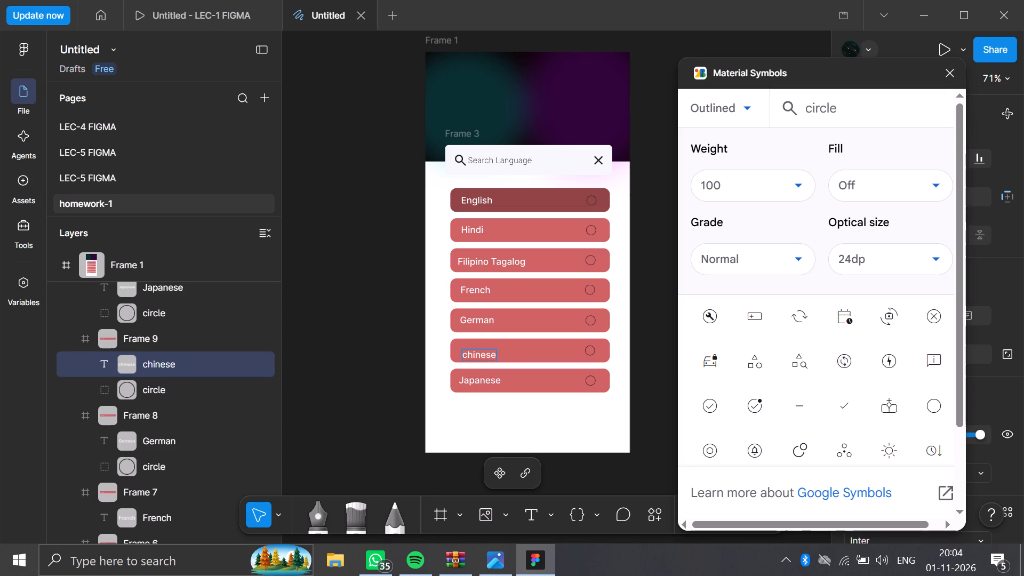
pyautogui.press('c')
pyautogui.click(383, 402)
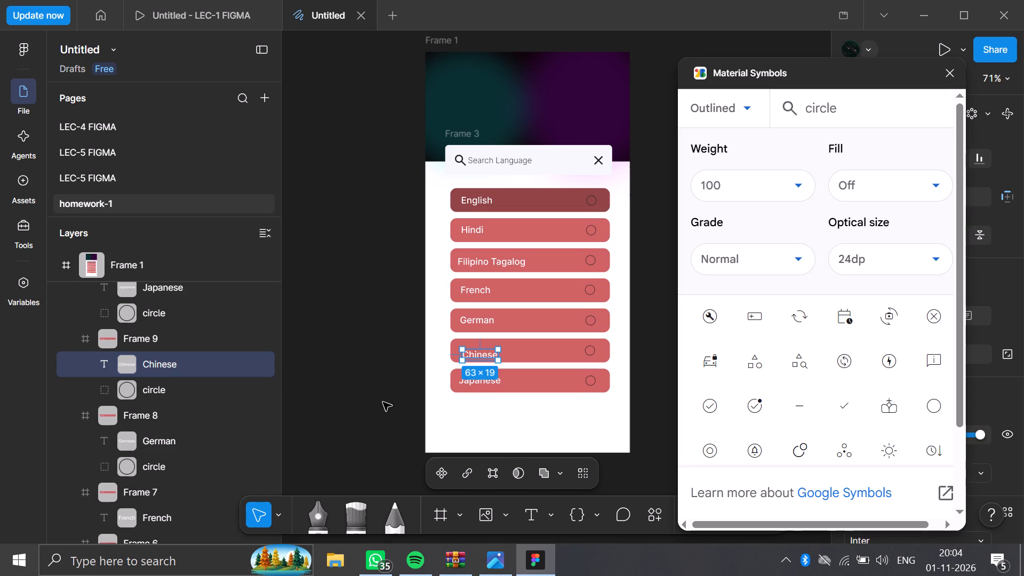
# Move the "Chinese" label so it is vertically centred in its row and left-aligned with "German".
pyautogui.moveTo(476, 359); pyautogui.dragTo(473, 354)
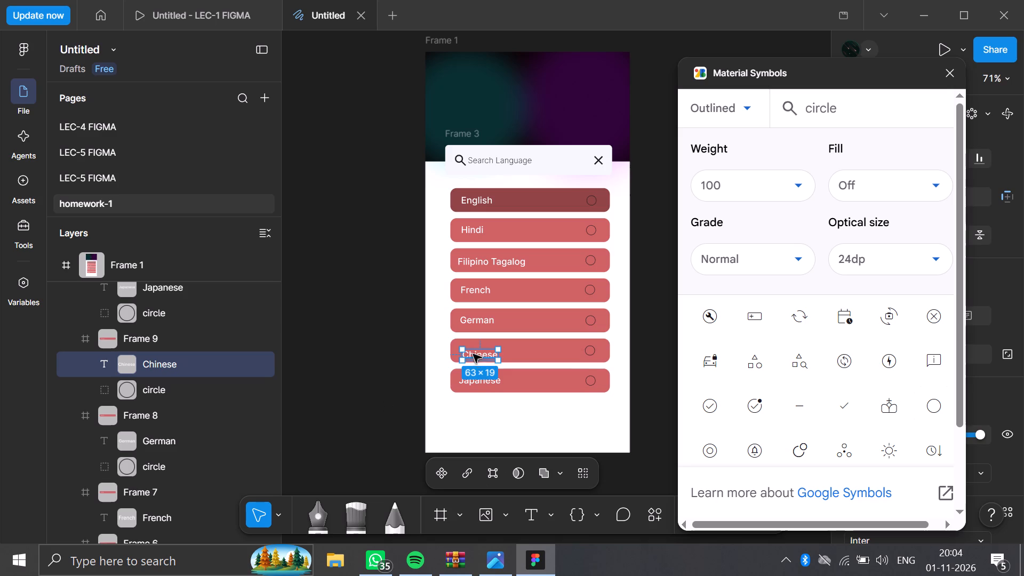
pyautogui.moveTo(473, 354); pyautogui.dragTo(471, 353)
pyautogui.click(471, 353)
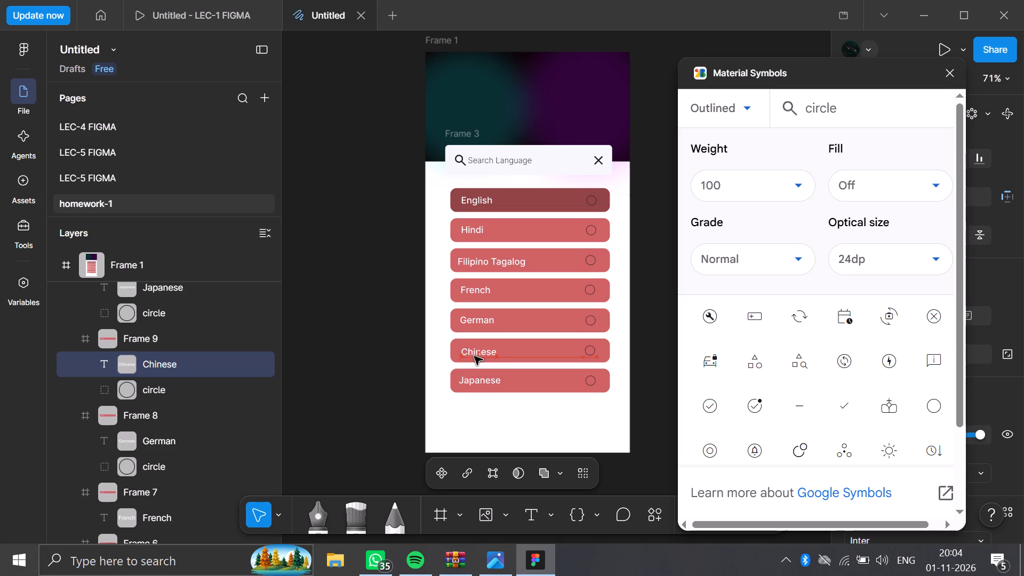
pyautogui.click(393, 345)
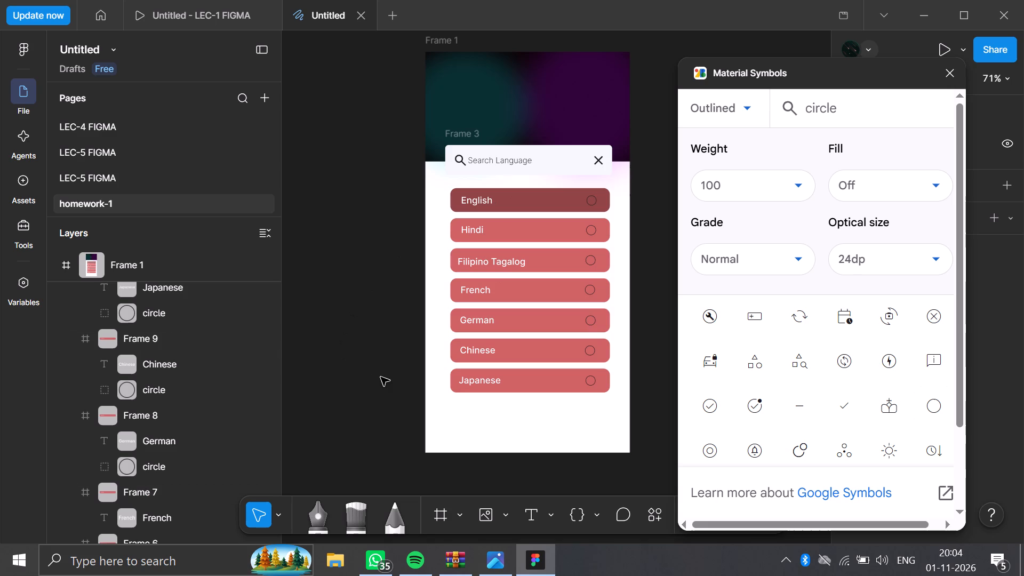
pyautogui.click(397, 326)
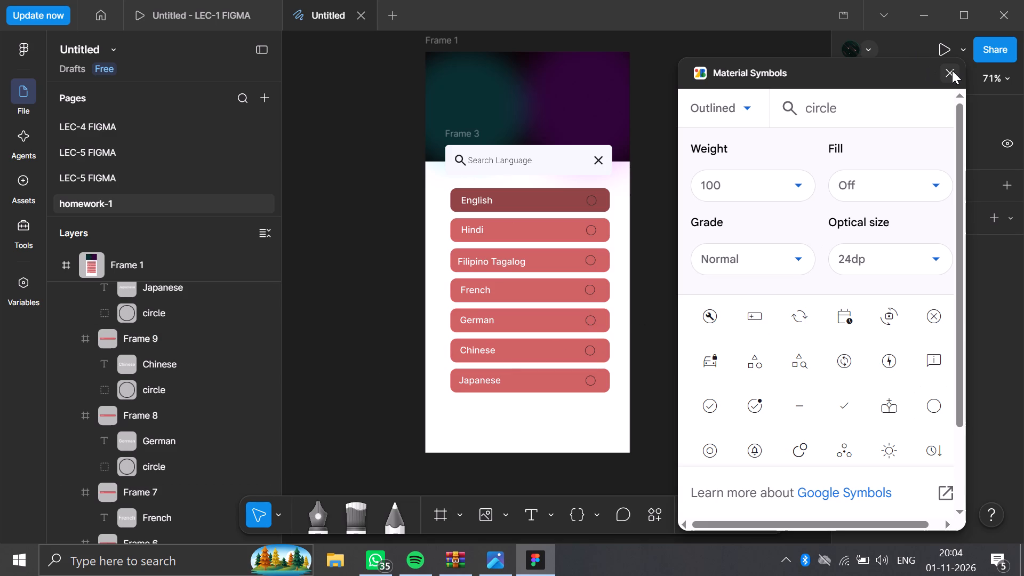
# Close the Material Symbols plugin.
pyautogui.click(952, 70)
# Delete the close (X) icon group from the search bar, Frame 3.
pyautogui.scroll(1, 740, 223)
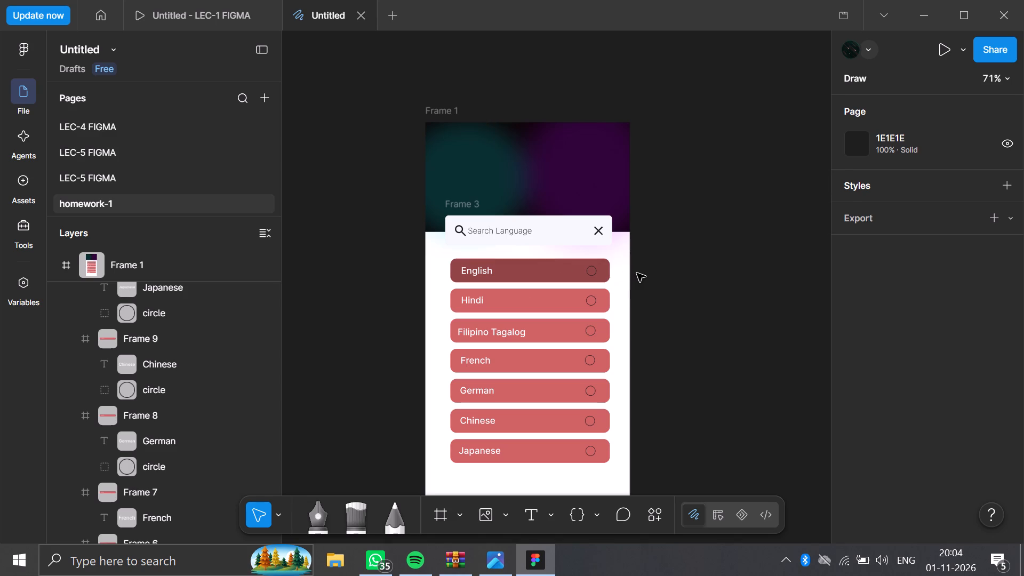
pyautogui.scroll(-1, 625, 387)
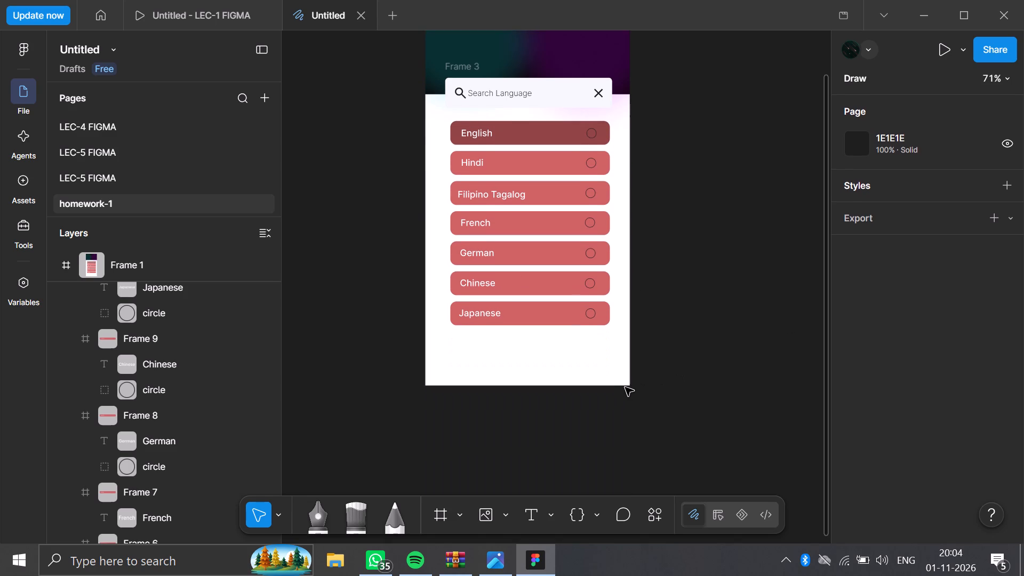
pyautogui.scroll(1, 454, 257)
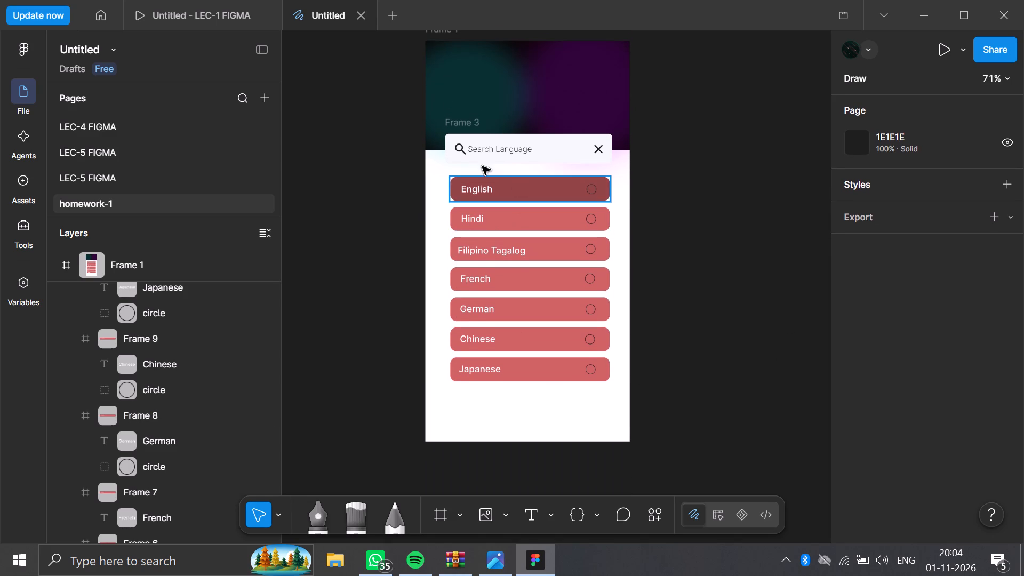
pyautogui.click(597, 149)
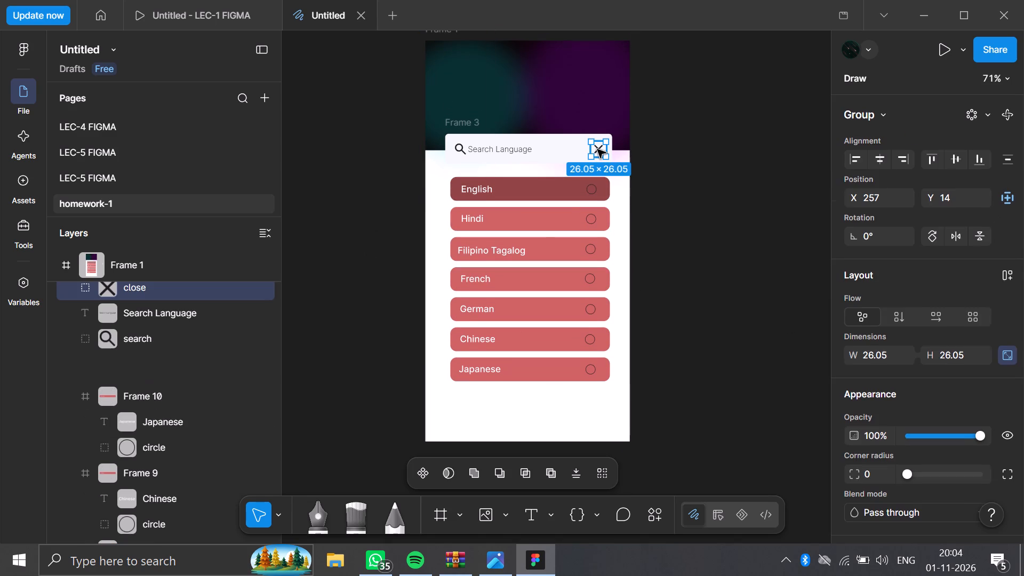
pyautogui.doubleClick(597, 149)
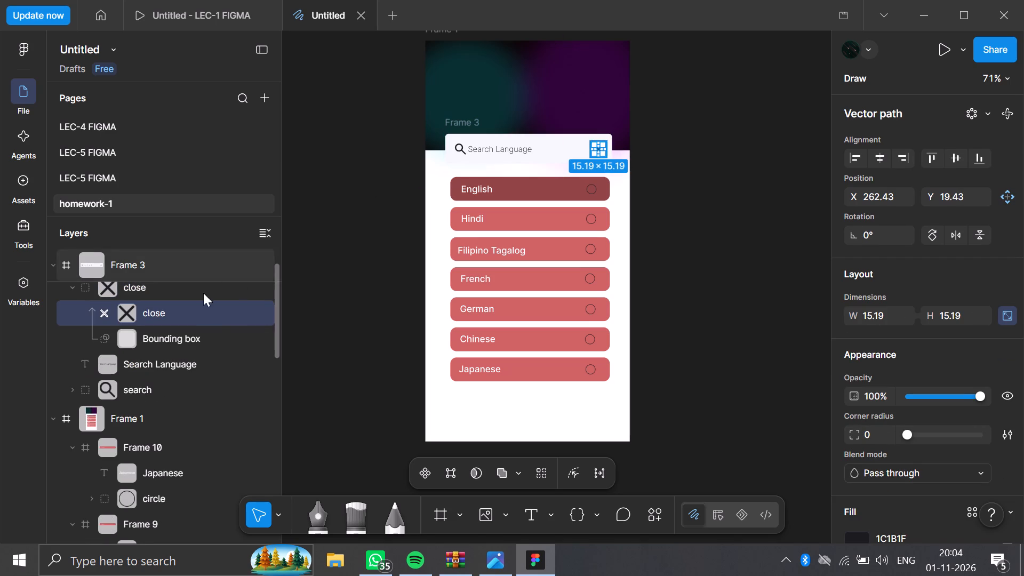
pyautogui.scroll(1, 197, 308)
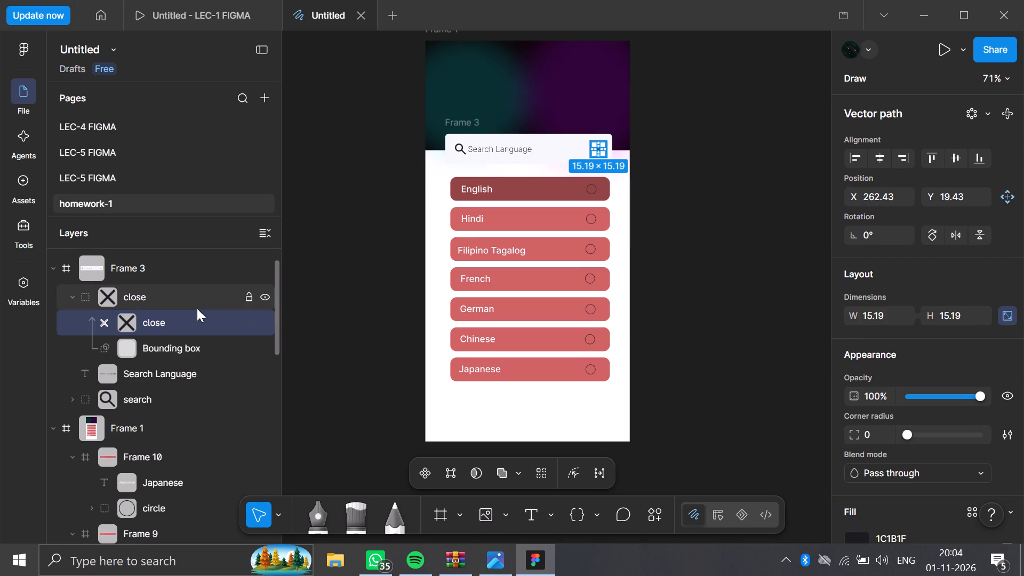
pyautogui.click(197, 308)
pyautogui.press('Delete')
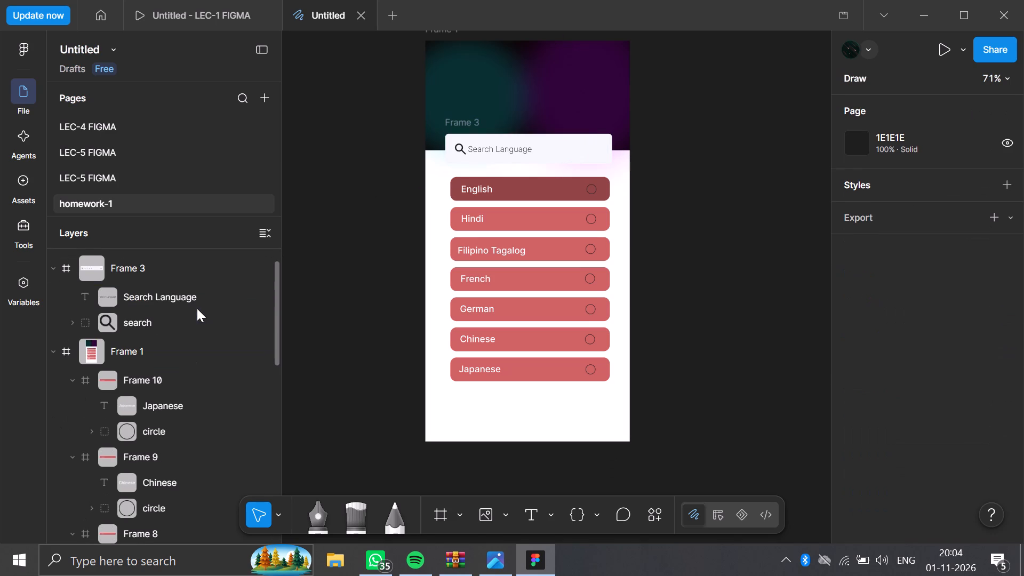
# Reopen the Material Symbols plugin and set the symbol weight to 200.
pyautogui.click(658, 523)
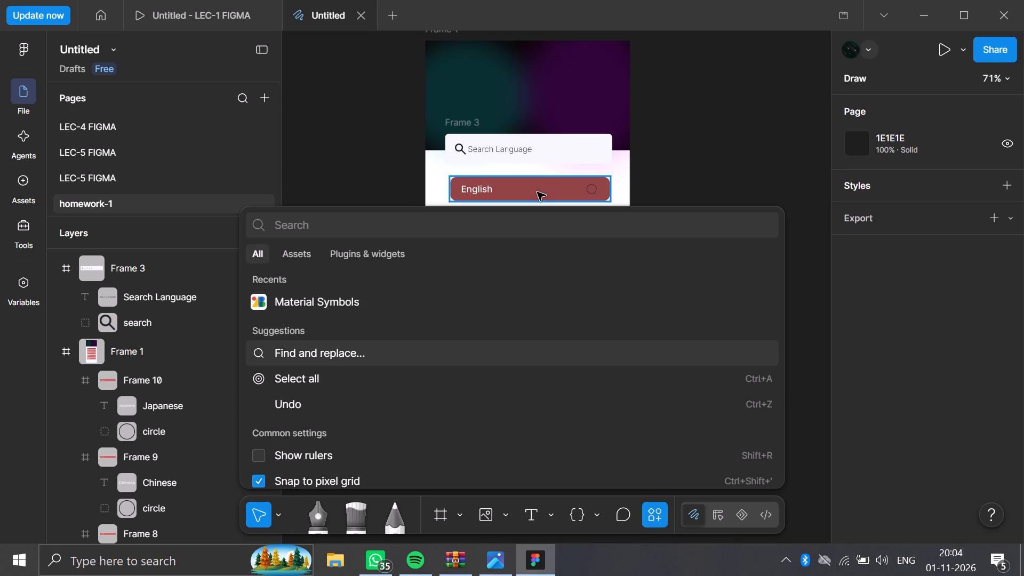
pyautogui.click(386, 306)
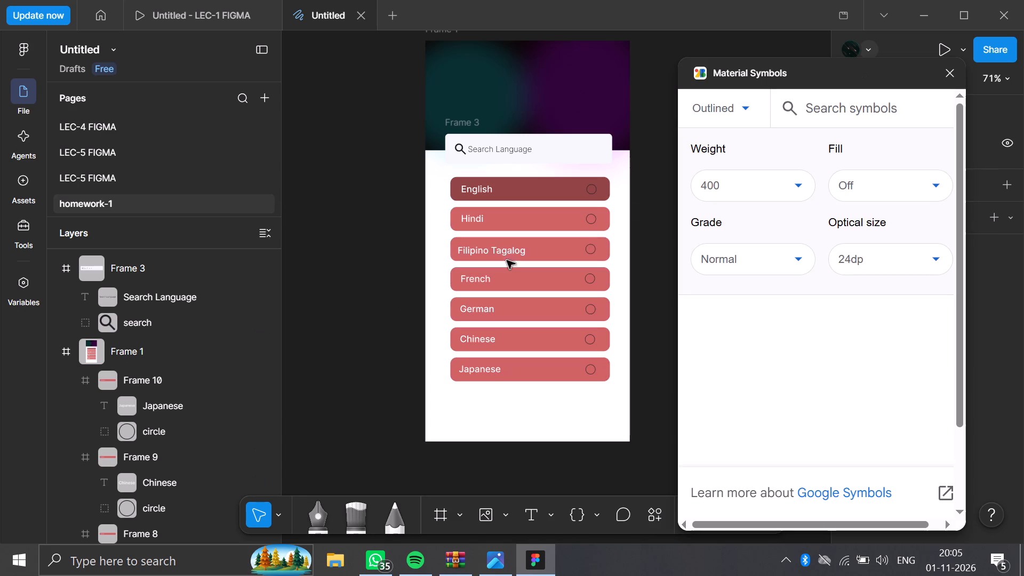
pyautogui.click(789, 250)
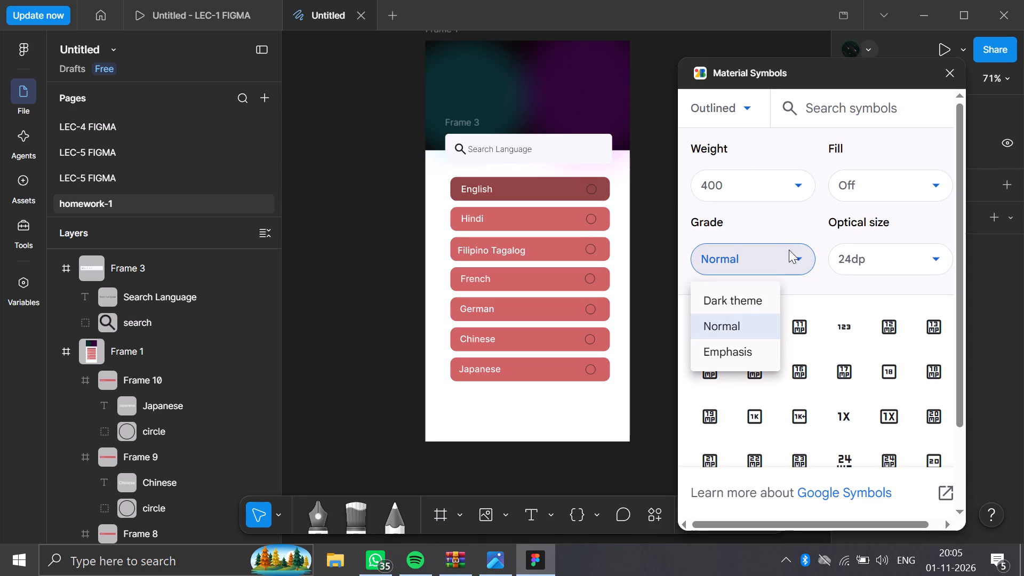
pyautogui.click(797, 186)
pyautogui.click(789, 186)
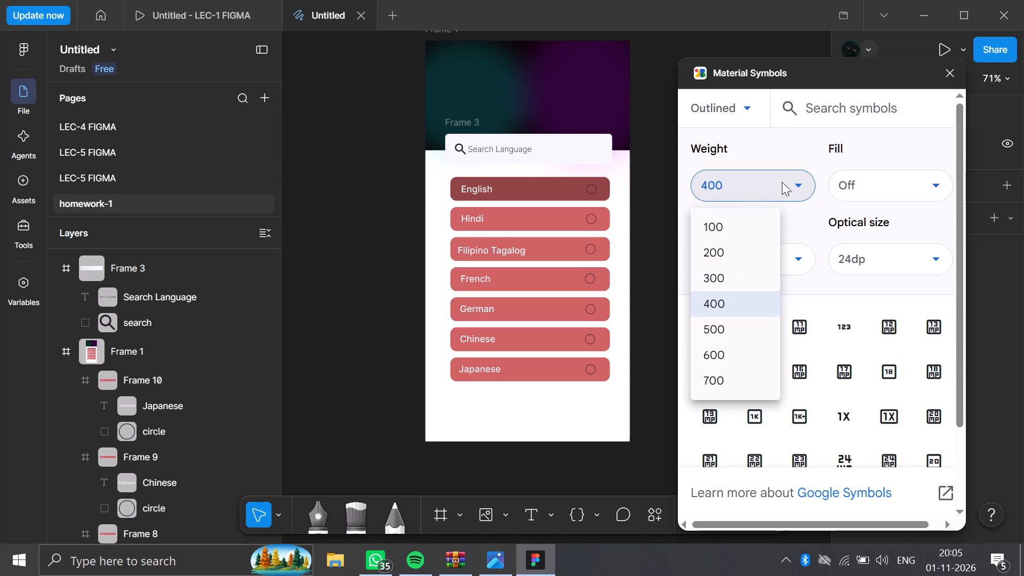
pyautogui.click(739, 249)
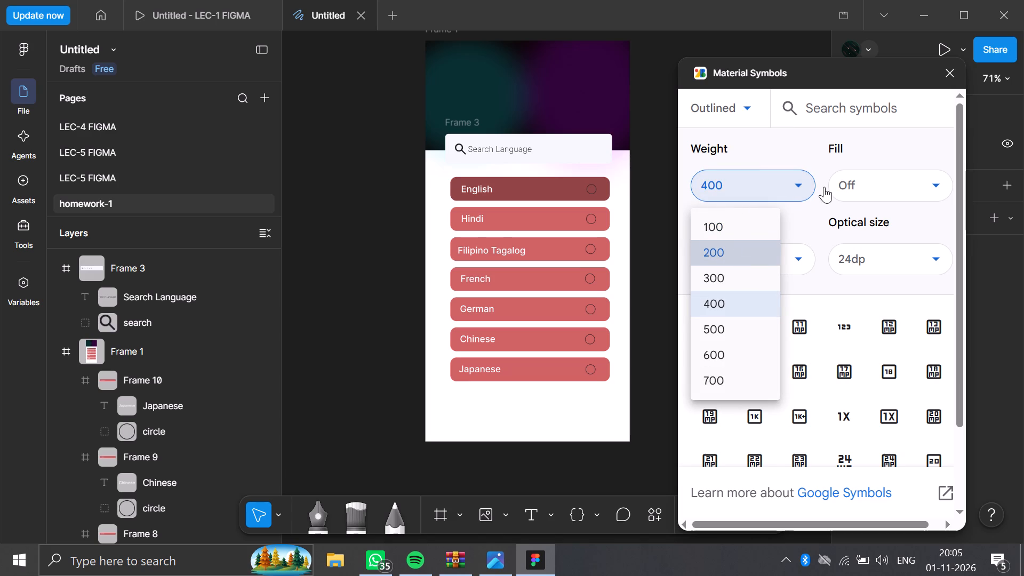
# Search the symbols for "CROSS" and insert the plain close (X) icon.
pyautogui.click(851, 114)
pyautogui.write('CROSS')
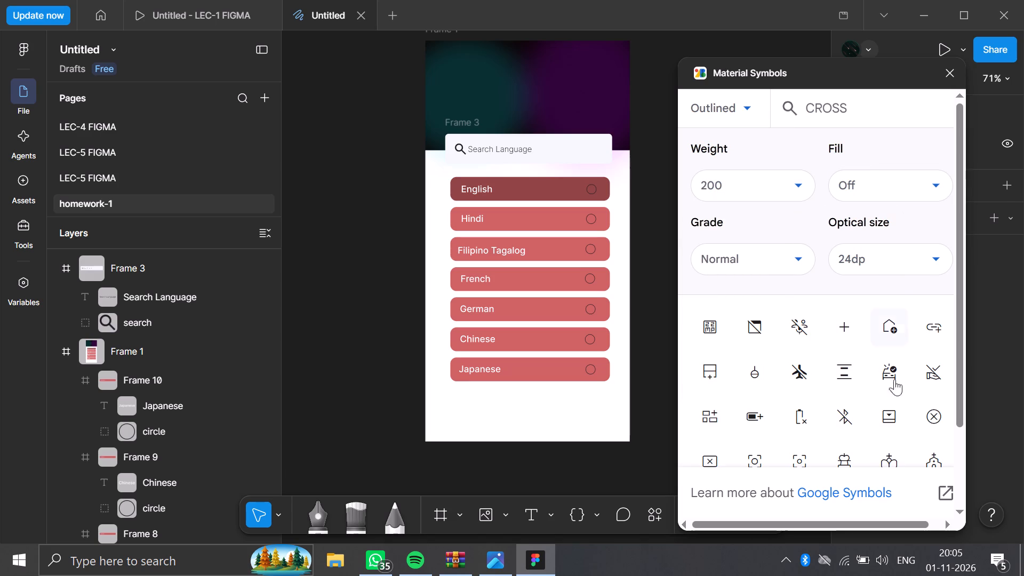
pyautogui.scroll(-6, 894, 398)
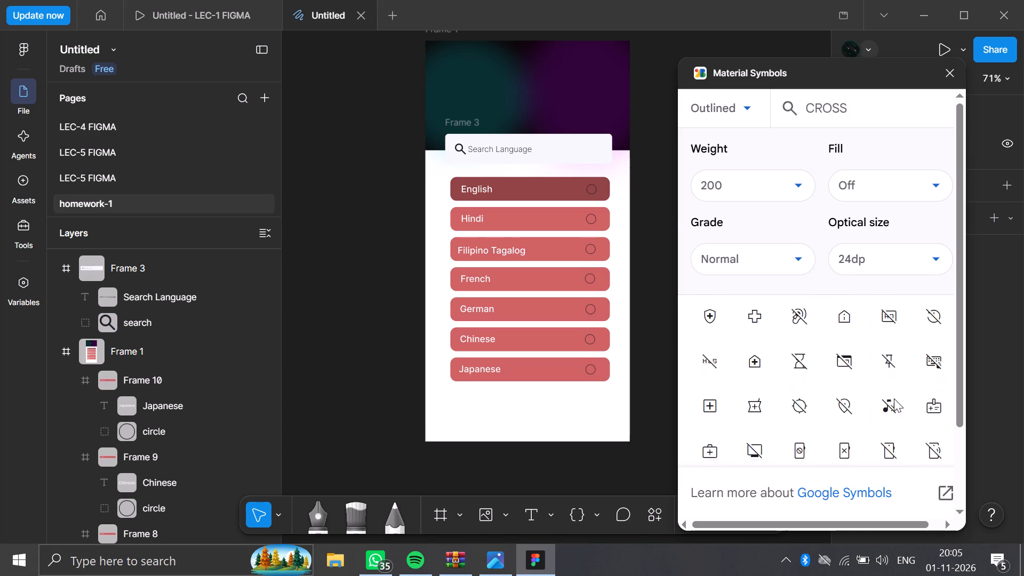
pyautogui.scroll(-5, 894, 398)
pyautogui.scroll(2, 894, 398)
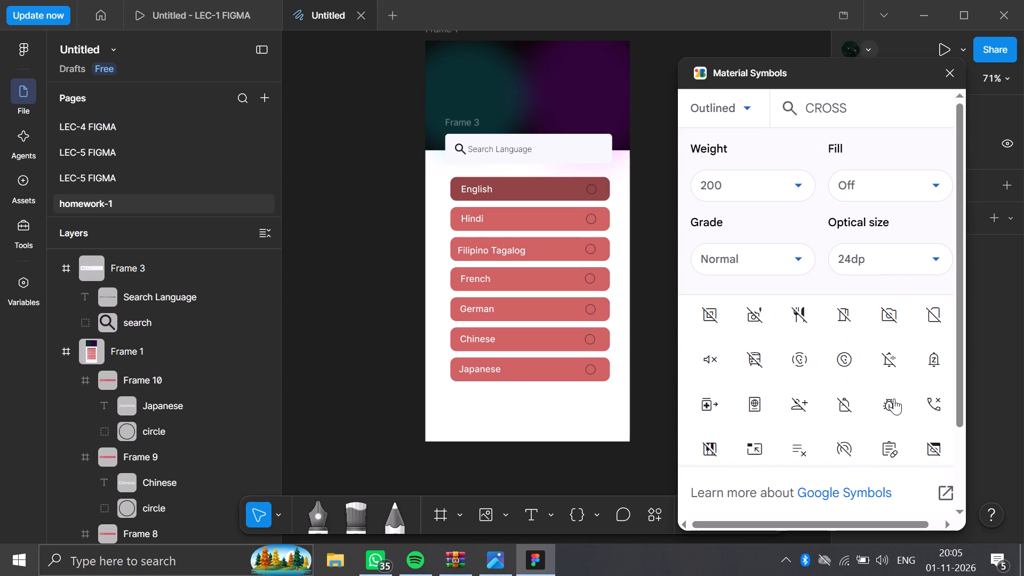
pyautogui.scroll(5, 894, 398)
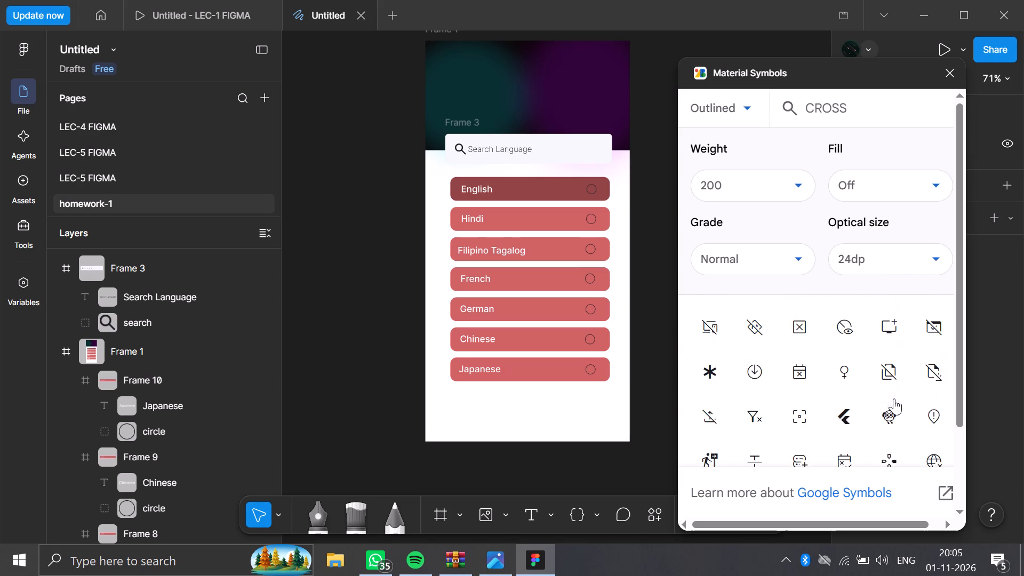
pyautogui.scroll(-11, 894, 398)
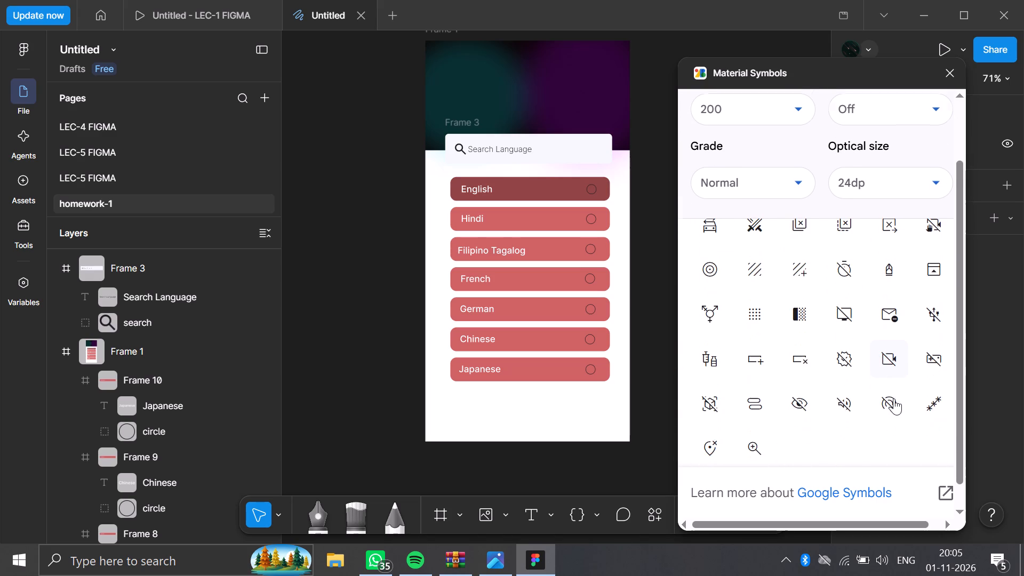
pyautogui.scroll(-1, 894, 398)
pyautogui.scroll(4, 894, 398)
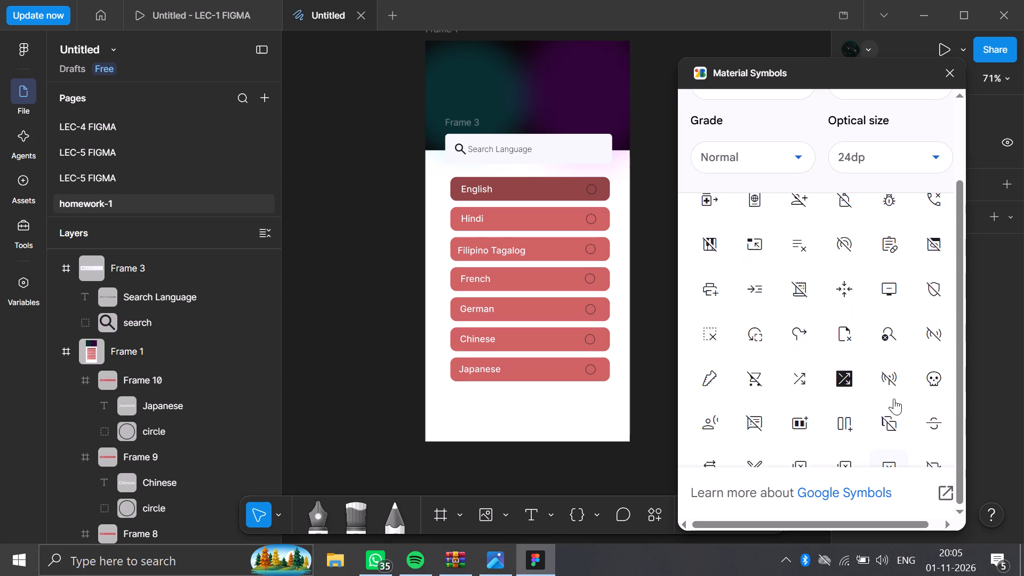
pyautogui.scroll(6, 894, 398)
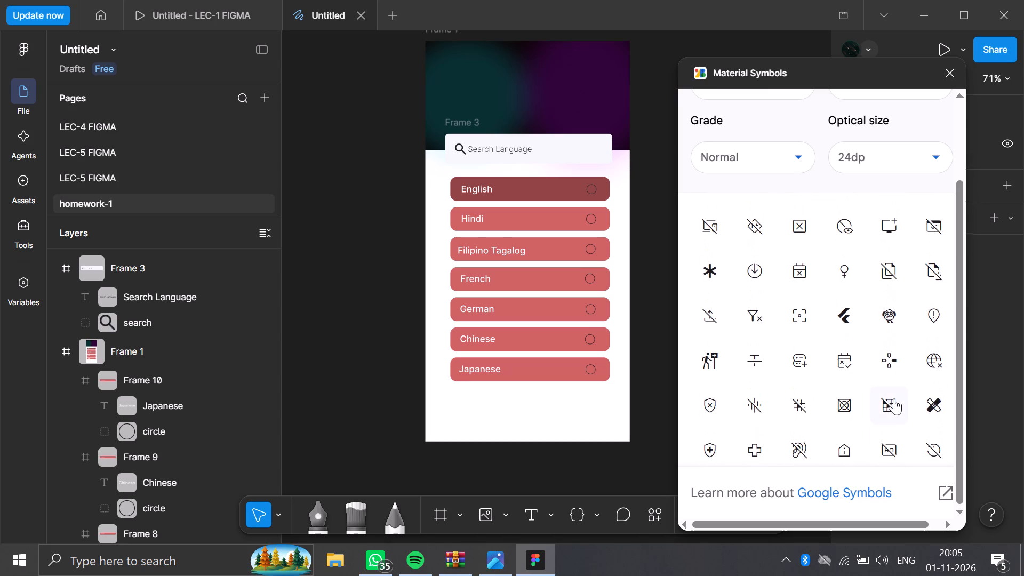
pyautogui.scroll(2, 894, 398)
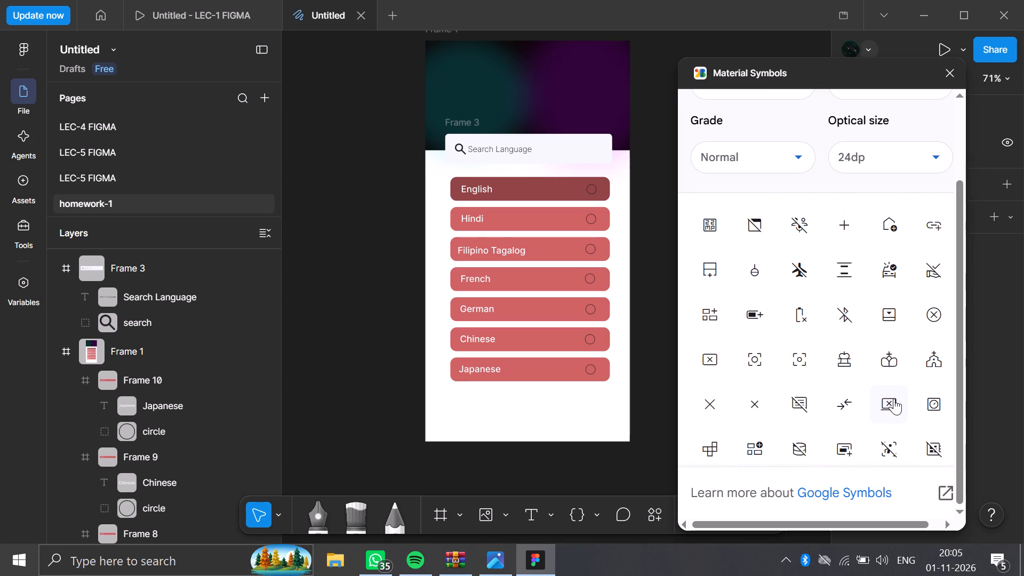
pyautogui.scroll(1, 894, 398)
pyautogui.click(708, 403)
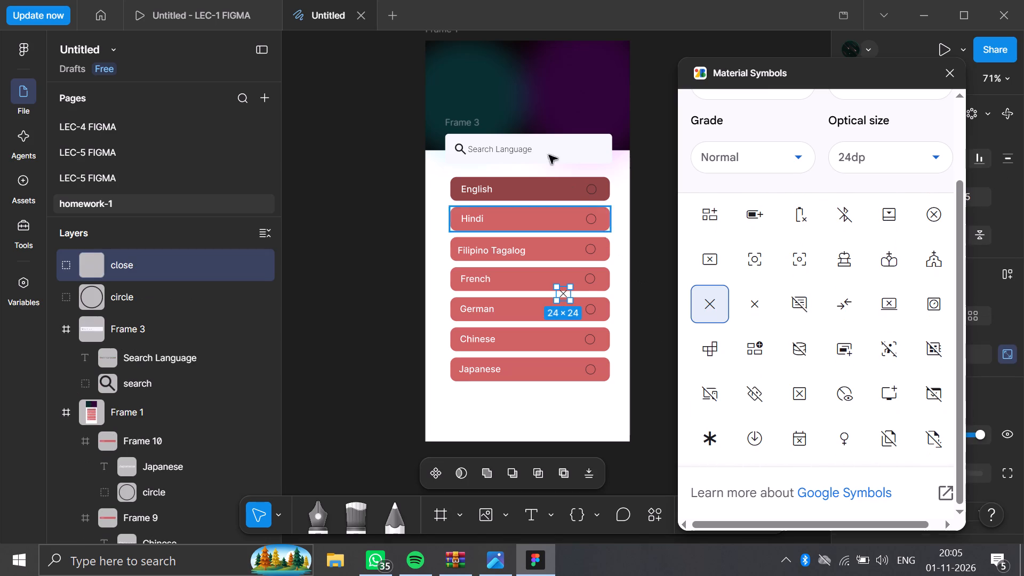
# Move the close icon into the search bar, Frame 3, at its right end and level with the "Search Language" text.
pyautogui.moveTo(566, 294); pyautogui.dragTo(556, 228)
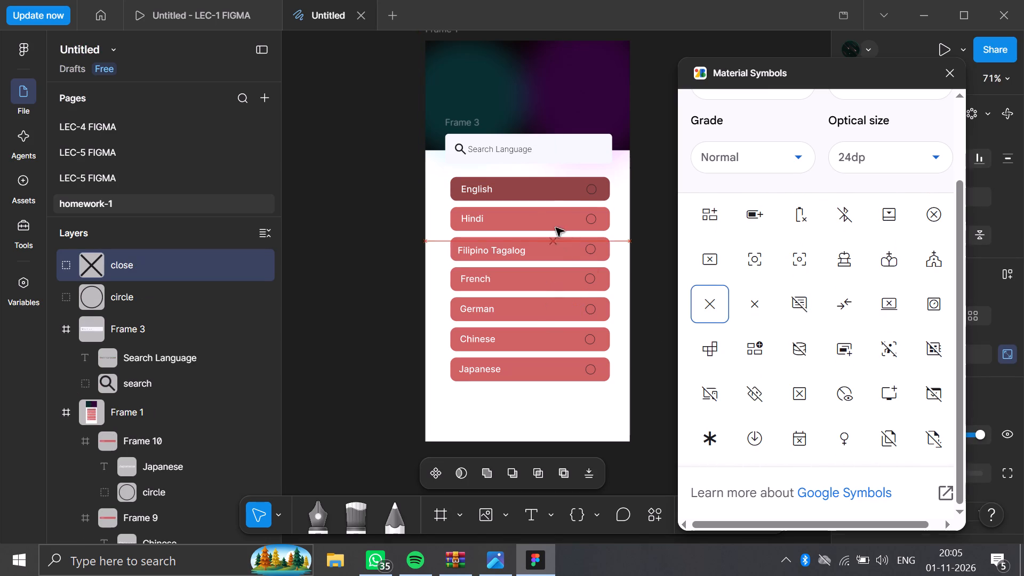
pyautogui.moveTo(556, 228); pyautogui.dragTo(591, 127)
pyautogui.moveTo(591, 122); pyautogui.dragTo(598, 145)
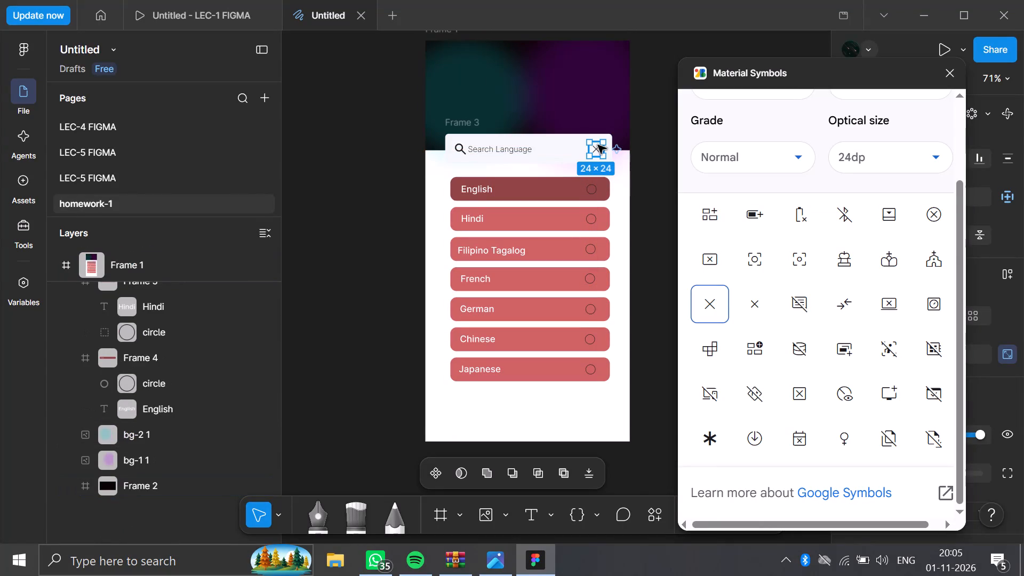
pyautogui.click(587, 148)
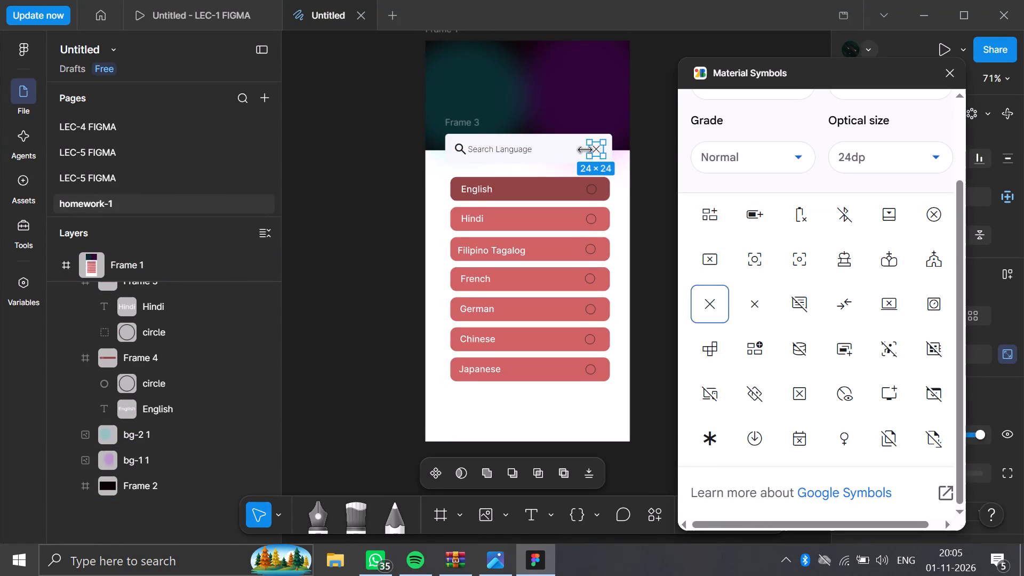
pyautogui.click(669, 149)
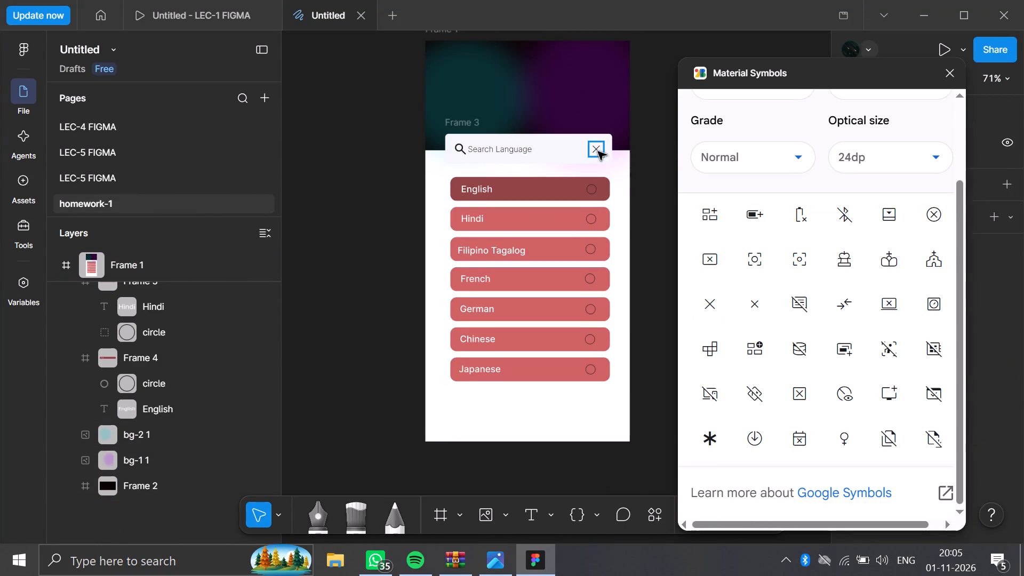
# Enlarge the search bar's close icon to 30 × 30.
pyautogui.click(595, 149)
pyautogui.click(589, 150)
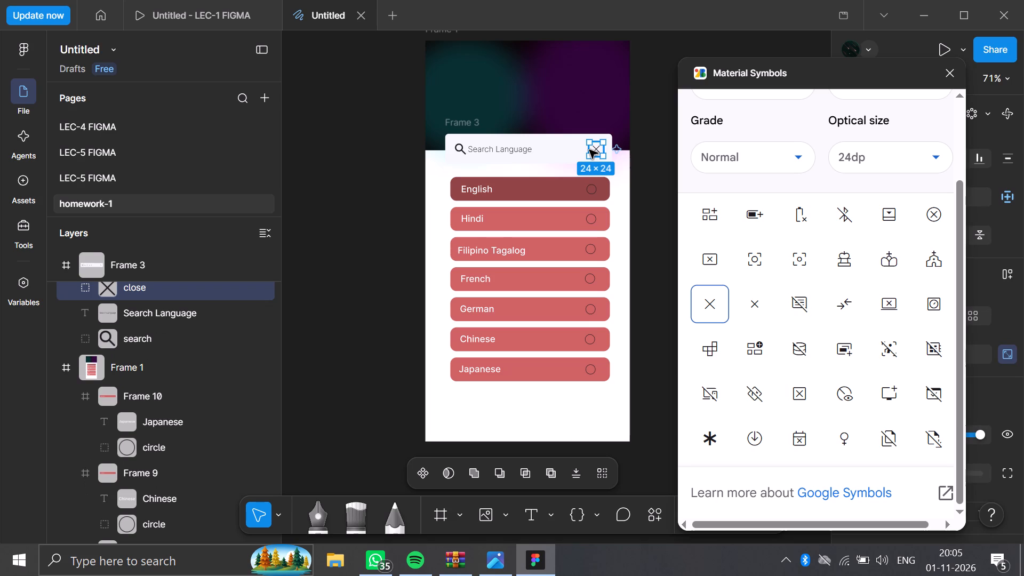
pyautogui.click(589, 149)
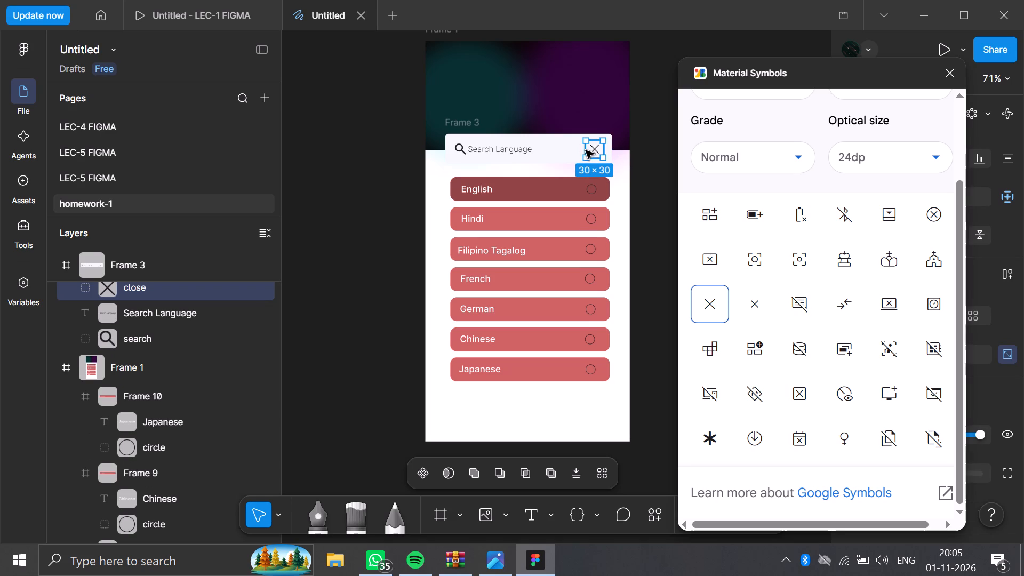
pyautogui.click(650, 150)
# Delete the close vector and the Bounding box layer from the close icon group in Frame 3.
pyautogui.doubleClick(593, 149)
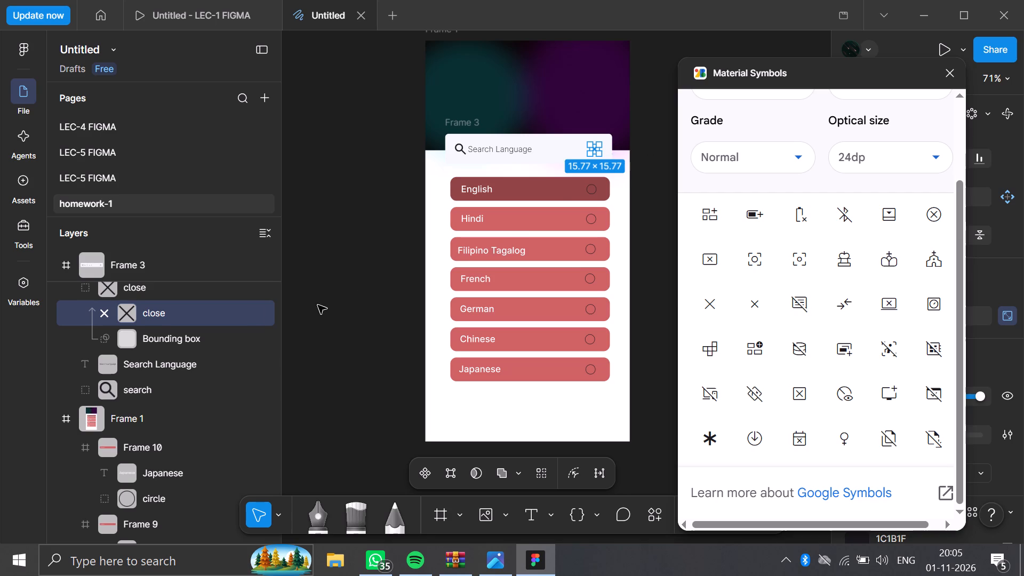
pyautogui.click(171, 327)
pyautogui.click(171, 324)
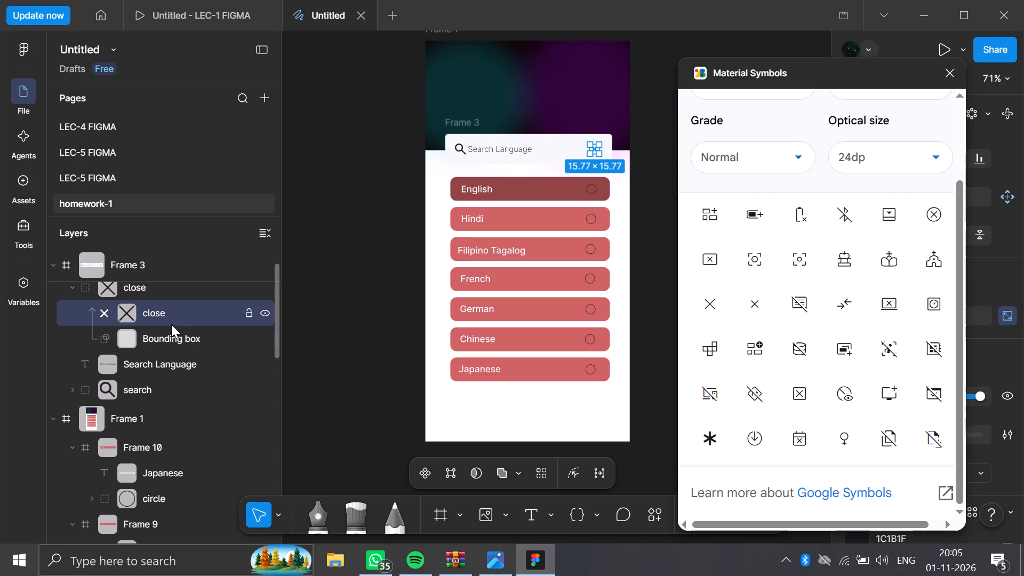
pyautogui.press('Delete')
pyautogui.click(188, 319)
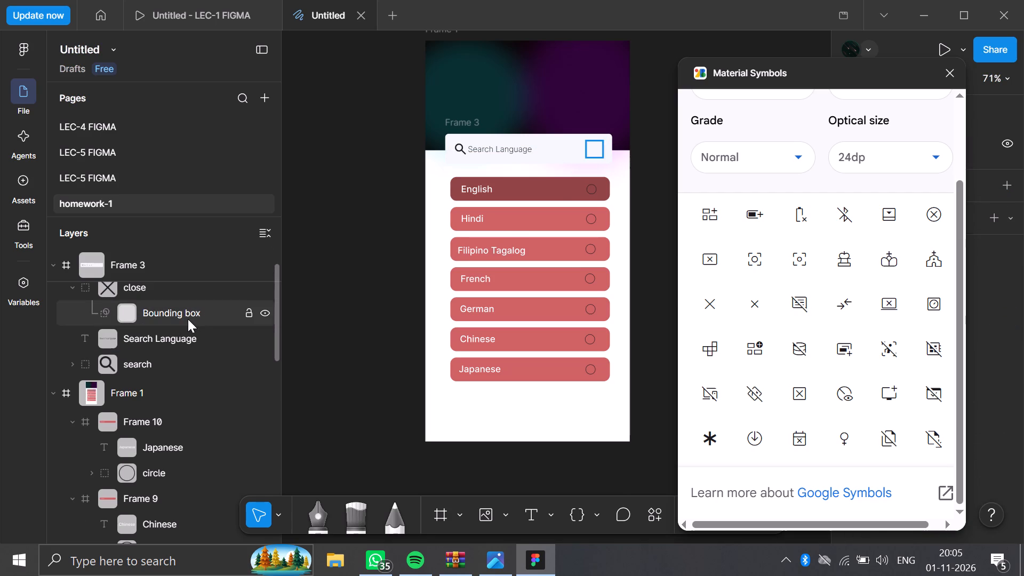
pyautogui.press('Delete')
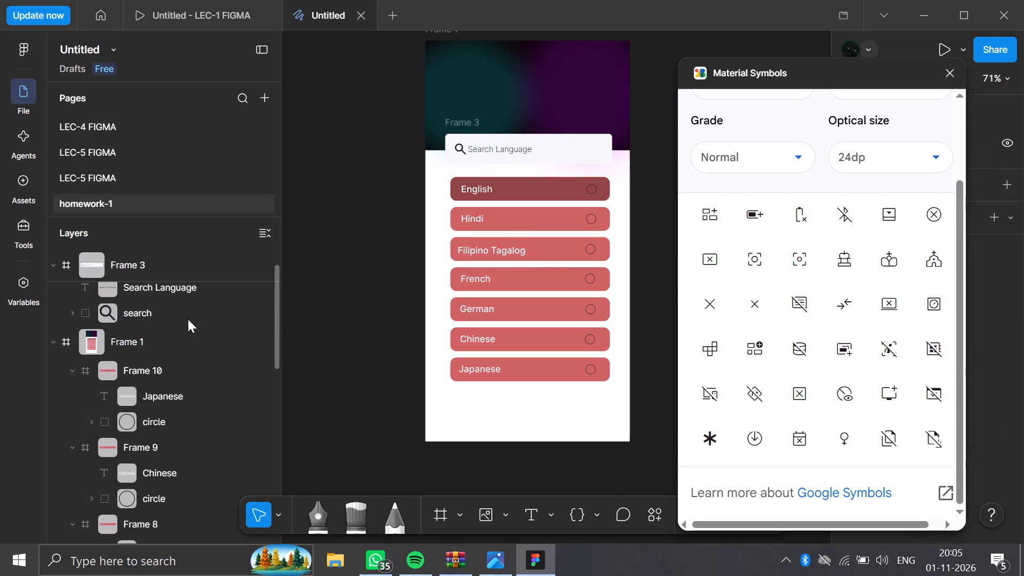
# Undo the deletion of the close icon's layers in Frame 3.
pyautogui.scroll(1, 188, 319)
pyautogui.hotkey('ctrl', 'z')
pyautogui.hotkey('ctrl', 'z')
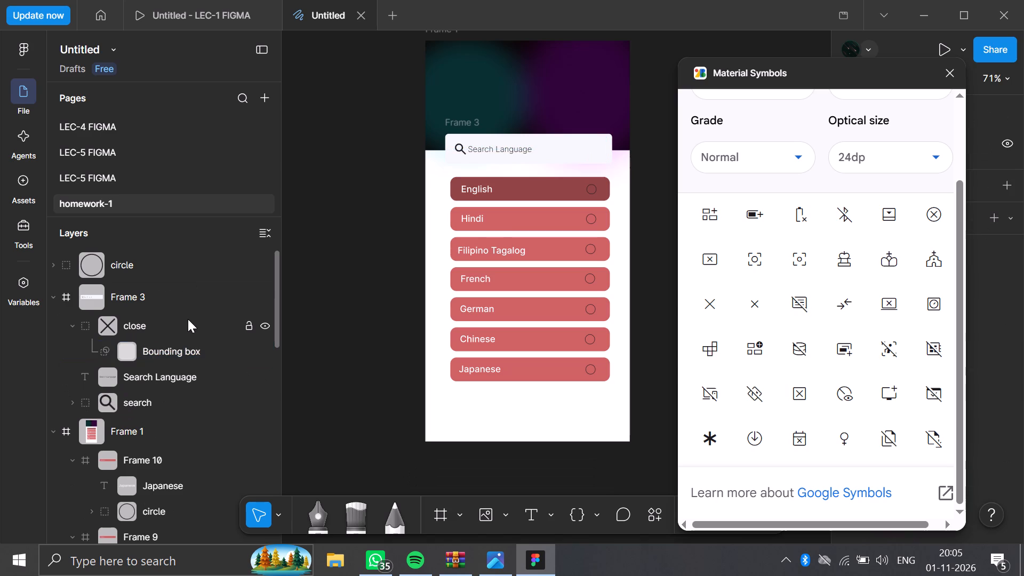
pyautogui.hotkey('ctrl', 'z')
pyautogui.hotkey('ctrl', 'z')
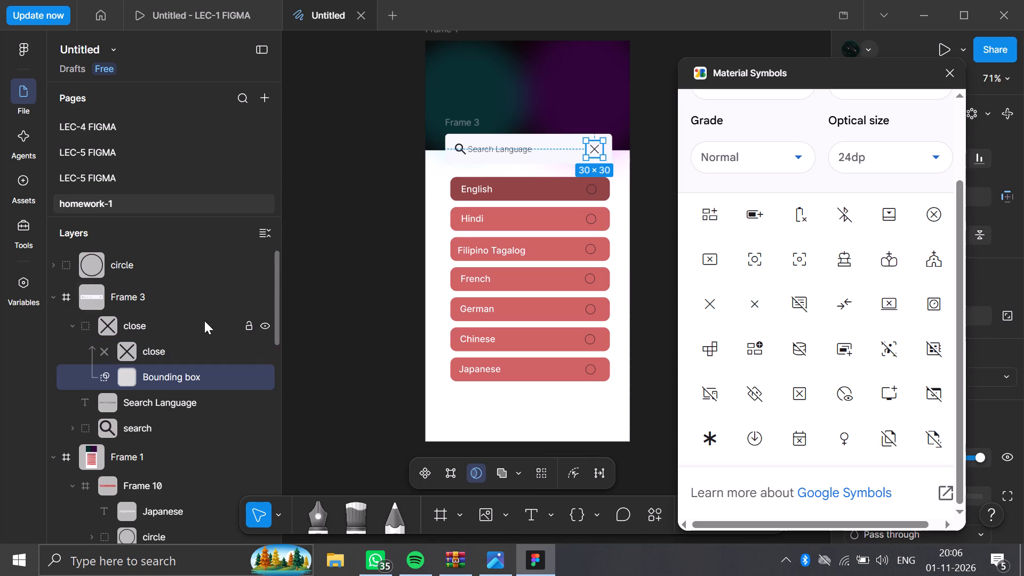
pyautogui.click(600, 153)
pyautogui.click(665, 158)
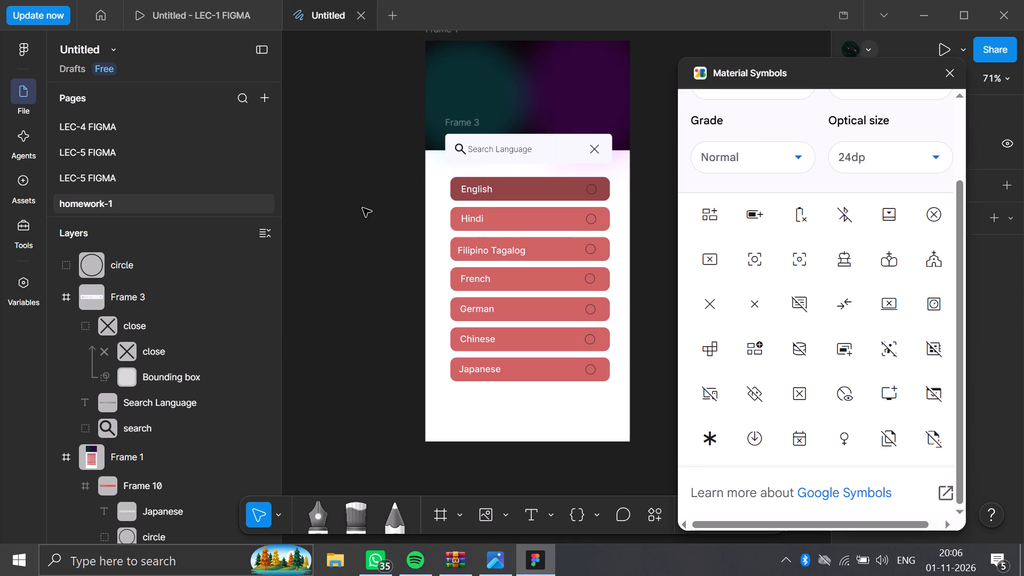
# Close the Material Symbols plugin and replace the English row's fill, Frame 4, with solid CE6464.
pyautogui.click(509, 185)
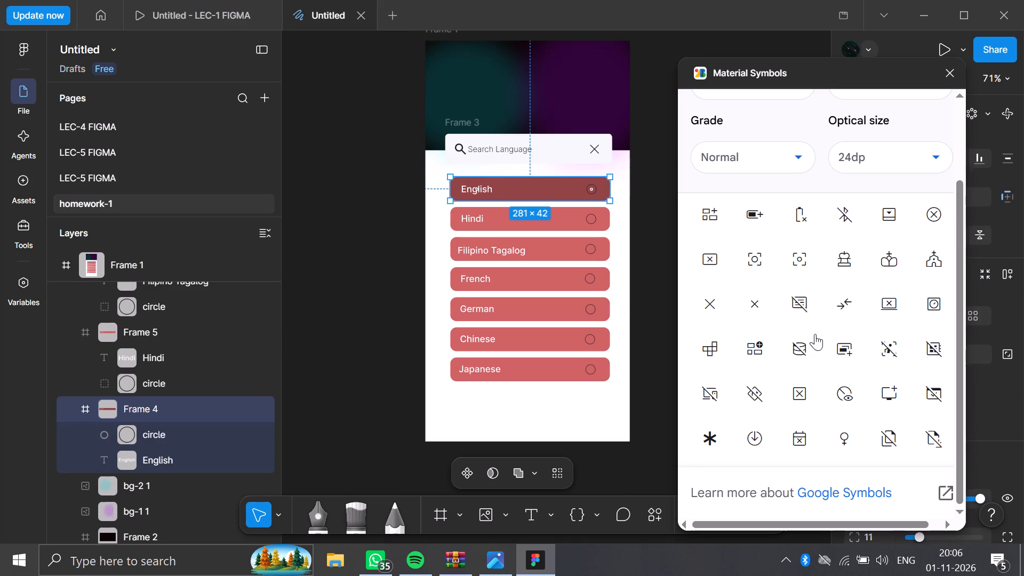
pyautogui.click(942, 71)
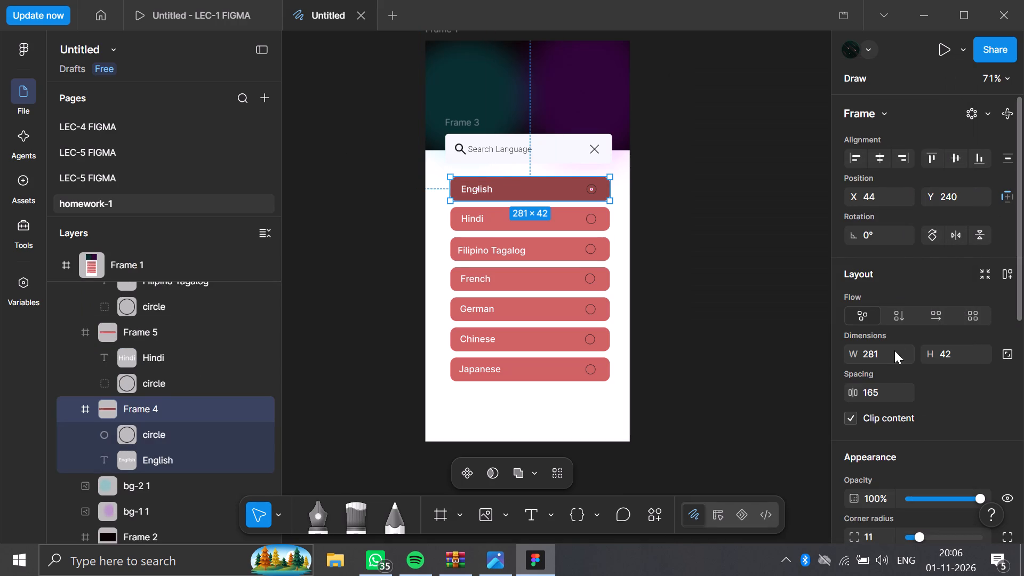
pyautogui.scroll(-5, 921, 468)
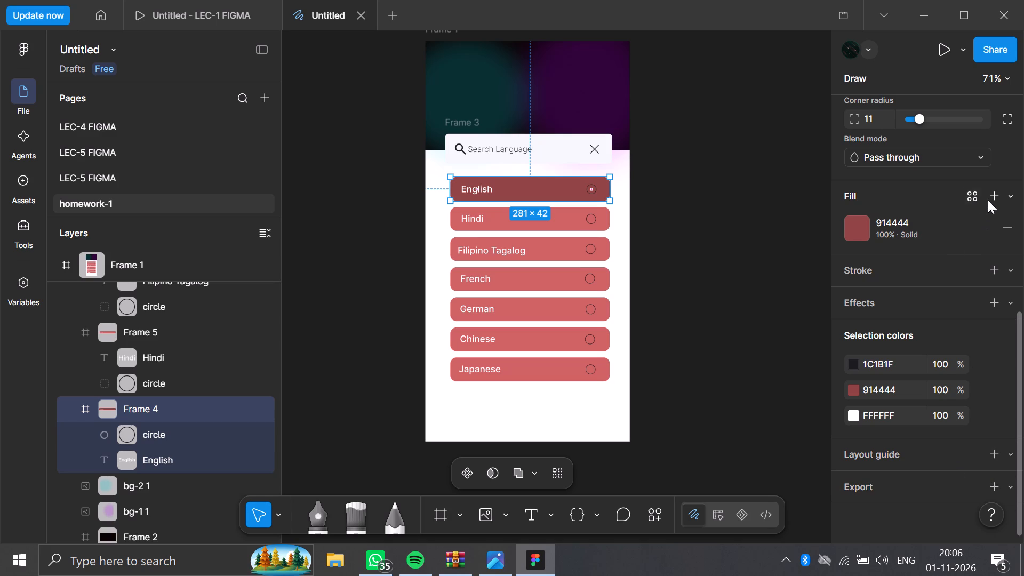
pyautogui.click(1009, 225)
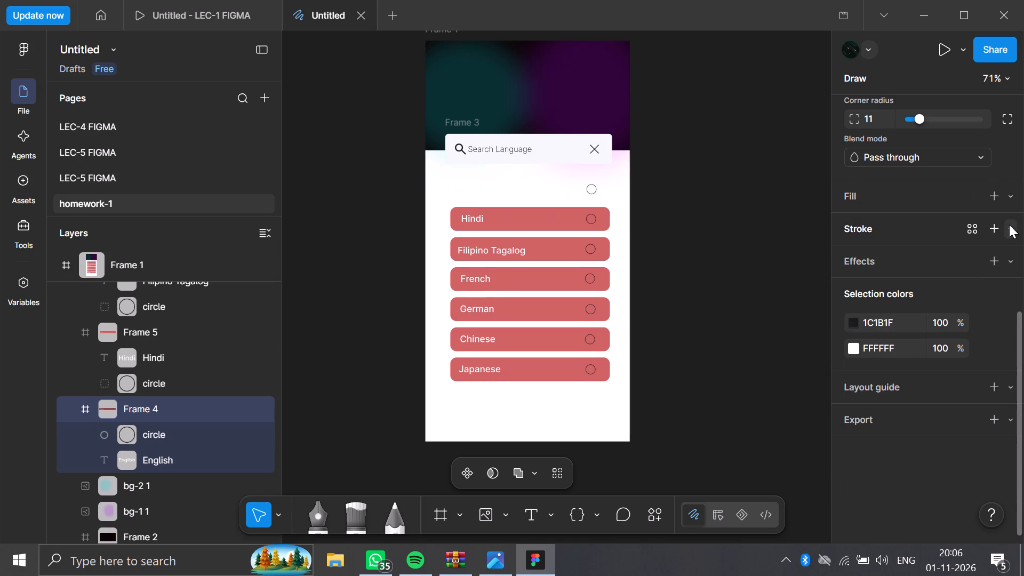
pyautogui.click(991, 201)
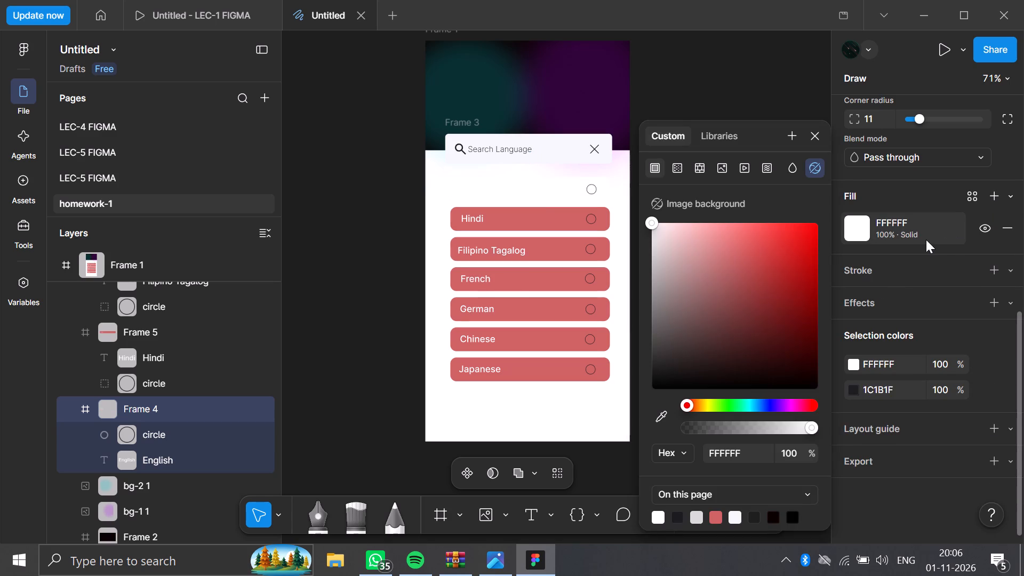
pyautogui.click(737, 255)
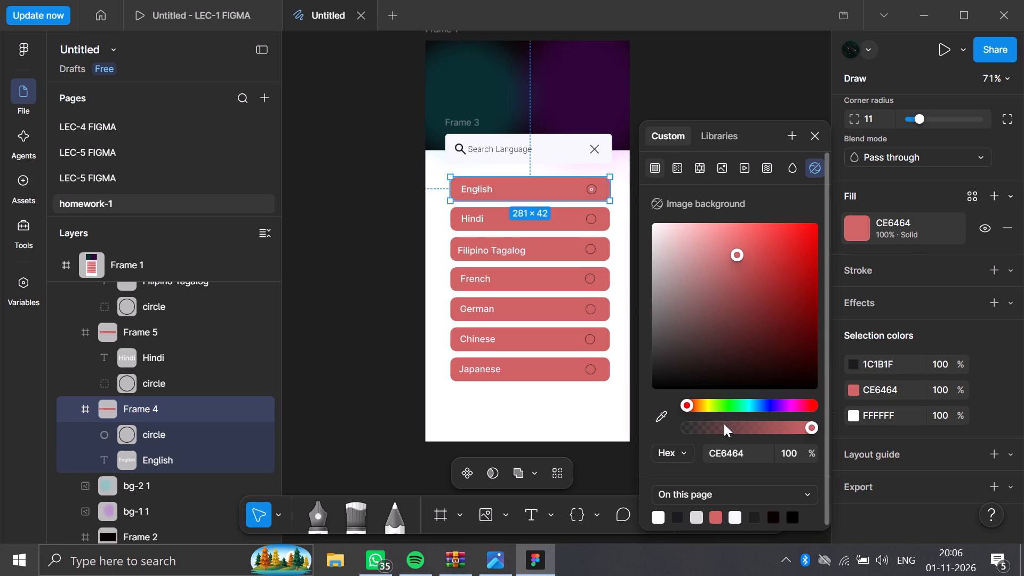
# Switch to Photos to check the English row's colour in the reference Screen.png, and return to Figma.
pyautogui.click(489, 569)
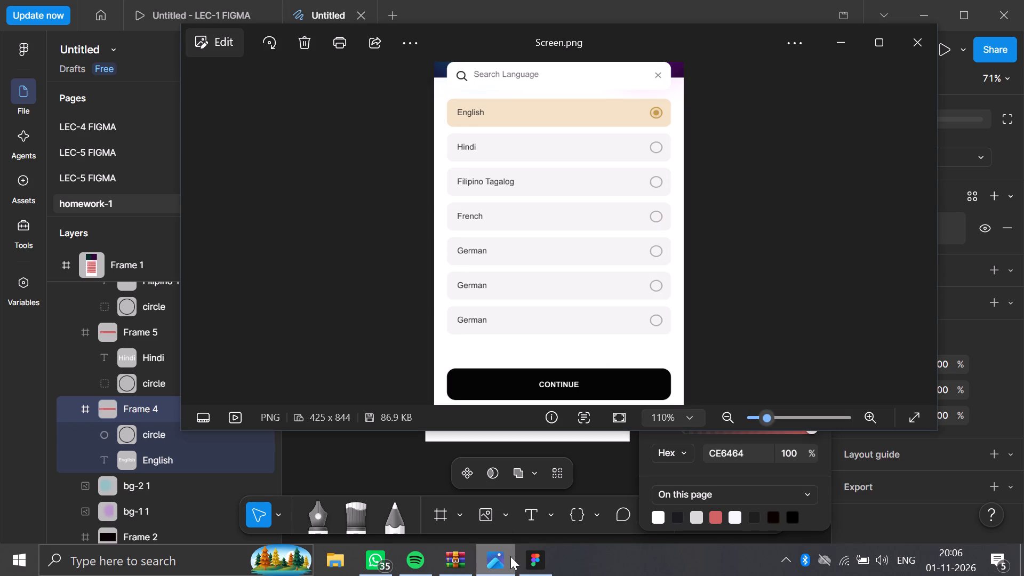
pyautogui.click(531, 553)
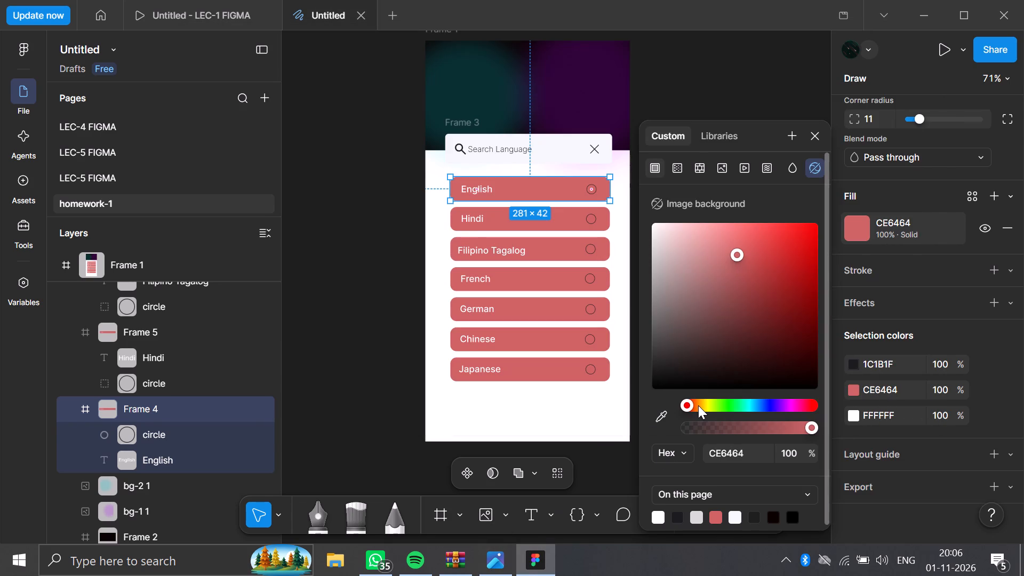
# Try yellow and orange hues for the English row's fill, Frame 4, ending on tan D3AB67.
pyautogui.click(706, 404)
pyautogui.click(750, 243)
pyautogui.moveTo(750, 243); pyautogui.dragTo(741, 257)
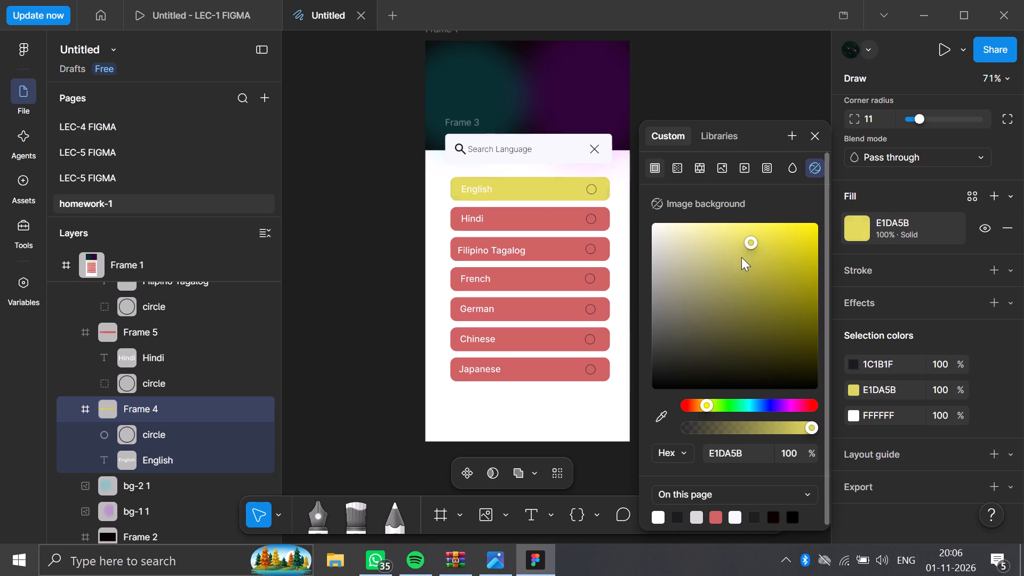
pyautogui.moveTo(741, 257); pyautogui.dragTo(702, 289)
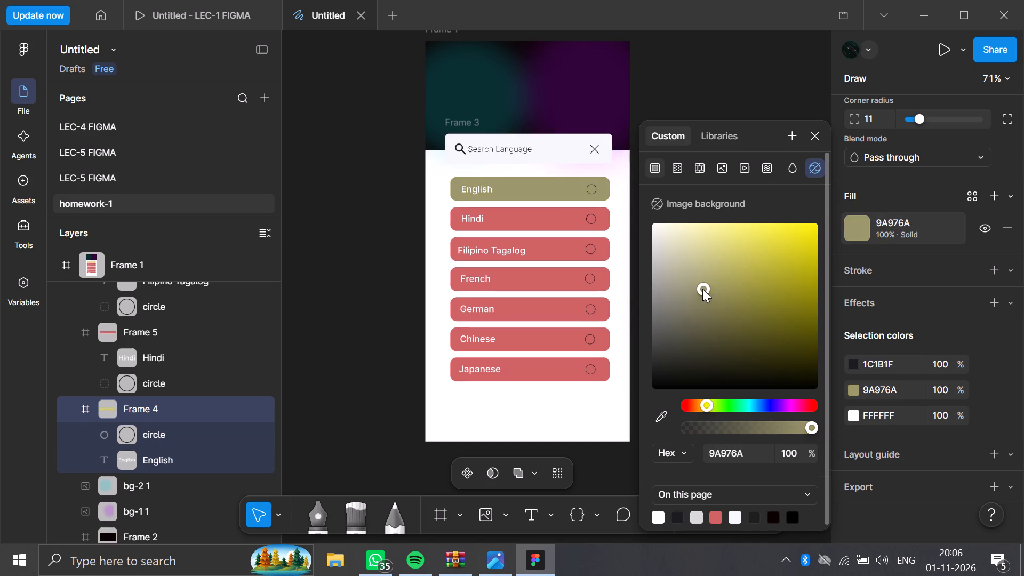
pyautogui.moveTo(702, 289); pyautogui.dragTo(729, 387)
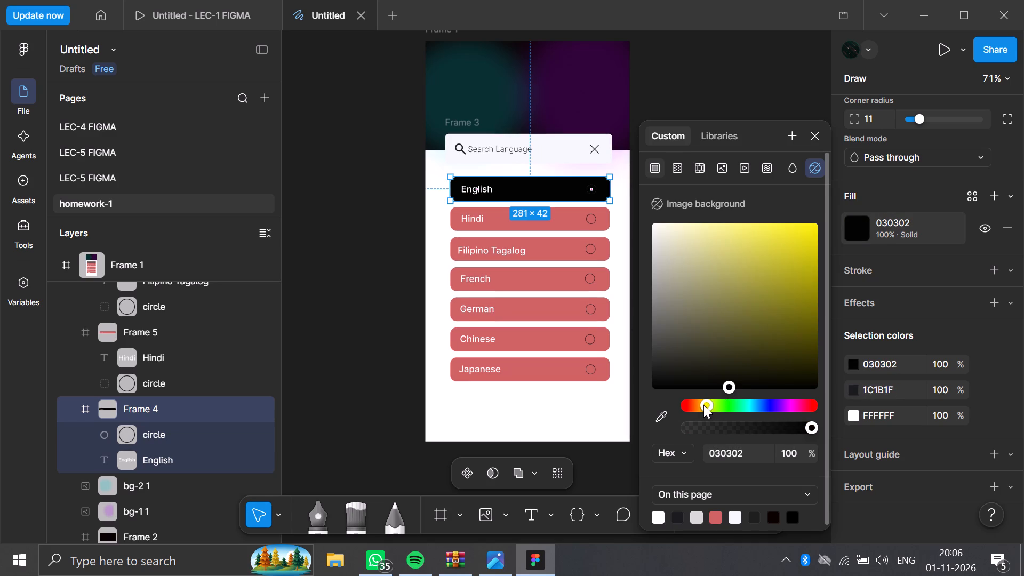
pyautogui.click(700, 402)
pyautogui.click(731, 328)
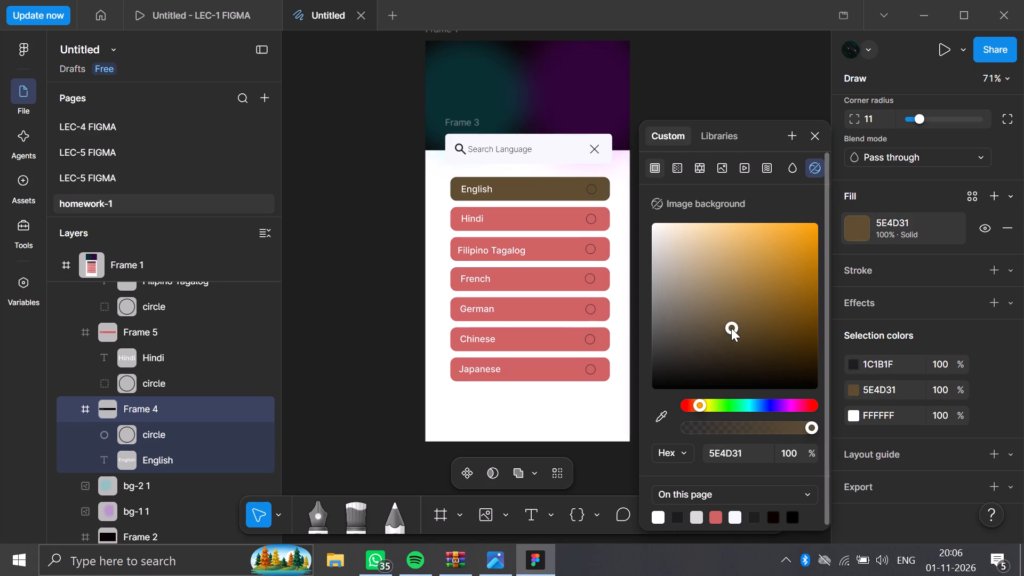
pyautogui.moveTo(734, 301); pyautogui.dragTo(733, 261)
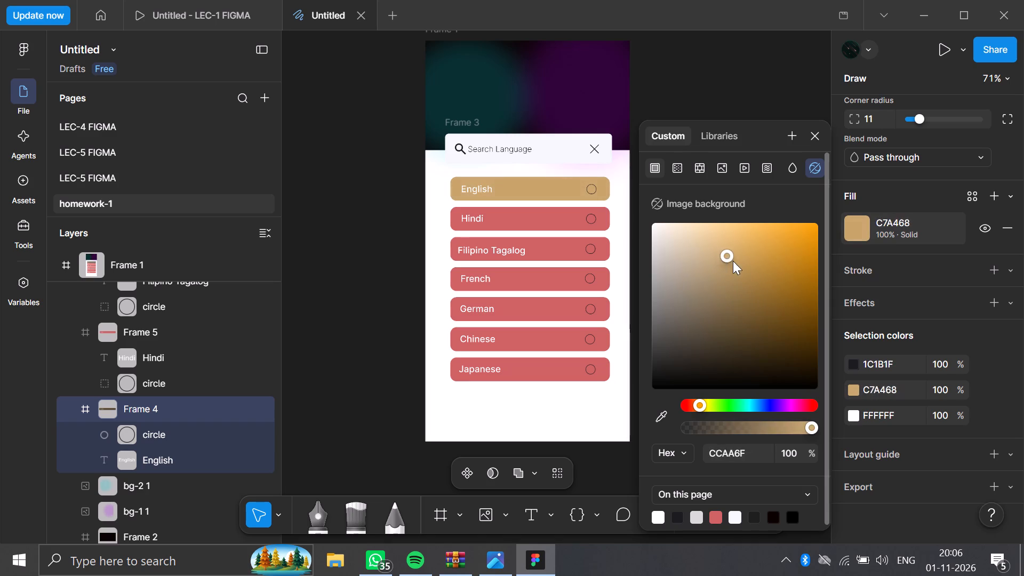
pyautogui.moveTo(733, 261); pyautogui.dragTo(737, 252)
# Lower the opacity of the English row's fill to 66%.
pyautogui.moveTo(811, 426); pyautogui.dragTo(762, 419)
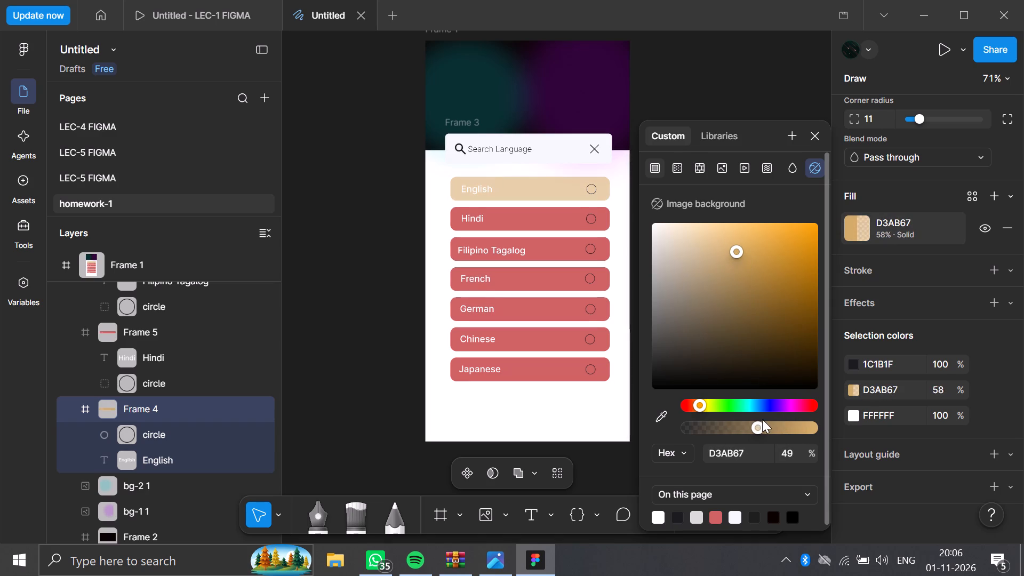
pyautogui.moveTo(762, 419); pyautogui.dragTo(769, 419)
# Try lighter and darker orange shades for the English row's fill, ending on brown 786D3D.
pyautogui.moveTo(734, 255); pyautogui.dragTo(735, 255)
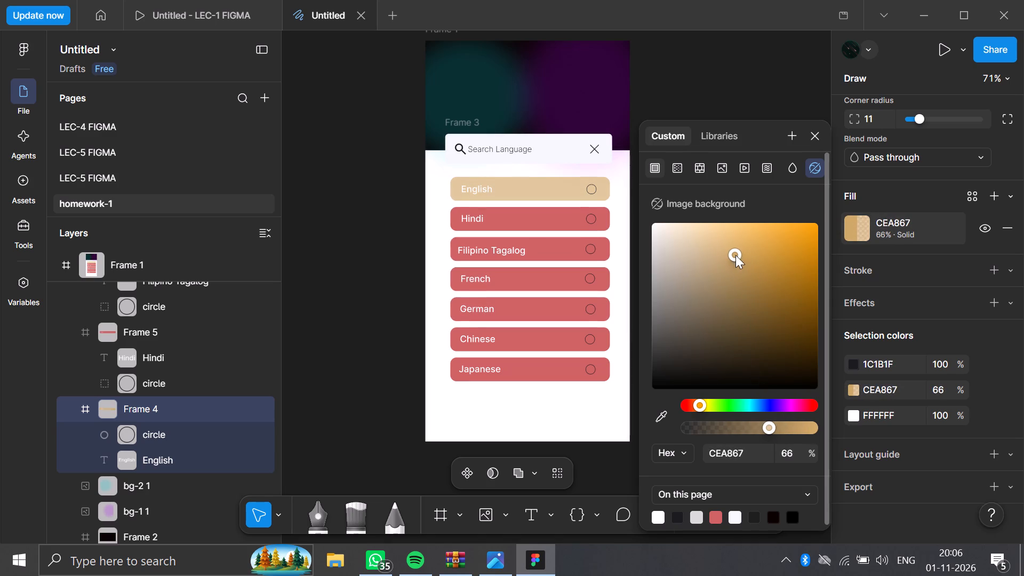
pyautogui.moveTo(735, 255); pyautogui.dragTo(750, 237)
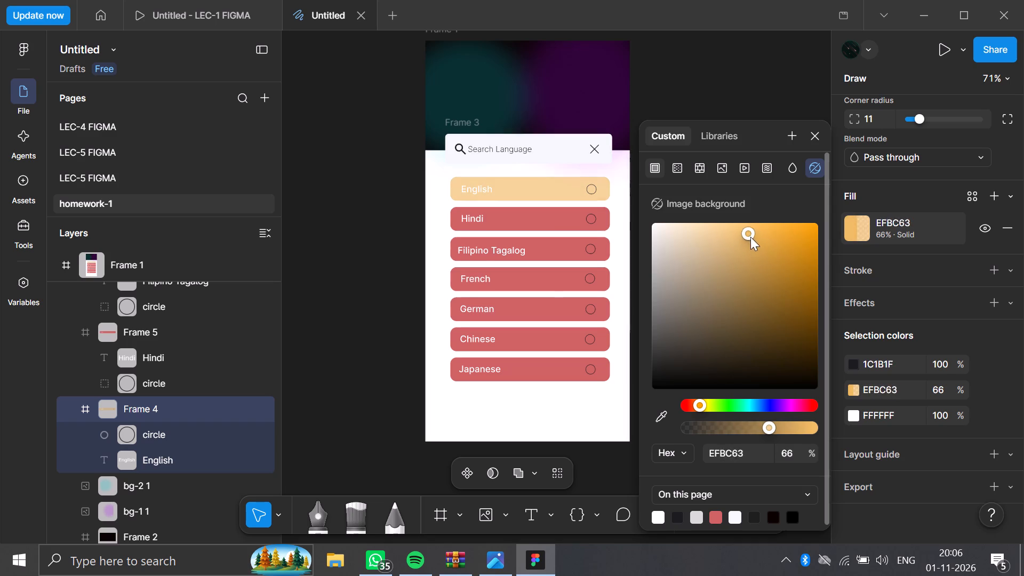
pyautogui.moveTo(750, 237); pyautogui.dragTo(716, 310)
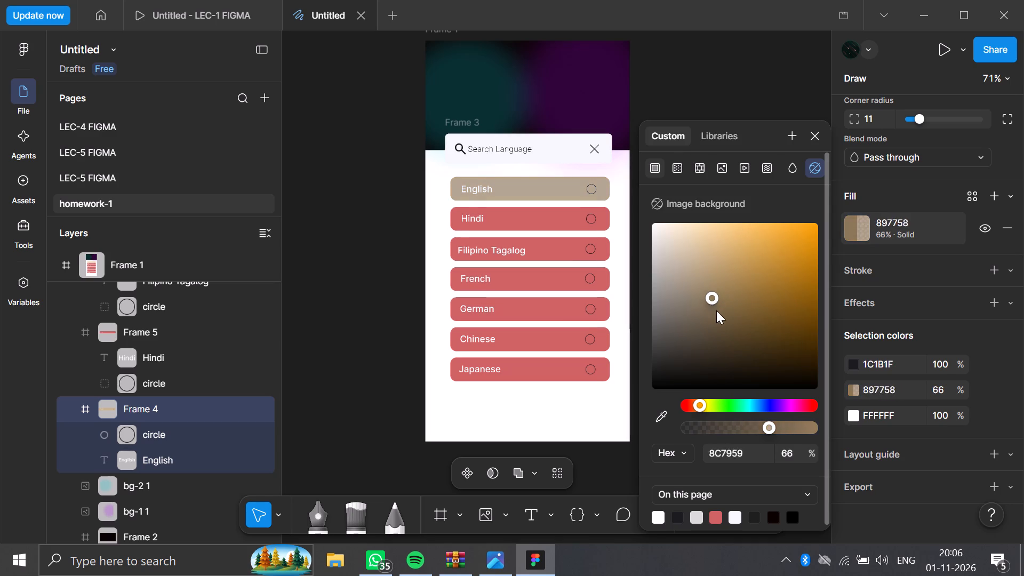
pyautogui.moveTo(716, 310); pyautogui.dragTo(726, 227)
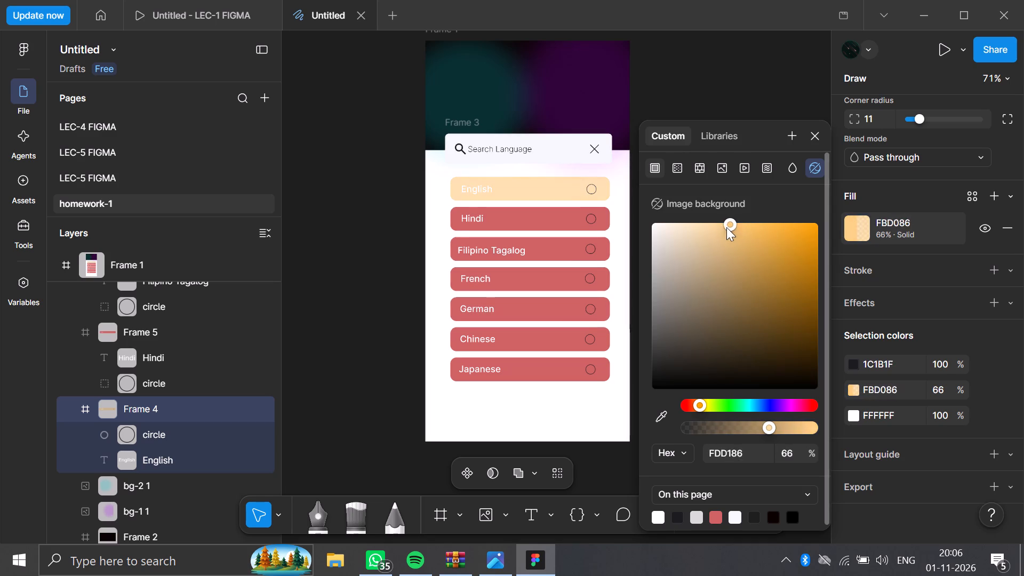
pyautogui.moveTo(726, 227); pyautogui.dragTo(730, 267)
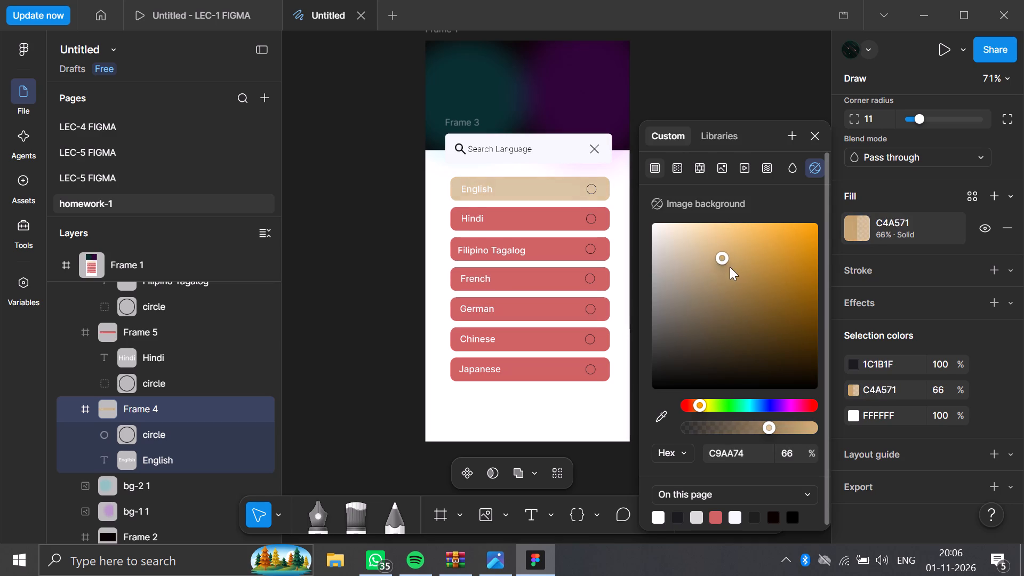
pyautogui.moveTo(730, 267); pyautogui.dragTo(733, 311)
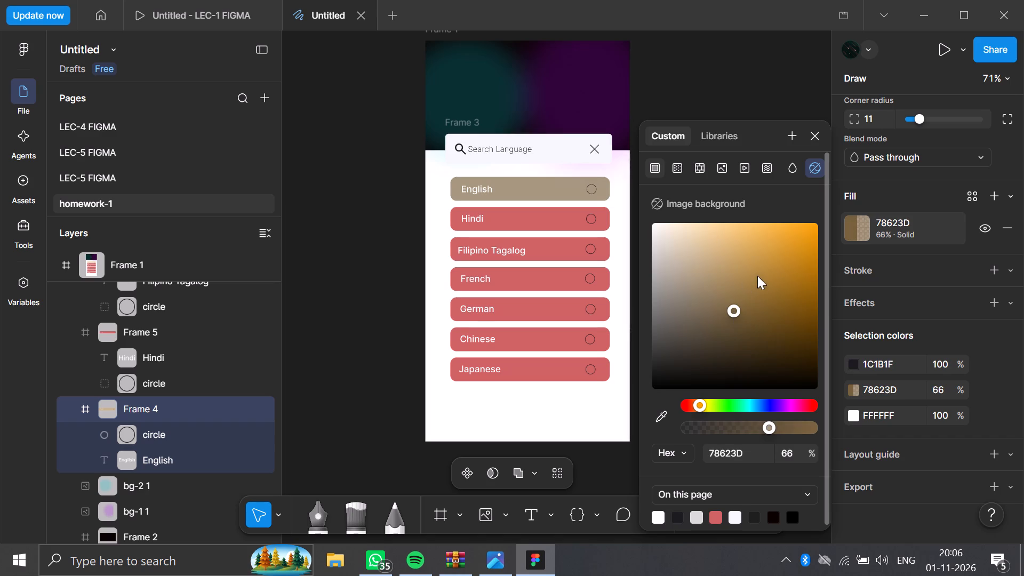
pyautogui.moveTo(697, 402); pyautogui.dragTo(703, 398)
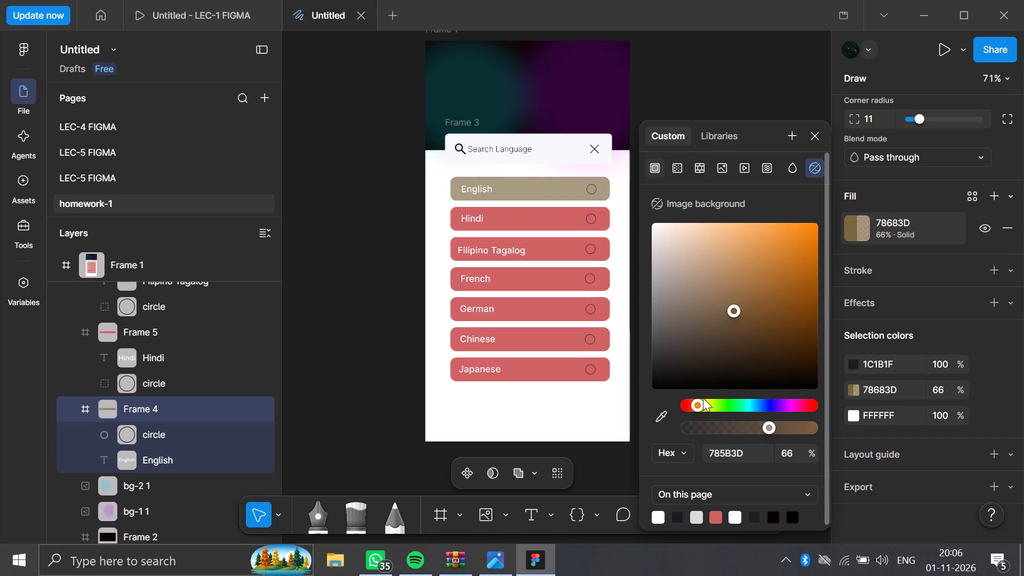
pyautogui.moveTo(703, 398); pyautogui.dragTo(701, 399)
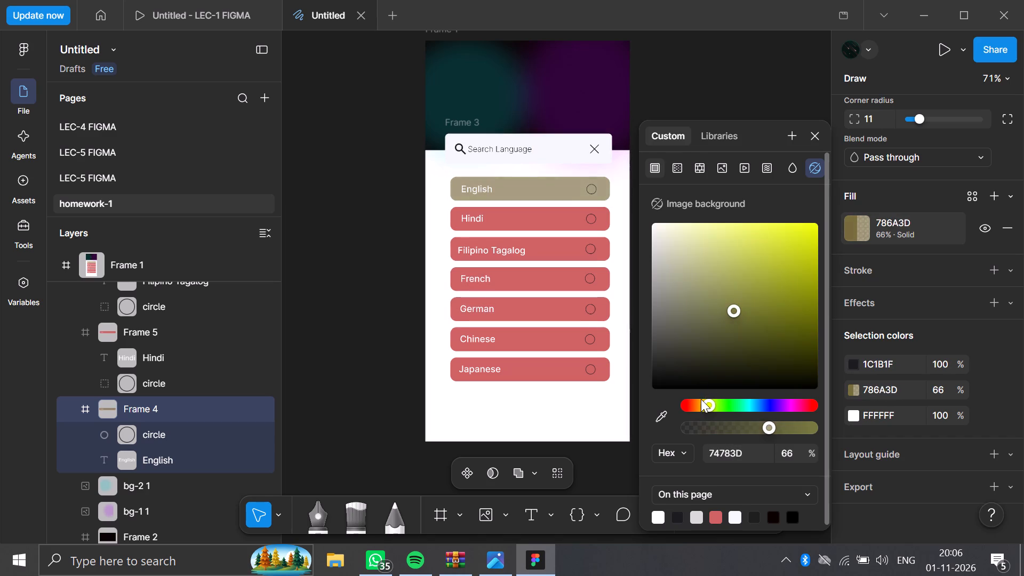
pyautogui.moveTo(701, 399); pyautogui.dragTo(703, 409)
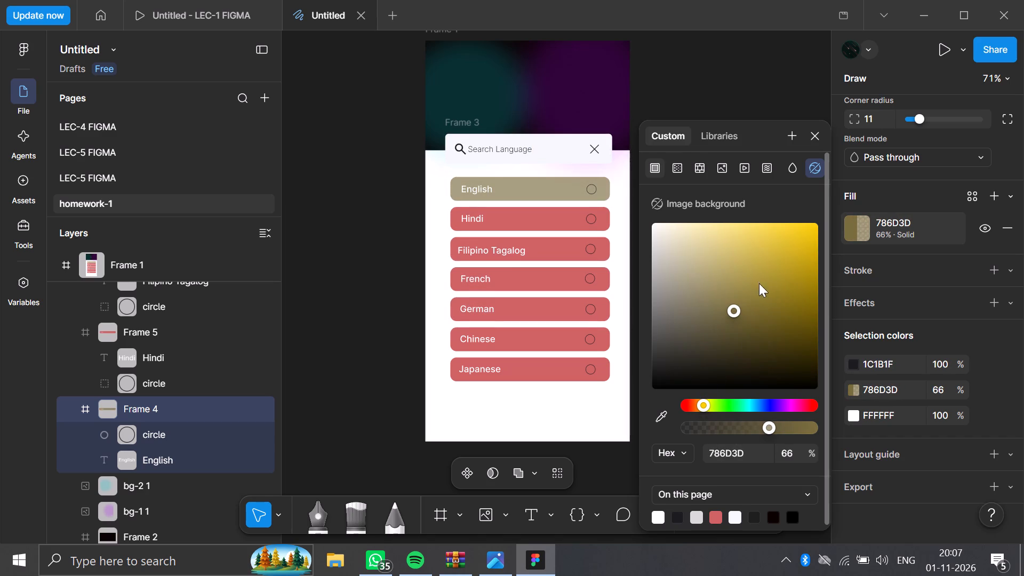
# Adjust the shade of the English row's fill to a light golden yellow, E2CD6E.
pyautogui.click(764, 265)
pyautogui.moveTo(764, 264); pyautogui.dragTo(751, 247)
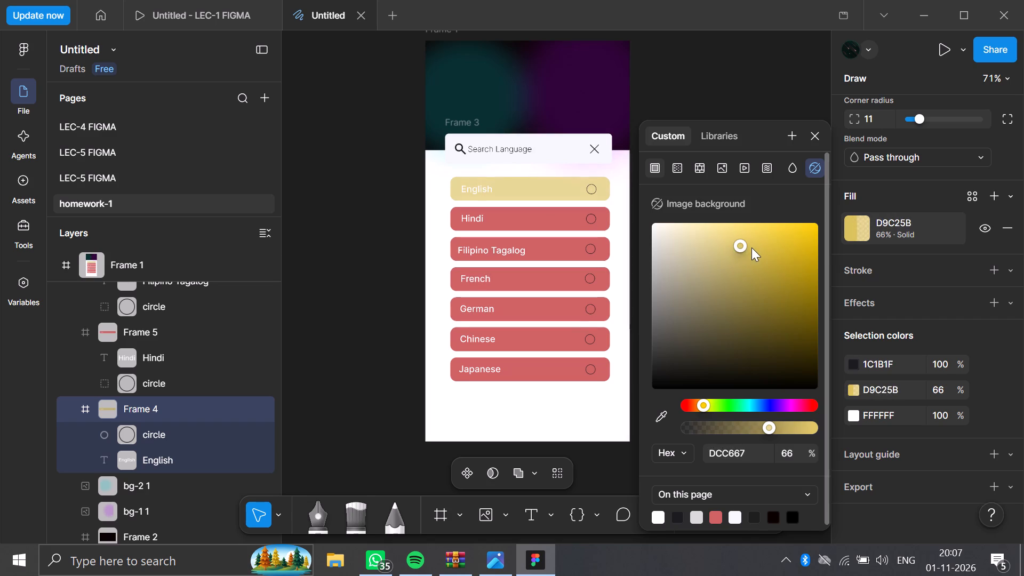
pyautogui.moveTo(751, 247); pyautogui.dragTo(797, 257)
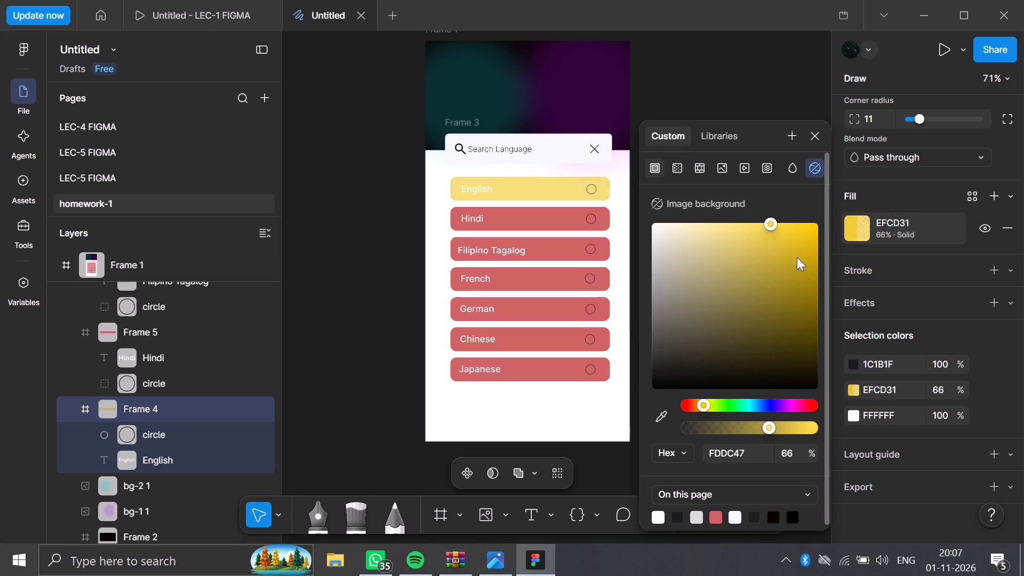
pyautogui.moveTo(797, 257); pyautogui.dragTo(732, 272)
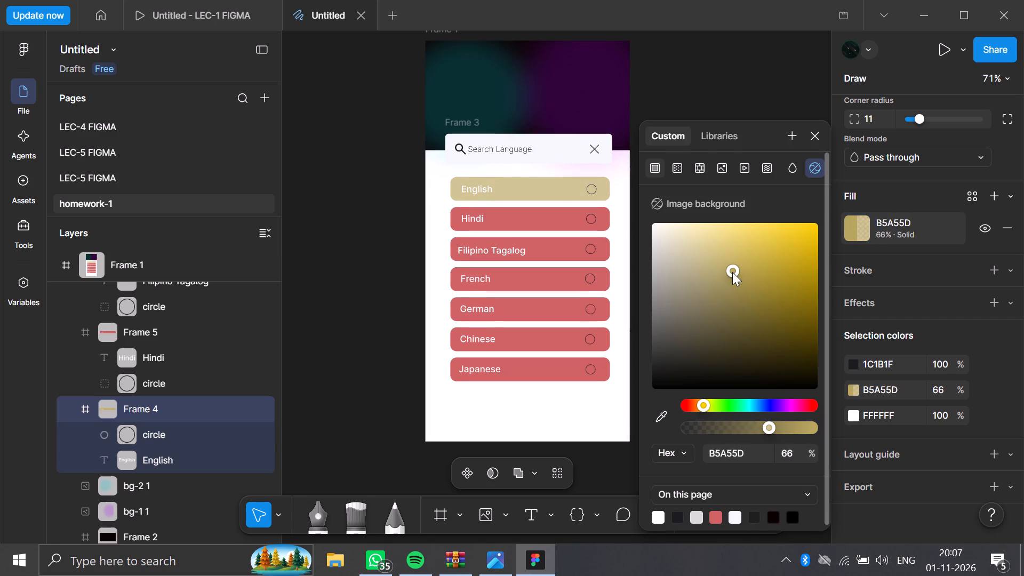
pyautogui.moveTo(732, 272); pyautogui.dragTo(715, 255)
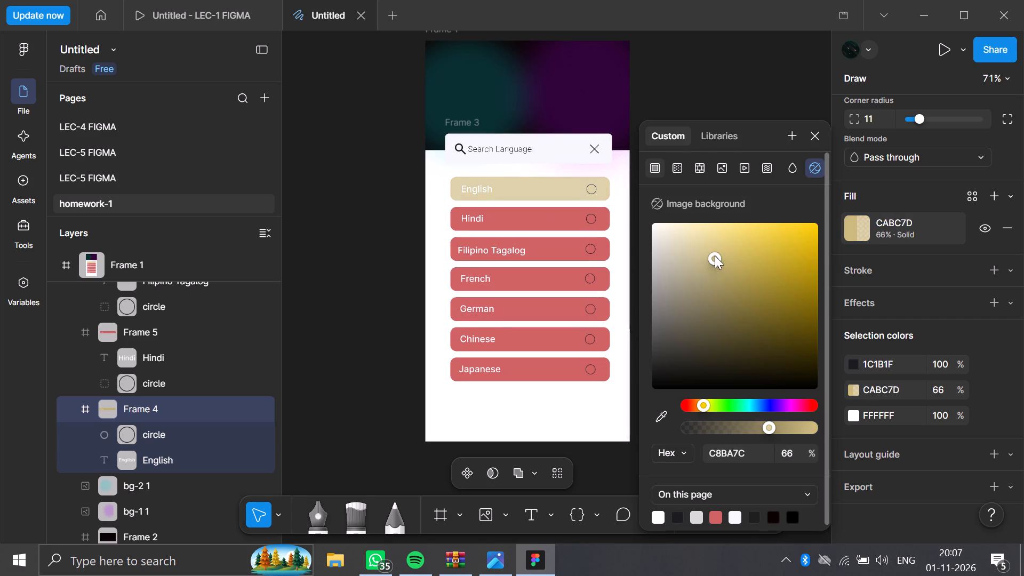
pyautogui.moveTo(715, 255); pyautogui.dragTo(747, 243)
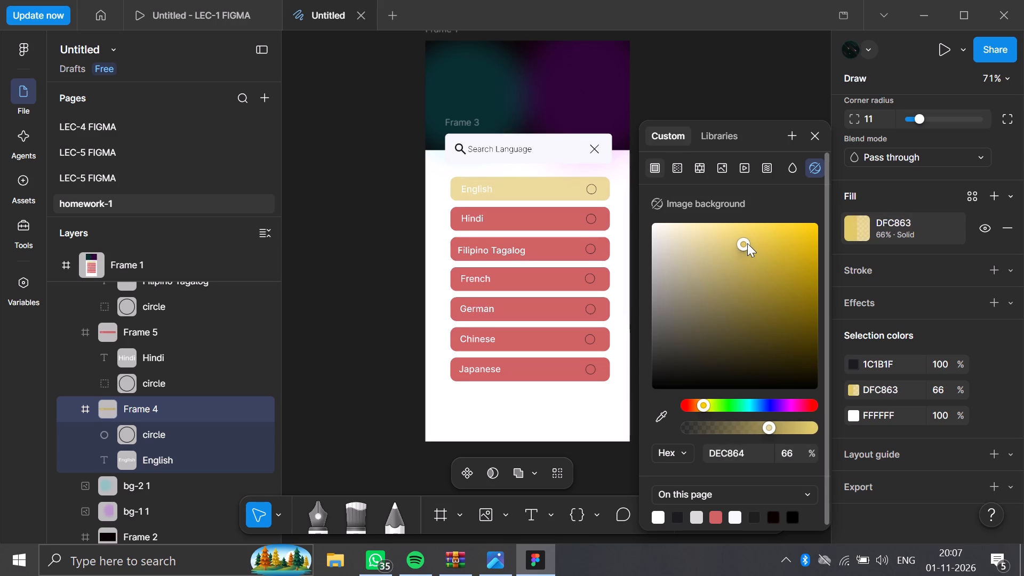
pyautogui.moveTo(747, 243); pyautogui.dragTo(802, 301)
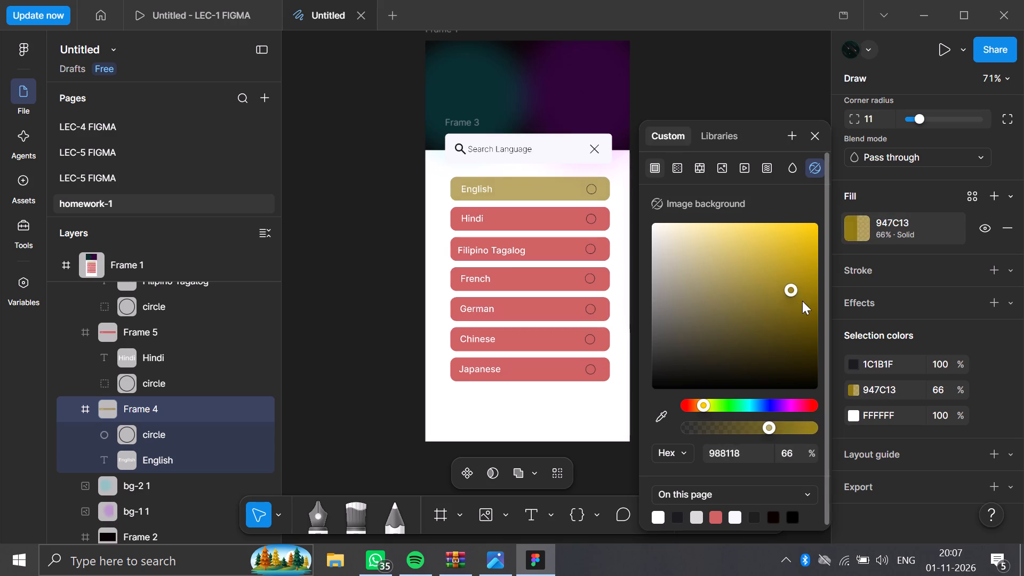
pyautogui.moveTo(802, 301); pyautogui.dragTo(851, 255)
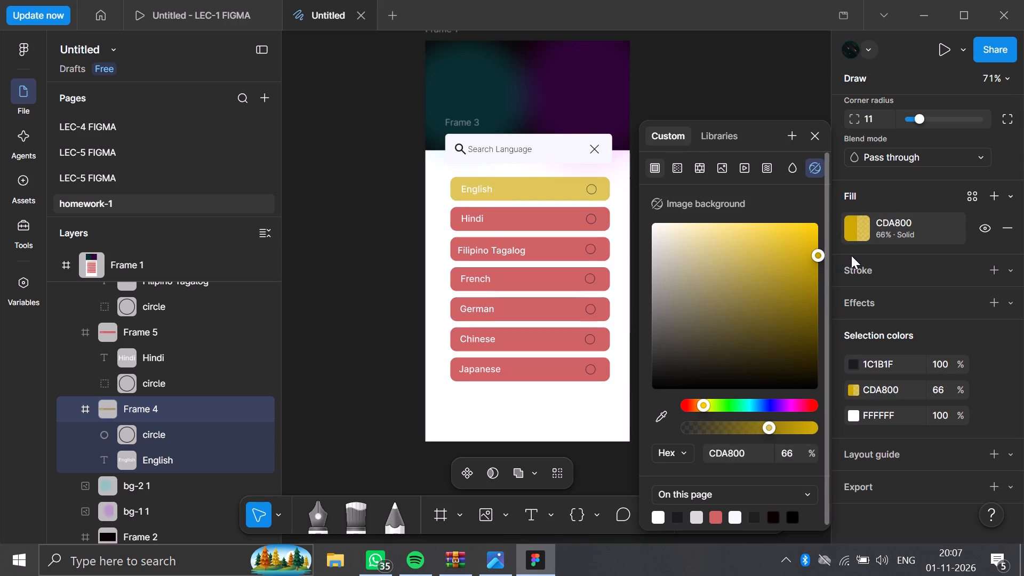
pyautogui.moveTo(851, 255); pyautogui.dragTo(734, 254)
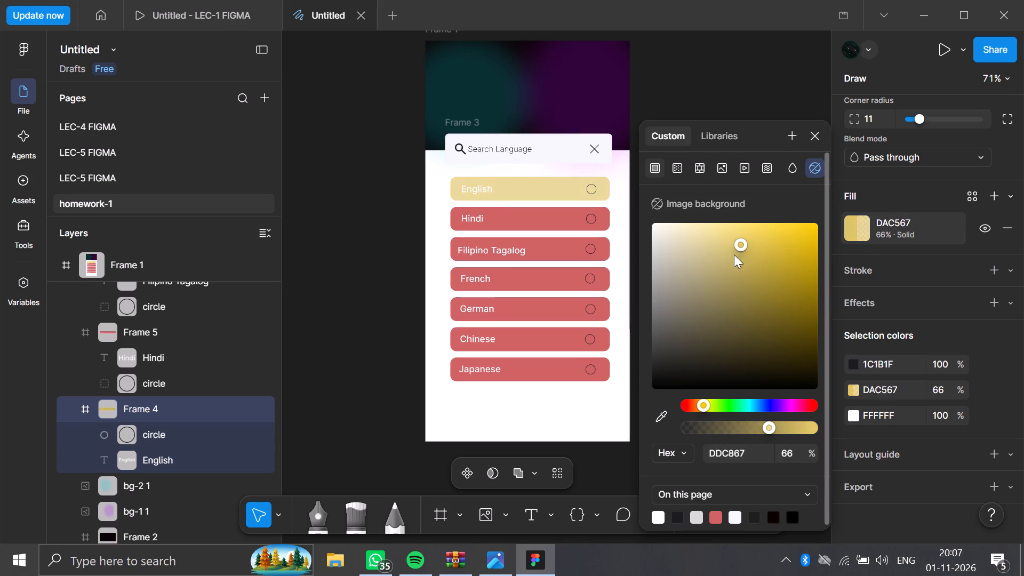
pyautogui.moveTo(734, 254); pyautogui.dragTo(722, 252)
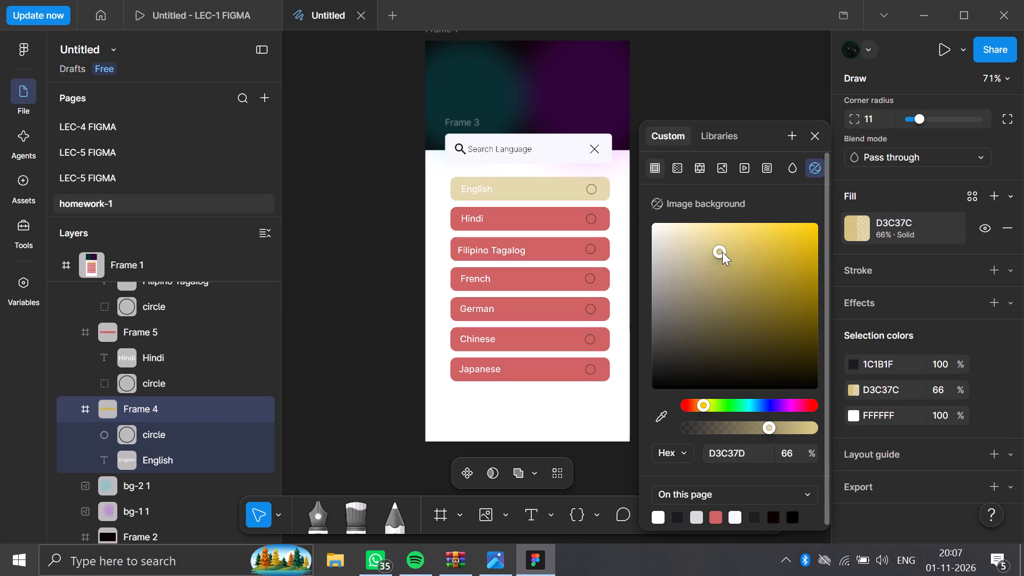
pyautogui.moveTo(722, 252); pyautogui.dragTo(737, 242)
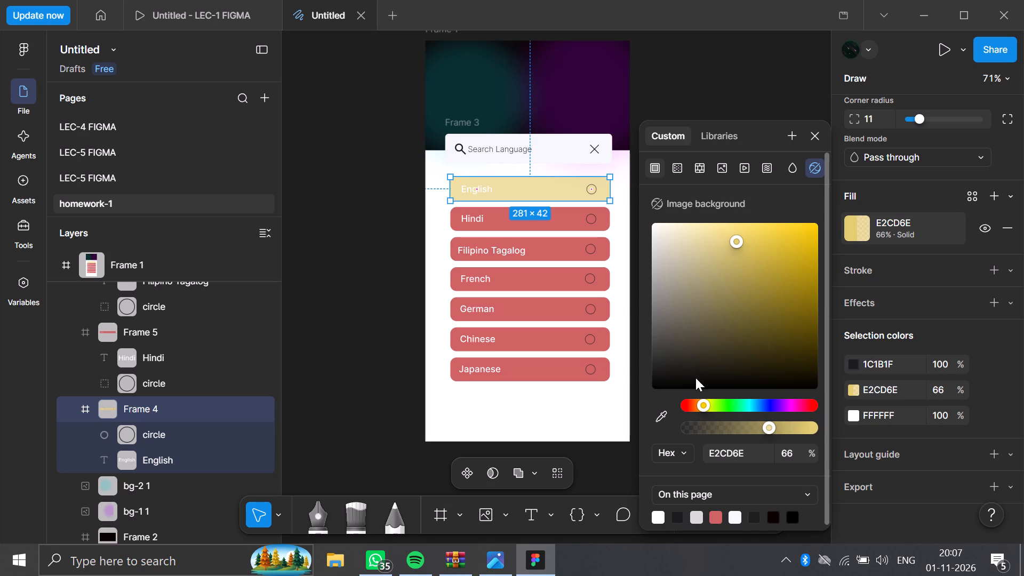
# Check the English row in the reference Screen.png in Photos, return to Figma, and shift the row's fill hue to E2C76E.
pyautogui.click(491, 563)
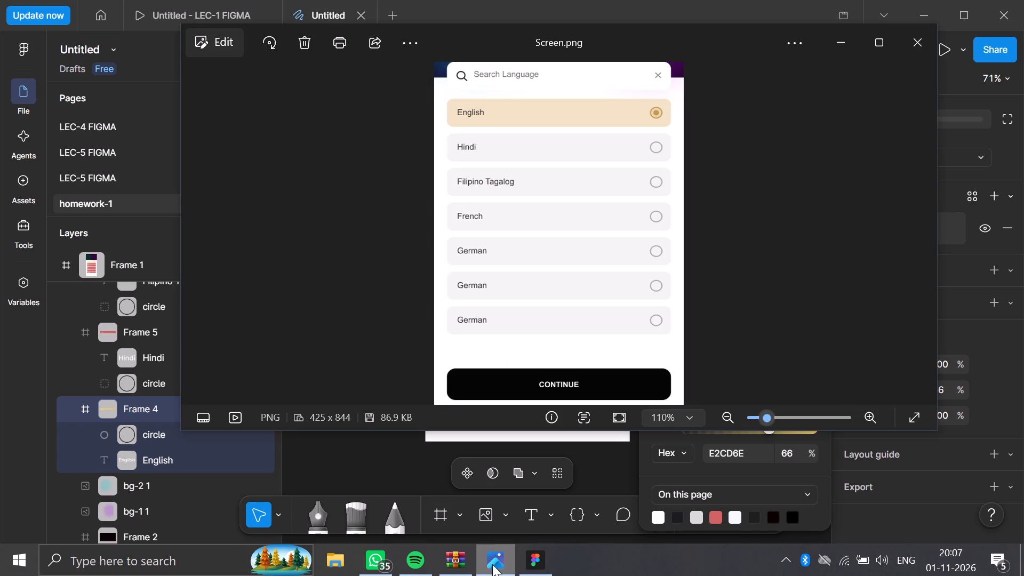
pyautogui.click(524, 572)
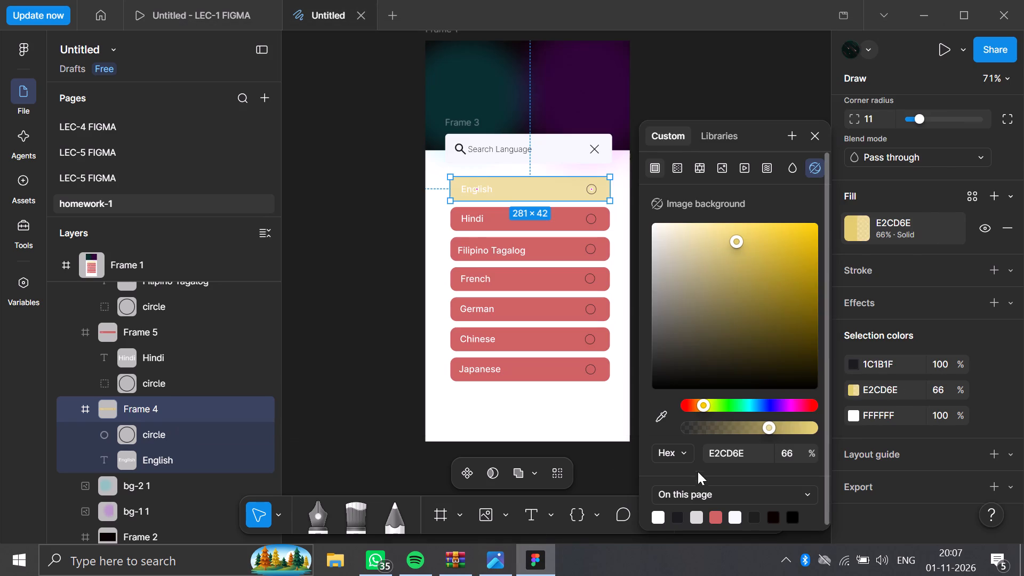
pyautogui.moveTo(703, 406); pyautogui.dragTo(697, 394)
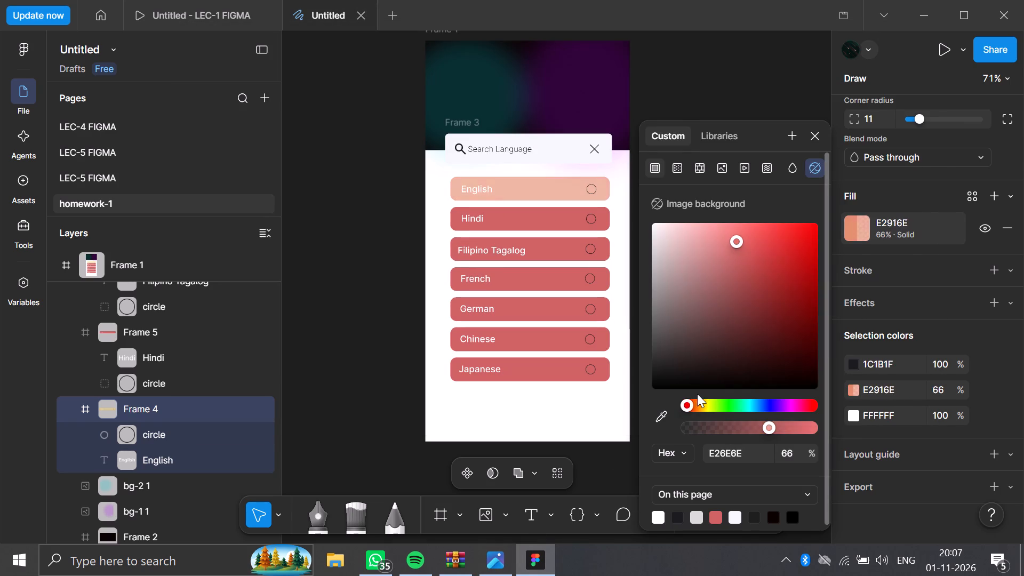
pyautogui.moveTo(697, 394); pyautogui.dragTo(714, 378)
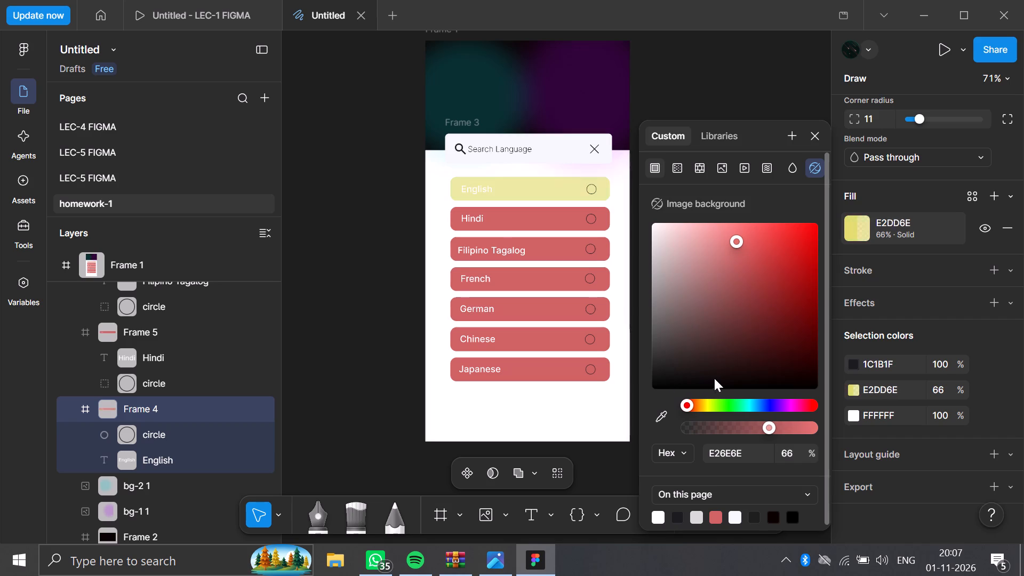
pyautogui.moveTo(714, 378); pyautogui.dragTo(712, 378)
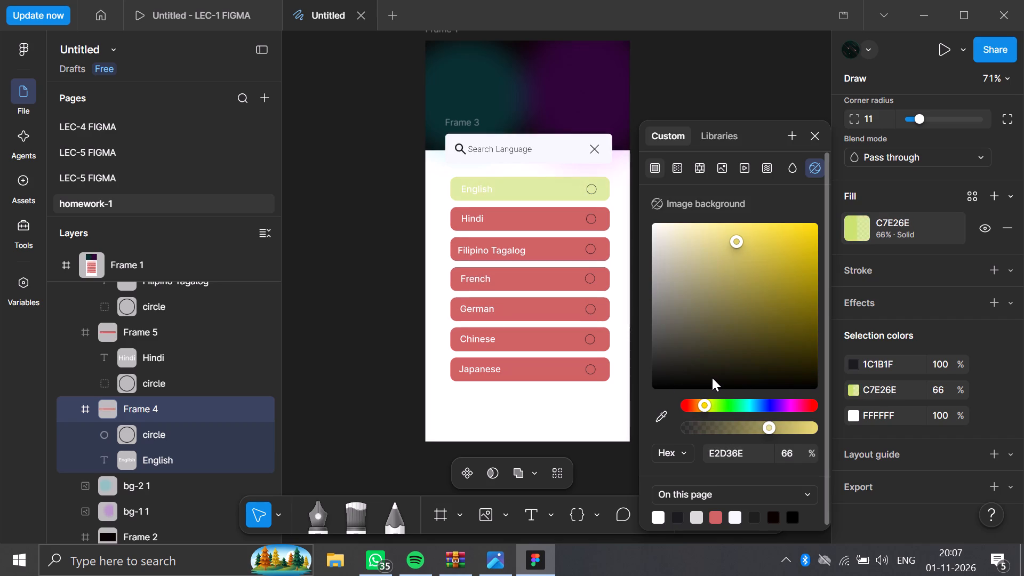
pyautogui.moveTo(712, 378); pyautogui.dragTo(701, 380)
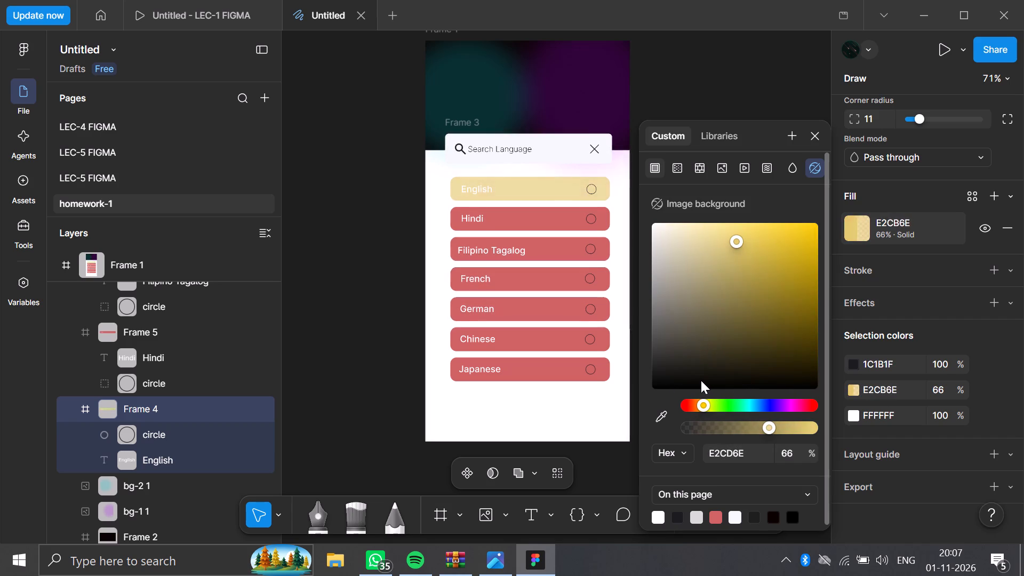
pyautogui.moveTo(701, 380); pyautogui.dragTo(702, 380)
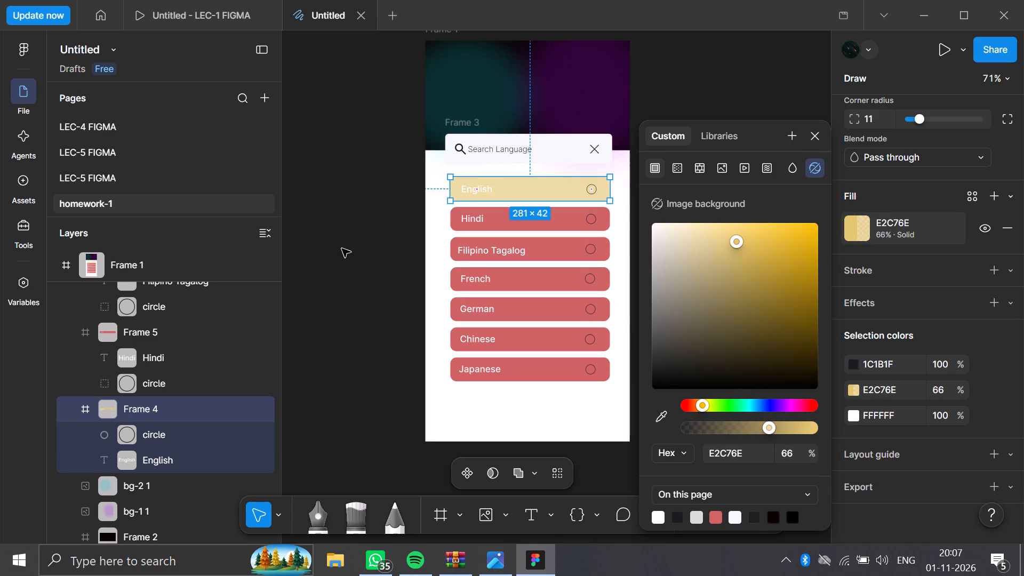
pyautogui.click(342, 241)
# Set the English row's label text to Bold weight.
pyautogui.doubleClick(471, 192)
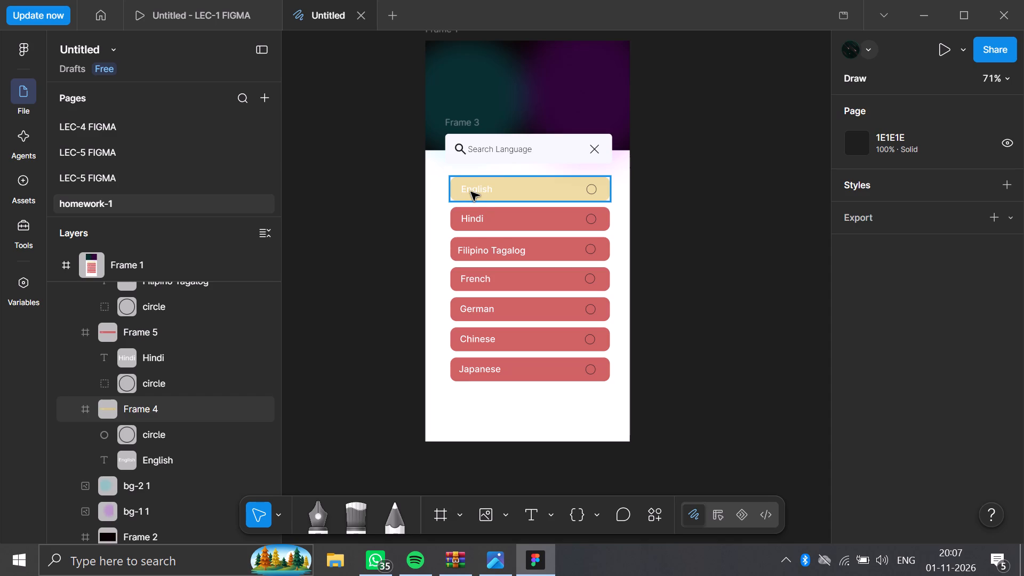
pyautogui.scroll(-4, 898, 475)
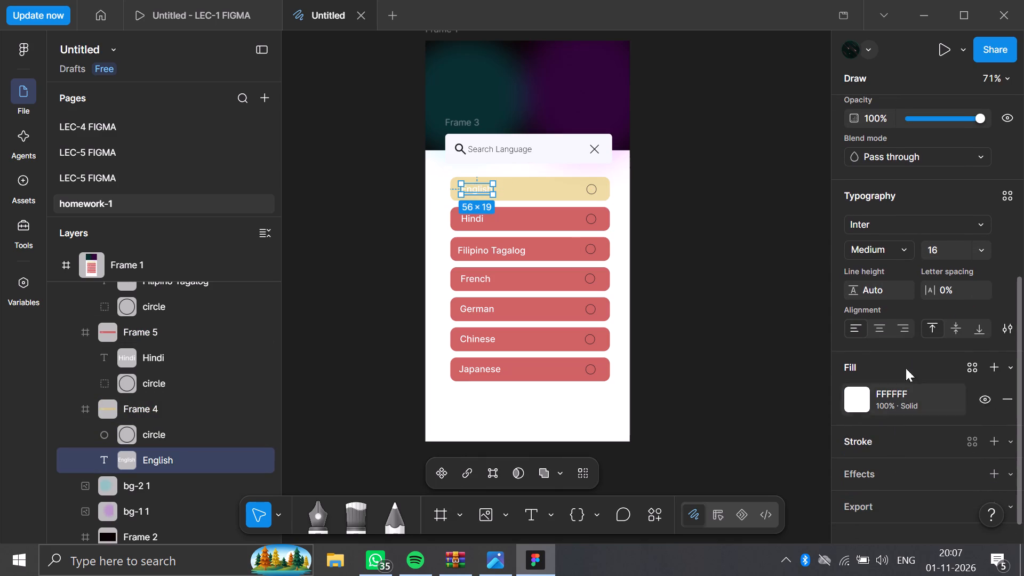
pyautogui.click(905, 254)
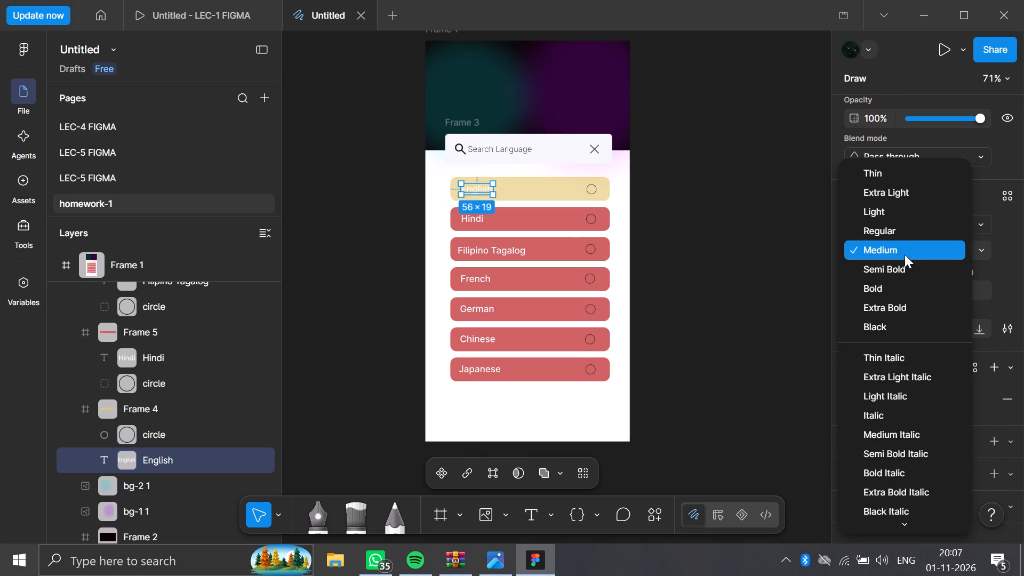
pyautogui.click(904, 291)
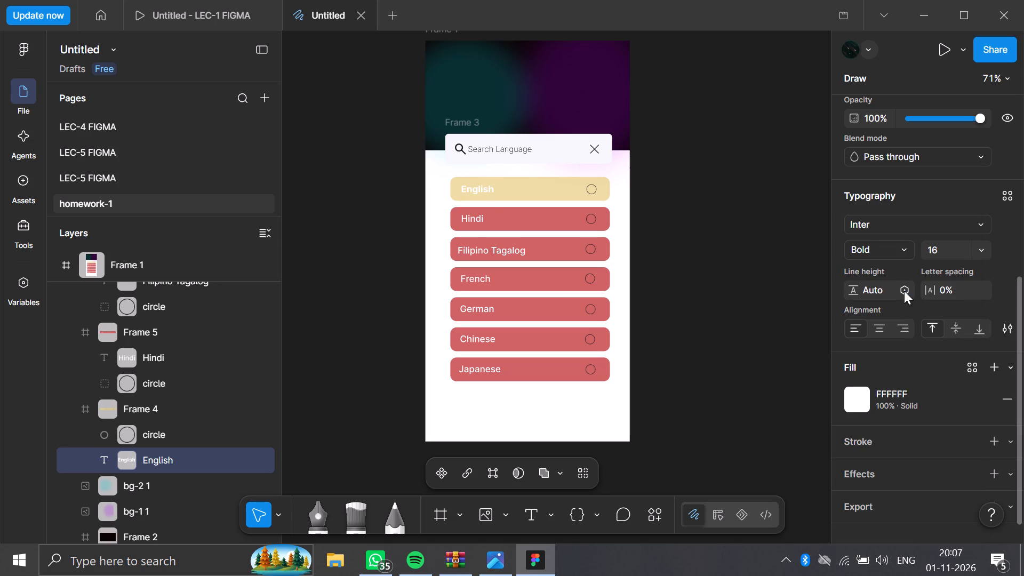
# Set the Hindi row's label text to Bold weight.
pyautogui.doubleClick(470, 223)
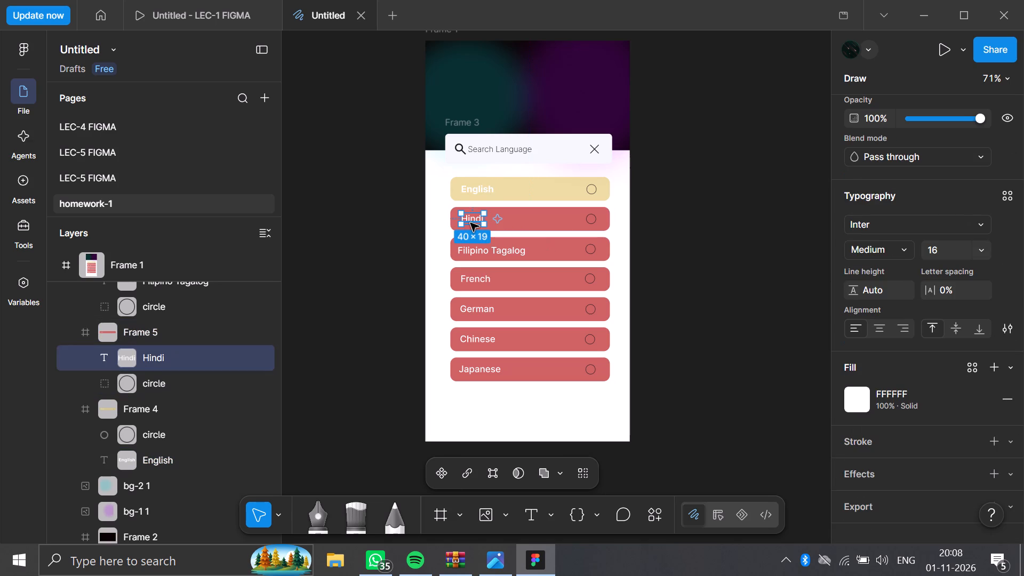
pyautogui.click(902, 253)
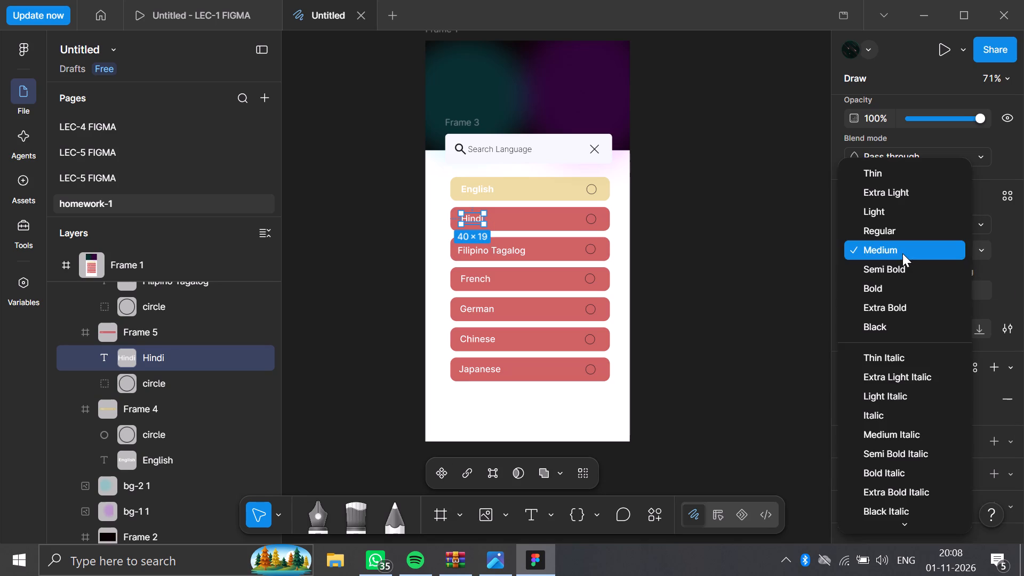
pyautogui.click(883, 287)
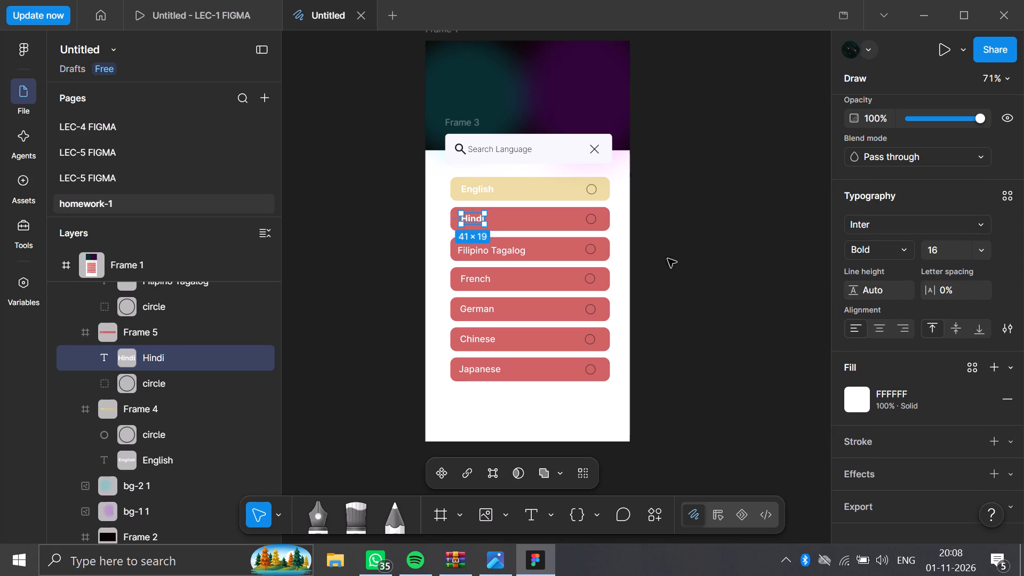
# Add a second fill to the Hindi row in light grey D9D9D9, trying a lower opacity before returning it to 100%.
pyautogui.click(551, 223)
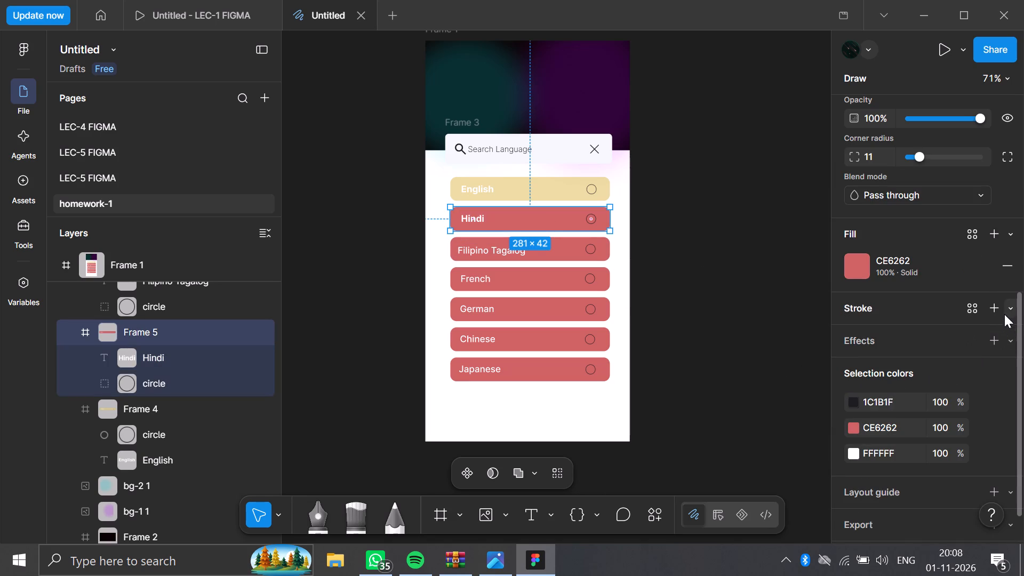
pyautogui.scroll(1, 976, 394)
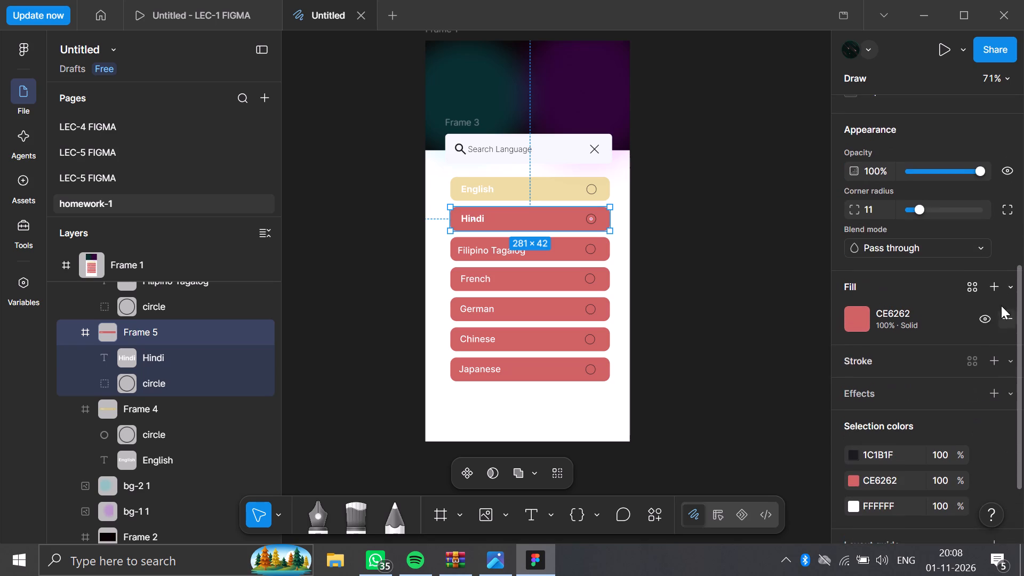
pyautogui.click(988, 278)
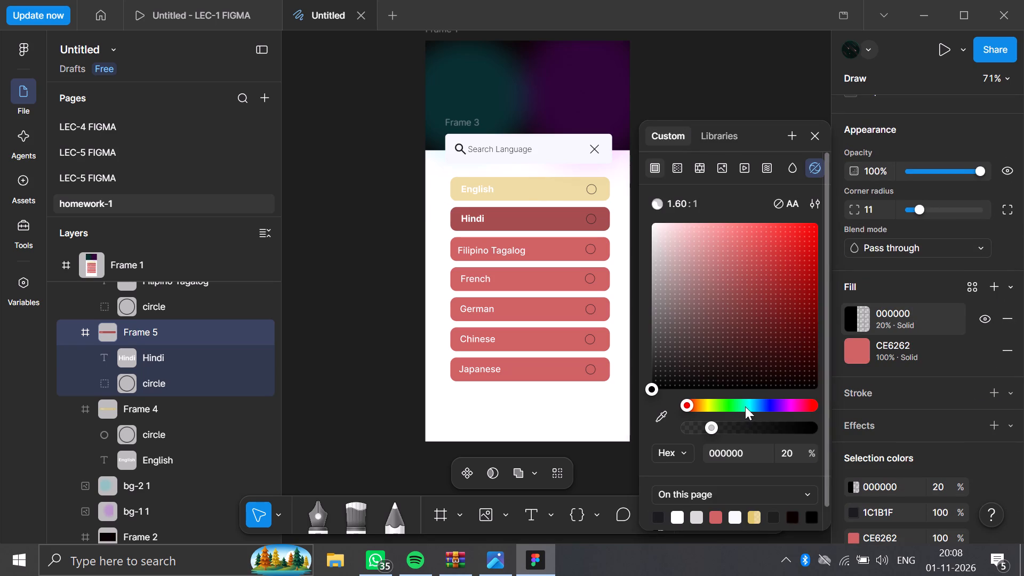
pyautogui.click(692, 516)
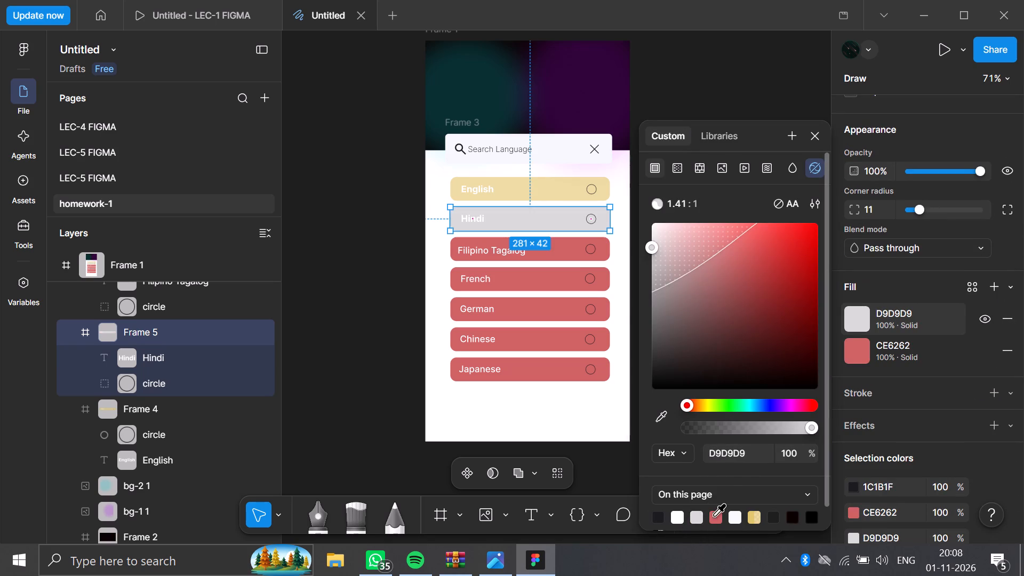
pyautogui.moveTo(806, 426); pyautogui.dragTo(781, 428)
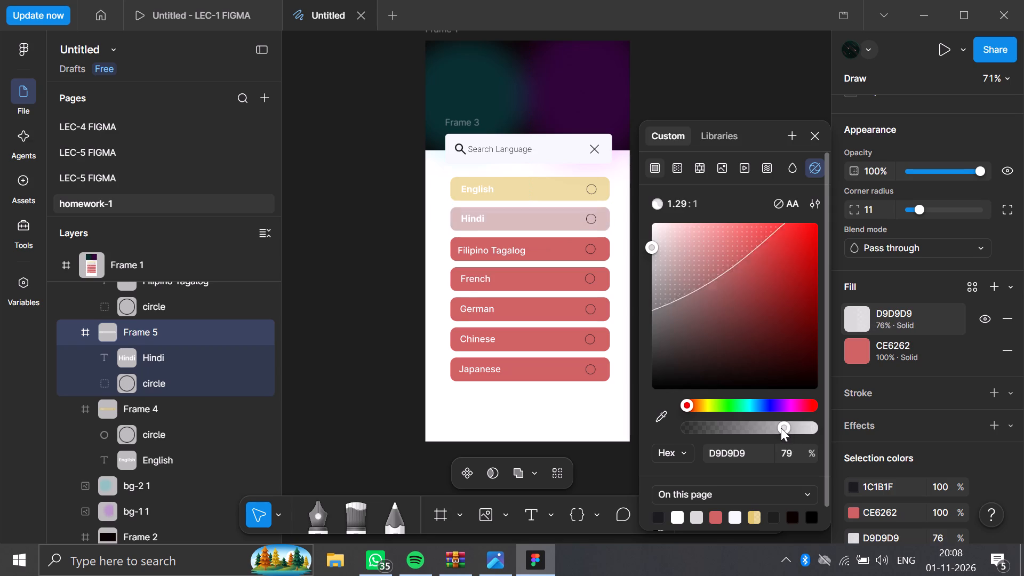
pyautogui.moveTo(781, 428); pyautogui.dragTo(837, 458)
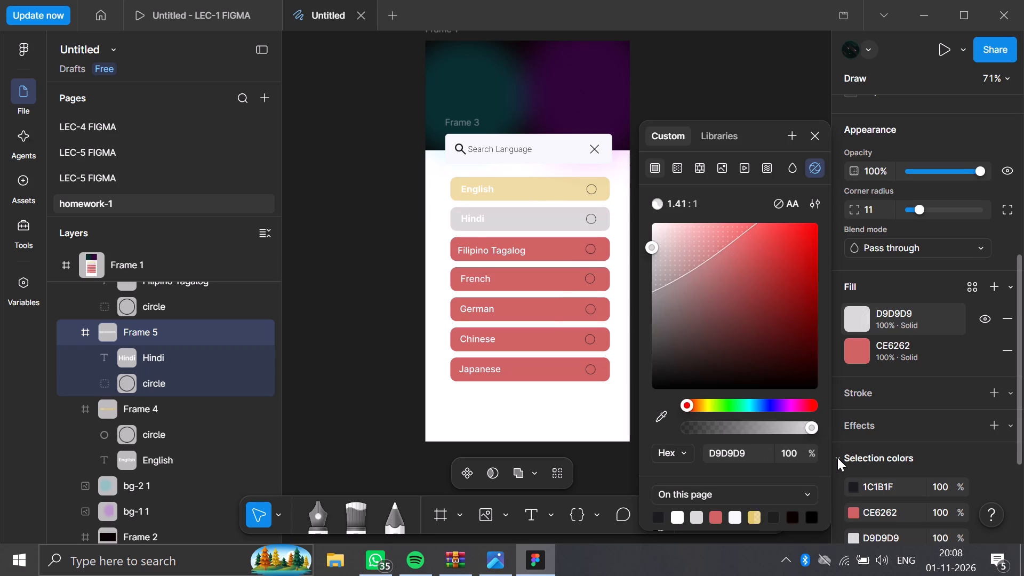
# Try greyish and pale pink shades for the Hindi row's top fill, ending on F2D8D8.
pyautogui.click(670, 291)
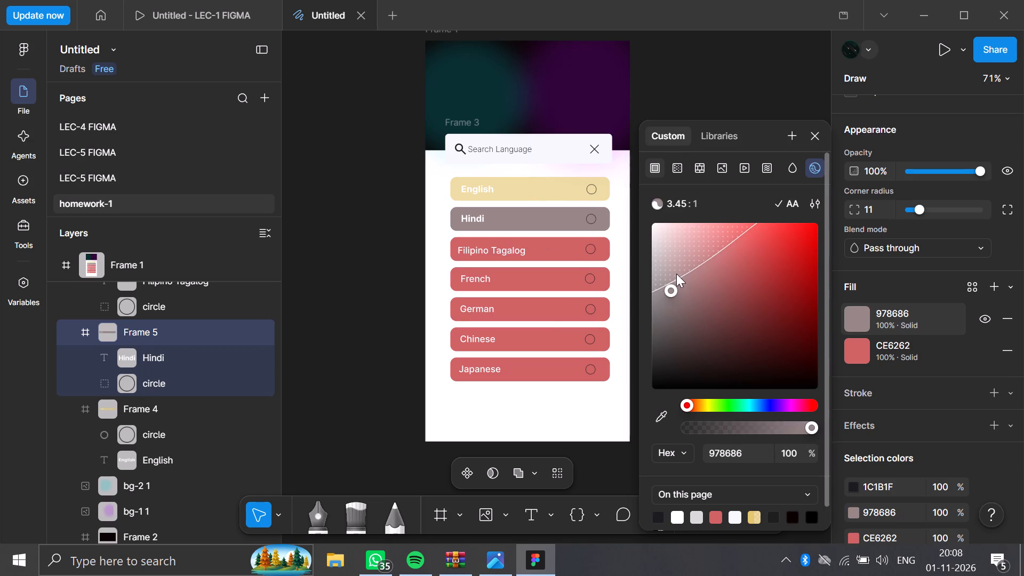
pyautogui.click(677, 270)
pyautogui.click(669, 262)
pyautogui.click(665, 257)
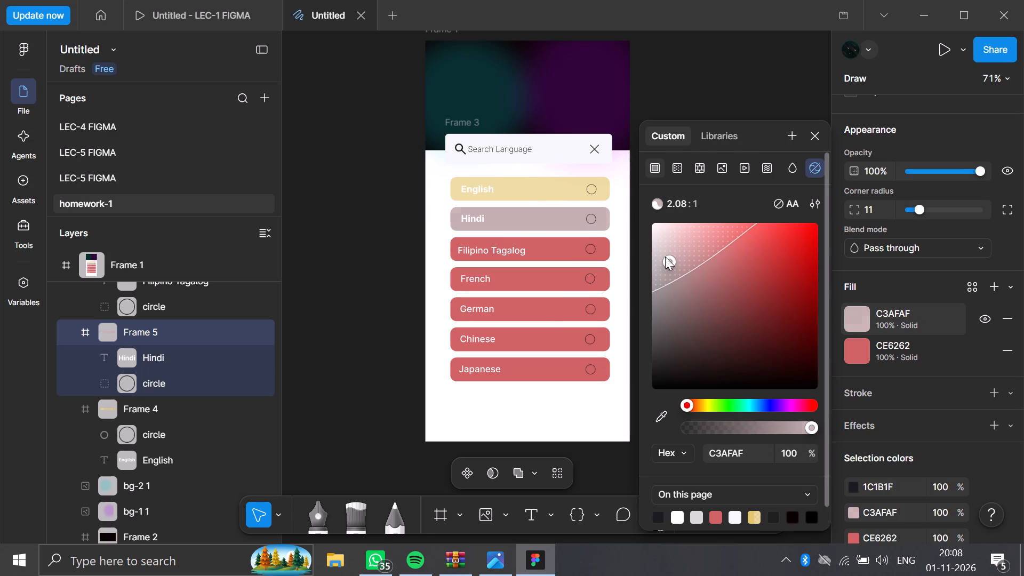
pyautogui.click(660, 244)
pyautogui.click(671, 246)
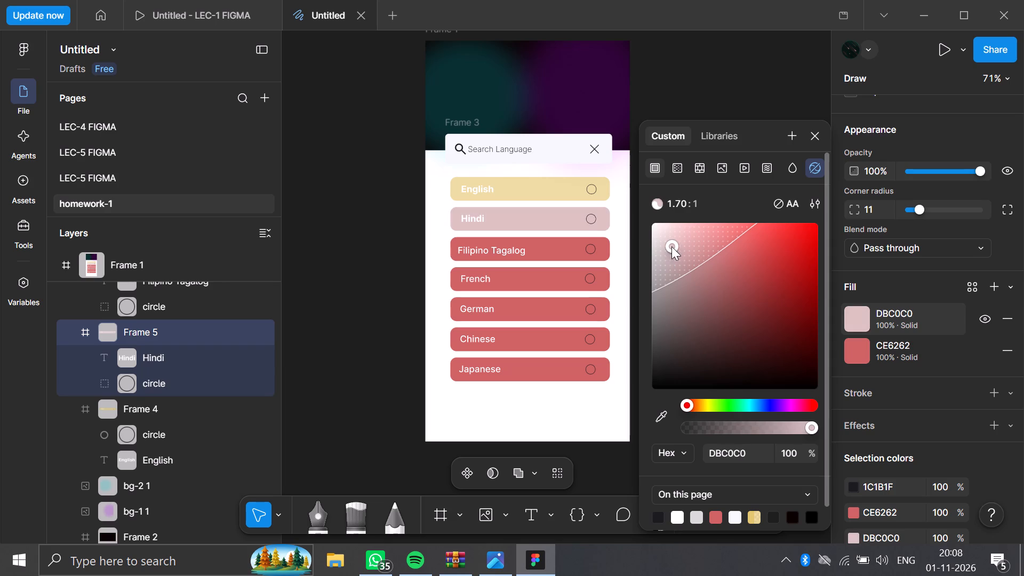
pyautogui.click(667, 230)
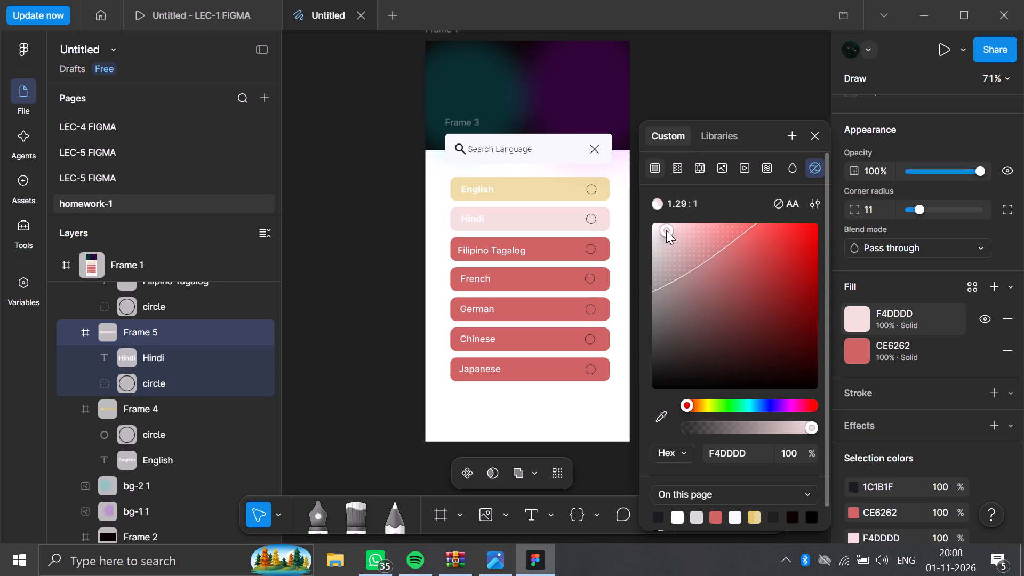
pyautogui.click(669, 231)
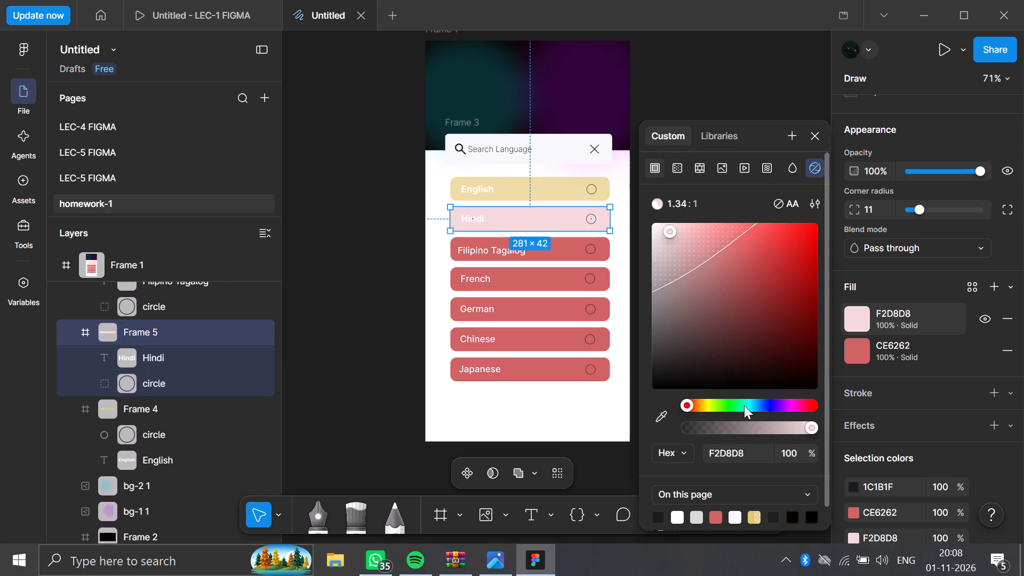
# Lower the Hindi row's top fill to 24% opacity and change its colour to dark plum grey 43383F.
pyautogui.click(706, 431)
pyautogui.click(716, 428)
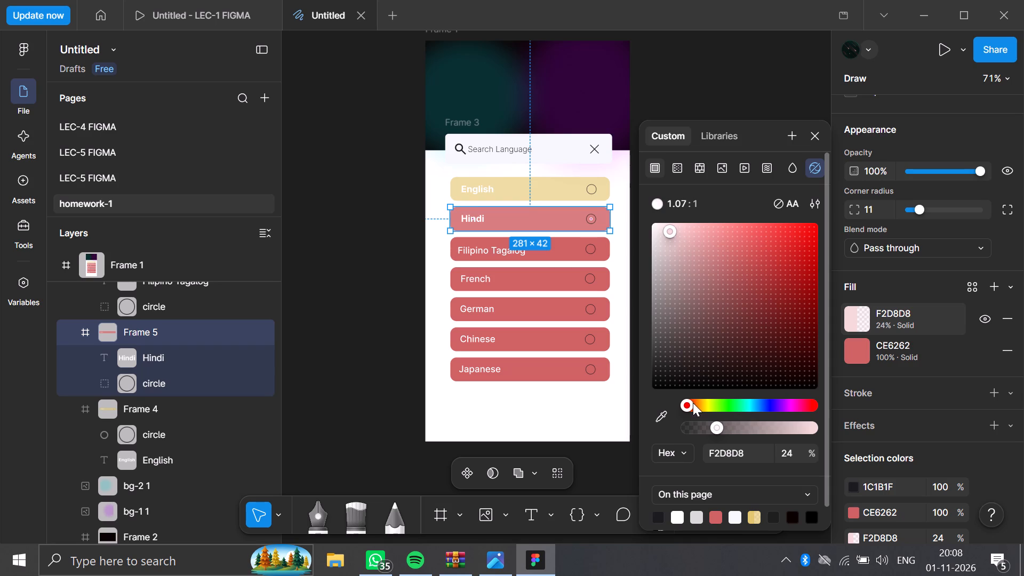
pyautogui.moveTo(689, 402); pyautogui.dragTo(799, 389)
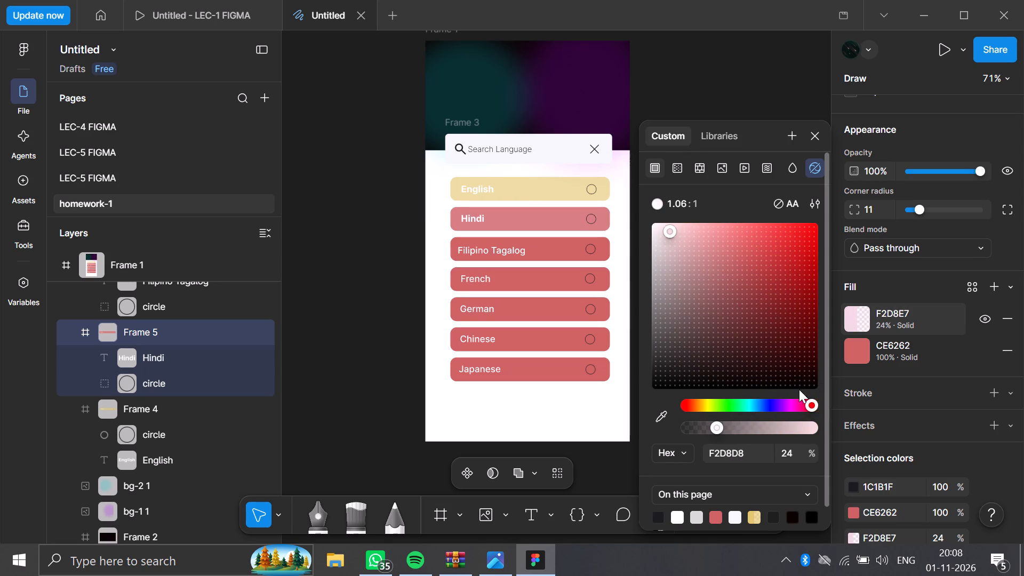
pyautogui.moveTo(799, 389); pyautogui.dragTo(798, 389)
pyautogui.click(706, 349)
pyautogui.click(678, 346)
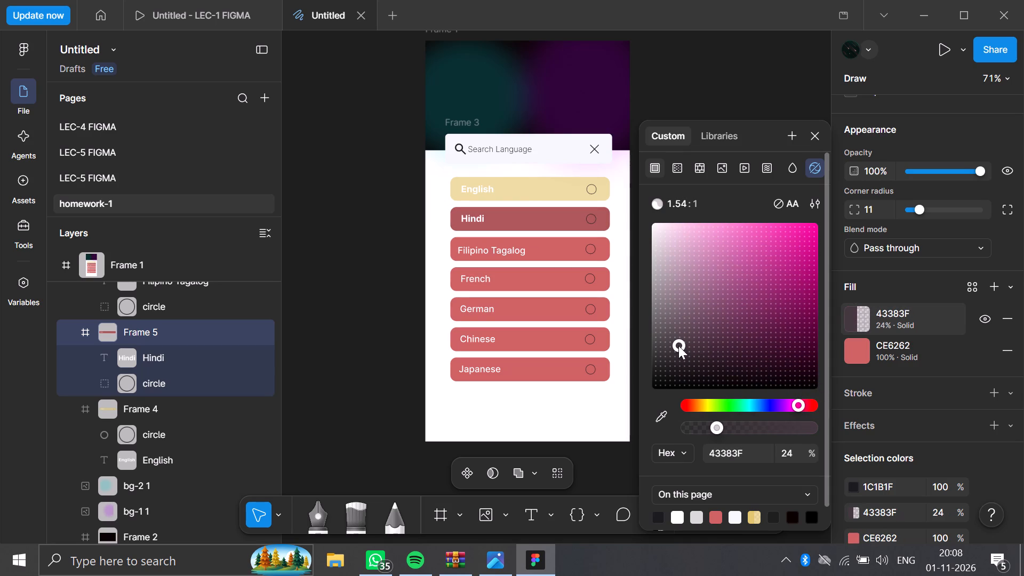
pyautogui.click(678, 346)
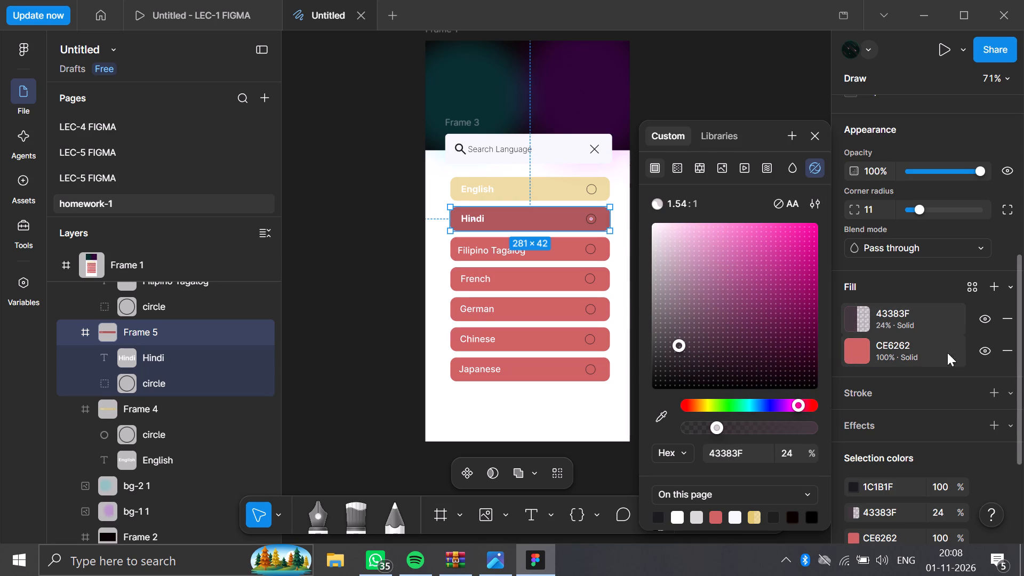
# Remove the red CE6262 fill from the Hindi row.
pyautogui.click(1007, 347)
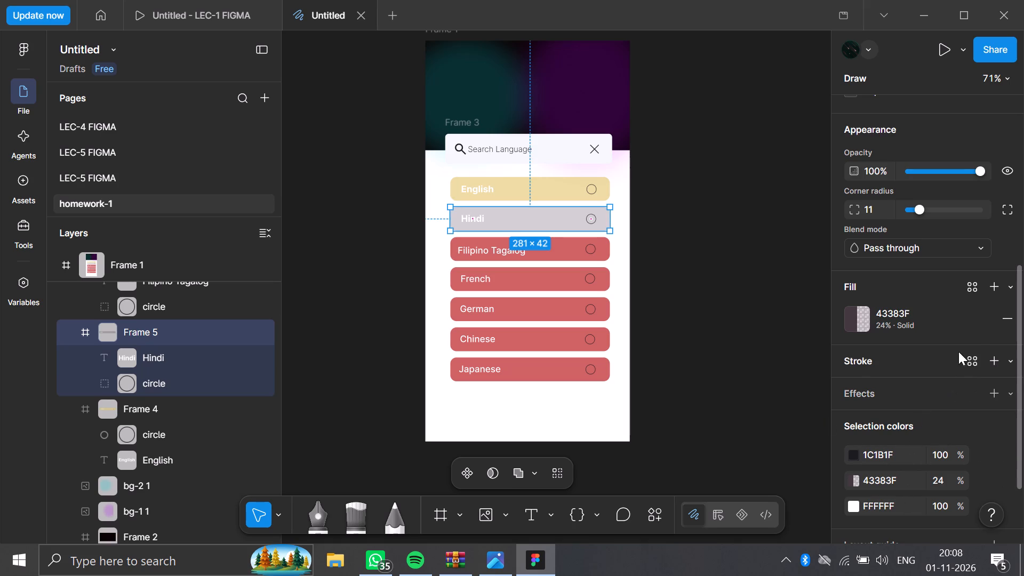
# Add another fill over the Hindi row's 43383F fill, try 463838 at 0% opacity, and set it to light grey D9D9D9 at 100%.
pyautogui.click(990, 286)
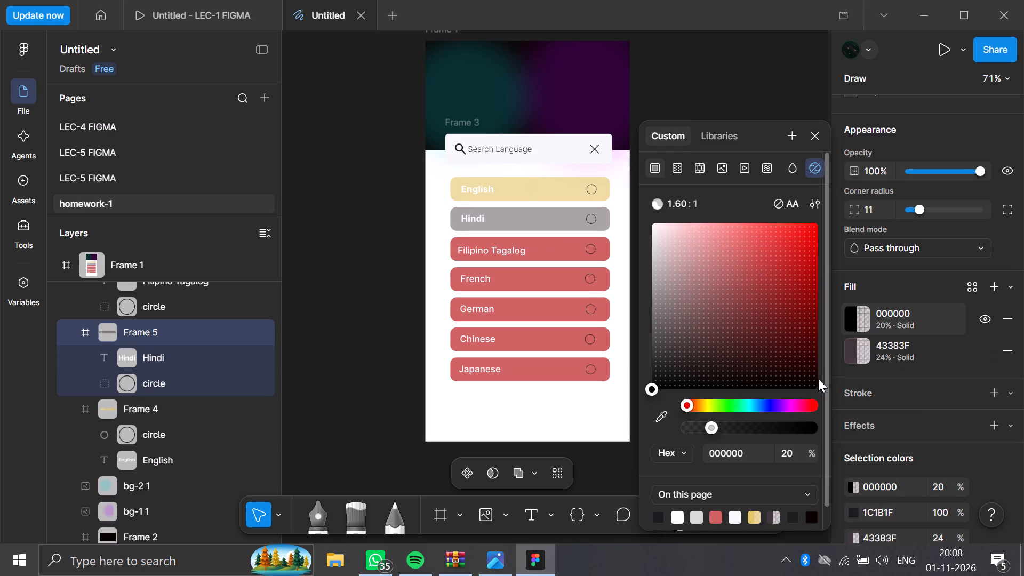
pyautogui.click(685, 343)
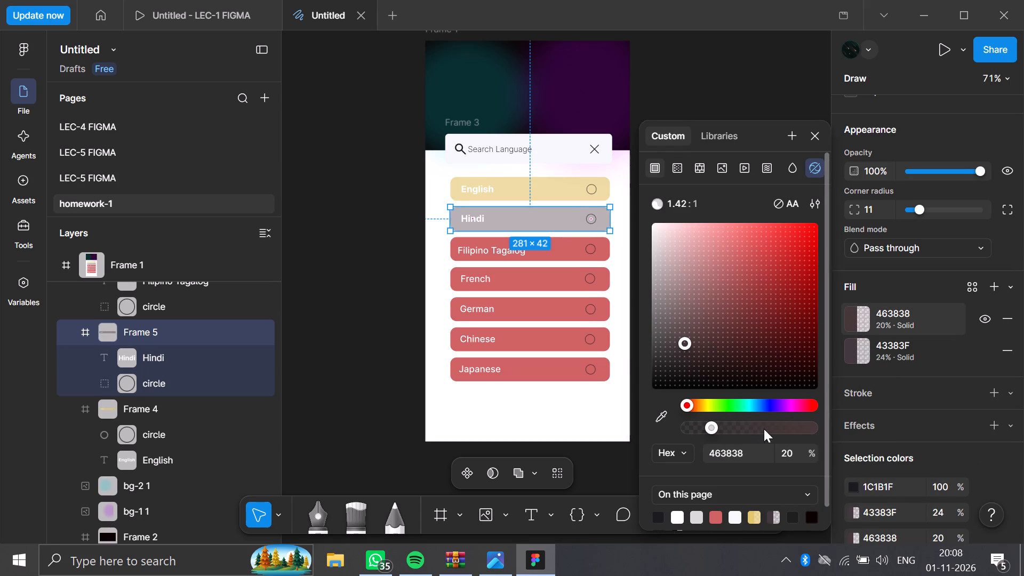
pyautogui.click(710, 425)
pyautogui.moveTo(710, 425); pyautogui.dragTo(675, 419)
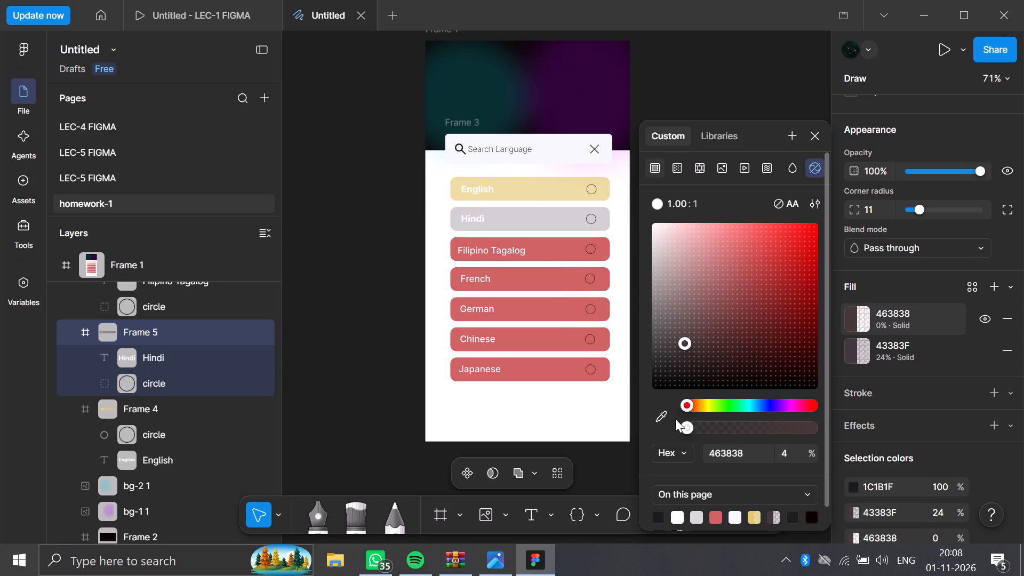
pyautogui.moveTo(675, 419); pyautogui.dragTo(686, 428)
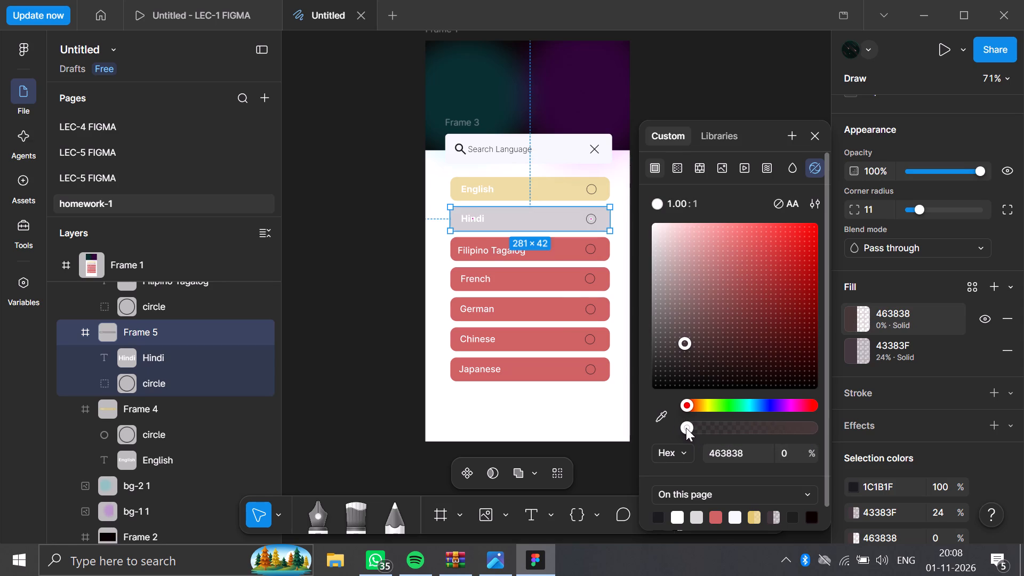
pyautogui.click(695, 517)
pyautogui.scroll(-1, 694, 508)
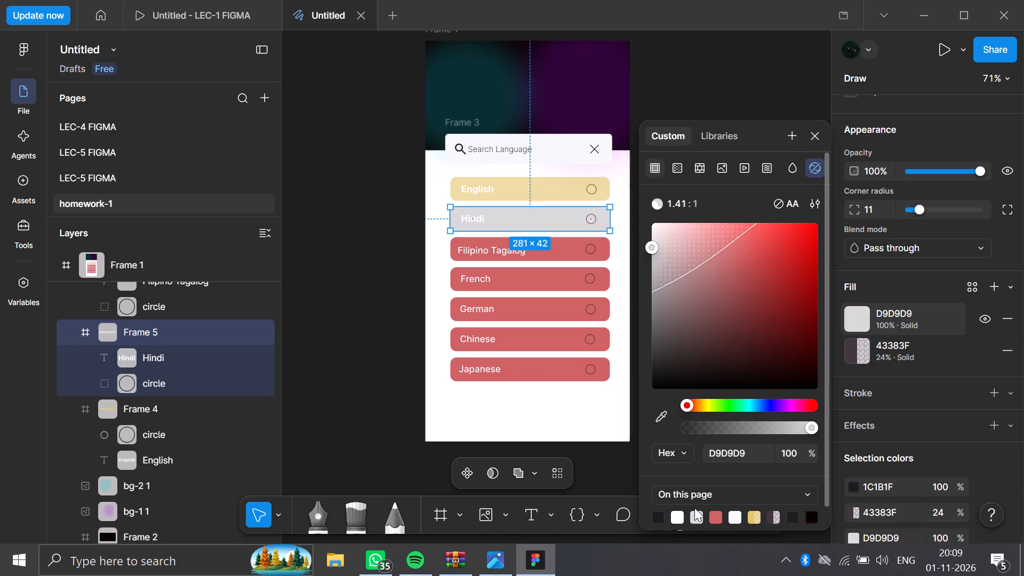
pyautogui.scroll(-2, 697, 484)
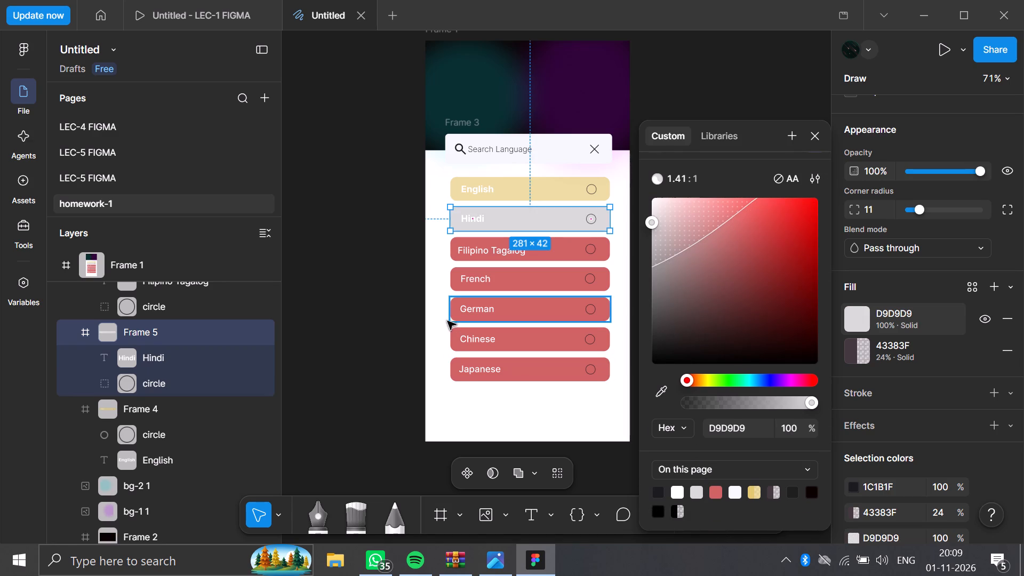
pyautogui.click(433, 287)
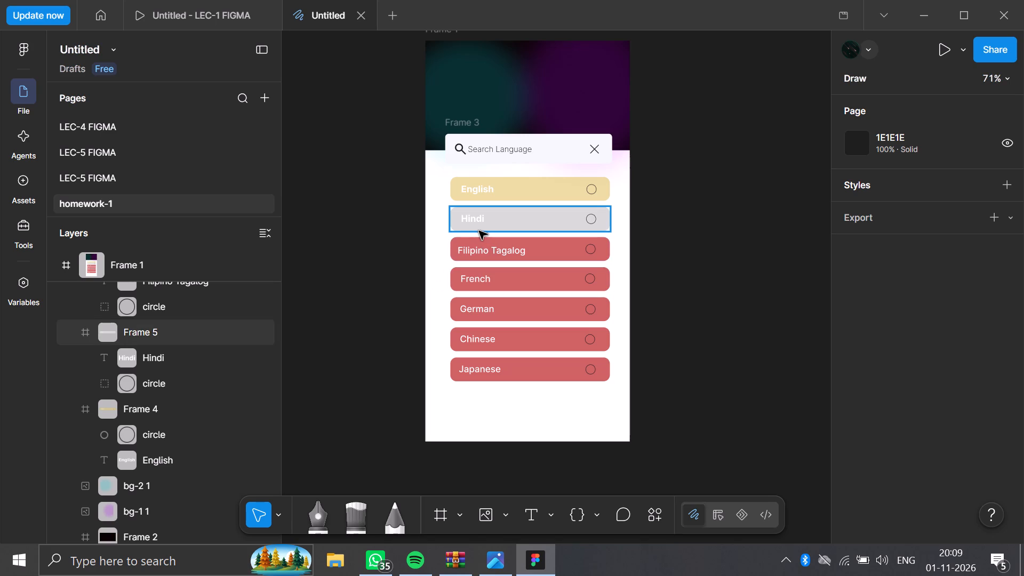
# Set the Filipino Tagalog row's label text to Bold weight.
pyautogui.doubleClick(482, 252)
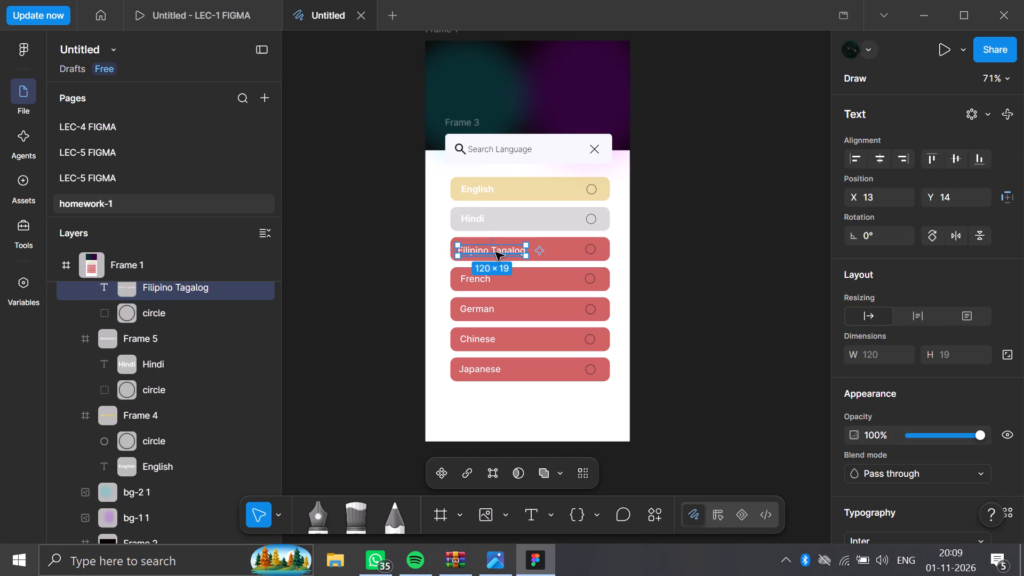
pyautogui.doubleClick(495, 252)
pyautogui.scroll(-2, 963, 496)
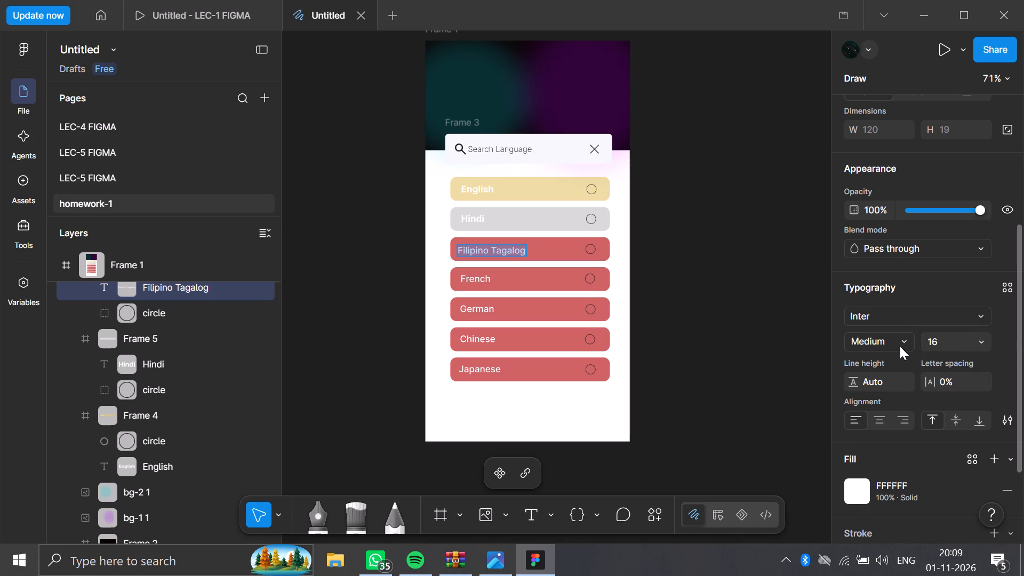
pyautogui.click(900, 346)
pyautogui.doubleClick(897, 374)
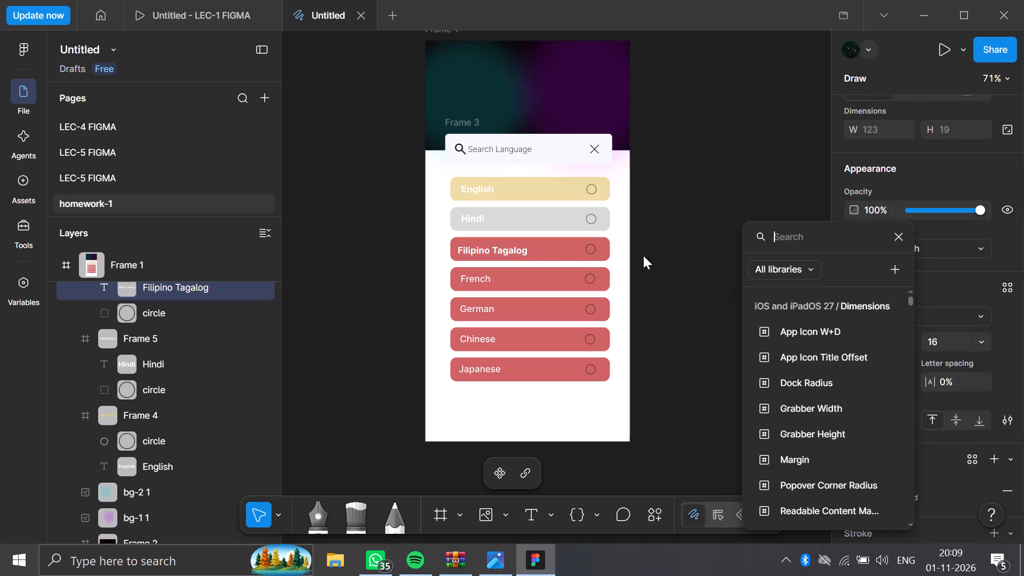
pyautogui.click(557, 252)
pyautogui.doubleClick(557, 252)
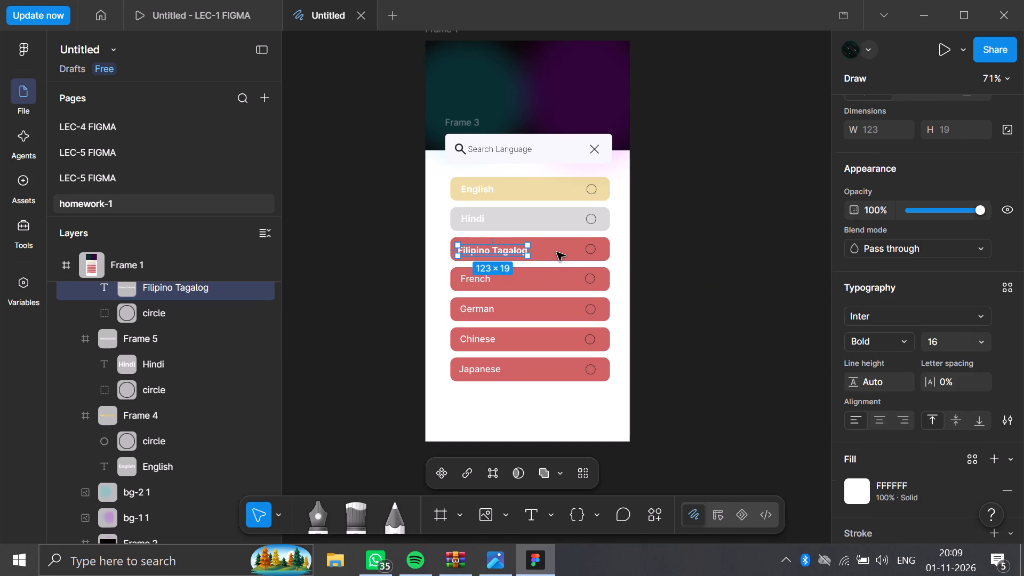
# Set the label text of the French, German and Chinese rows to Bold weight.
pyautogui.doubleClick(482, 281)
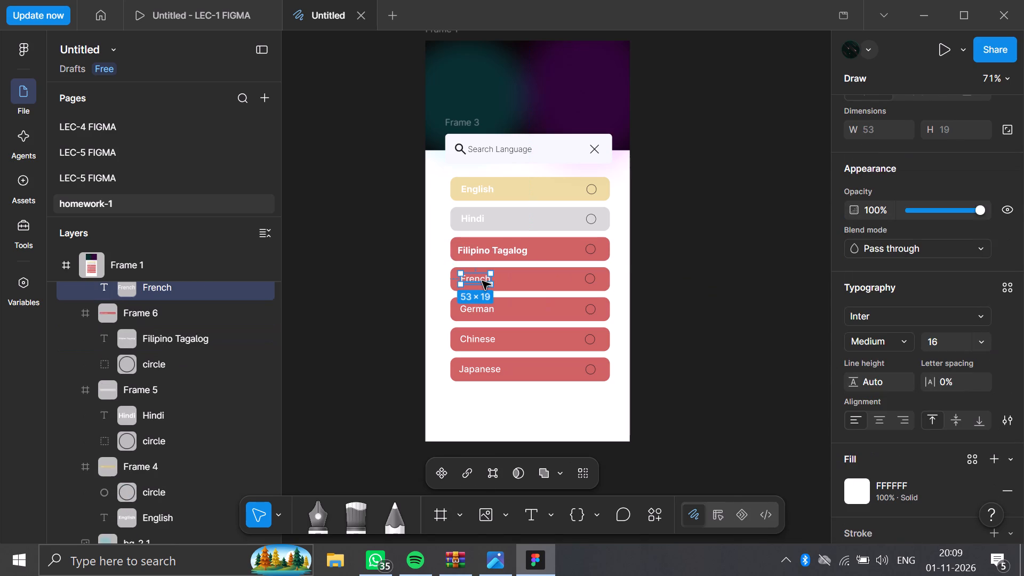
pyautogui.doubleClick(478, 284)
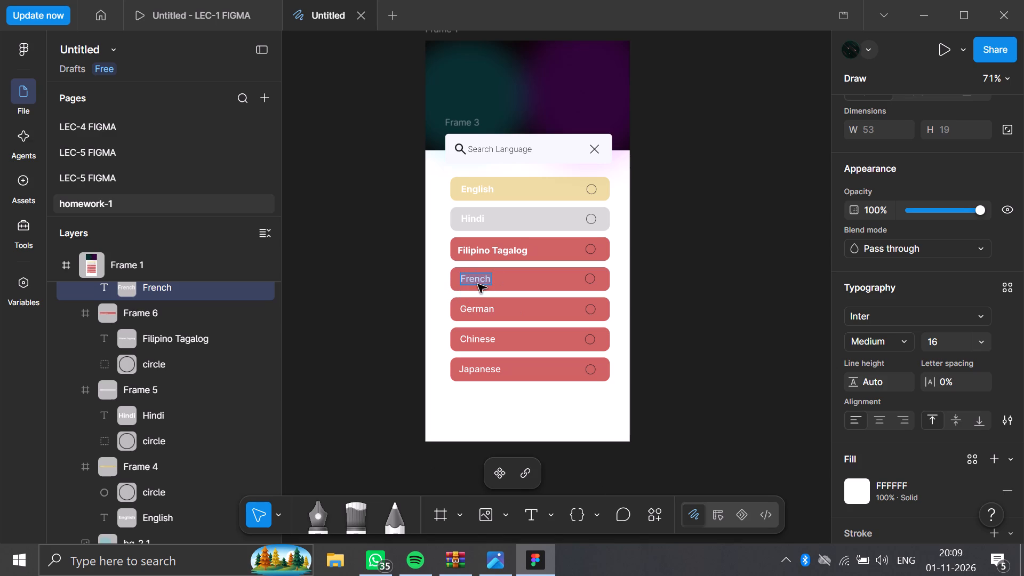
pyautogui.click(902, 343)
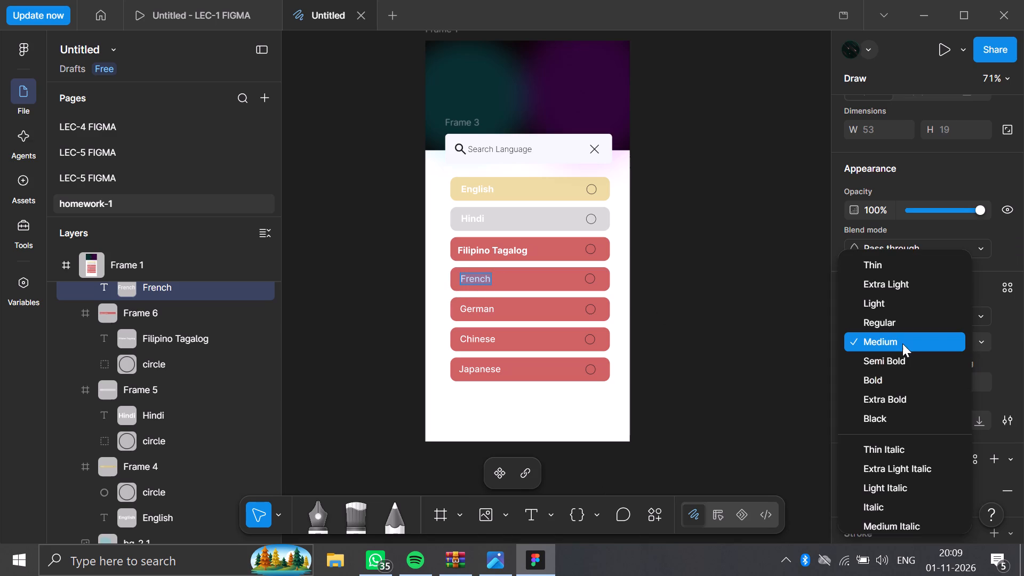
pyautogui.click(890, 375)
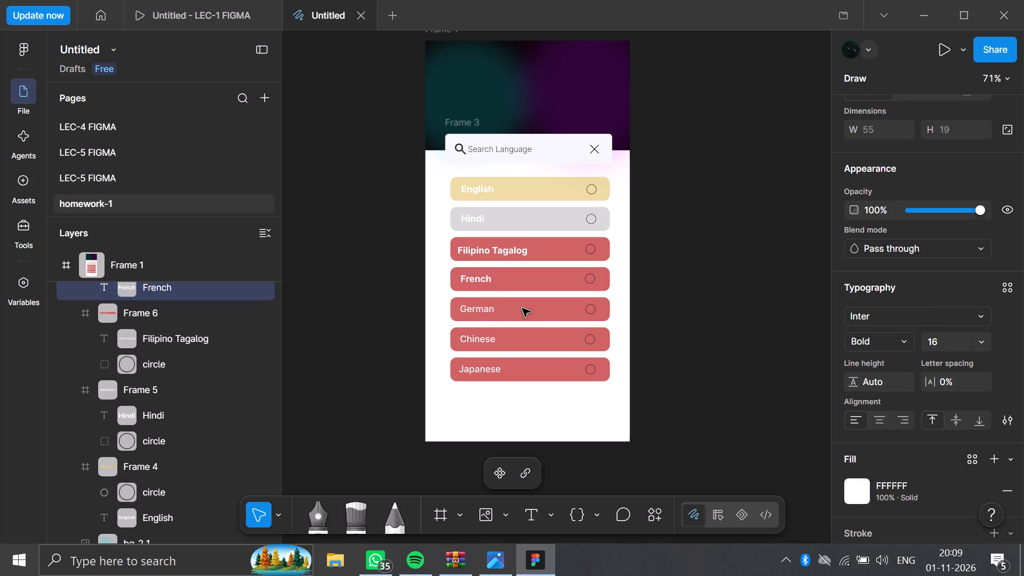
pyautogui.doubleClick(470, 307)
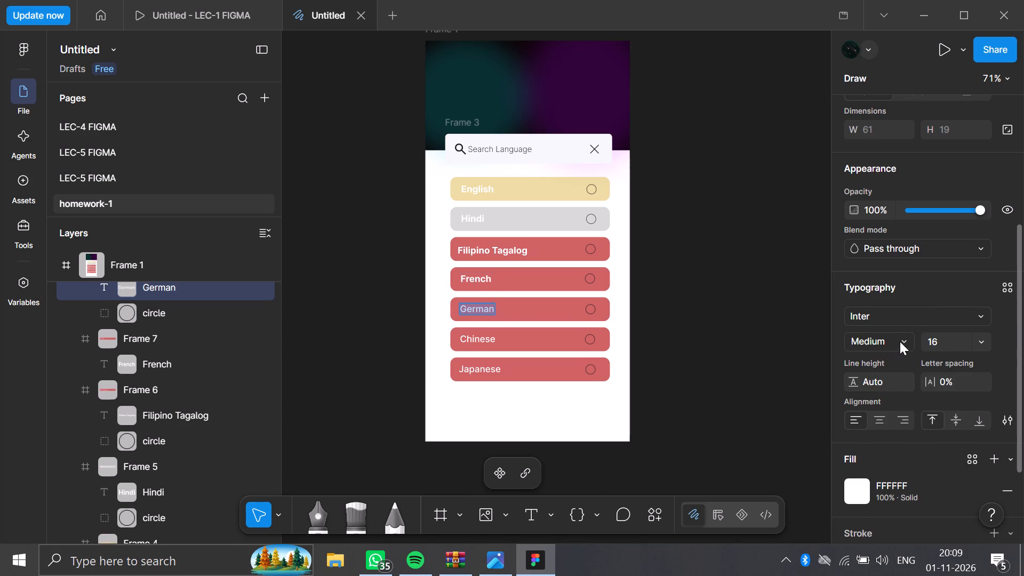
pyautogui.click(900, 341)
pyautogui.click(886, 374)
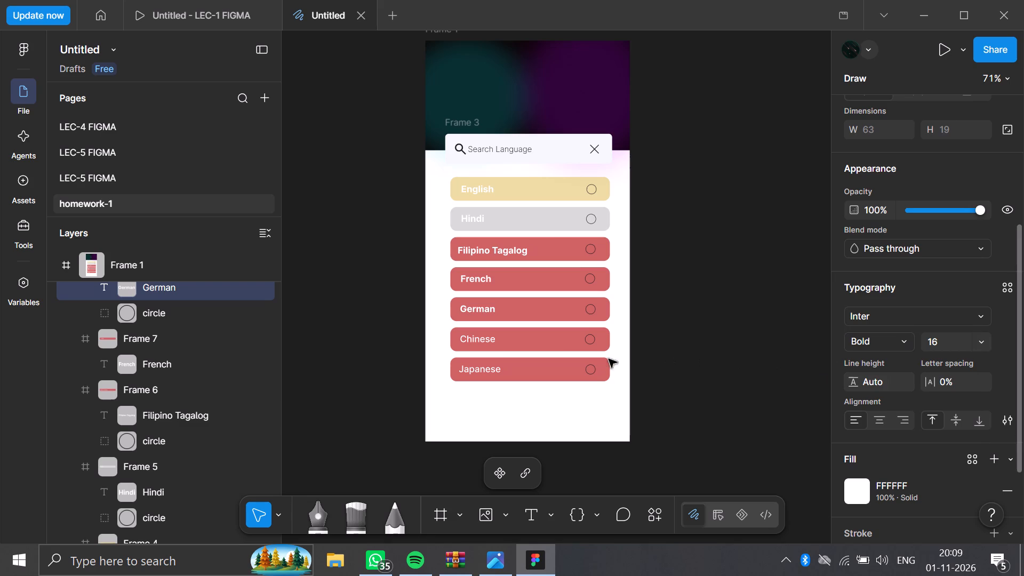
pyautogui.doubleClick(464, 340)
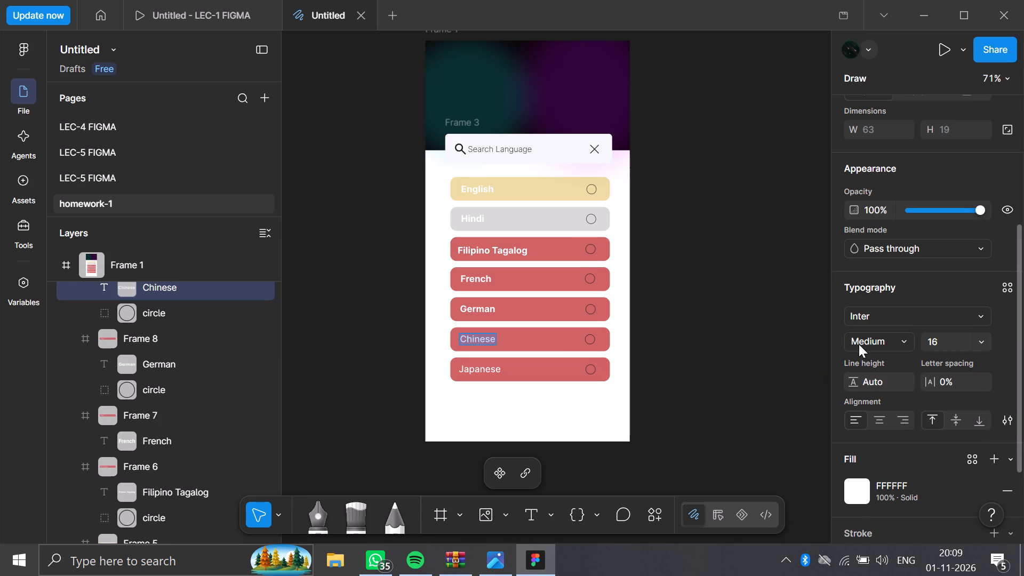
pyautogui.click(866, 342)
pyautogui.click(871, 373)
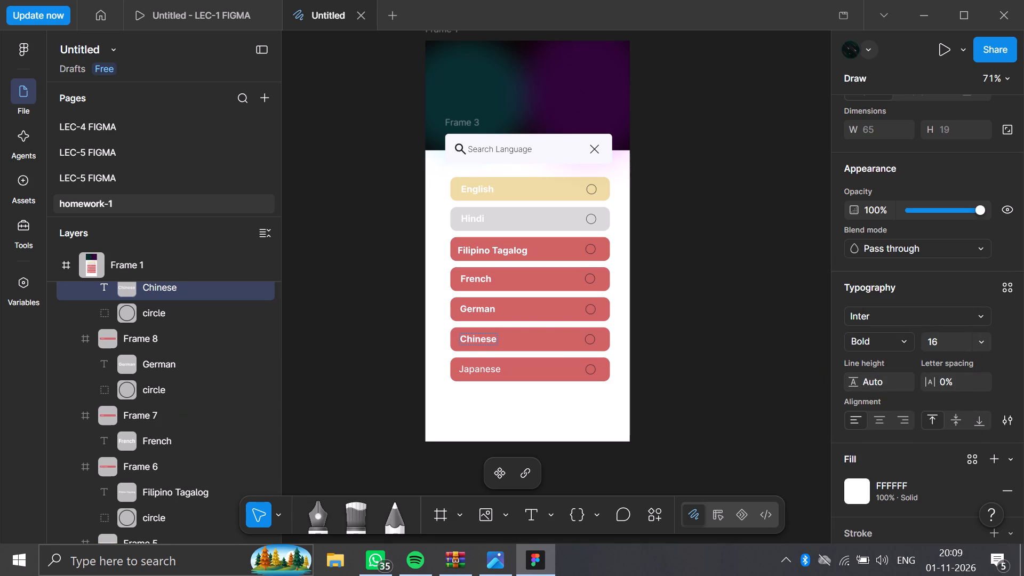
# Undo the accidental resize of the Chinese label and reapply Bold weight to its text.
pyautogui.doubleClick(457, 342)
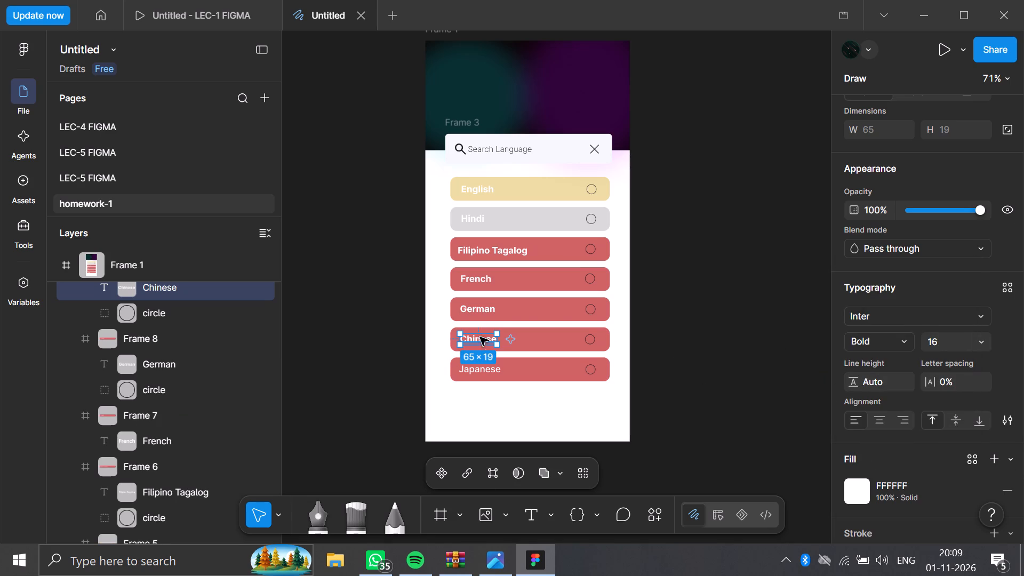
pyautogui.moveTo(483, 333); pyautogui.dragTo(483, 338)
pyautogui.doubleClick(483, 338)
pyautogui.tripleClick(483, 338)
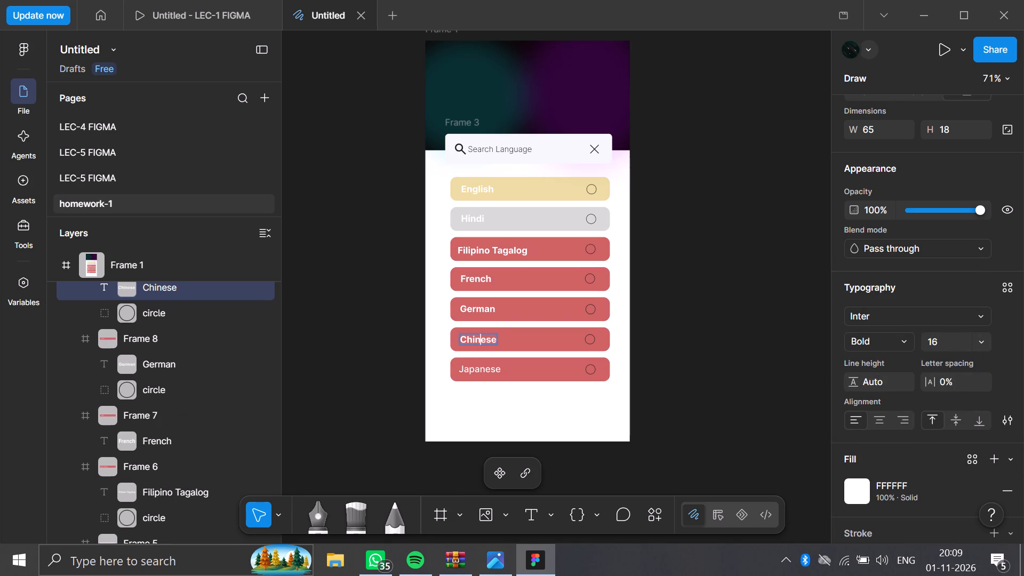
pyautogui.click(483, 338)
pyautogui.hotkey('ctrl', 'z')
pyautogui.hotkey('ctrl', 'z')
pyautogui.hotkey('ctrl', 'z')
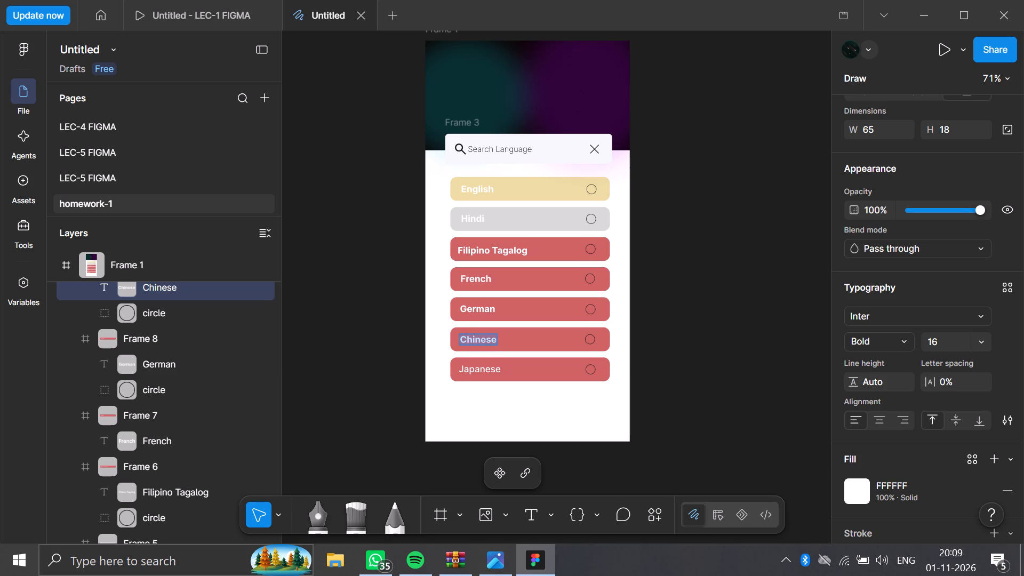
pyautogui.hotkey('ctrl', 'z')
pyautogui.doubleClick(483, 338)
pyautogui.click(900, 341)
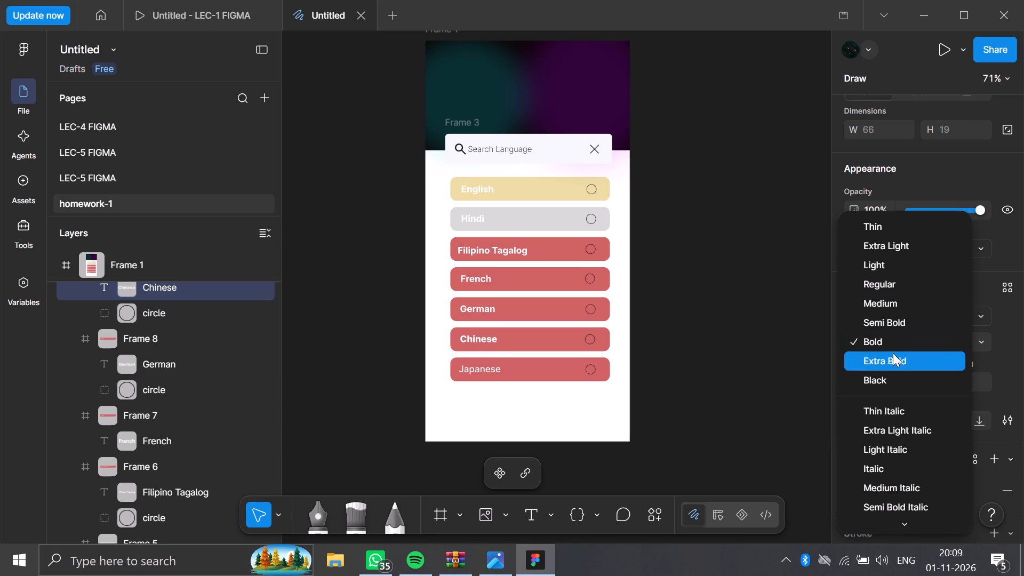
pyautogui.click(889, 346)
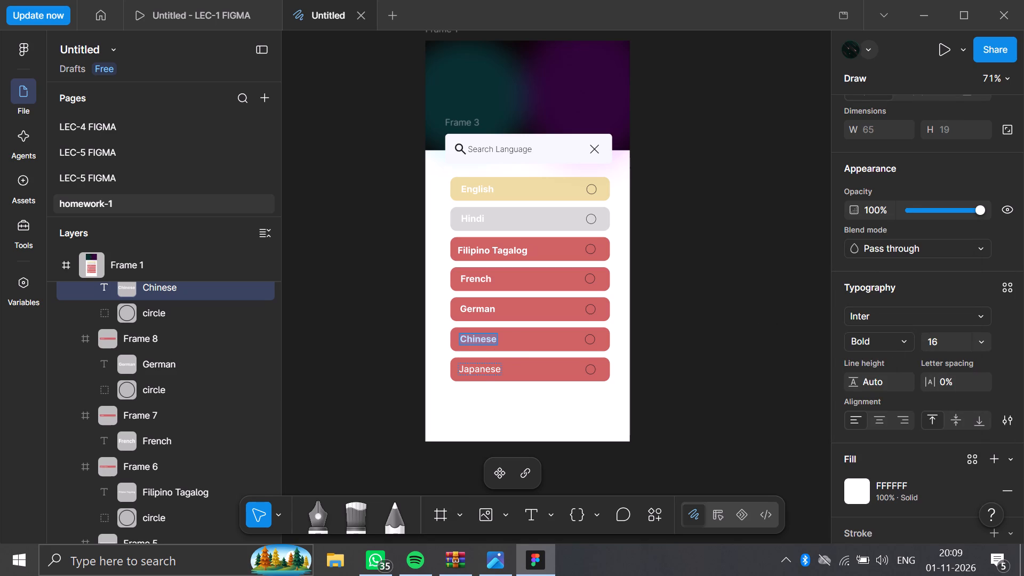
# Set the Japanese row's label text to Bold weight.
pyautogui.doubleClick(473, 373)
pyautogui.click(902, 339)
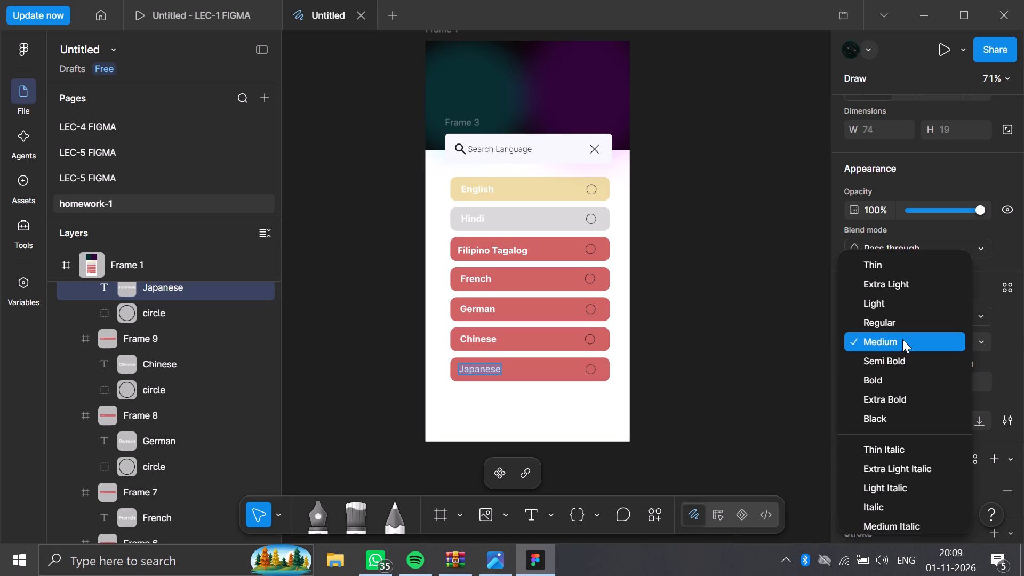
pyautogui.click(885, 375)
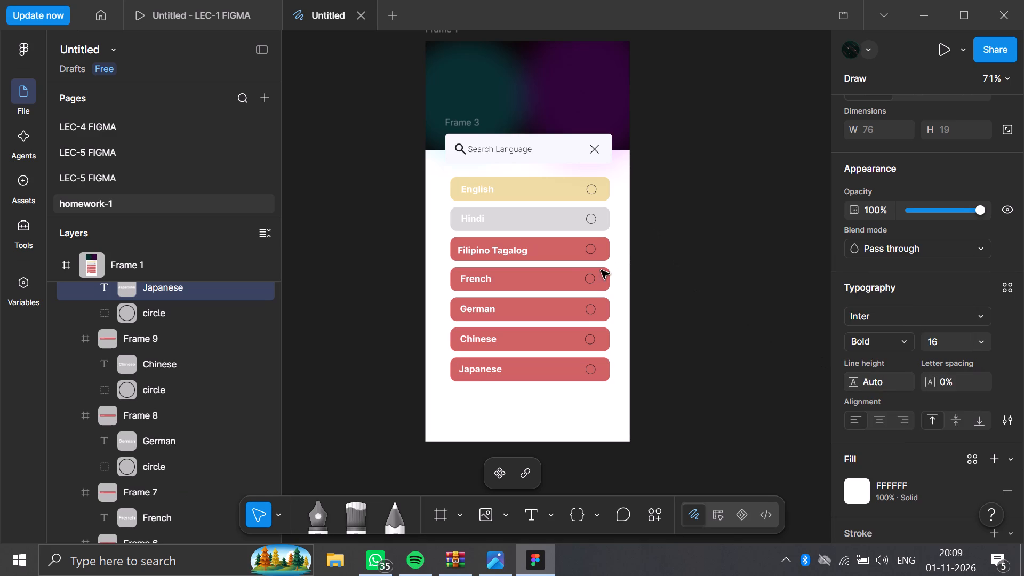
# Add a light grey D9D9D9 fill at 100% over the Filipino Tagalog row's red CE6262 fill.
pyautogui.click(572, 257)
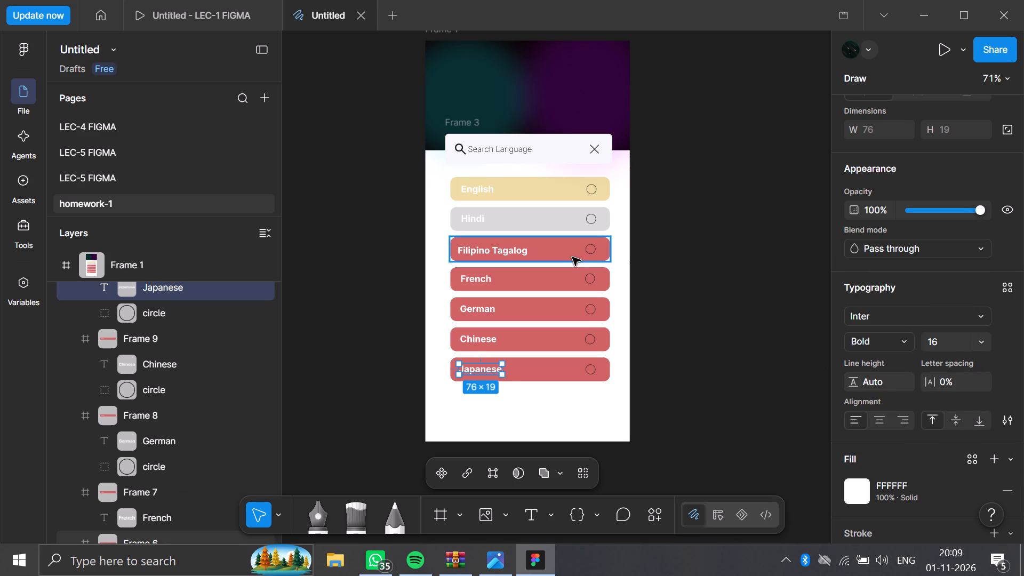
pyautogui.doubleClick(538, 245)
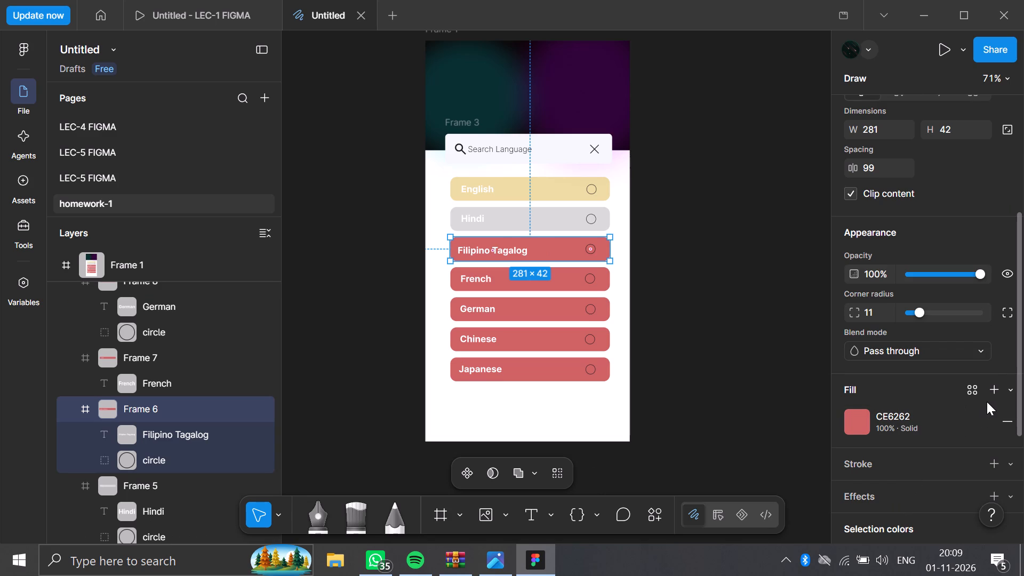
pyautogui.click(989, 398)
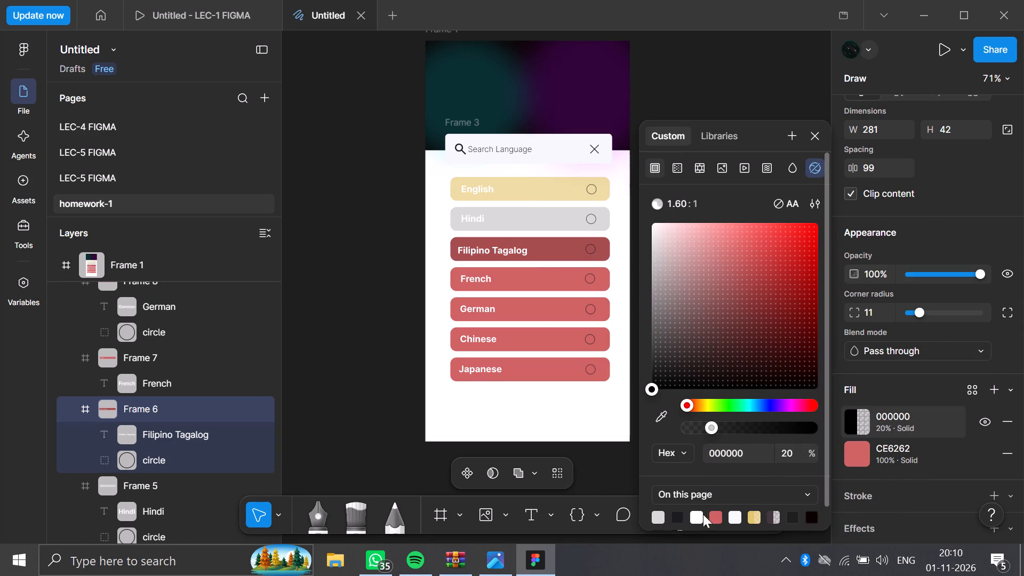
pyautogui.click(657, 518)
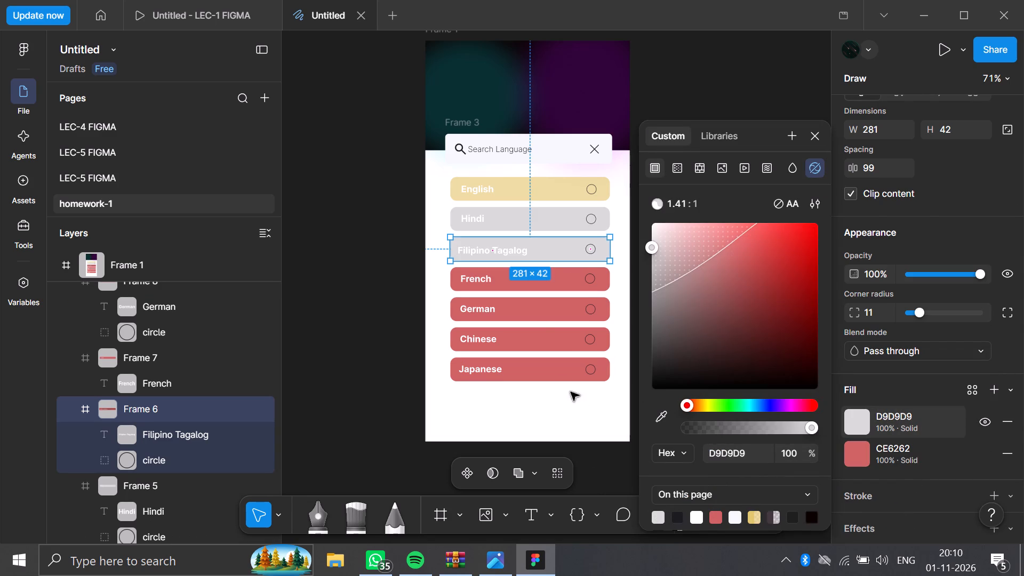
# Add another fill over the French row's red CE6262 fill, try 1C1B1F, and set it to light grey D9D9D9 at 100%.
pyautogui.click(540, 284)
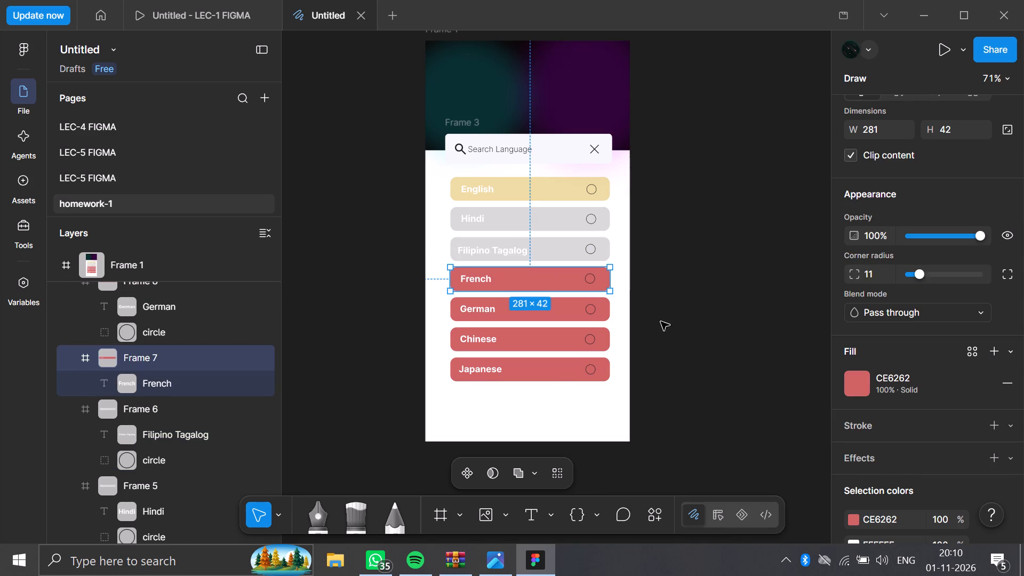
pyautogui.doubleClick(562, 289)
pyautogui.doubleClick(562, 289)
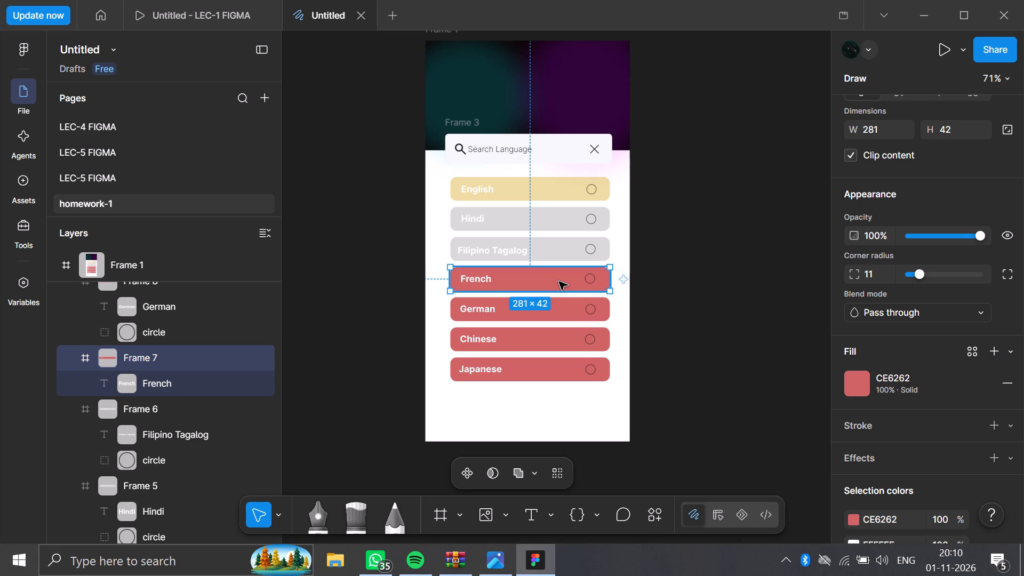
pyautogui.doubleClick(559, 282)
pyautogui.doubleClick(559, 282)
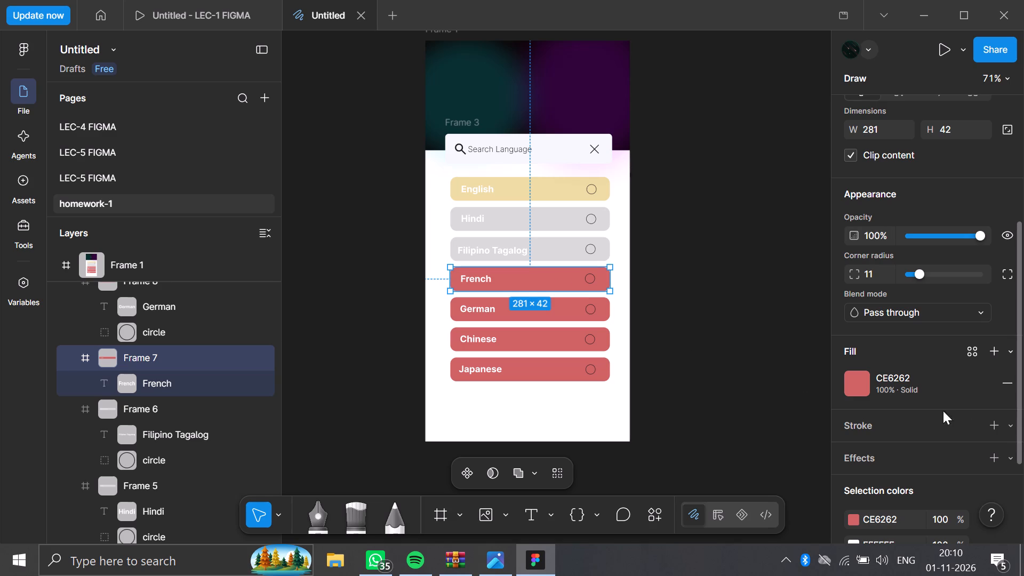
pyautogui.click(995, 359)
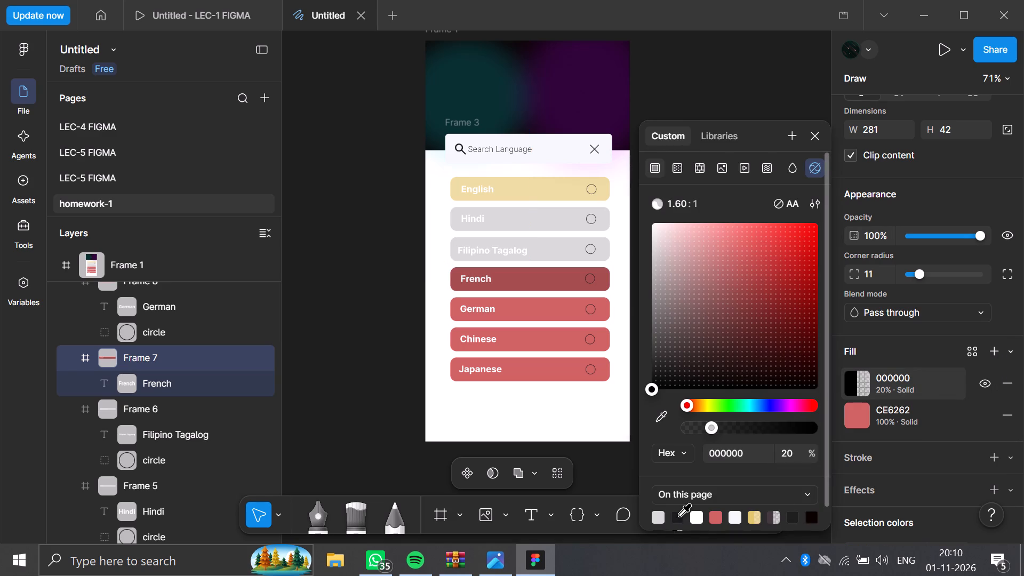
pyautogui.scroll(-1, 671, 515)
pyautogui.click(671, 515)
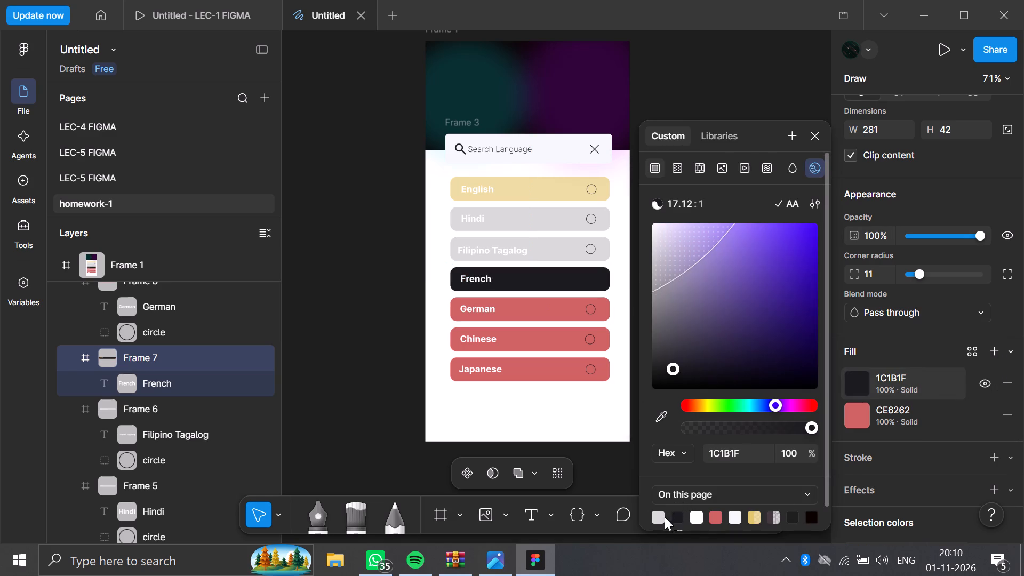
pyautogui.click(661, 517)
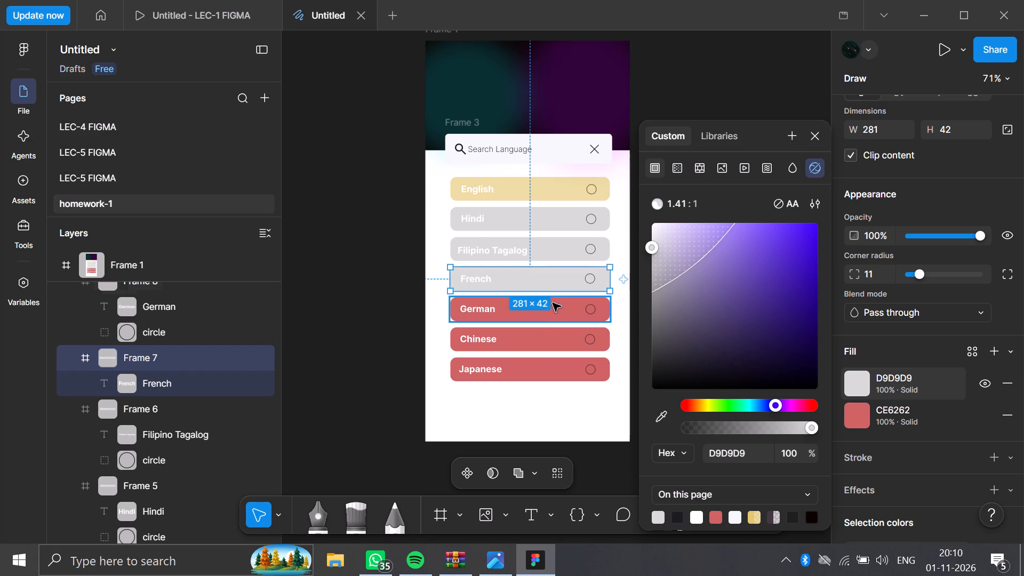
# Add a light grey D9D9D9 fill at 100% over the red CE6262 fill of the German and Chinese rows.
pyautogui.doubleClick(558, 311)
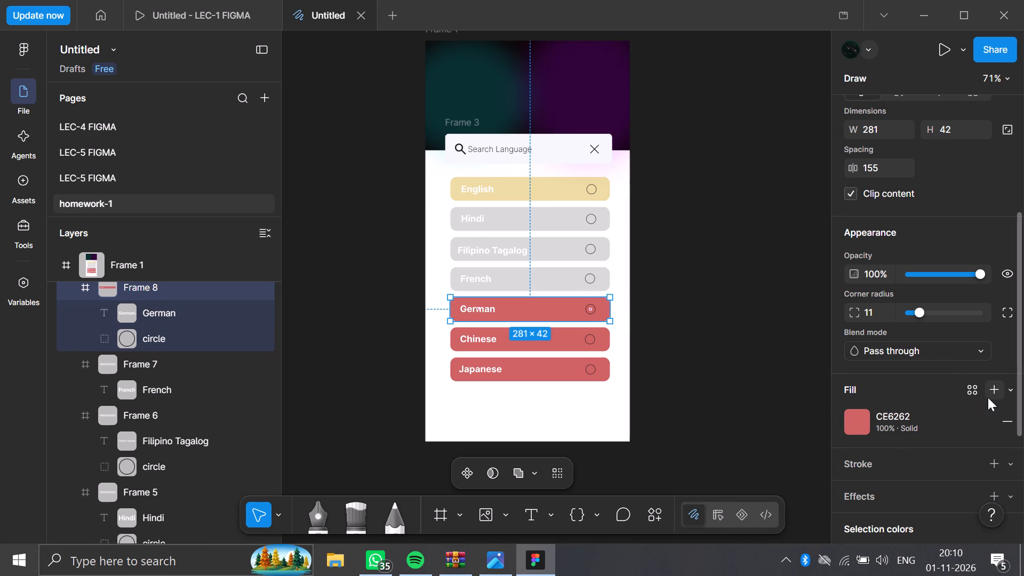
pyautogui.click(988, 397)
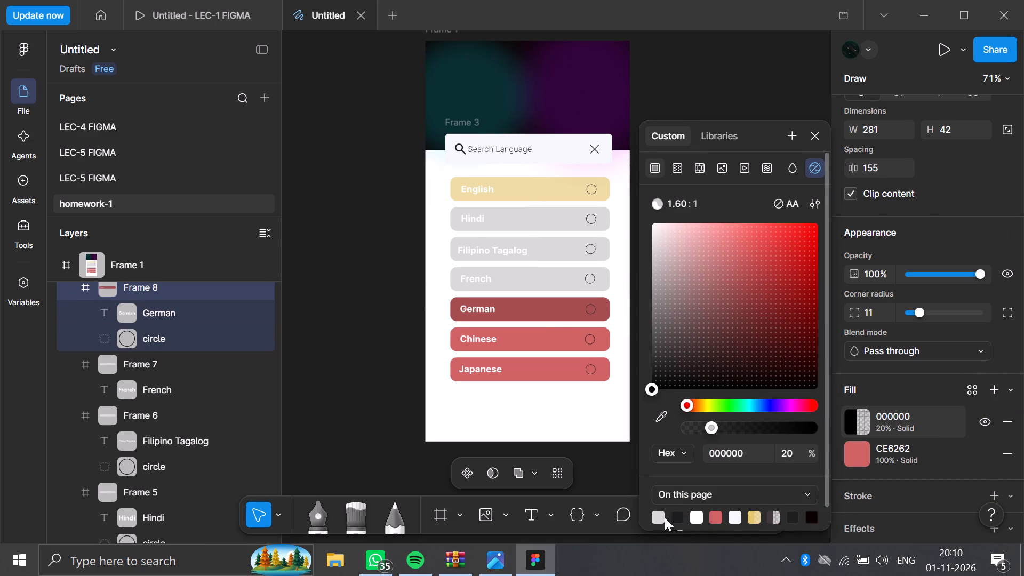
pyautogui.click(663, 517)
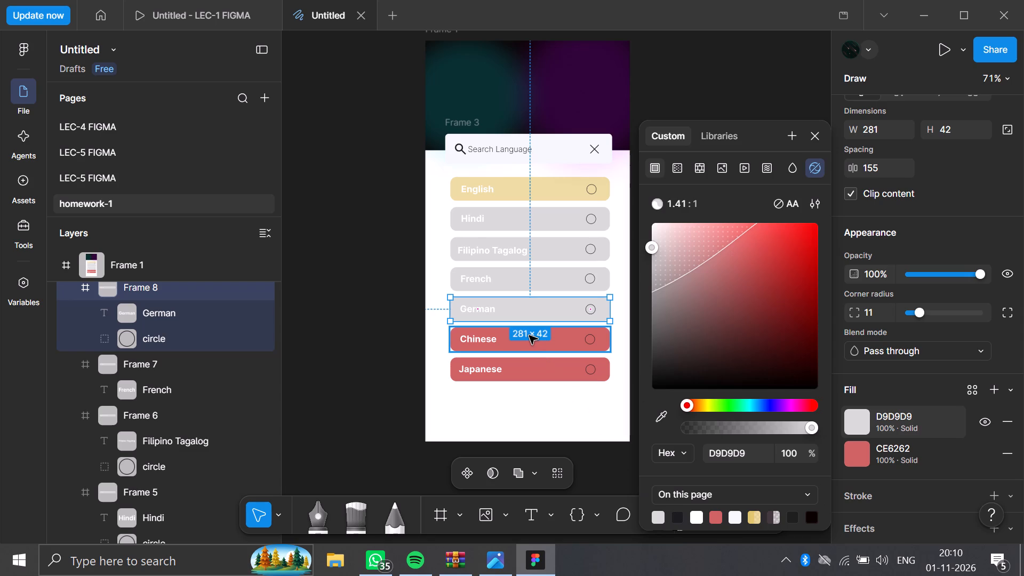
pyautogui.click(529, 335)
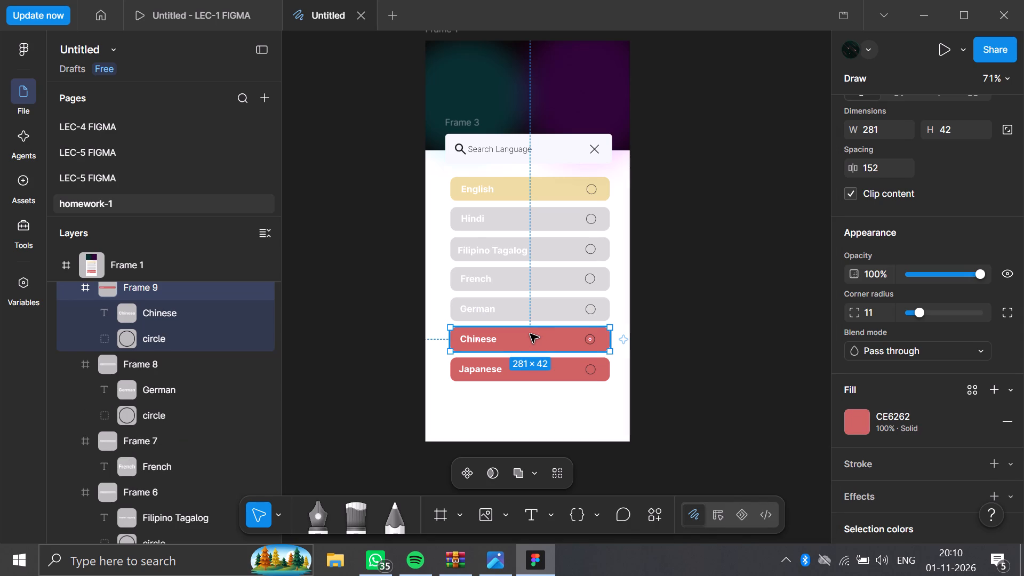
pyautogui.doubleClick(530, 334)
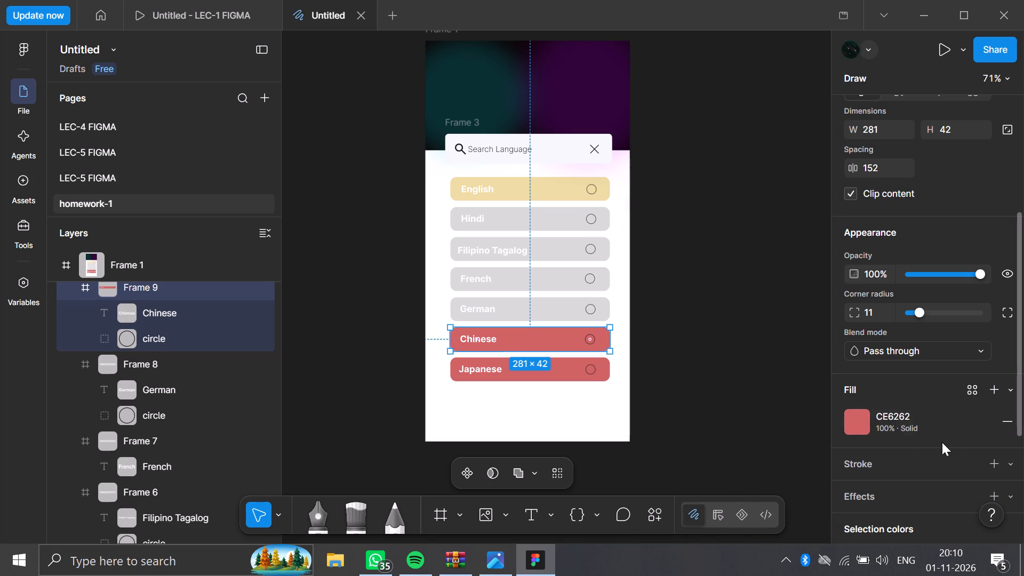
pyautogui.click(996, 397)
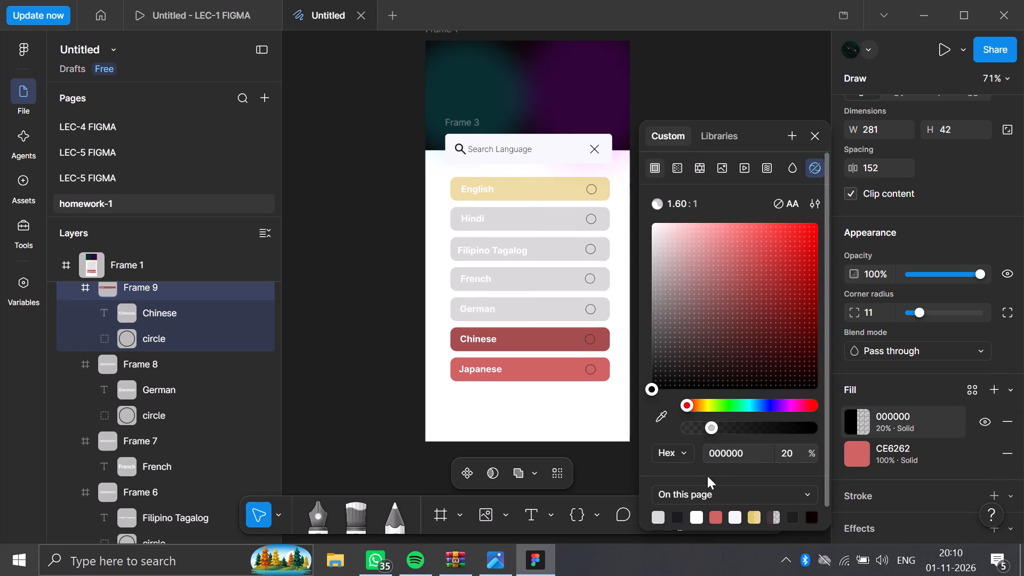
pyautogui.click(657, 515)
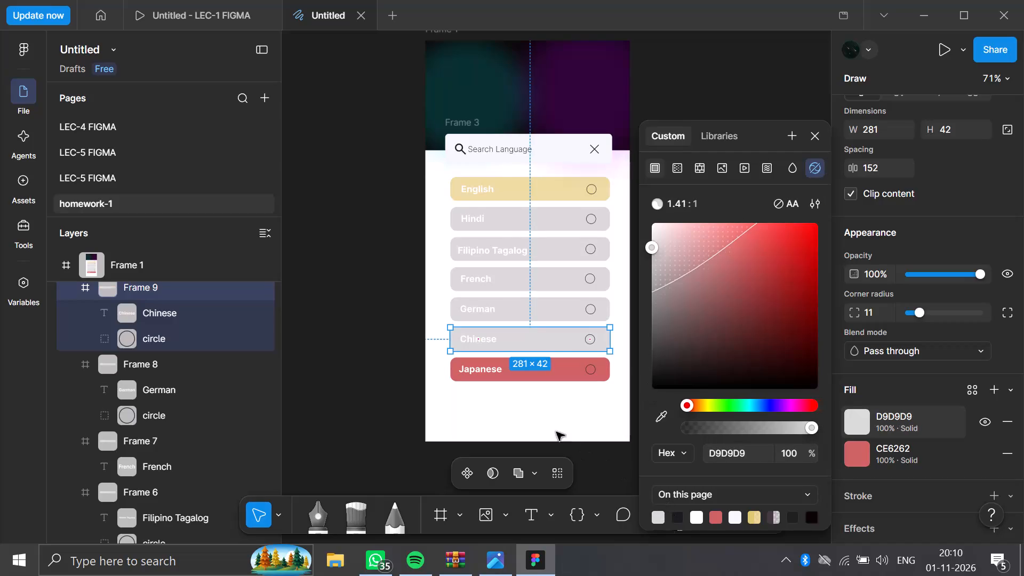
# Add a light grey D9D9D9 fill at 100% over the Japanese row's red CE6262 fill.
pyautogui.doubleClick(536, 374)
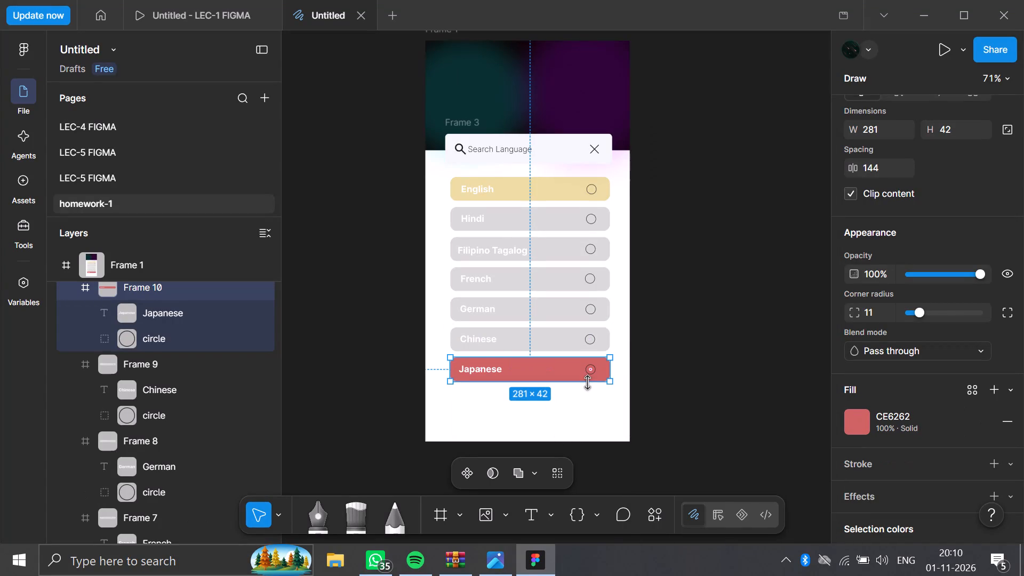
pyautogui.click(991, 393)
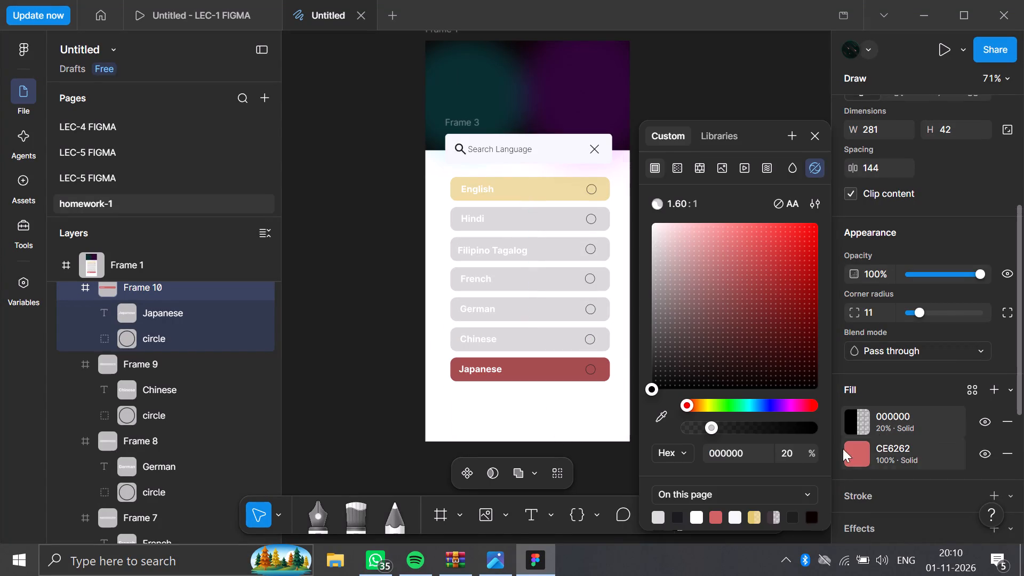
pyautogui.click(658, 514)
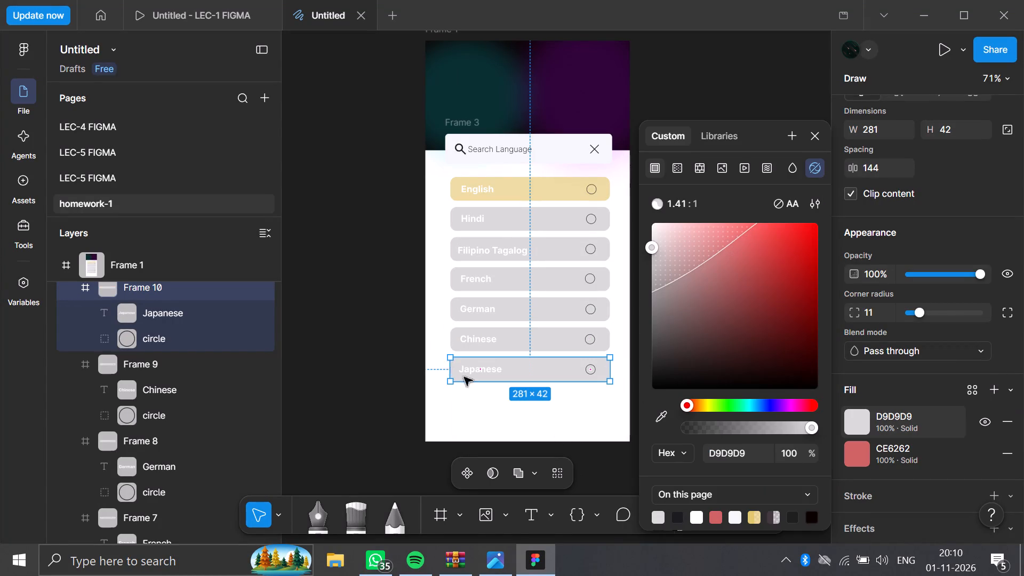
pyautogui.click(369, 292)
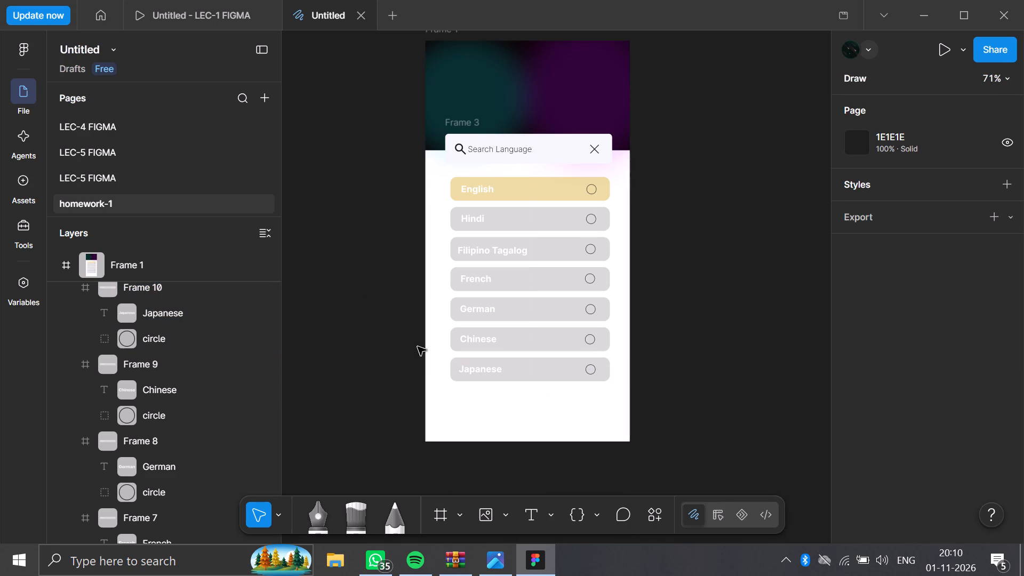
# Insert the plain outlined circle icon from the Material Symbols plugin at weight 100, searching for CIRCLE.
pyautogui.scroll(-1, 523, 391)
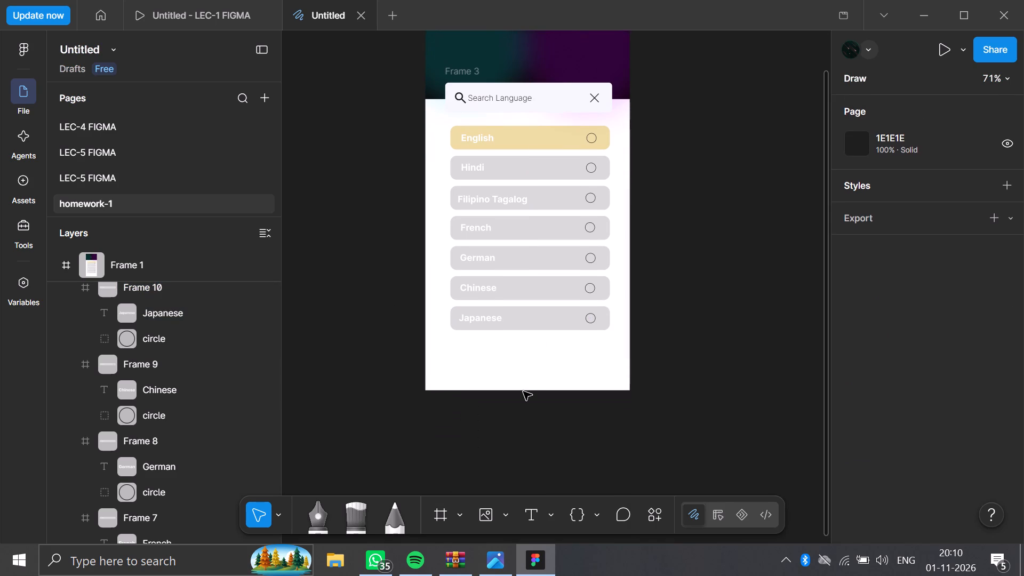
pyautogui.scroll(1, 550, 400)
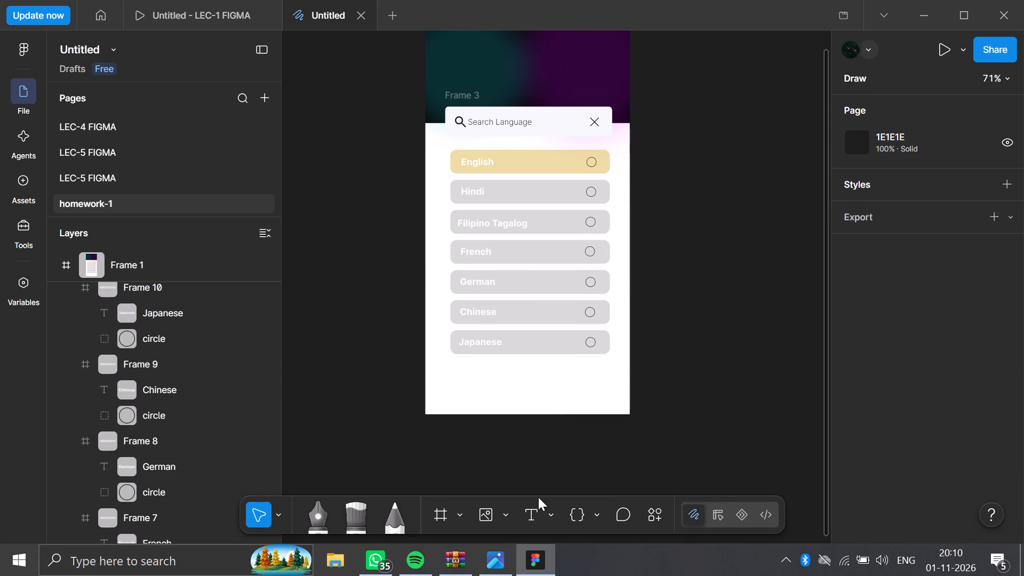
pyautogui.click(661, 519)
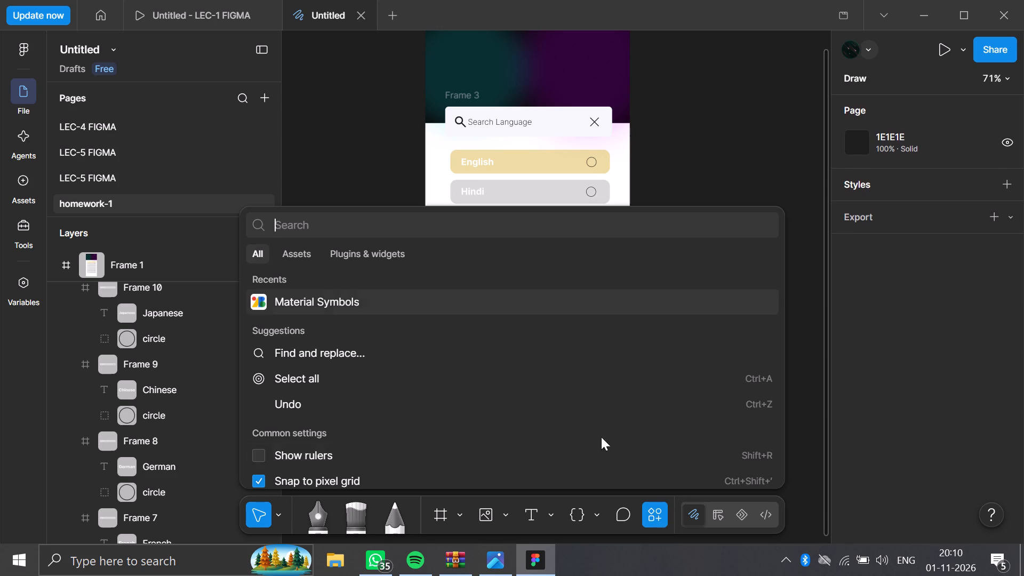
pyautogui.click(427, 307)
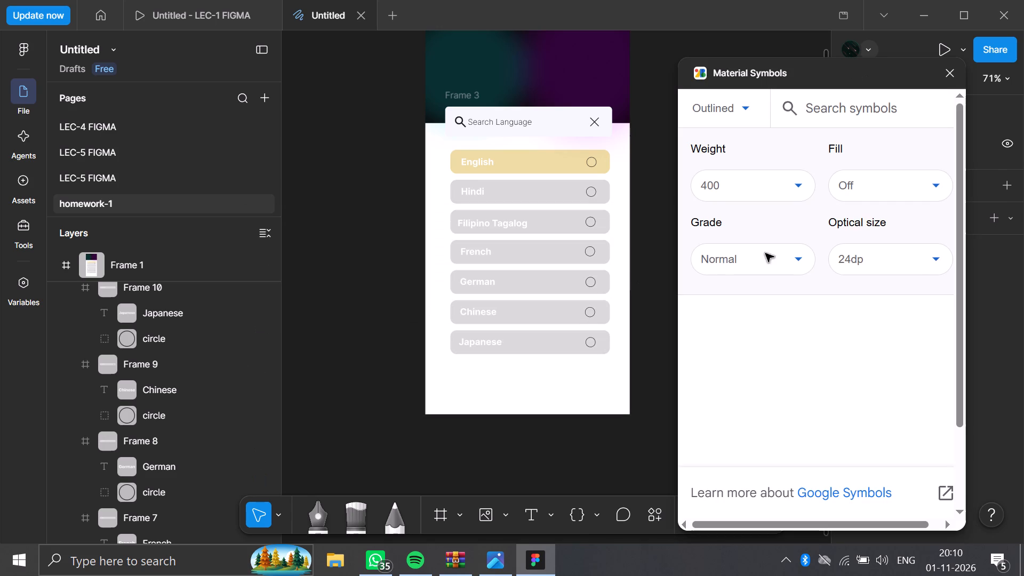
pyautogui.click(782, 190)
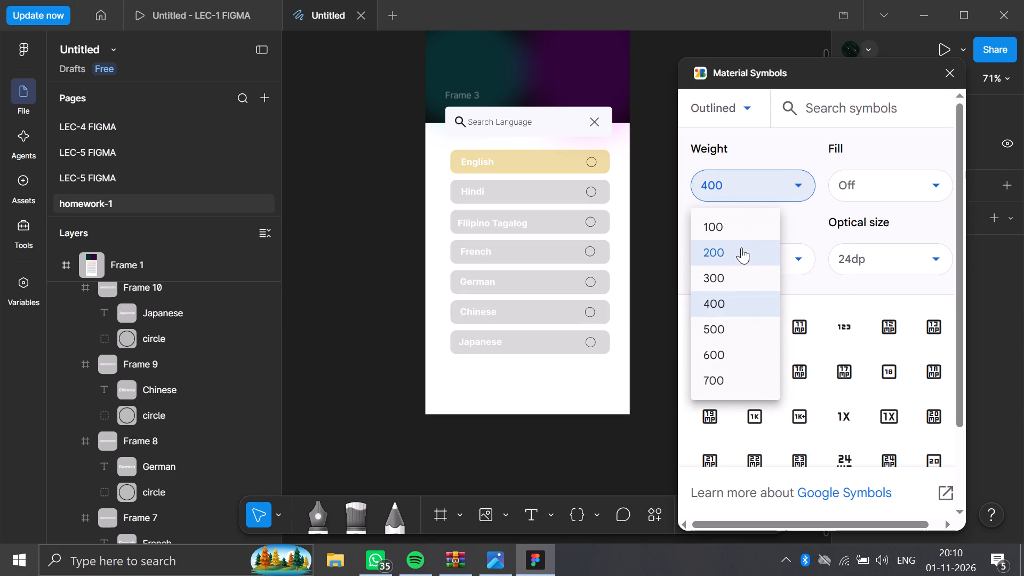
pyautogui.click(740, 238)
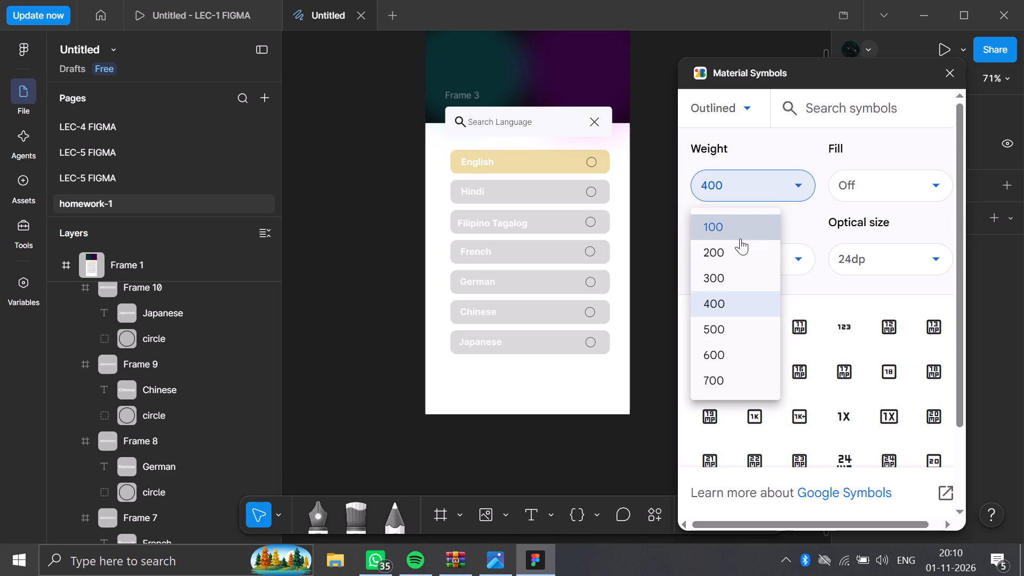
pyautogui.click(836, 111)
pyautogui.write('CIRCLLE')
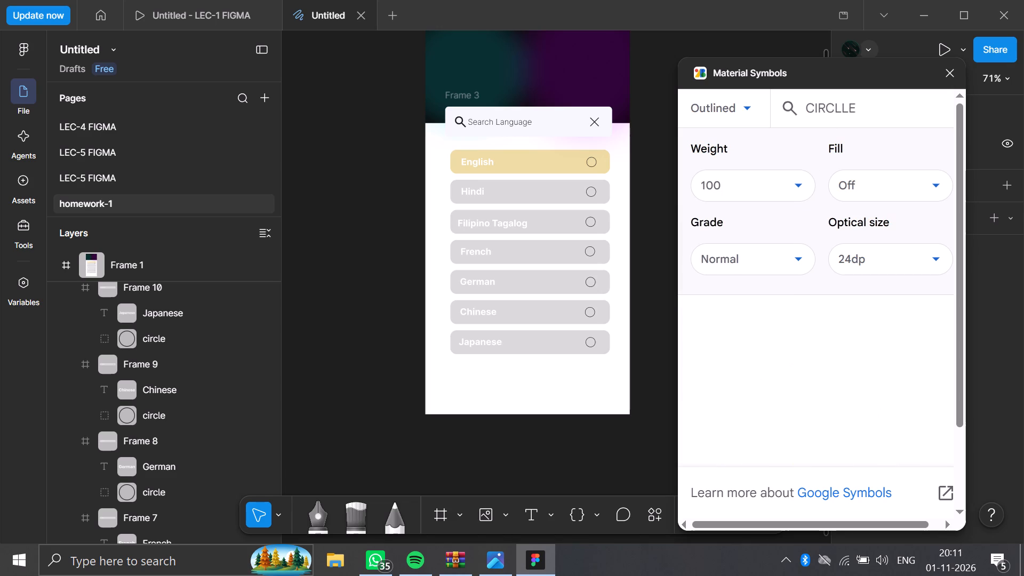
pyautogui.click(838, 111)
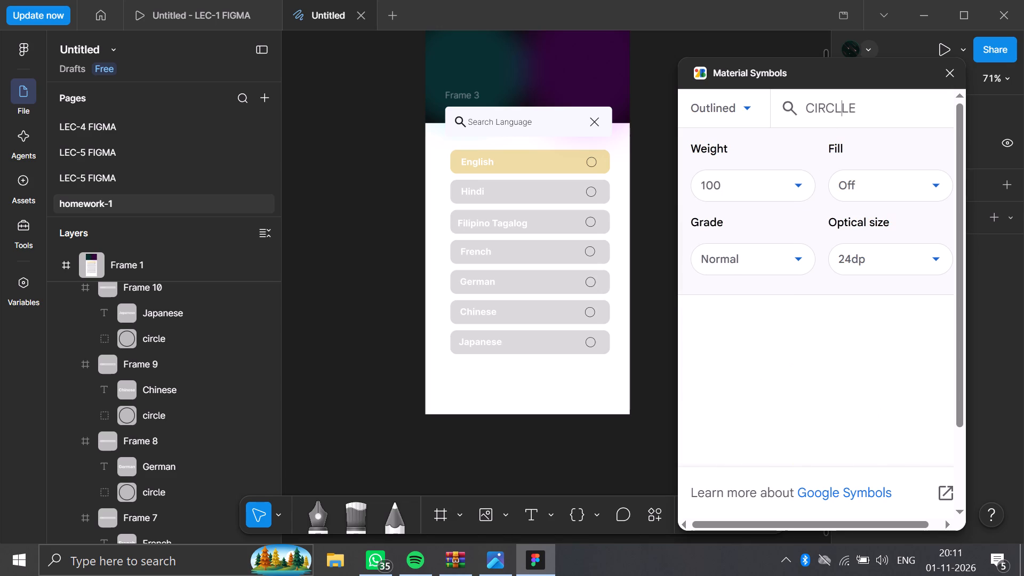
pyautogui.press('BackSpace')
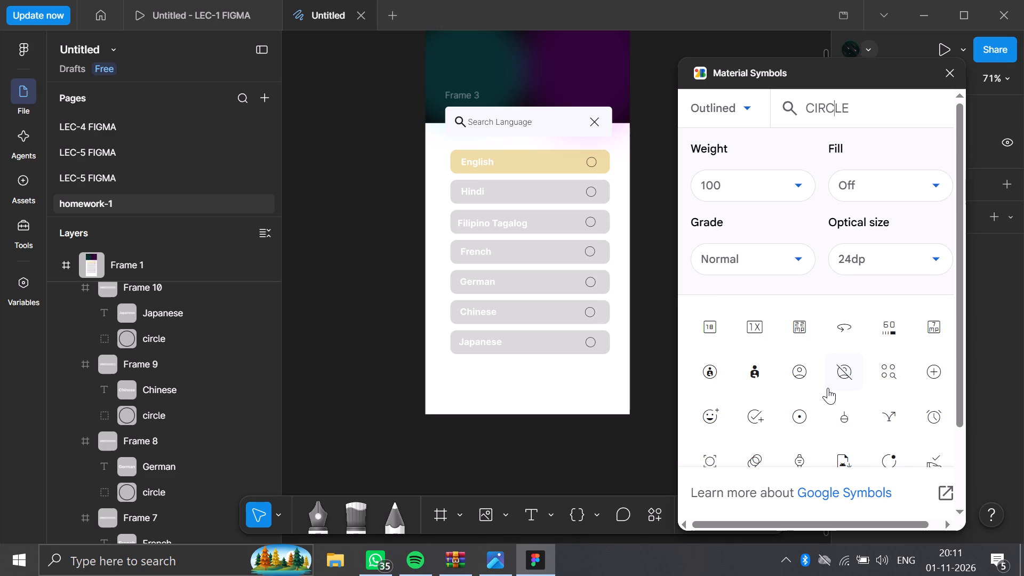
pyautogui.scroll(-4, 828, 388)
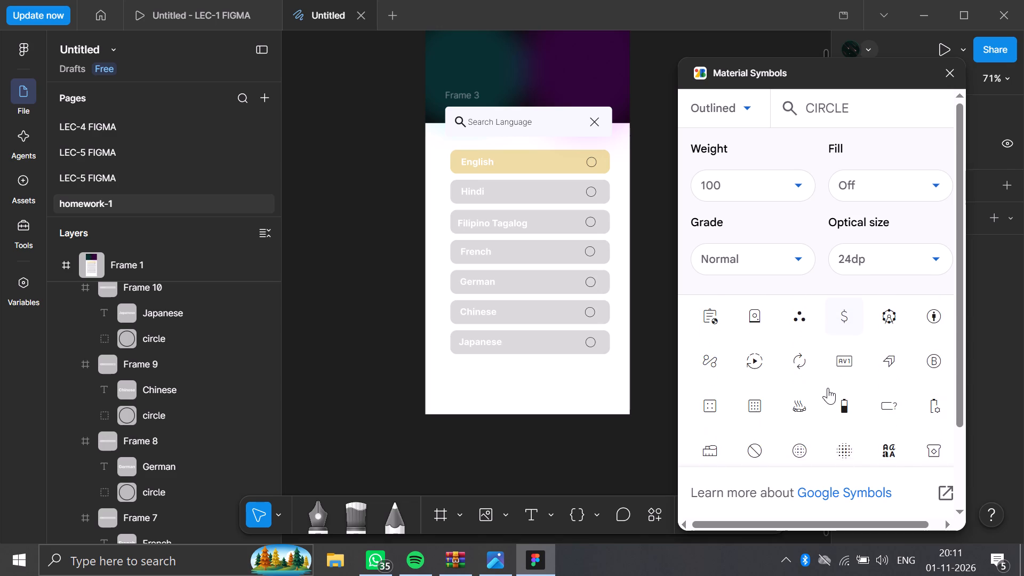
pyautogui.scroll(-3, 828, 388)
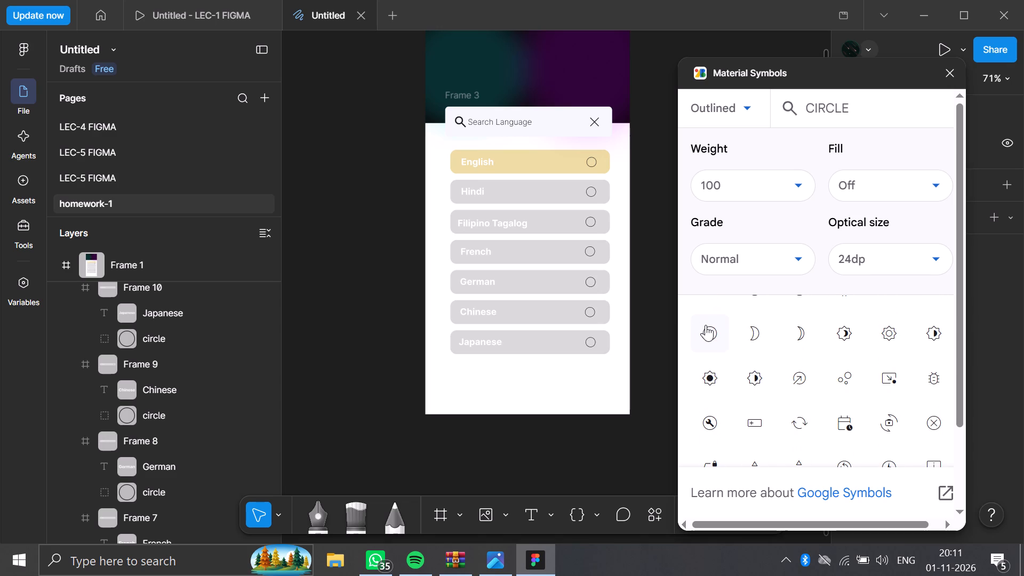
pyautogui.click(706, 325)
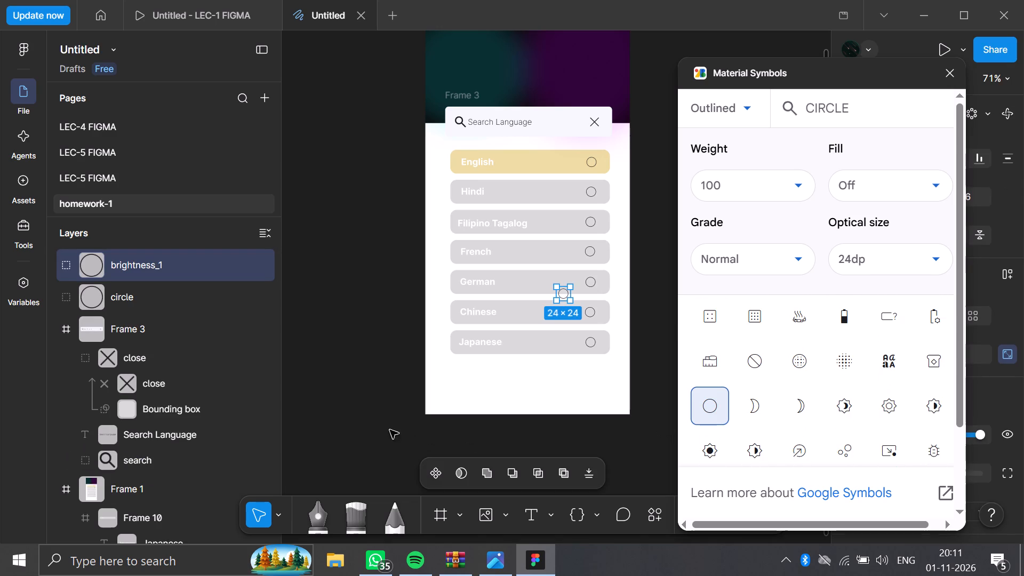
pyautogui.click(330, 417)
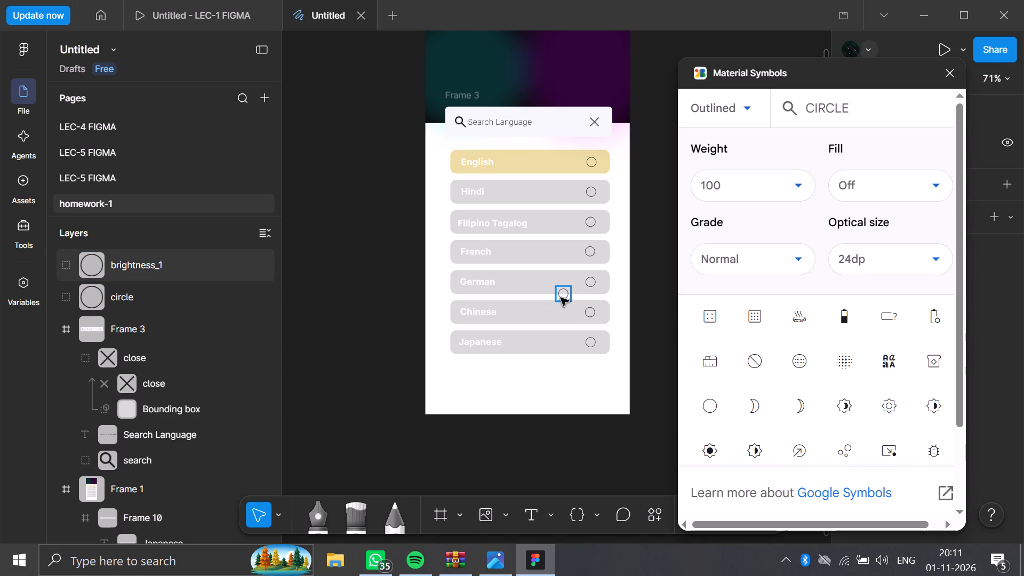
# Shrink the new circle icon to about 10 × 10 and centre it inside the English row's existing circle.
pyautogui.click(561, 298)
pyautogui.moveTo(561, 298); pyautogui.dragTo(350, 221)
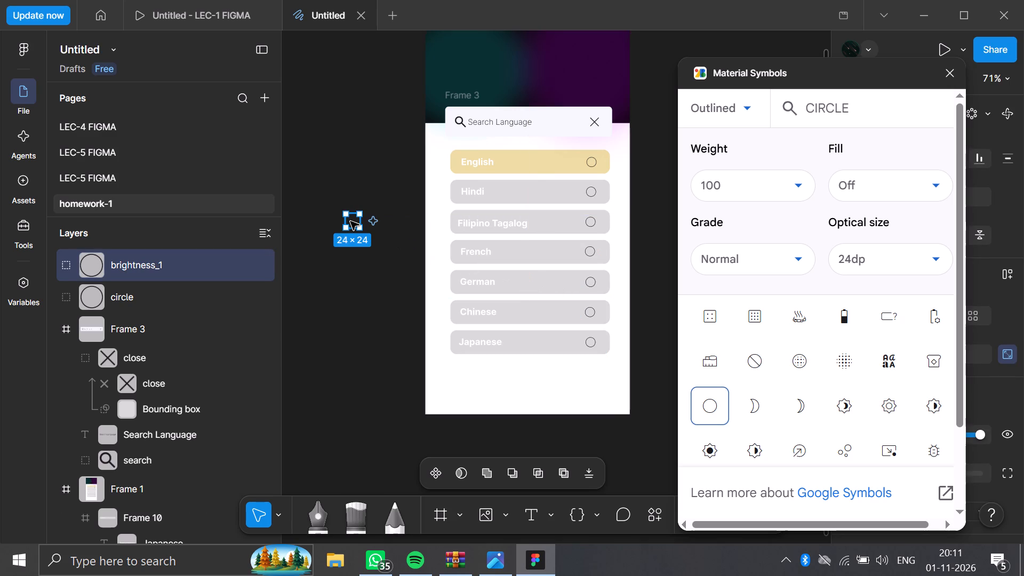
pyautogui.moveTo(350, 221); pyautogui.dragTo(441, 243)
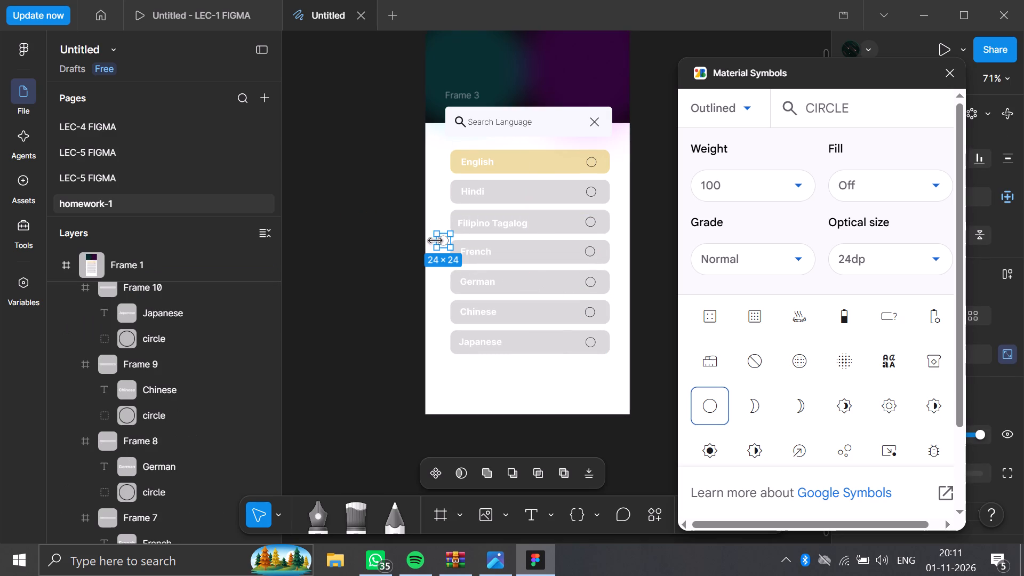
pyautogui.moveTo(435, 240); pyautogui.dragTo(442, 240)
pyautogui.click(444, 240)
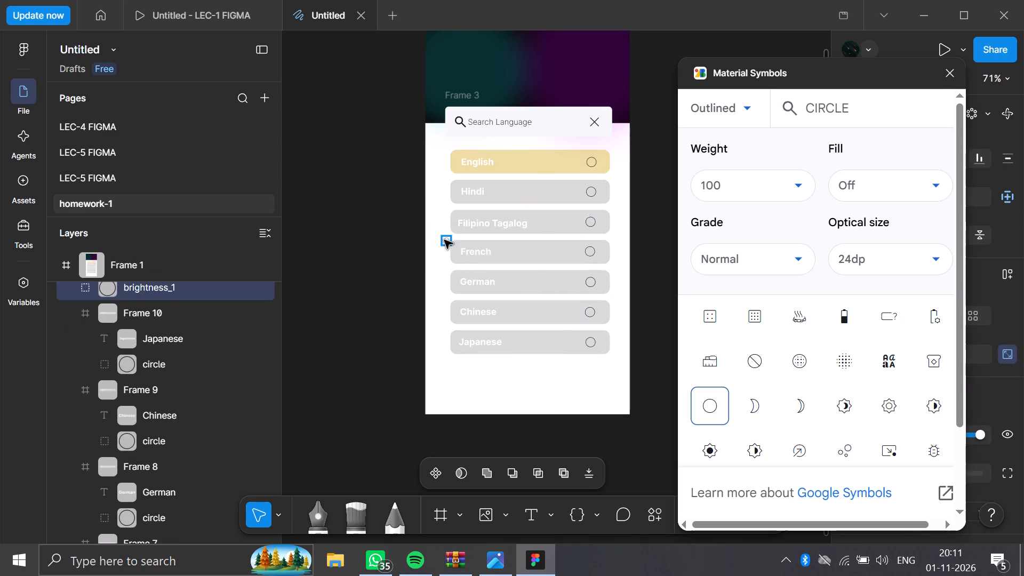
pyautogui.moveTo(444, 240); pyautogui.dragTo(592, 161)
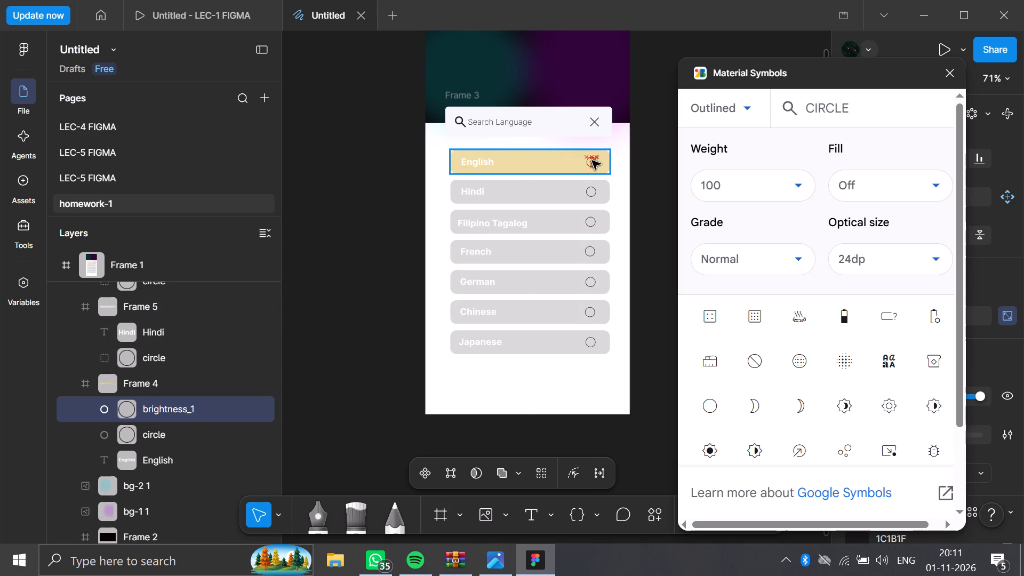
pyautogui.moveTo(592, 161); pyautogui.dragTo(589, 161)
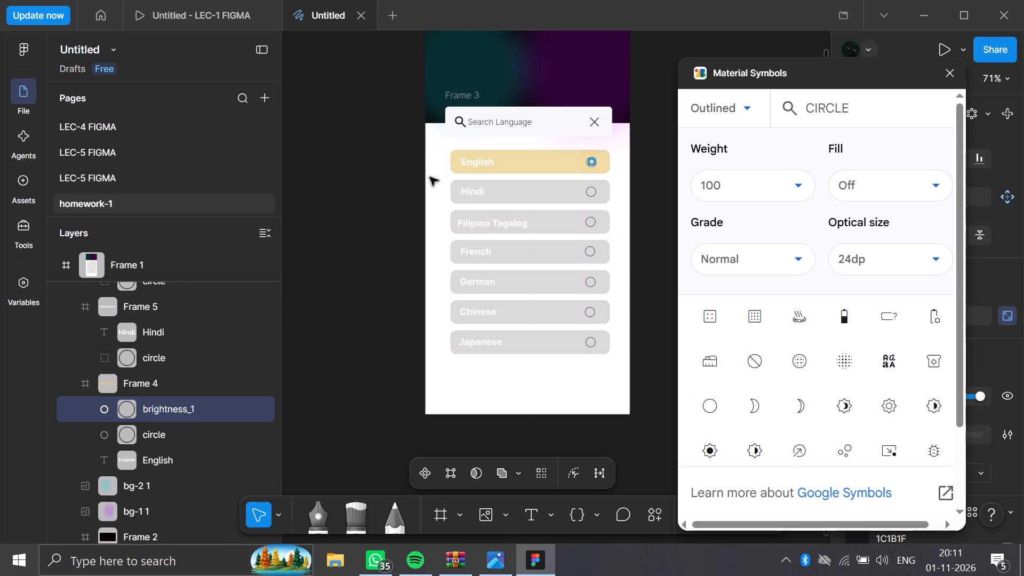
pyautogui.click(430, 177)
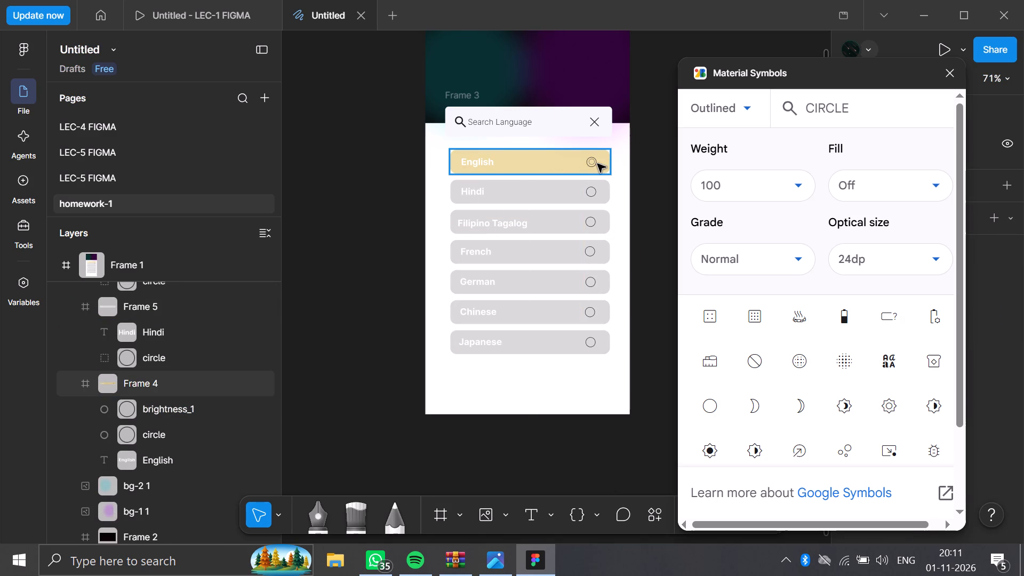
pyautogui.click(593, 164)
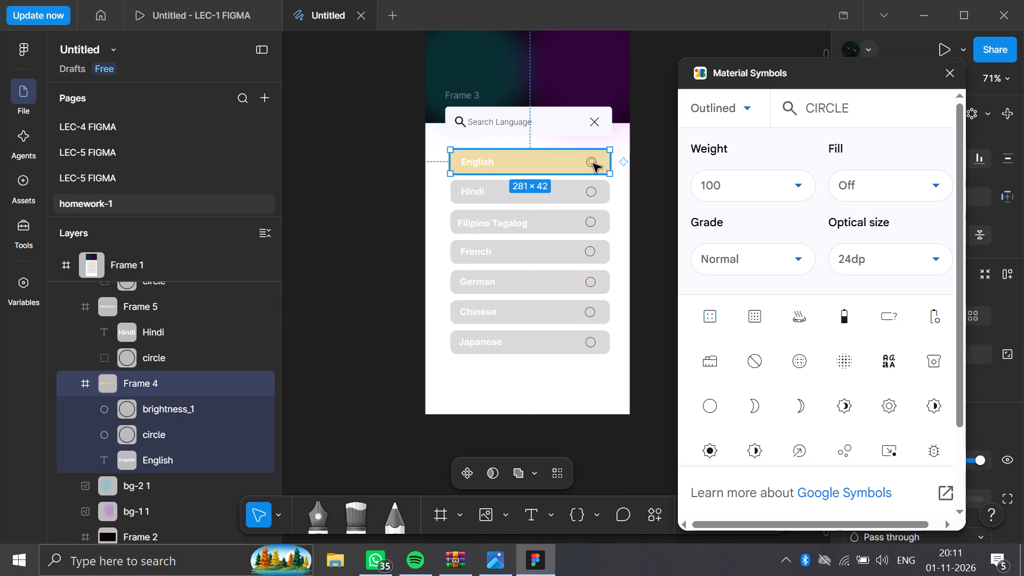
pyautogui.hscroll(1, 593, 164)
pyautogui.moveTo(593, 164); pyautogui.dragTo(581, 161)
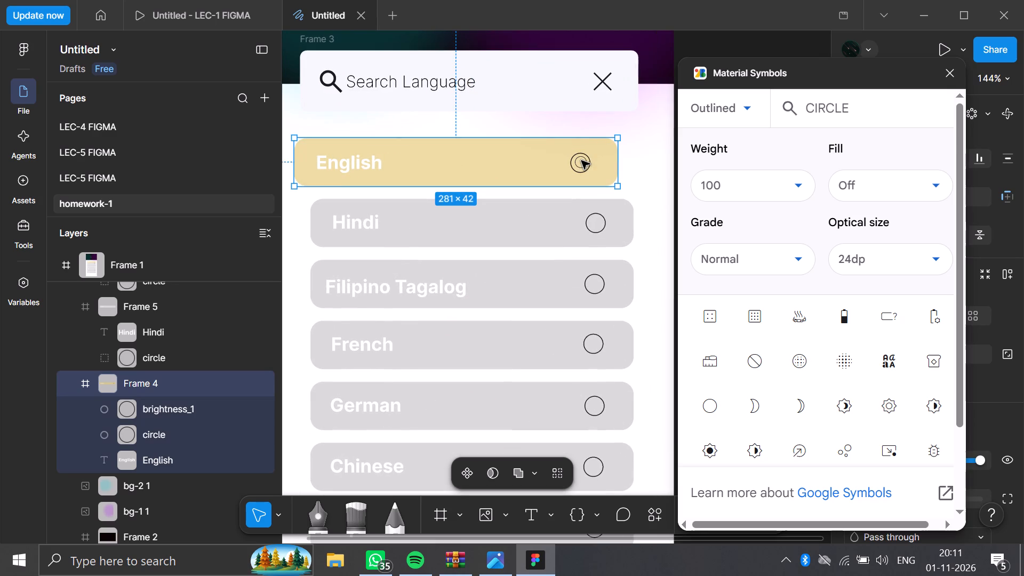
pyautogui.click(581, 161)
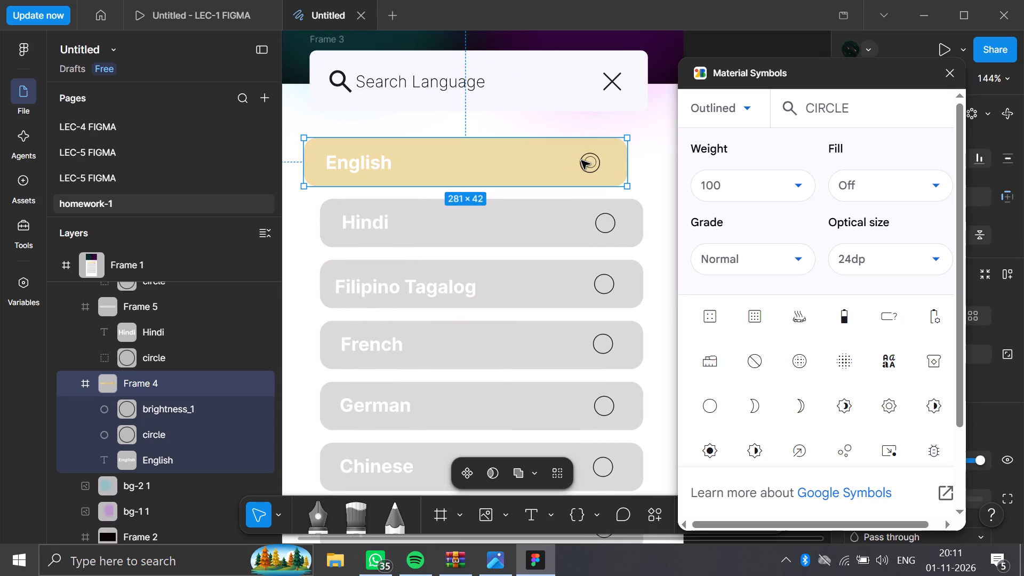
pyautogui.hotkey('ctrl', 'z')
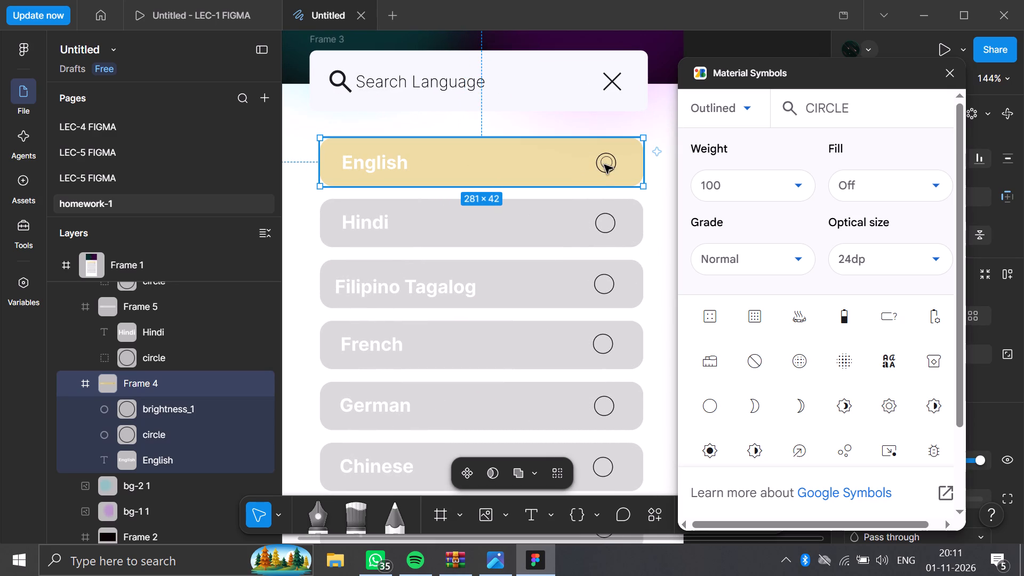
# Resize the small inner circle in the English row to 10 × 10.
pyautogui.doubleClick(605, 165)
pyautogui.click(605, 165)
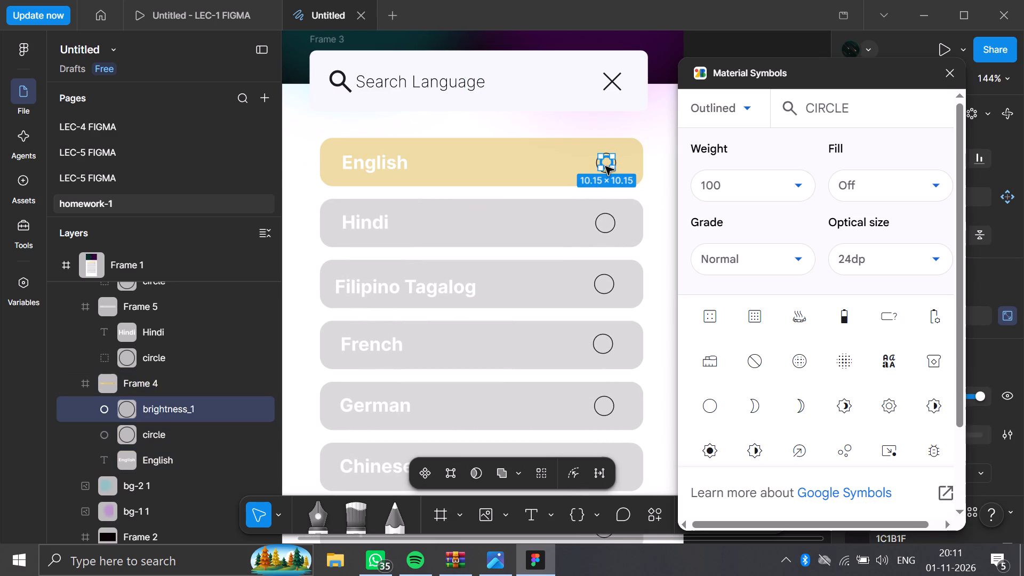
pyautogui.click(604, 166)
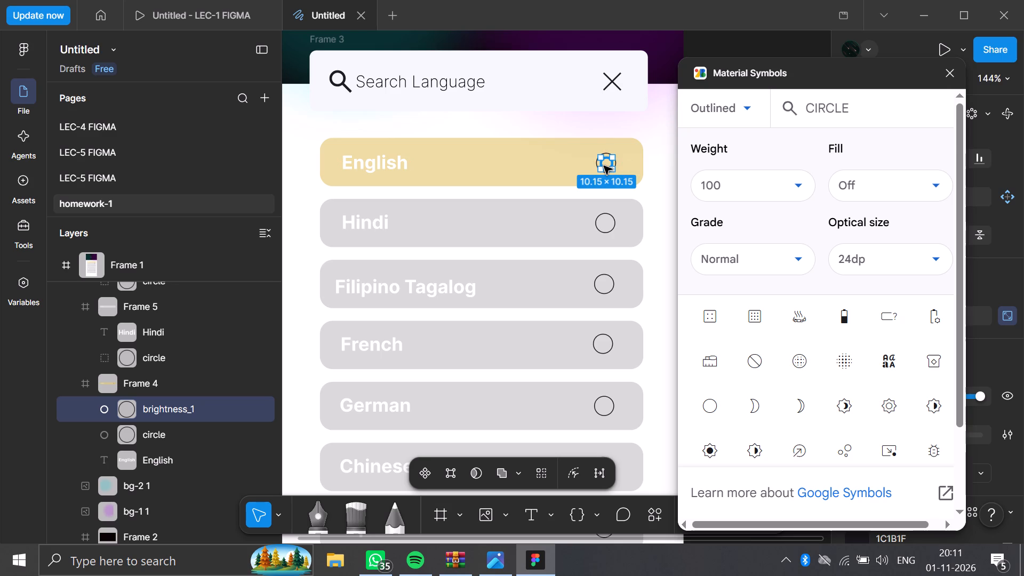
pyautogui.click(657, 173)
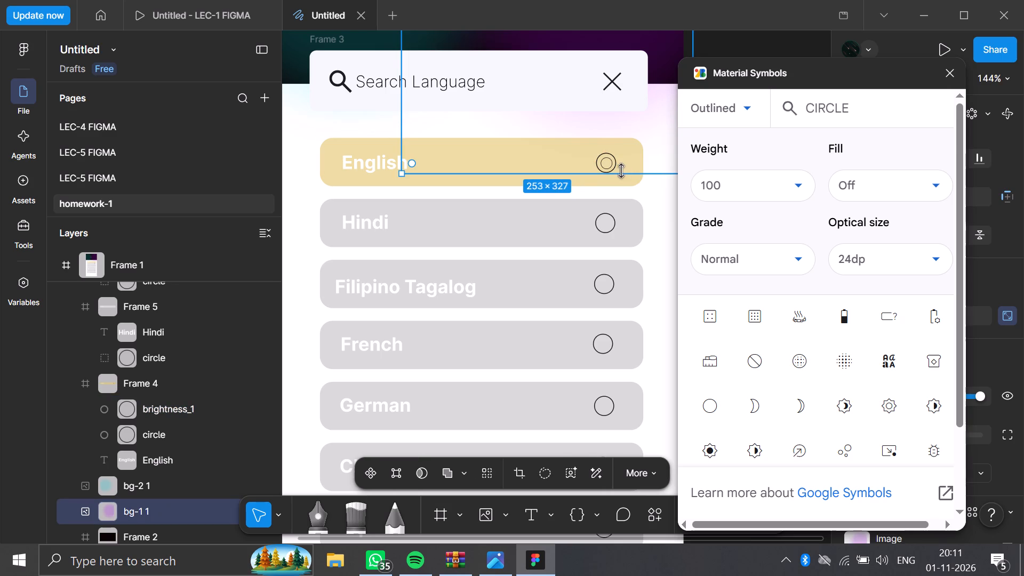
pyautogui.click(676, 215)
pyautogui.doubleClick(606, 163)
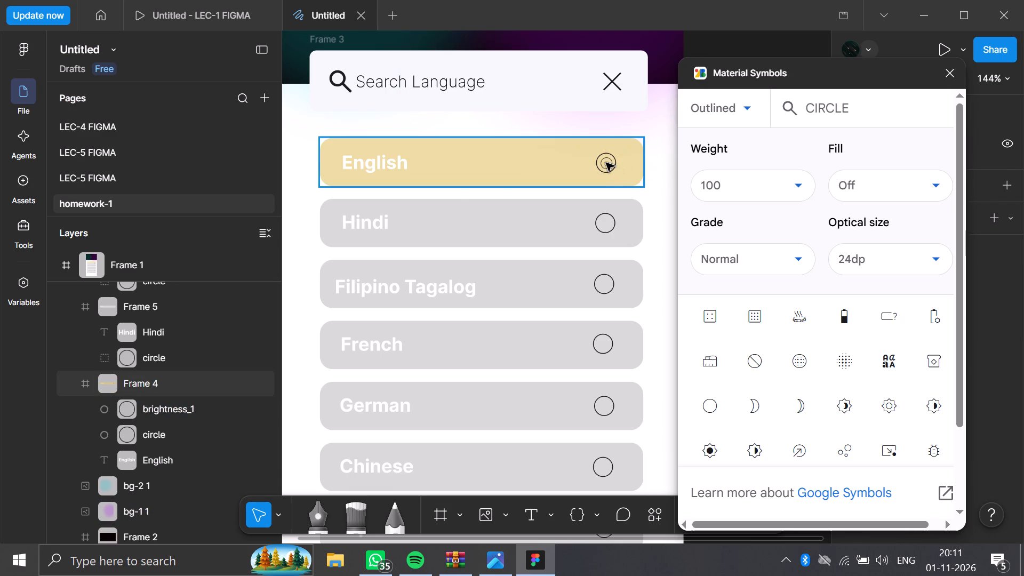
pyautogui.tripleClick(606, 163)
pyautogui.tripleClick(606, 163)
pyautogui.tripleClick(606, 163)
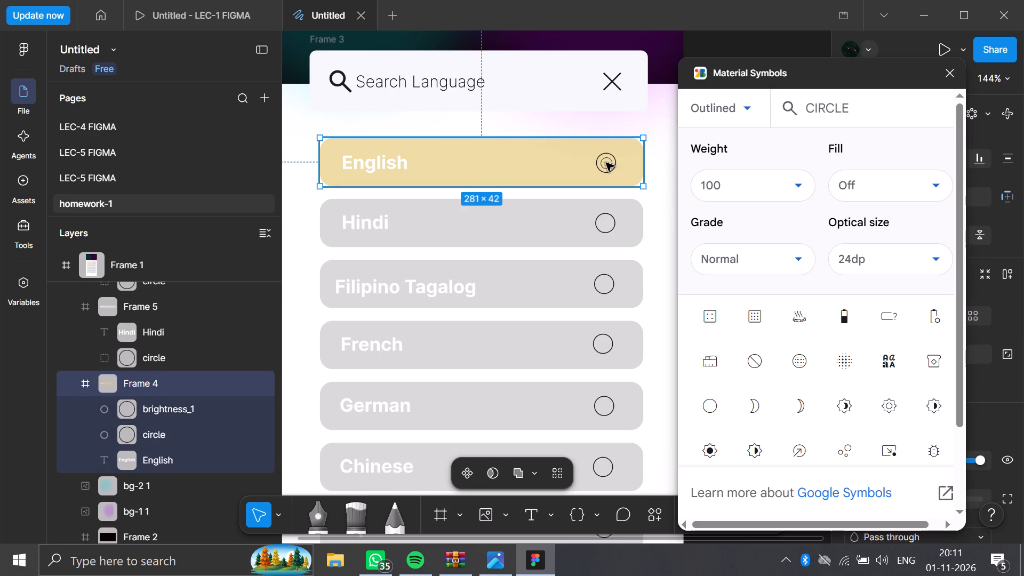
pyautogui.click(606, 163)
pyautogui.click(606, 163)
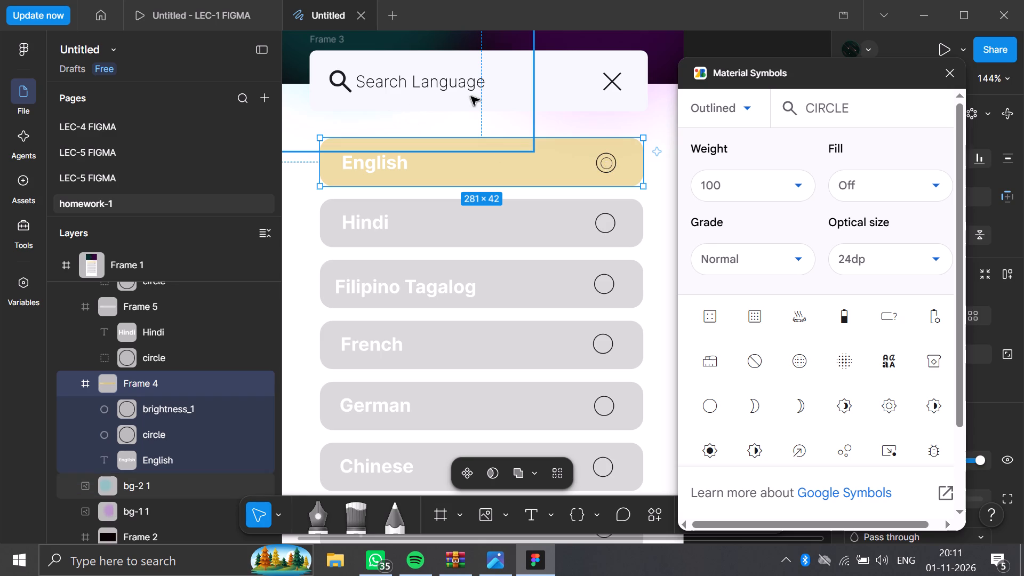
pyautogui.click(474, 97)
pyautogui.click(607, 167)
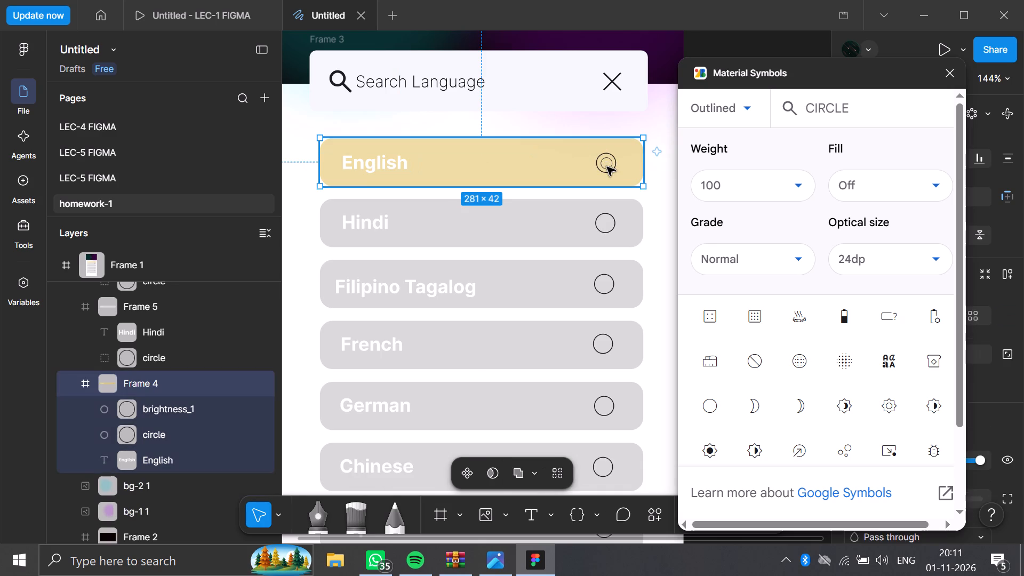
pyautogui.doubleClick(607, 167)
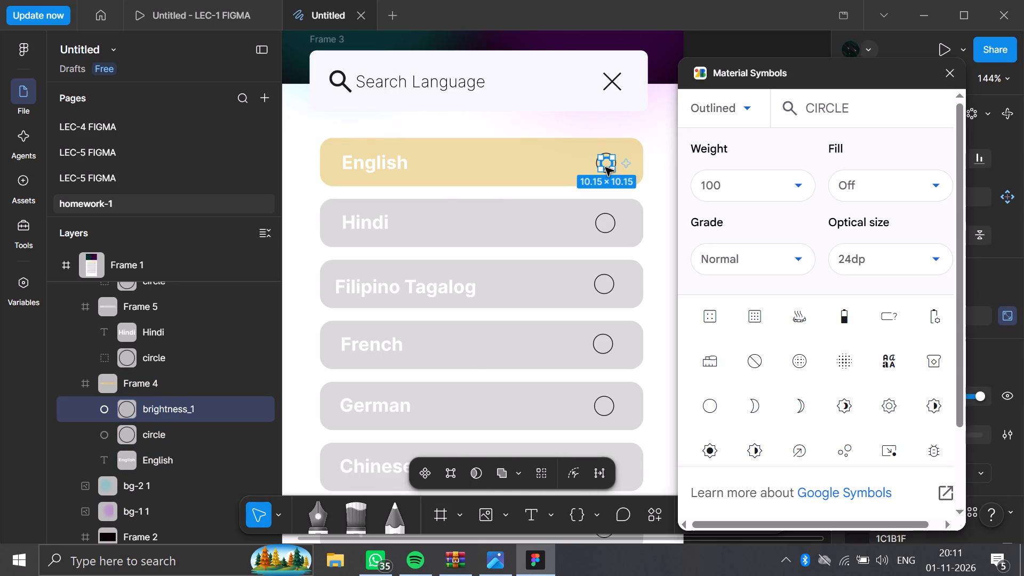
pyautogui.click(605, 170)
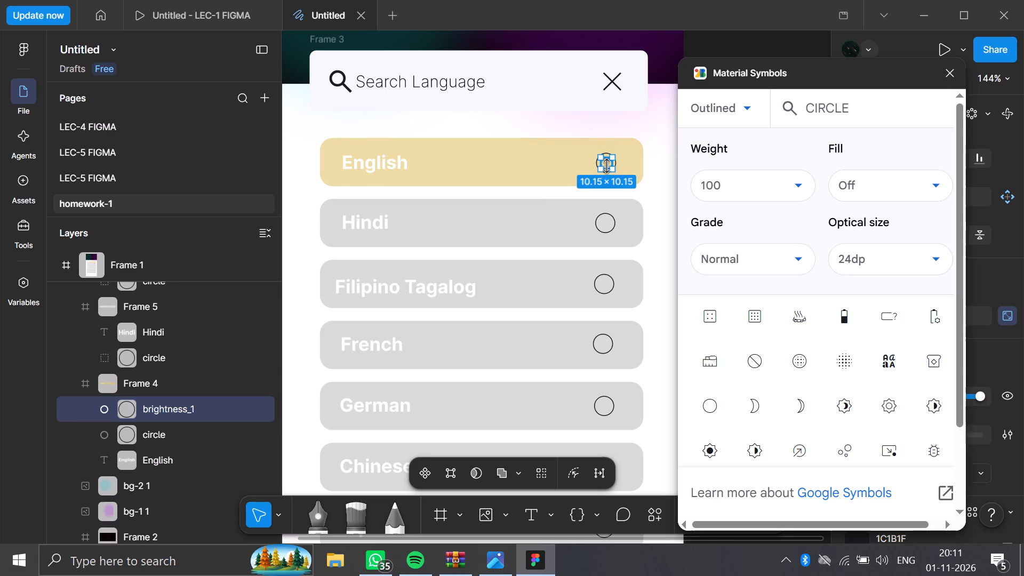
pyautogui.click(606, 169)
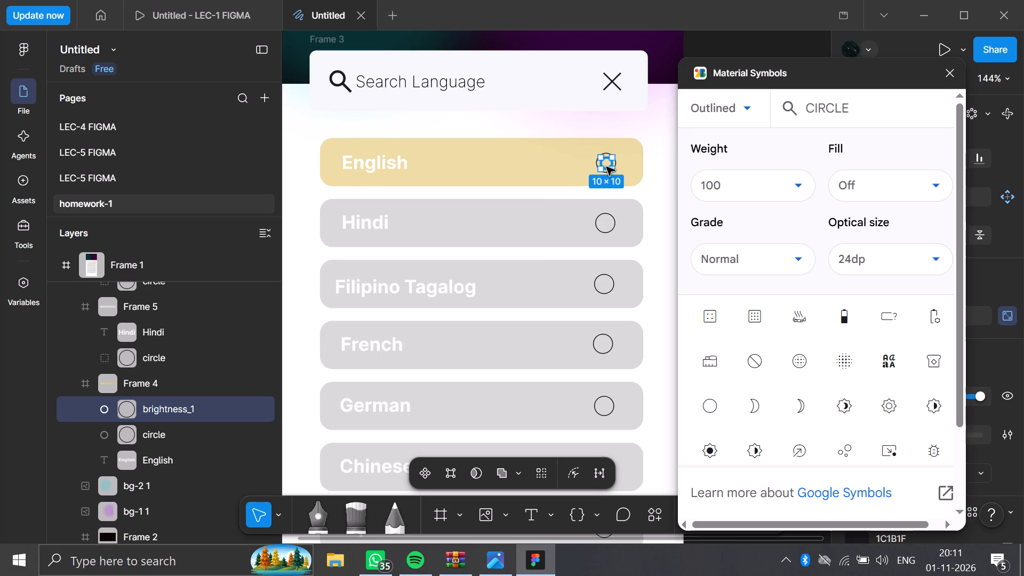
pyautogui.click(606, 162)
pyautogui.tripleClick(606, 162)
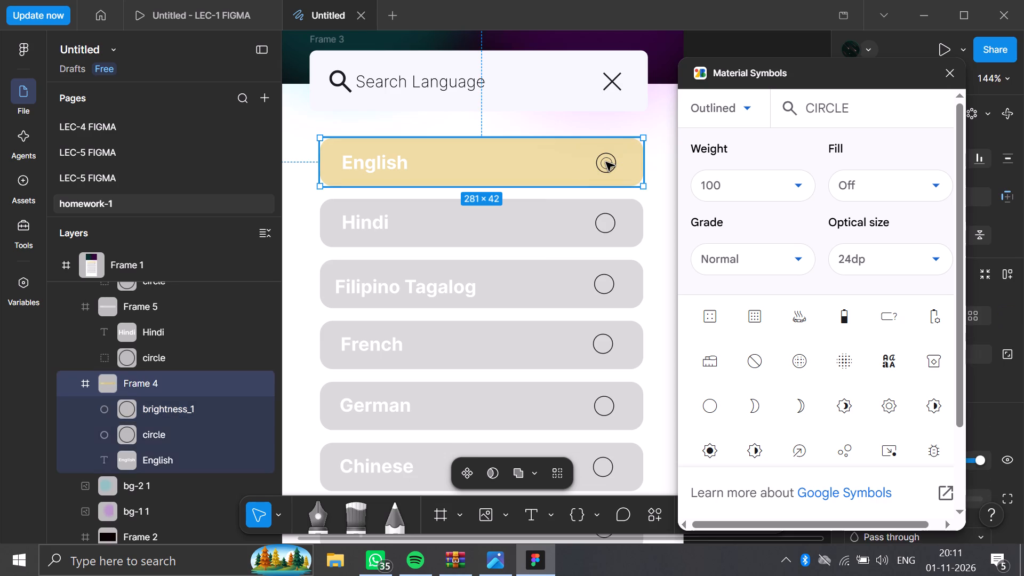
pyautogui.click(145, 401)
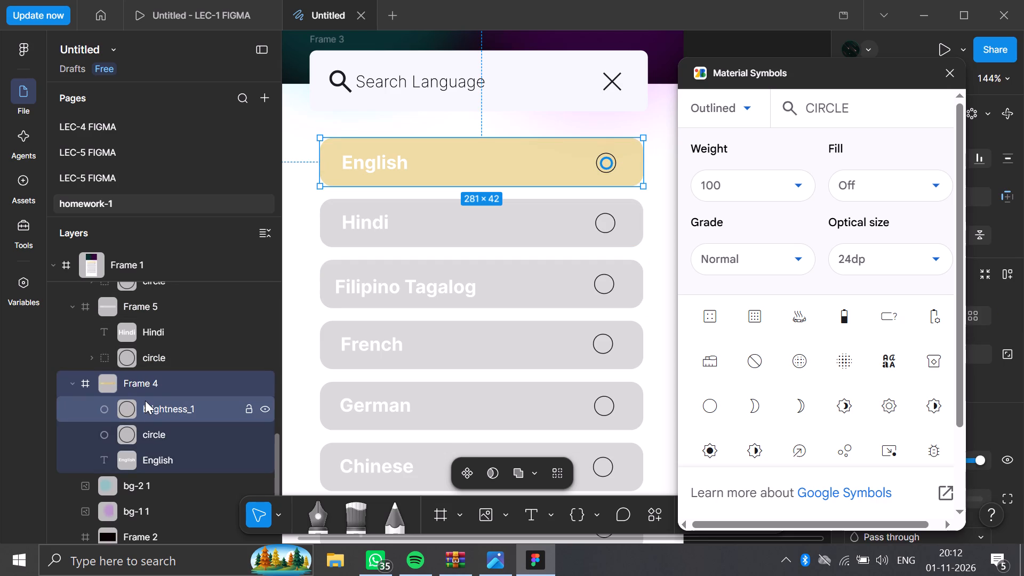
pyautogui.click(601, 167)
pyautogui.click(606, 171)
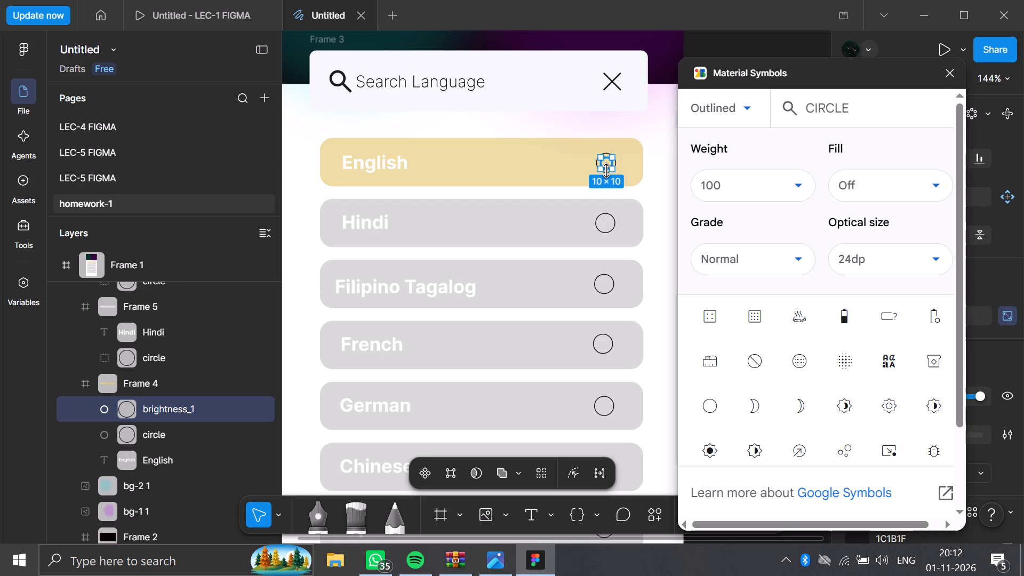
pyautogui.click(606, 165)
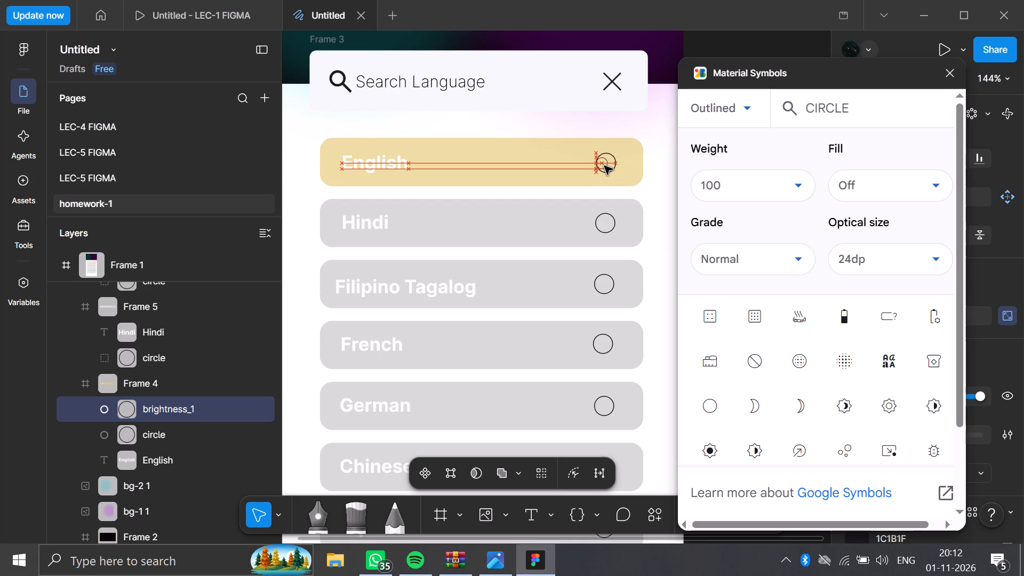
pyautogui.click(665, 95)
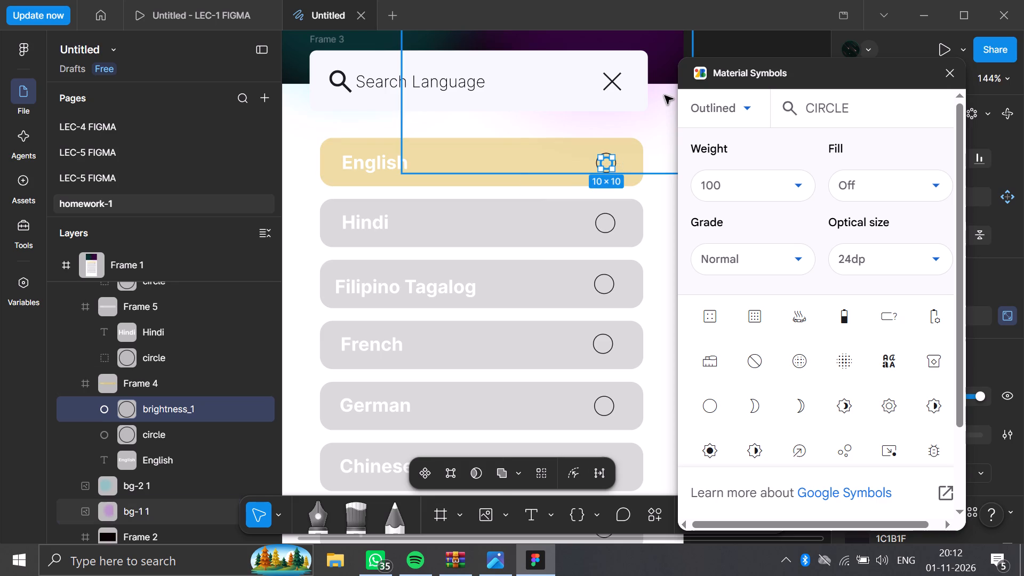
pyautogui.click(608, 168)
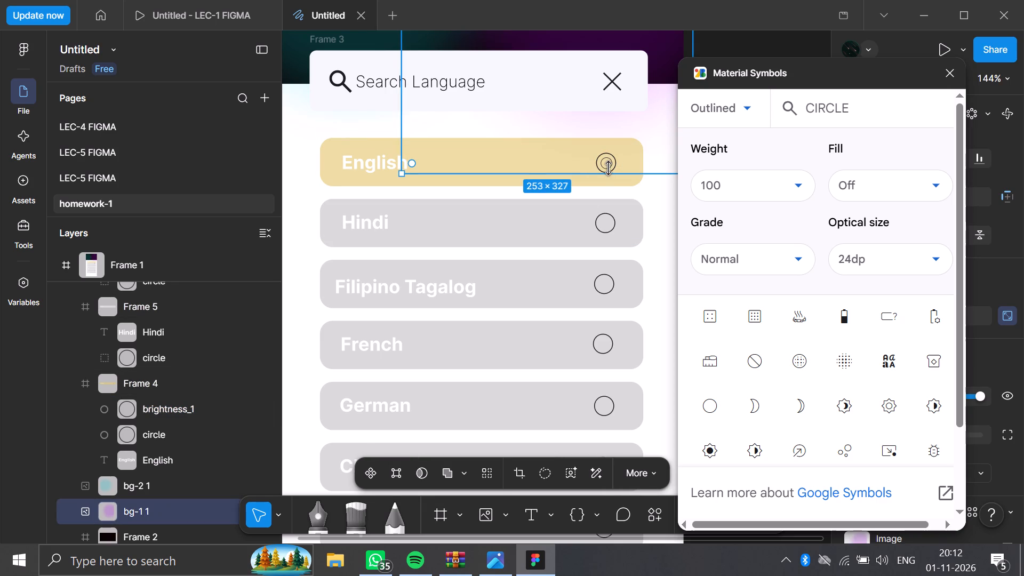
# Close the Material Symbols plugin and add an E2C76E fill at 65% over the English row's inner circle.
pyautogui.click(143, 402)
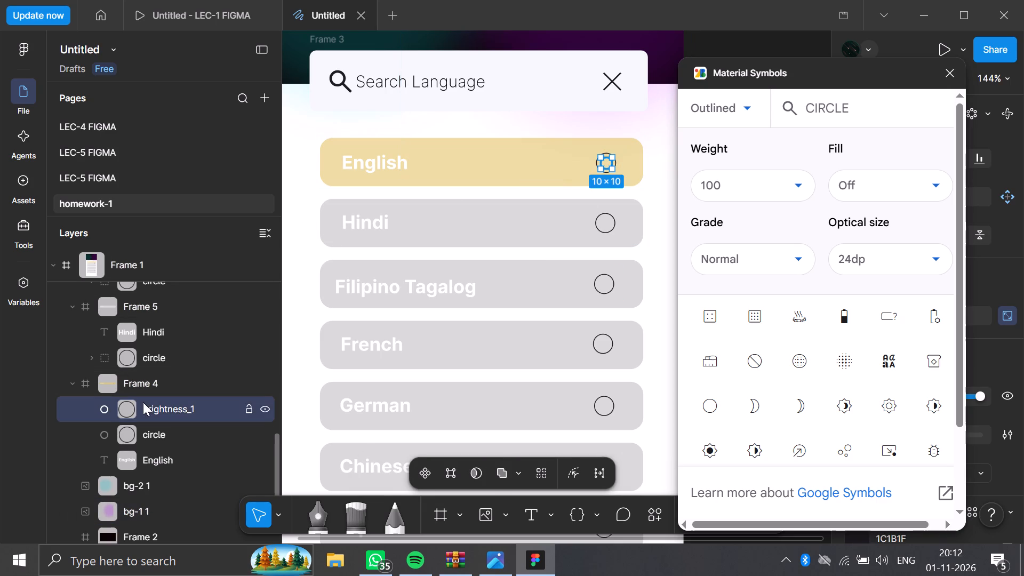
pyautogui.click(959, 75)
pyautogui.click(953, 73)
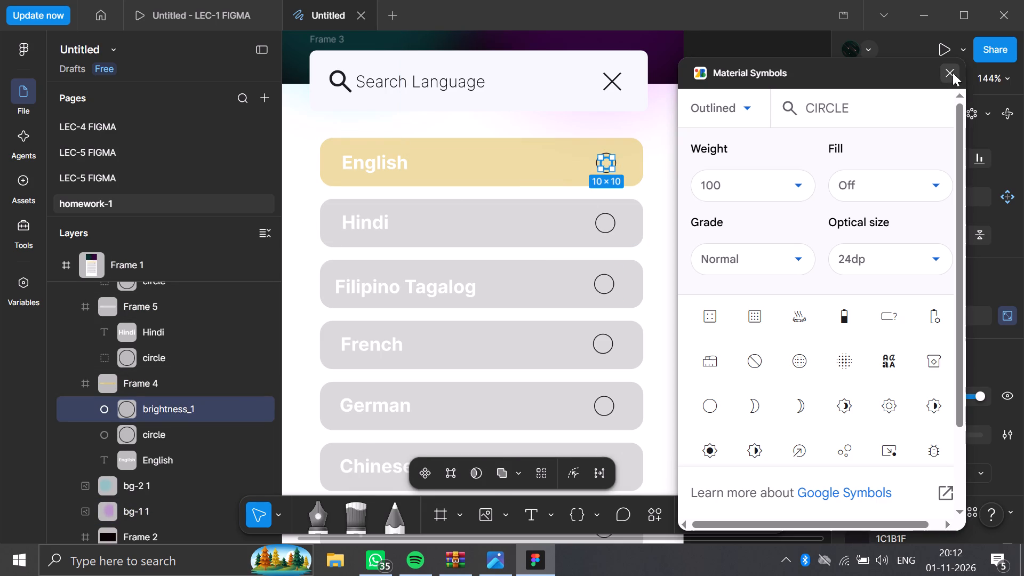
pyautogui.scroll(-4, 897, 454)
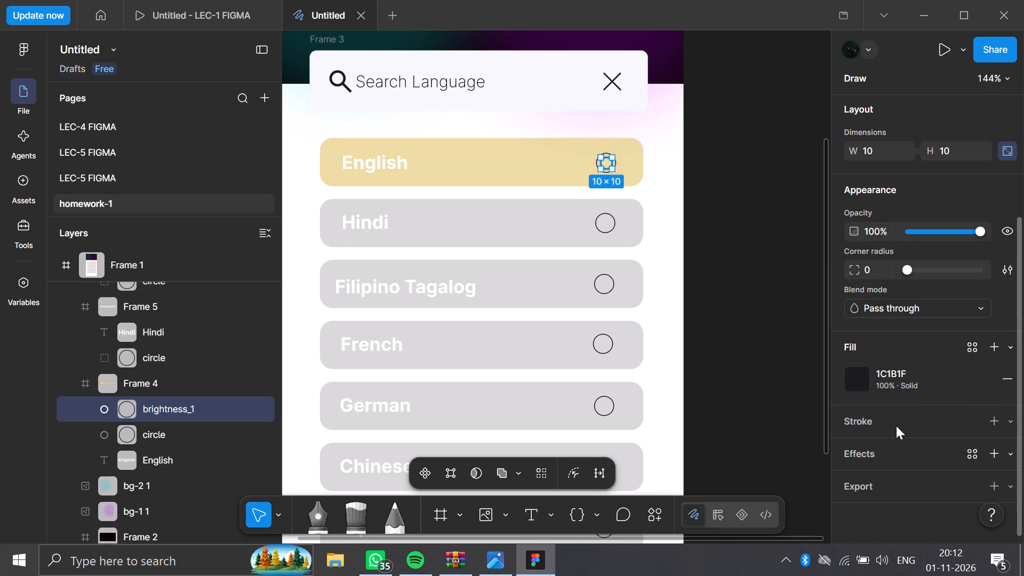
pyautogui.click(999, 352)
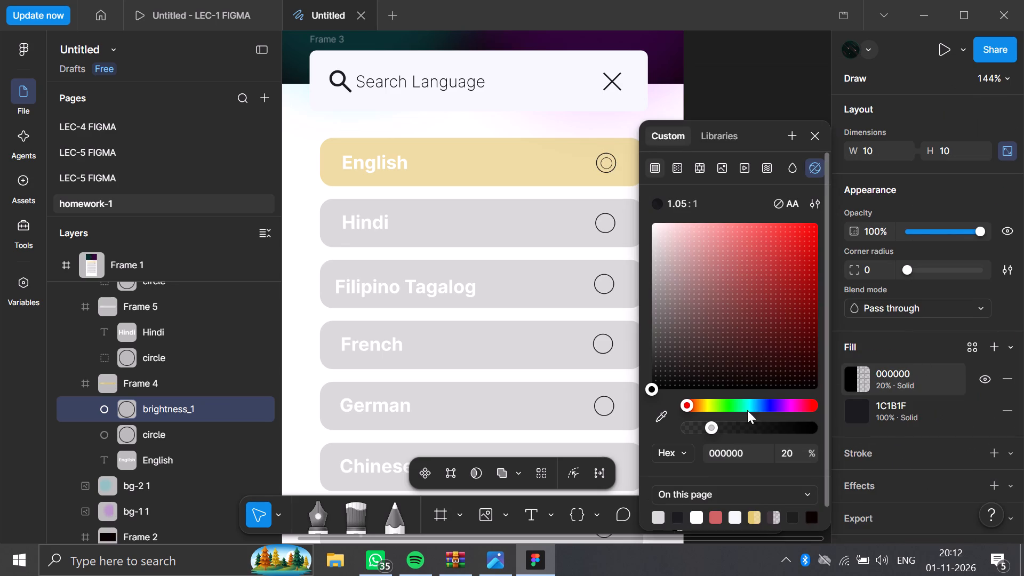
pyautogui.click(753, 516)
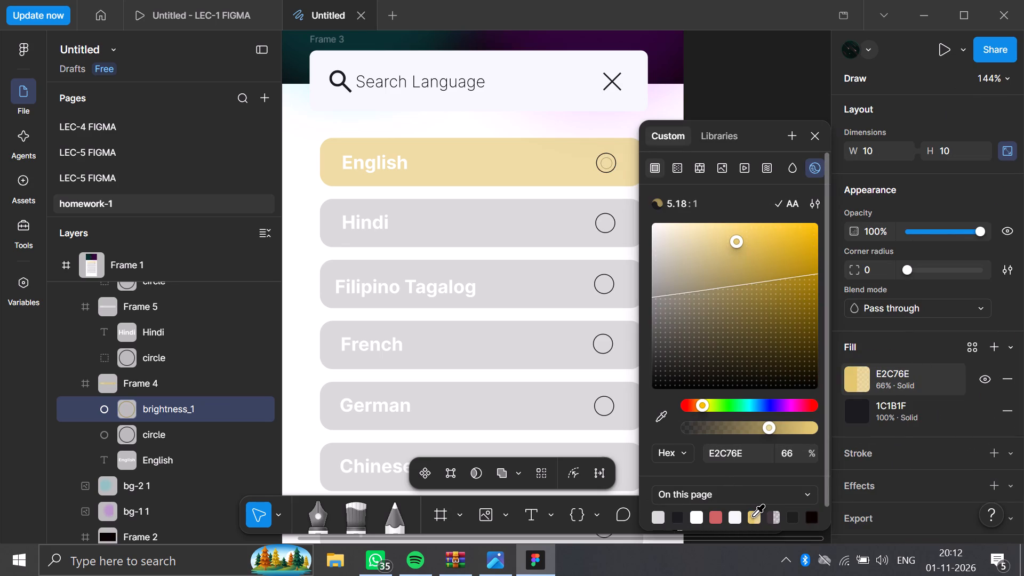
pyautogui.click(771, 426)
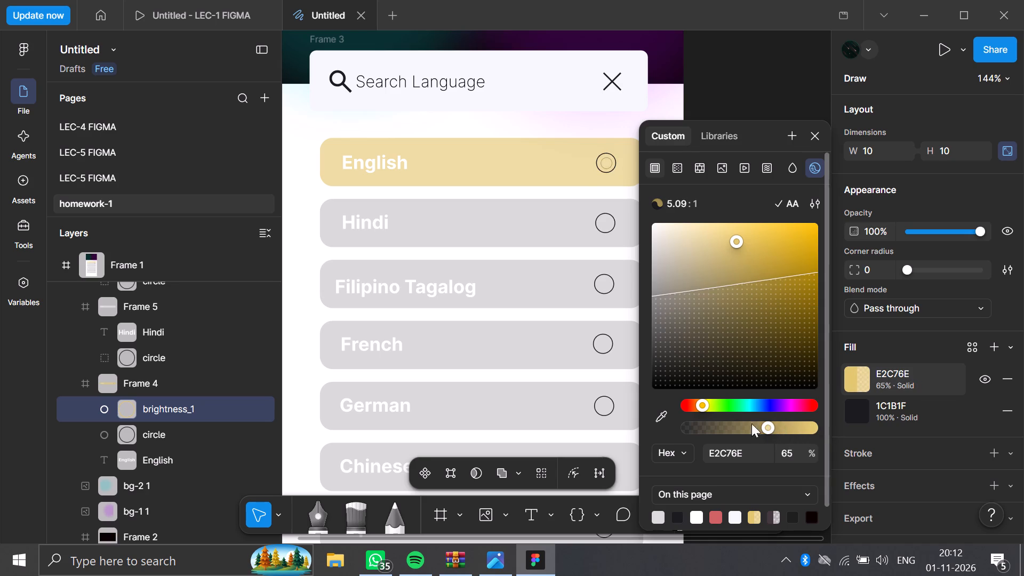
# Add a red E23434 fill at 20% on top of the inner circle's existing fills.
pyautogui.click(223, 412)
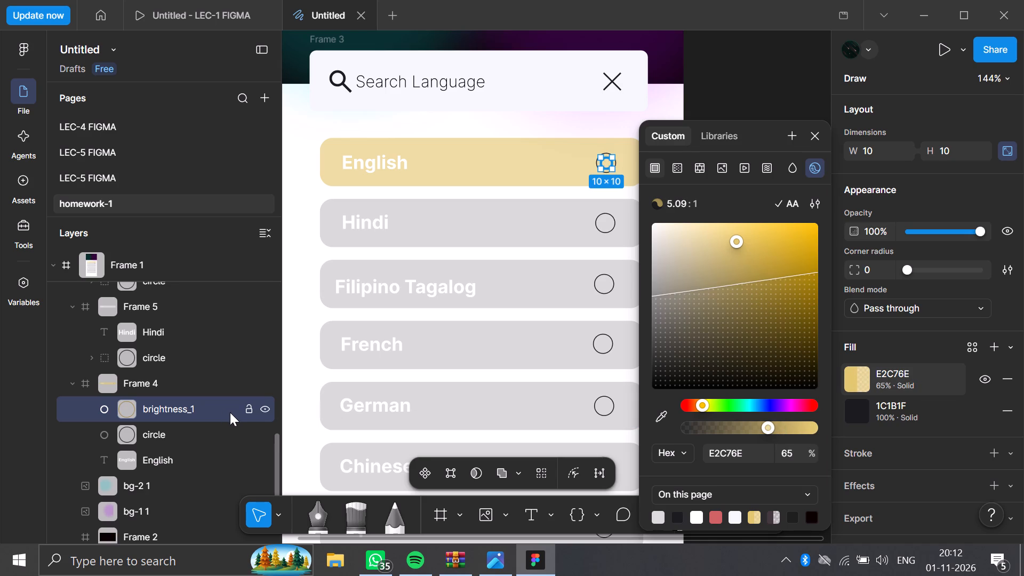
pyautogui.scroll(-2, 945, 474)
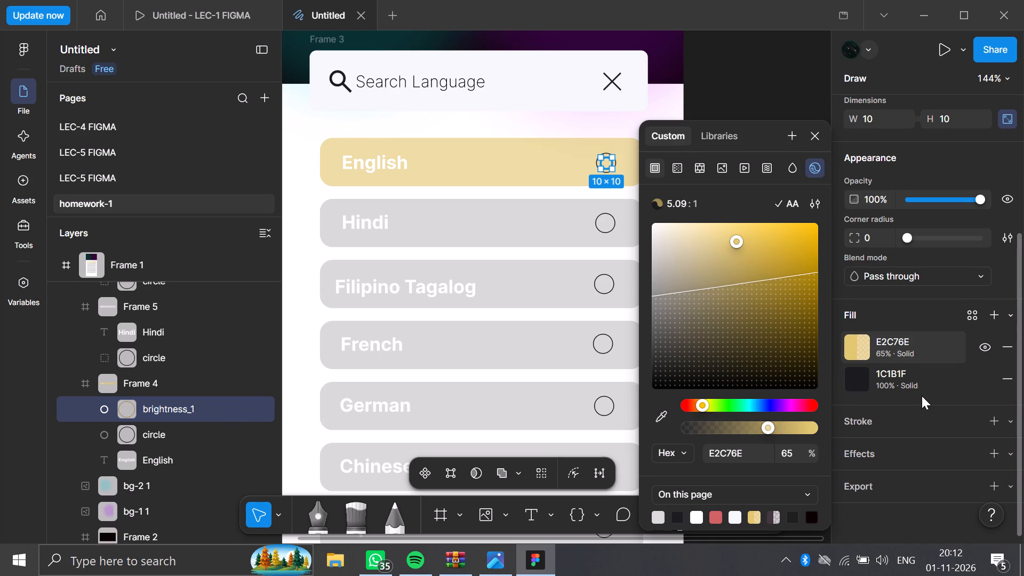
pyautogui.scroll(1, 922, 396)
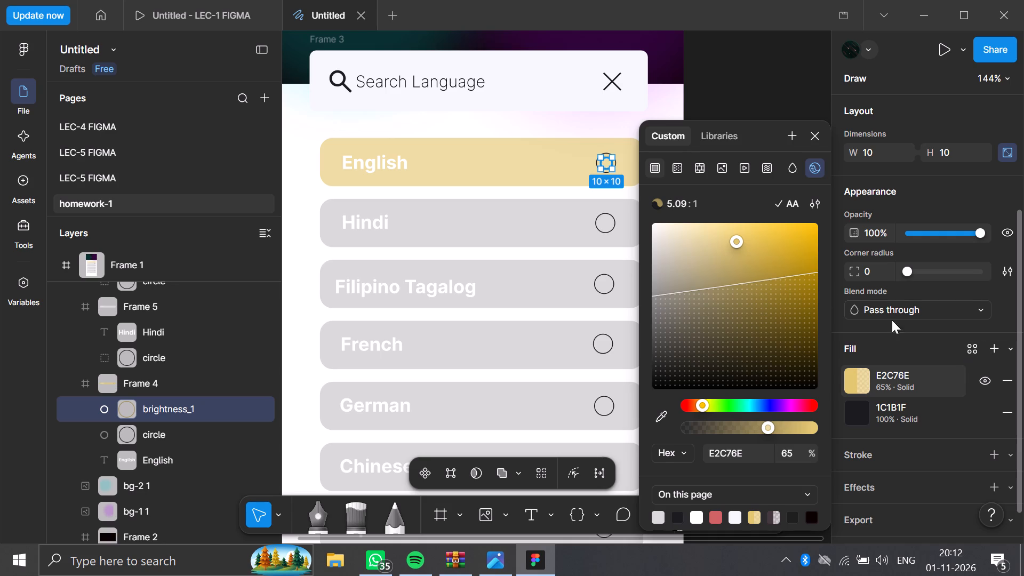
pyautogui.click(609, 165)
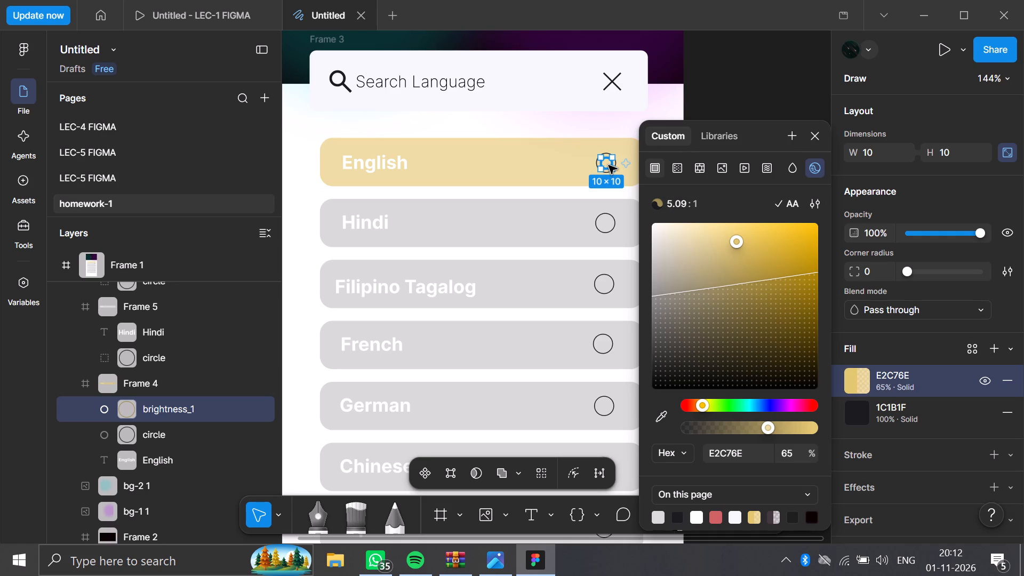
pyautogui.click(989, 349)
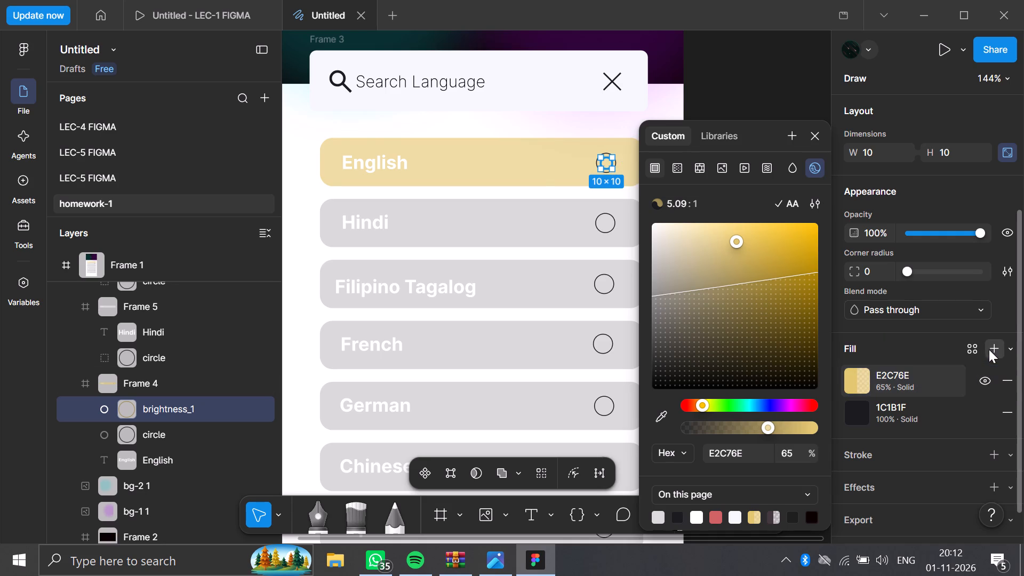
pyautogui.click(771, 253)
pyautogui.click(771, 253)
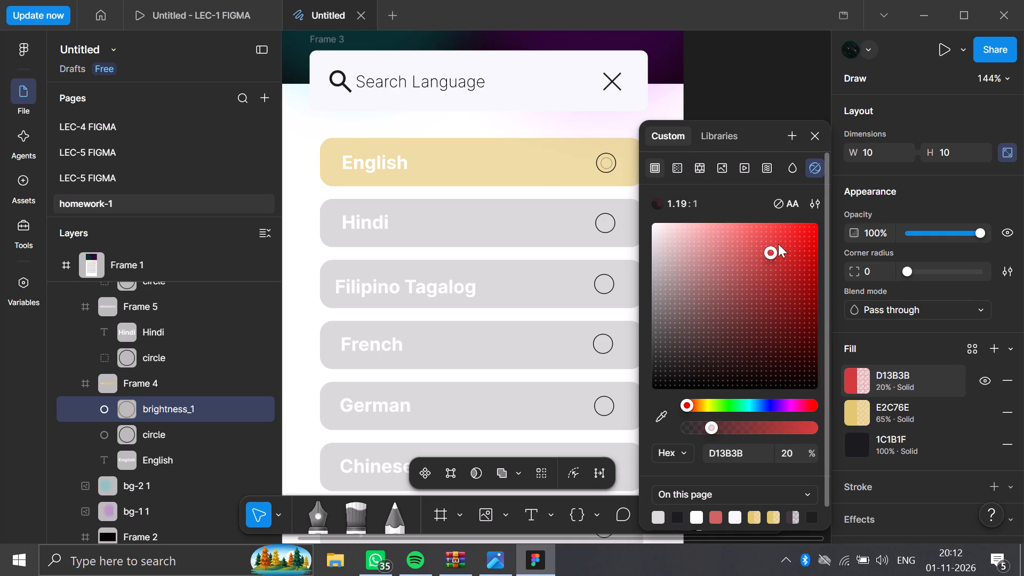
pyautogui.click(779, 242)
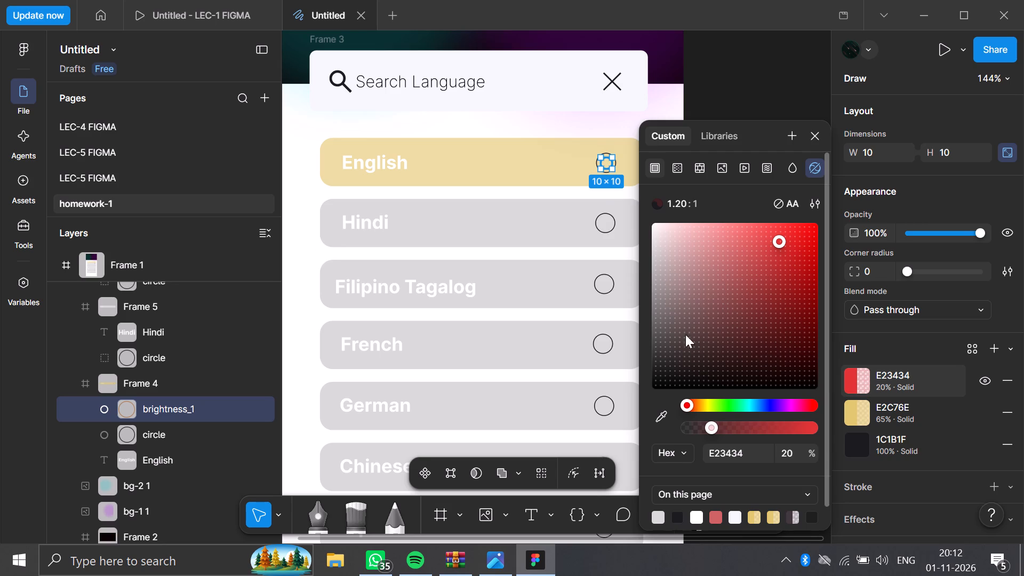
# Delete the small inner circle from the English row, keeping its outer circle.
pyautogui.click(604, 164)
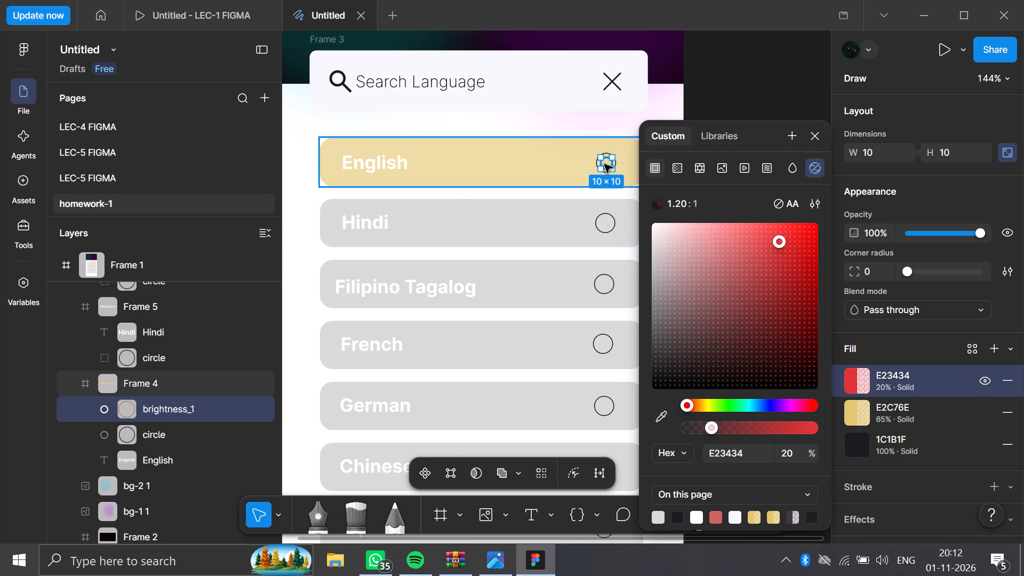
pyautogui.doubleClick(604, 164)
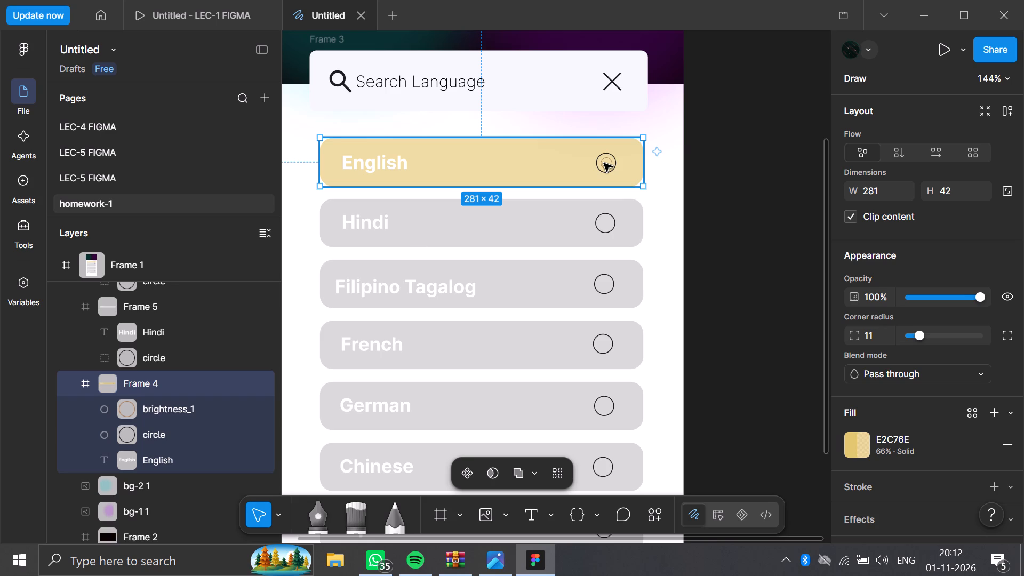
pyautogui.click(234, 414)
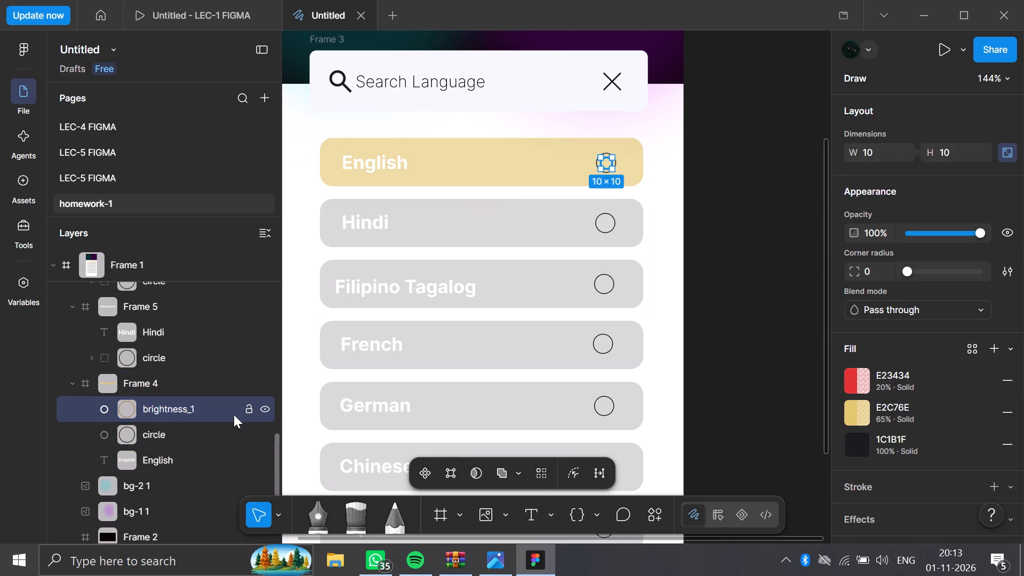
pyautogui.press('Delete')
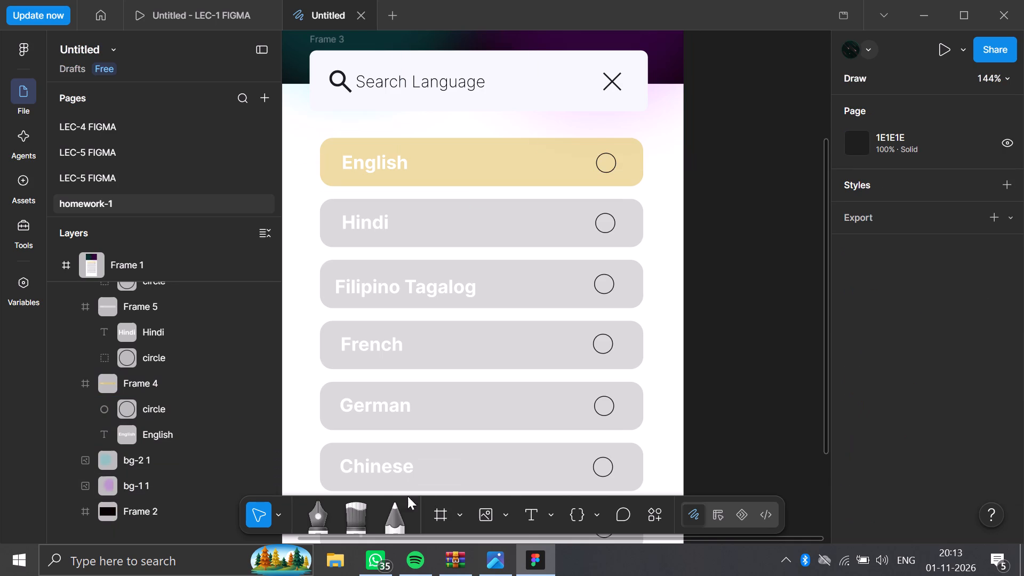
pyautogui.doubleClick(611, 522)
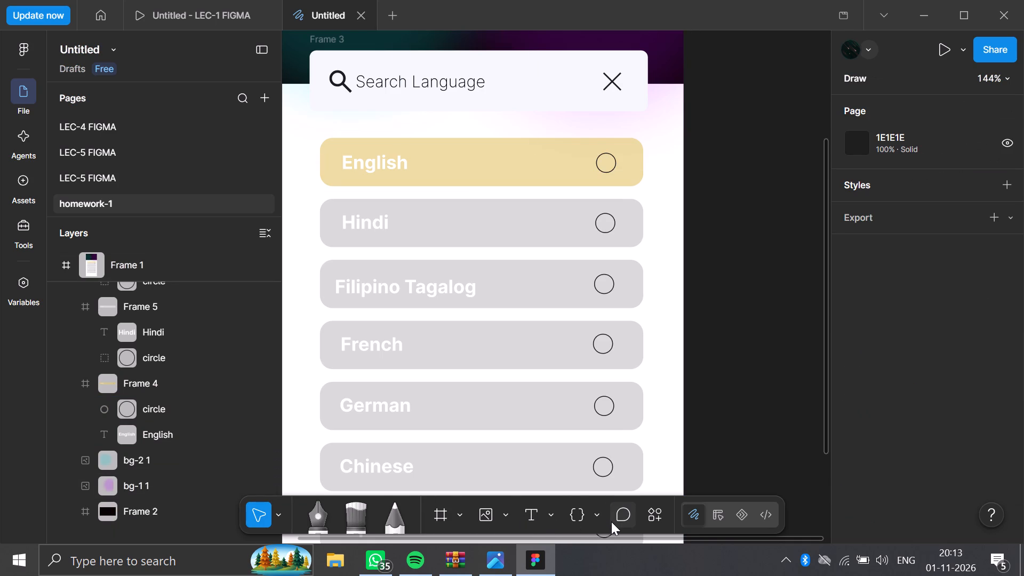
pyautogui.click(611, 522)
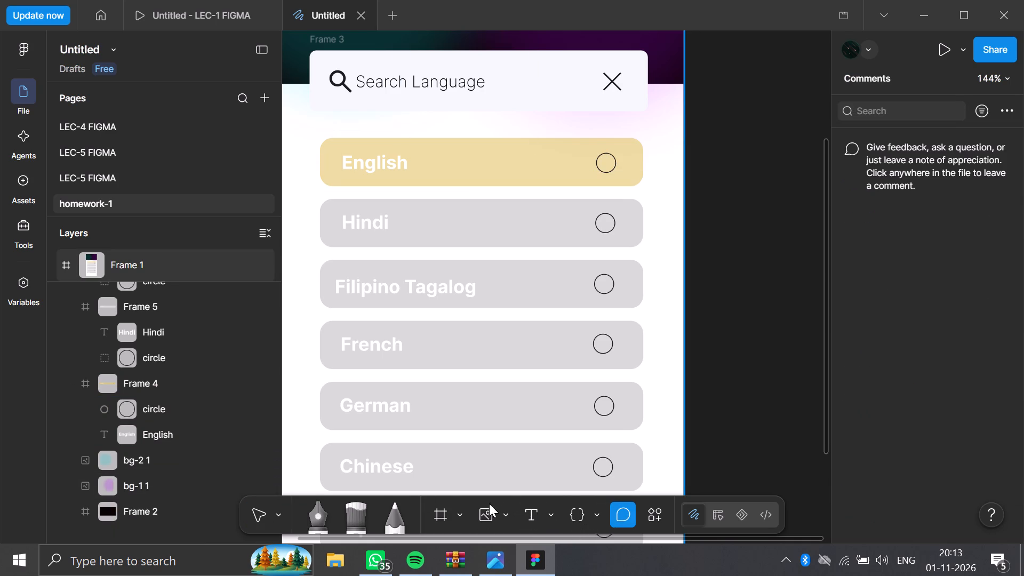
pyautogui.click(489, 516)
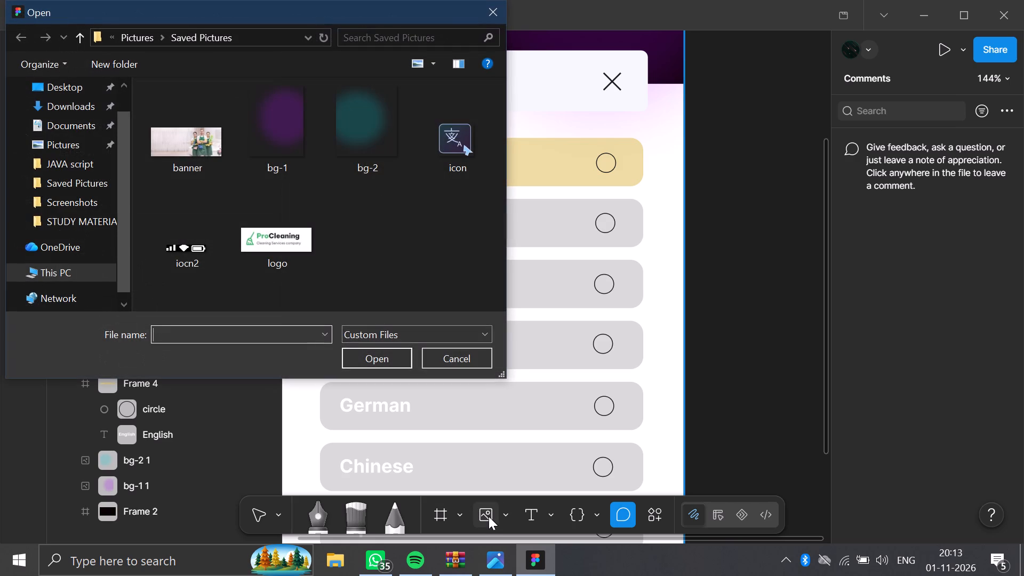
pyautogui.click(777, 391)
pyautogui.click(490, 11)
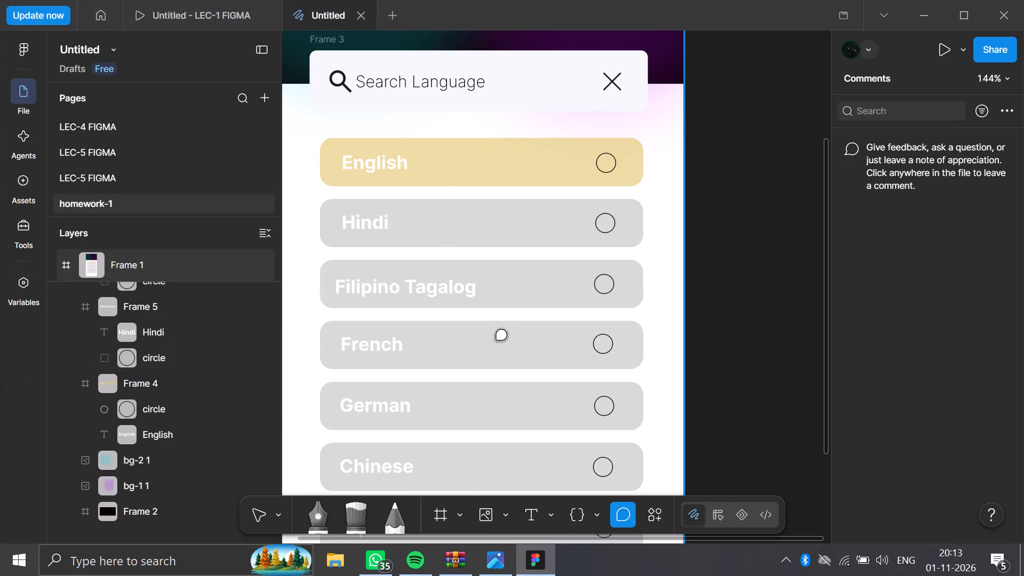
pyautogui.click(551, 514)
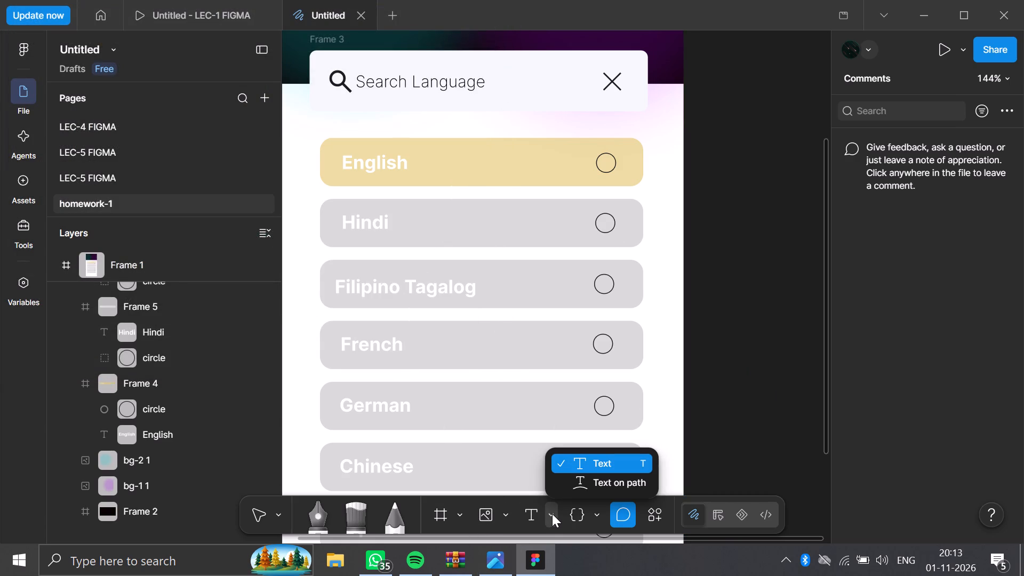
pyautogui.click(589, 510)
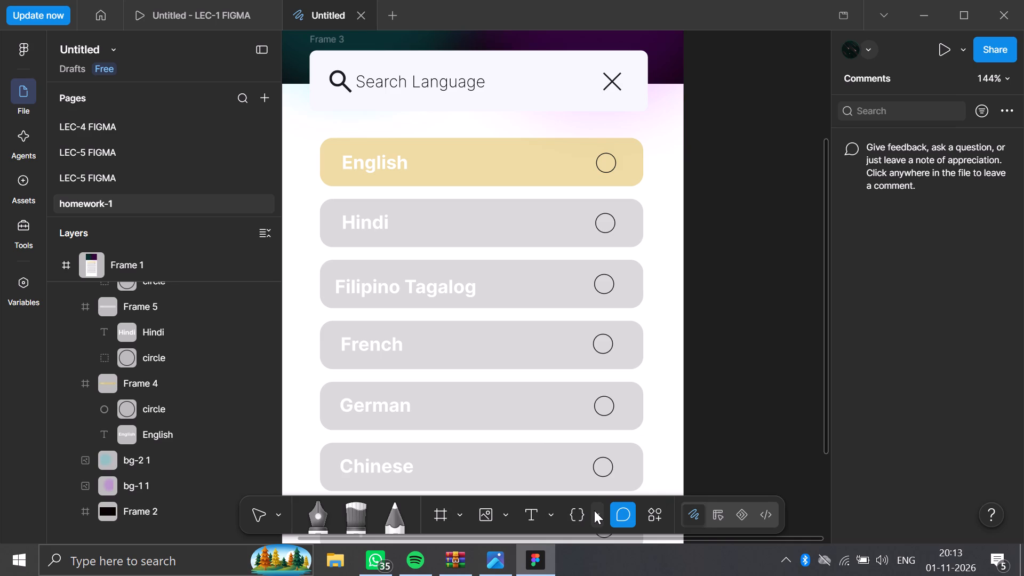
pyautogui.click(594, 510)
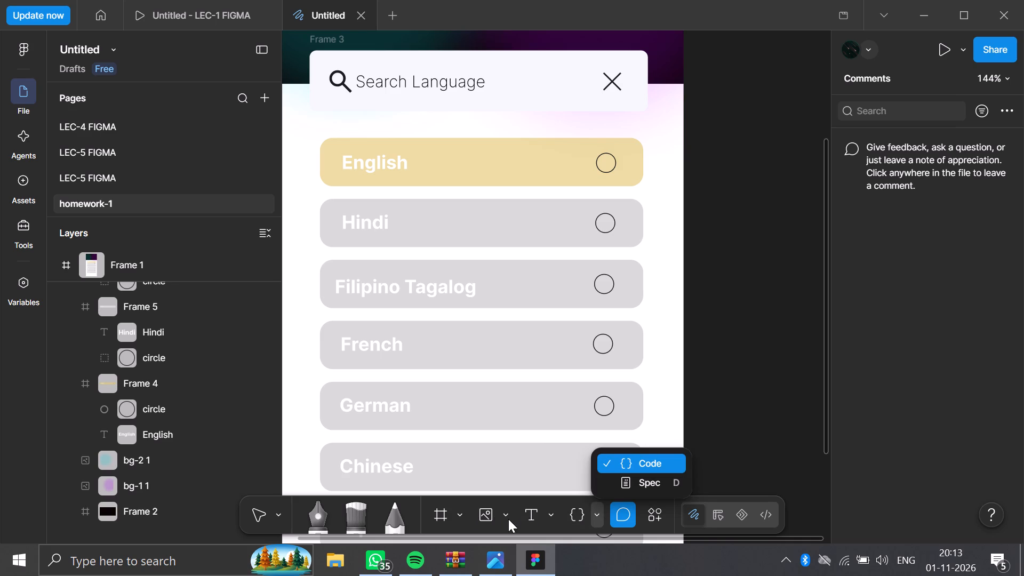
# Draw a small ellipse of 11 × 10 in the English row, overlapping the lower edge of its outlined circle.
pyautogui.click(508, 519)
pyautogui.click(508, 519)
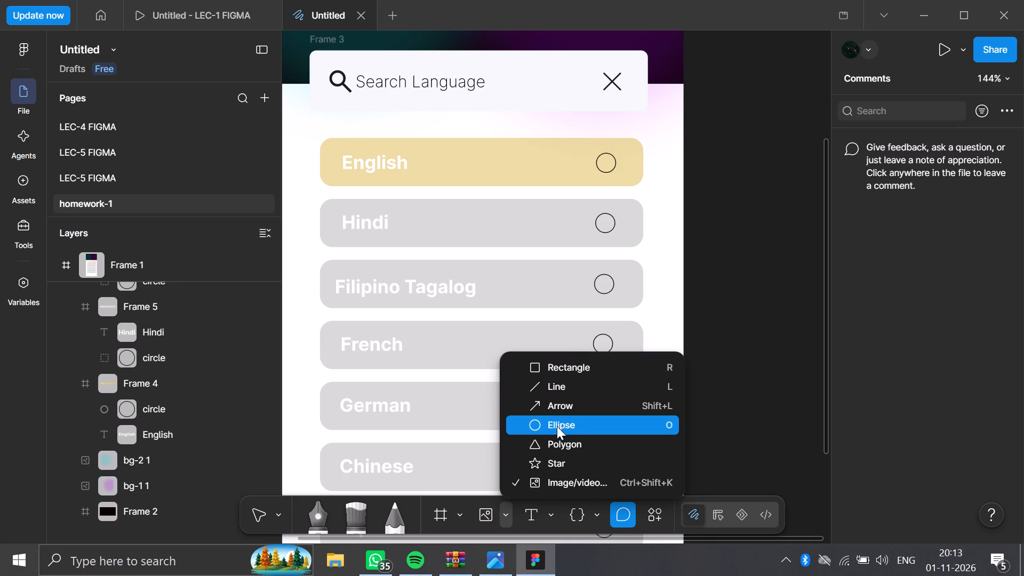
pyautogui.click(558, 422)
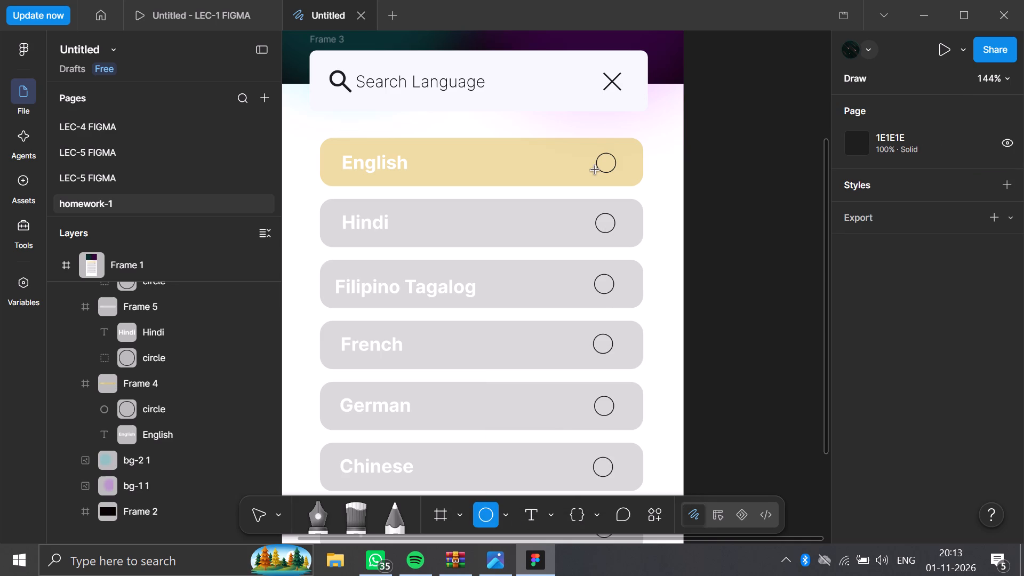
pyautogui.moveTo(605, 166); pyautogui.dragTo(619, 181)
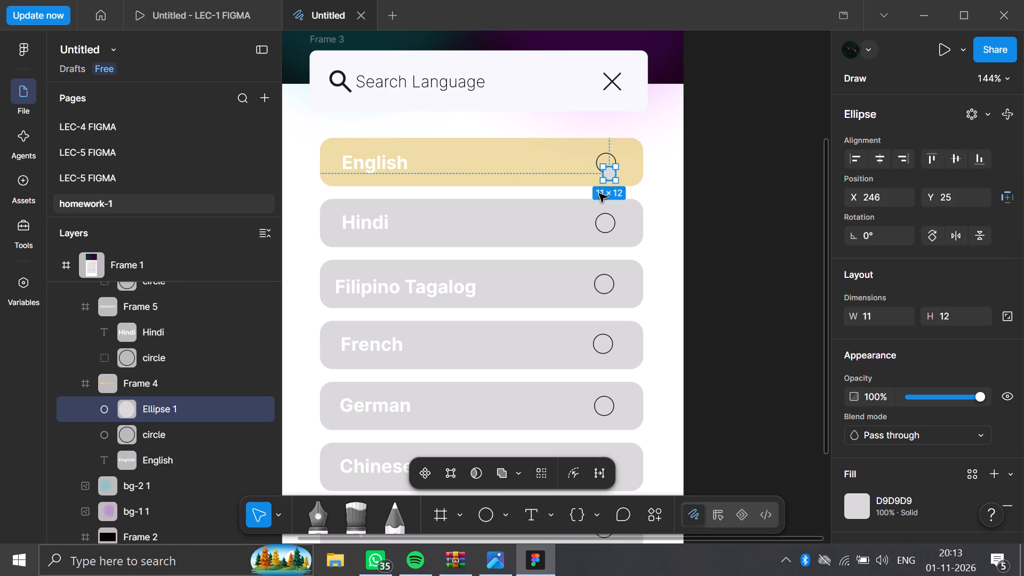
pyautogui.click(608, 181)
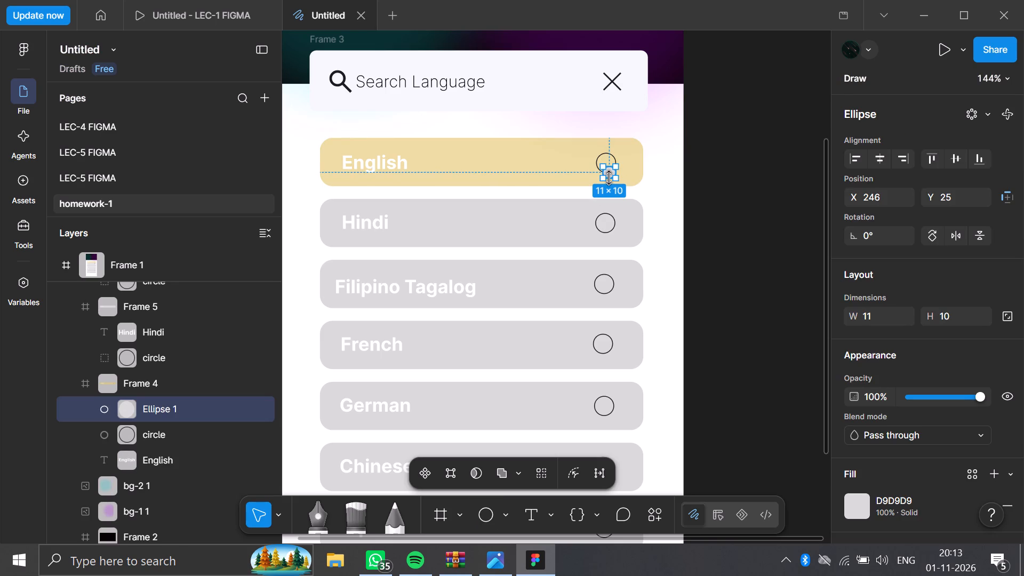
pyautogui.click(700, 190)
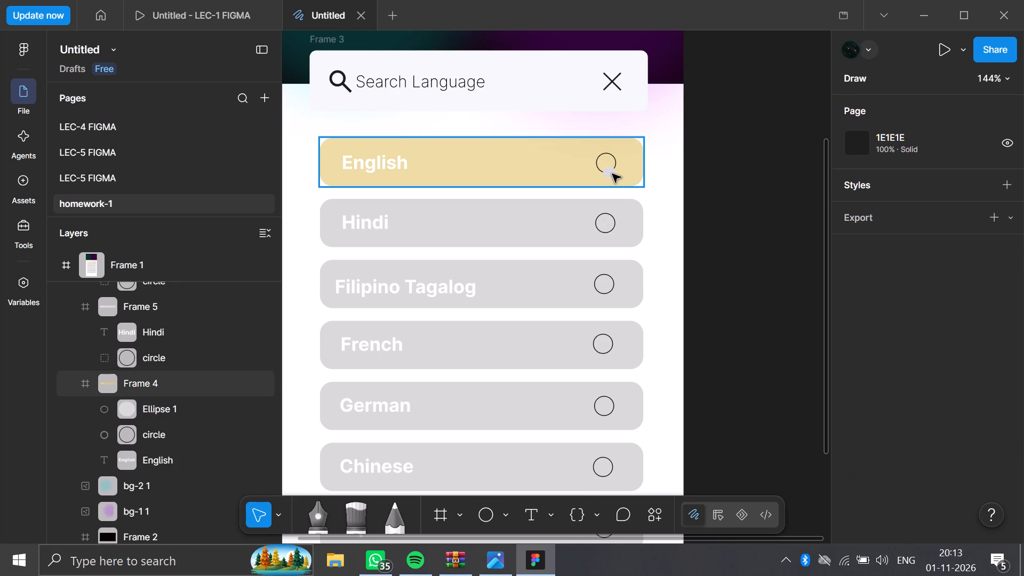
# Move the small ellipse into the middle of the English row's outlined circle, at about X 243, Y 17.
pyautogui.doubleClick(612, 174)
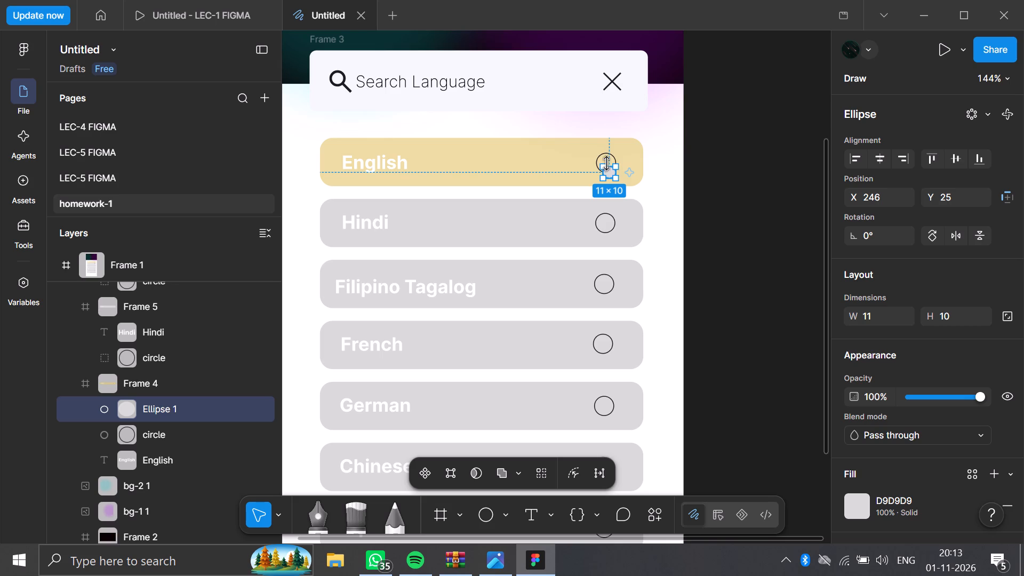
pyautogui.moveTo(610, 171); pyautogui.dragTo(608, 164)
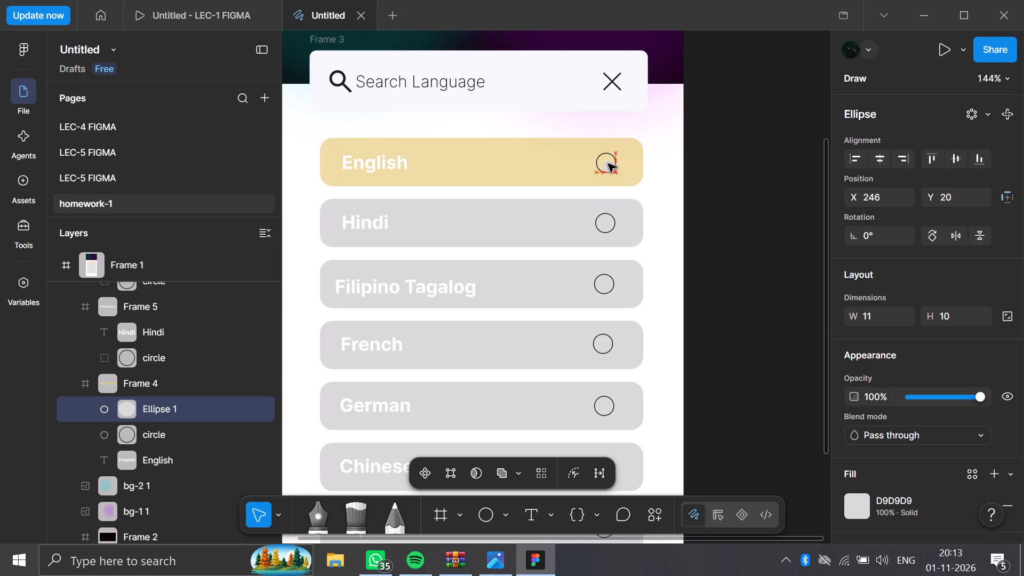
pyautogui.moveTo(608, 164); pyautogui.dragTo(610, 162)
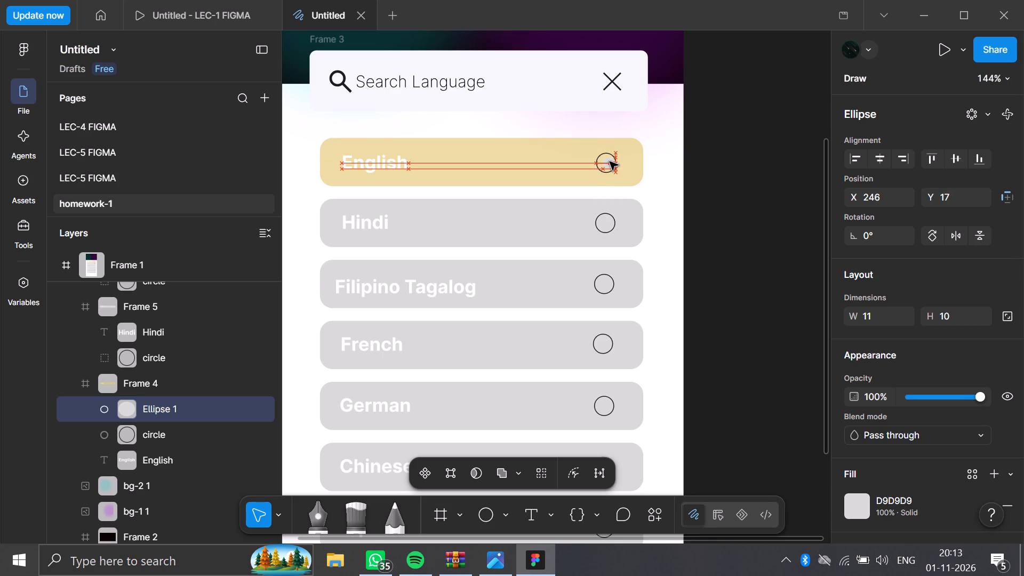
pyautogui.moveTo(610, 162); pyautogui.dragTo(606, 161)
pyautogui.click(606, 161)
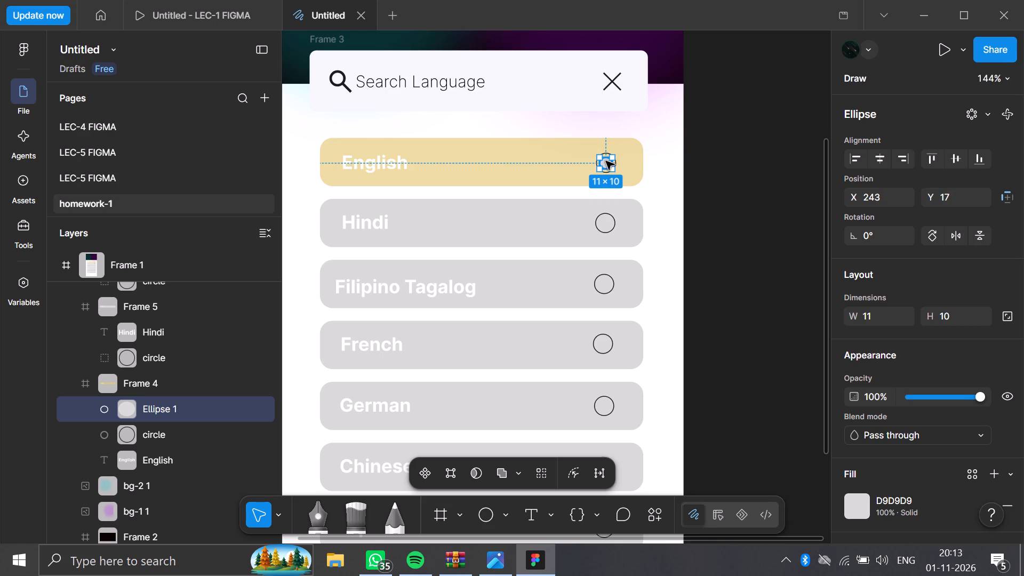
pyautogui.click(709, 188)
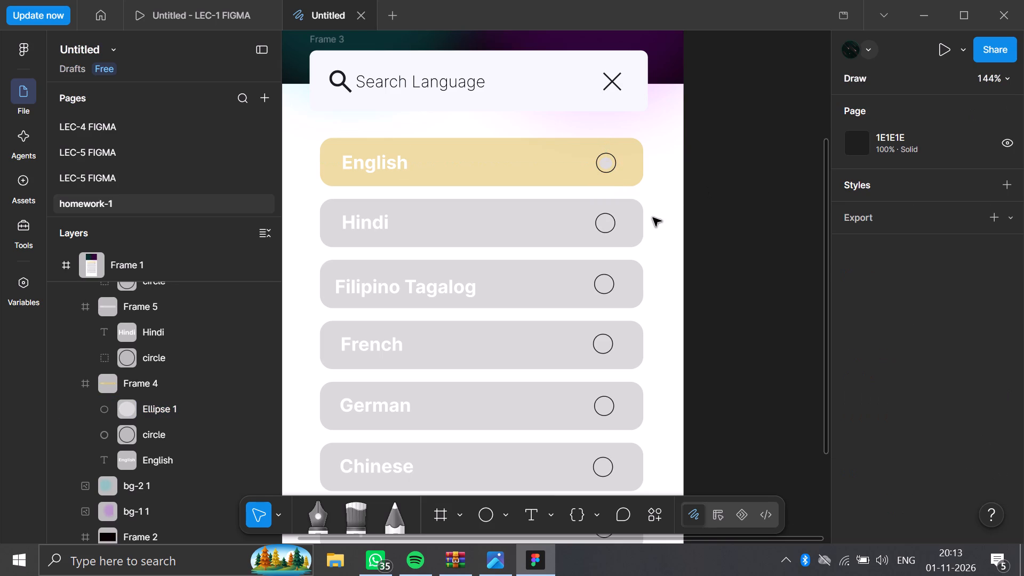
# Add an E2C76E fill at 100% opacity on top of the small inner ellipse's existing fill.
pyautogui.click(604, 163)
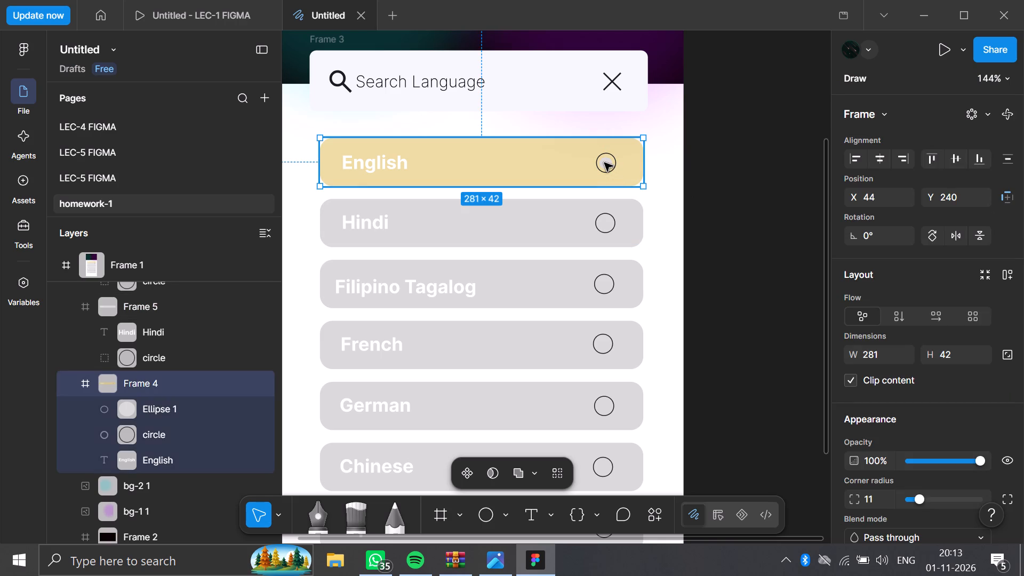
pyautogui.click(145, 413)
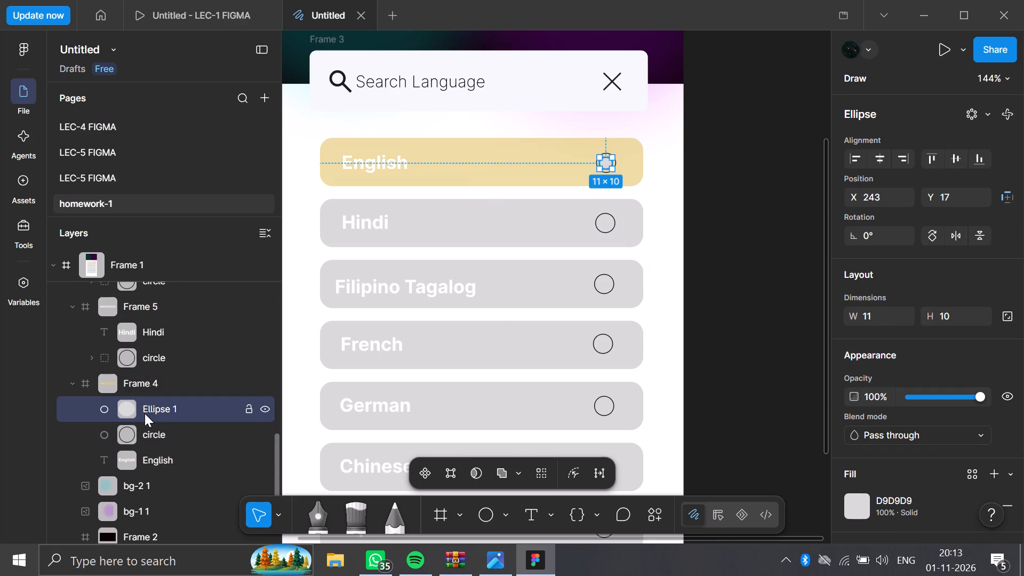
pyautogui.scroll(-1, 1023, 453)
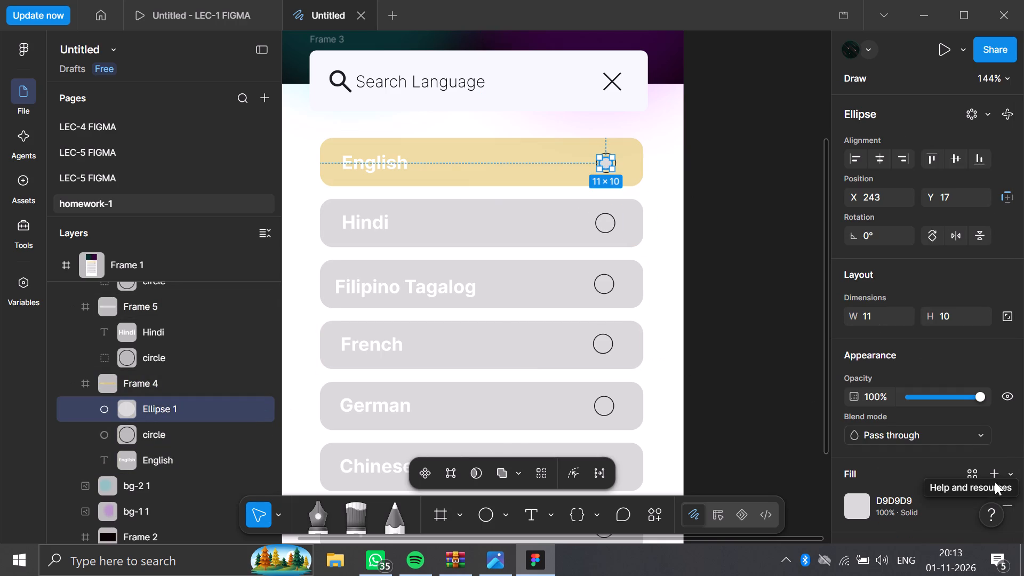
pyautogui.click(991, 473)
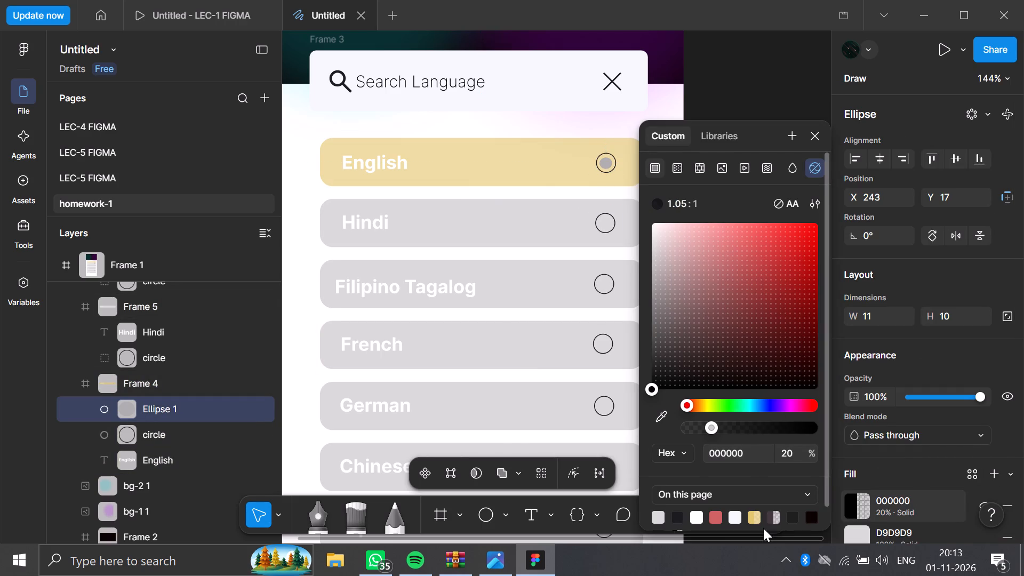
pyautogui.click(756, 517)
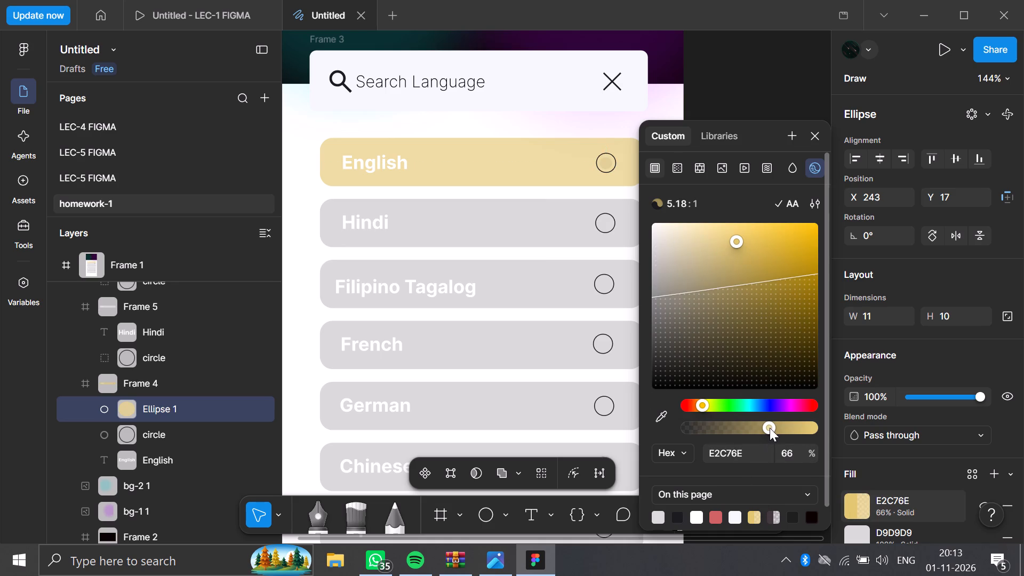
pyautogui.moveTo(771, 427); pyautogui.dragTo(837, 421)
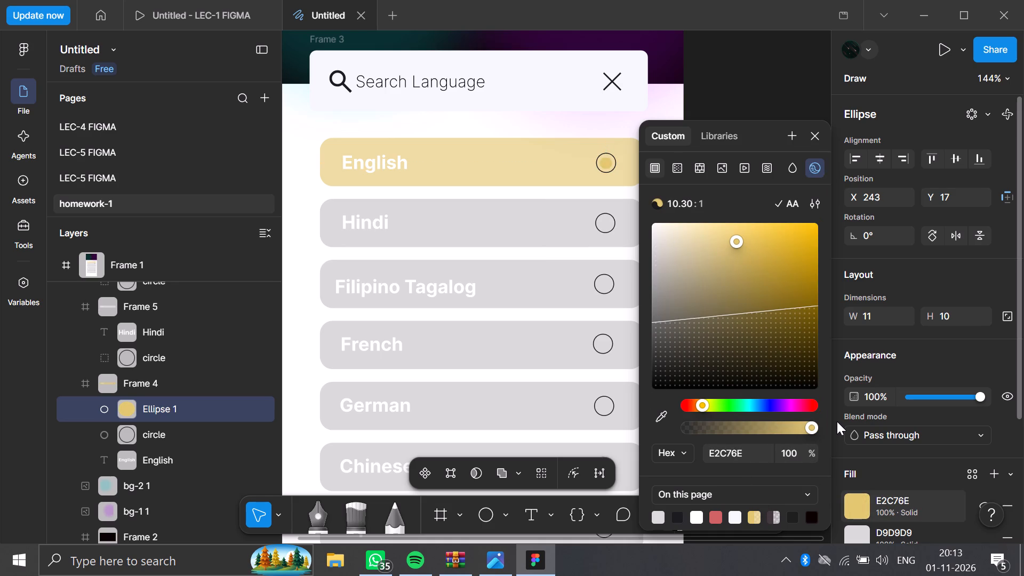
# Darken the inner ellipse's top fill colour to the gold shade D5BA61.
pyautogui.click(765, 268)
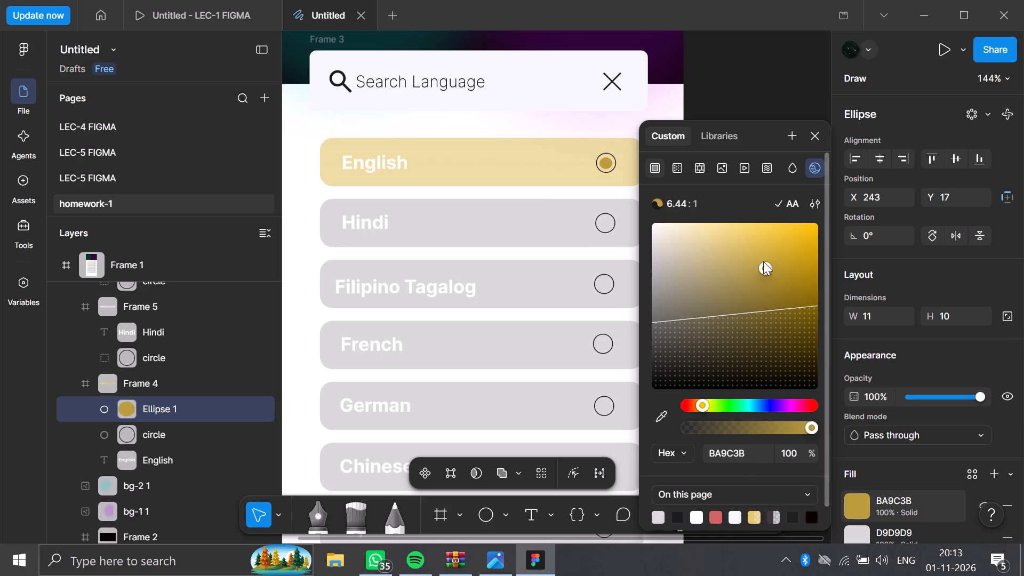
pyautogui.click(759, 252)
pyautogui.click(742, 252)
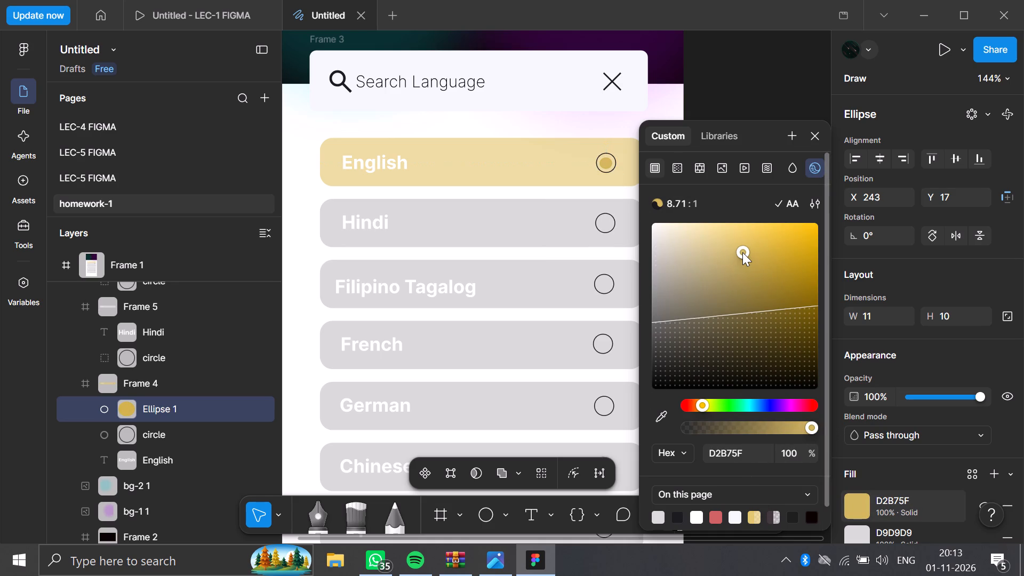
pyautogui.moveTo(742, 252); pyautogui.dragTo(732, 271)
pyautogui.click(732, 271)
pyautogui.click(736, 231)
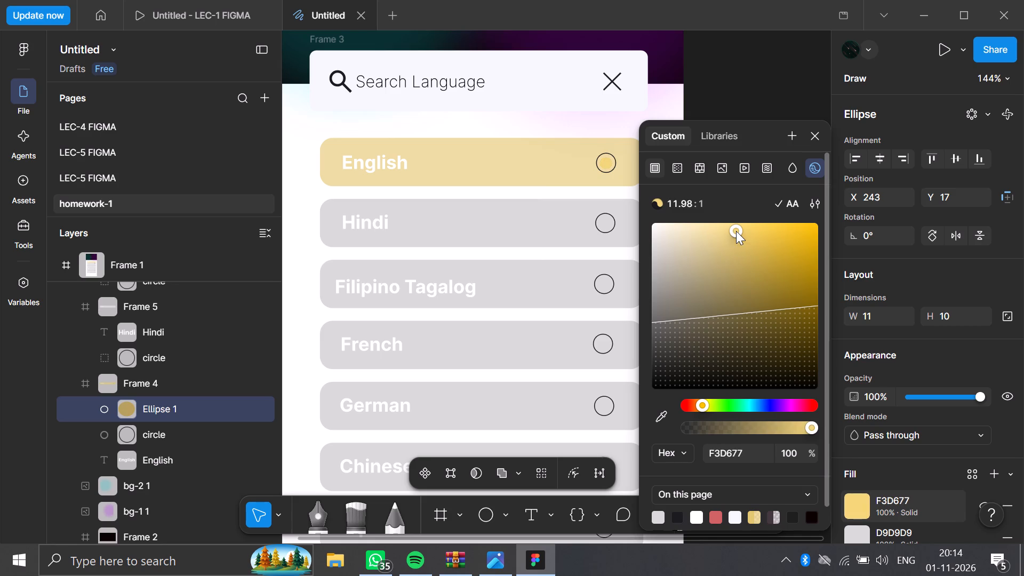
pyautogui.click(742, 244)
pyautogui.click(742, 250)
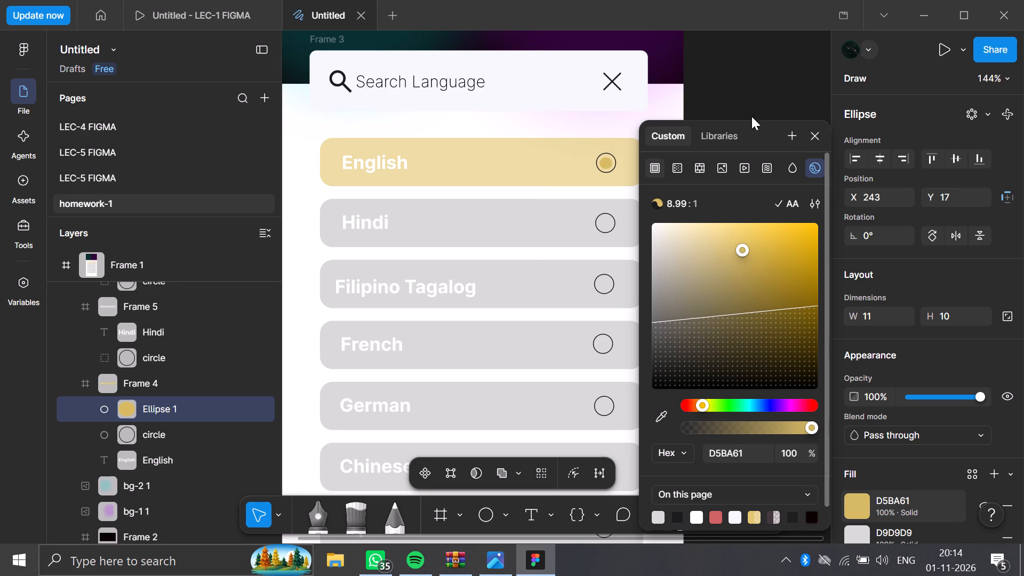
pyautogui.click(724, 70)
# Fine-tune the vertical position of the gold inner ellipse within the English row's outlined circle.
pyautogui.doubleClick(606, 165)
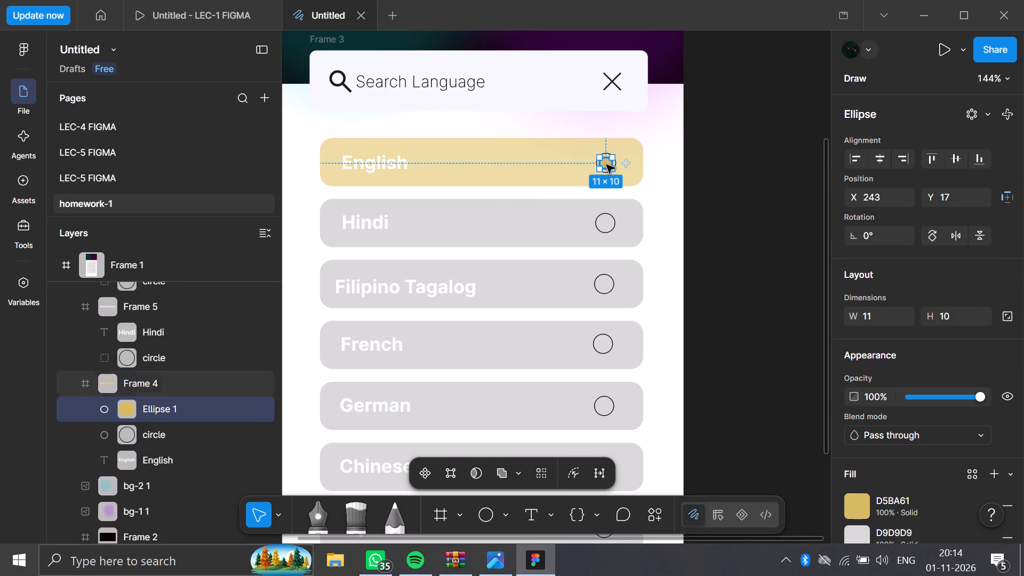
pyautogui.click(606, 165)
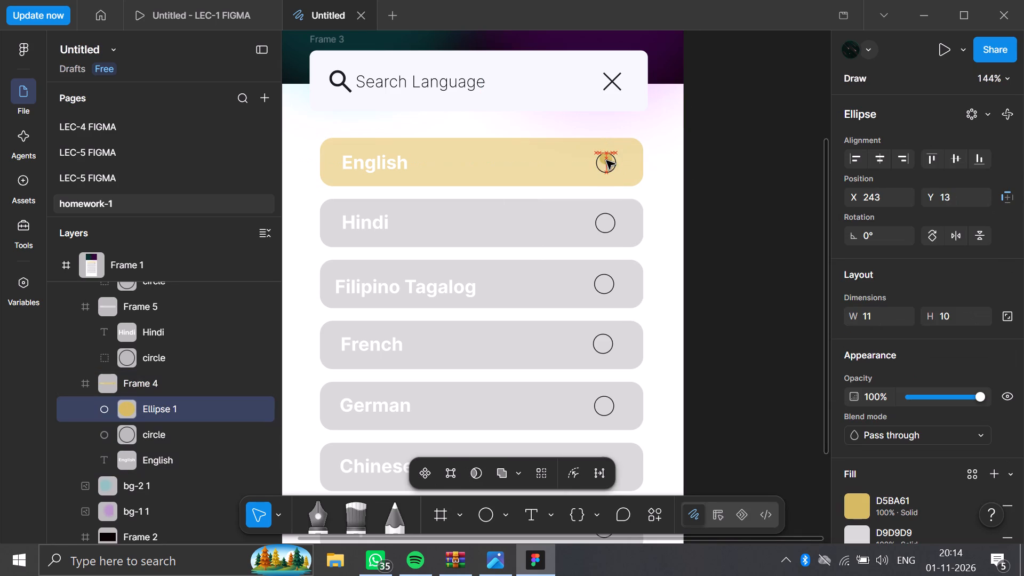
pyautogui.click(748, 178)
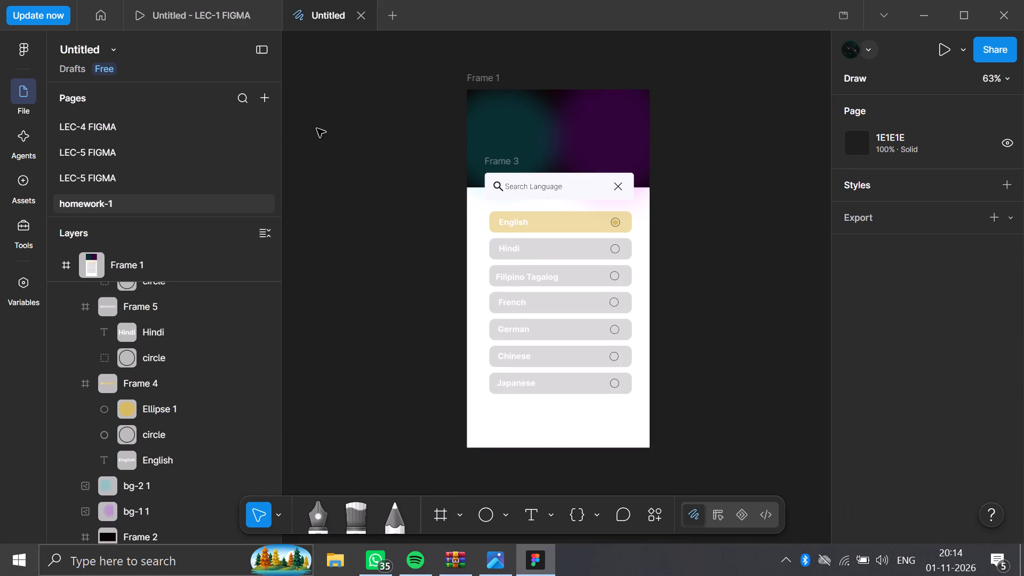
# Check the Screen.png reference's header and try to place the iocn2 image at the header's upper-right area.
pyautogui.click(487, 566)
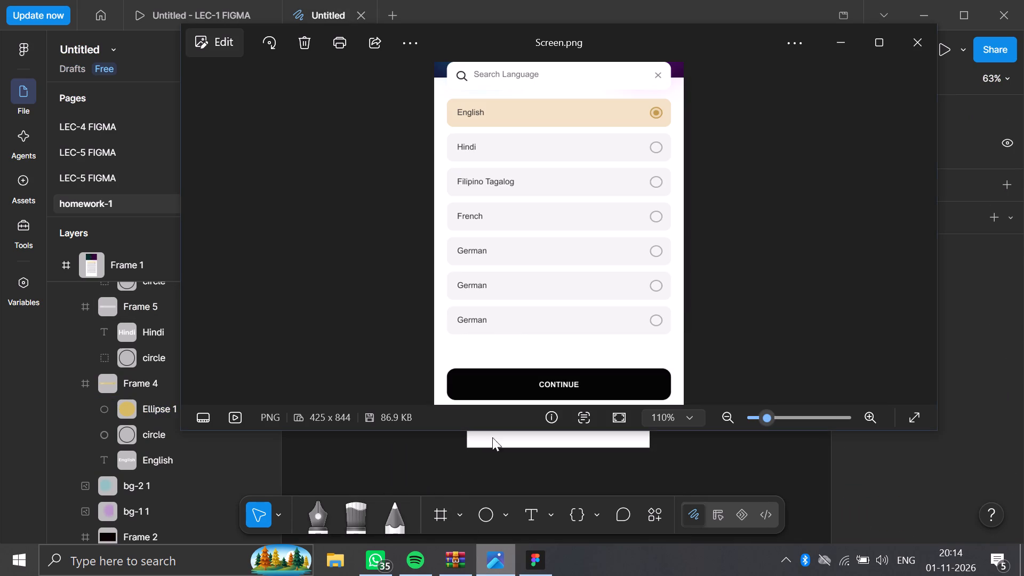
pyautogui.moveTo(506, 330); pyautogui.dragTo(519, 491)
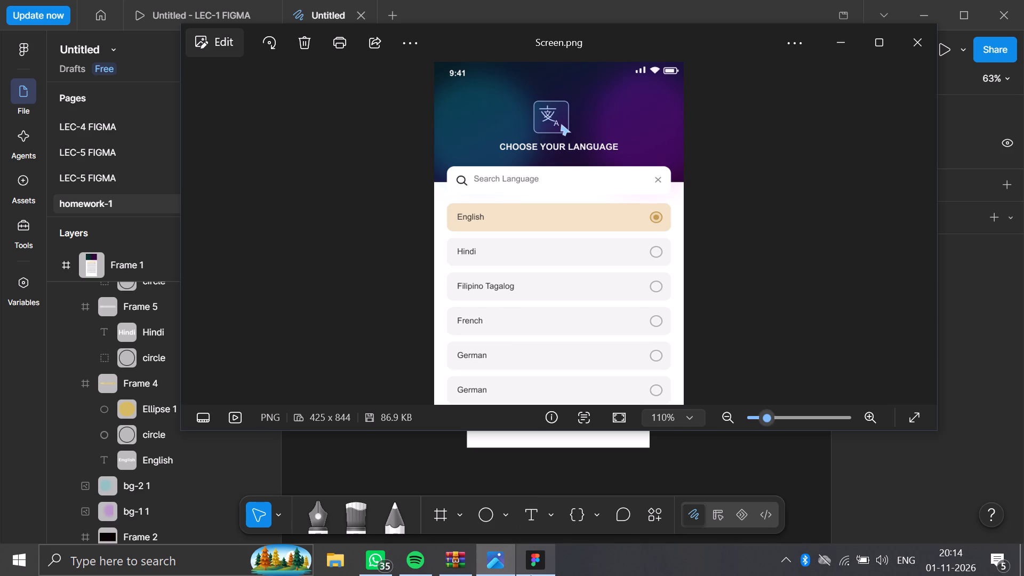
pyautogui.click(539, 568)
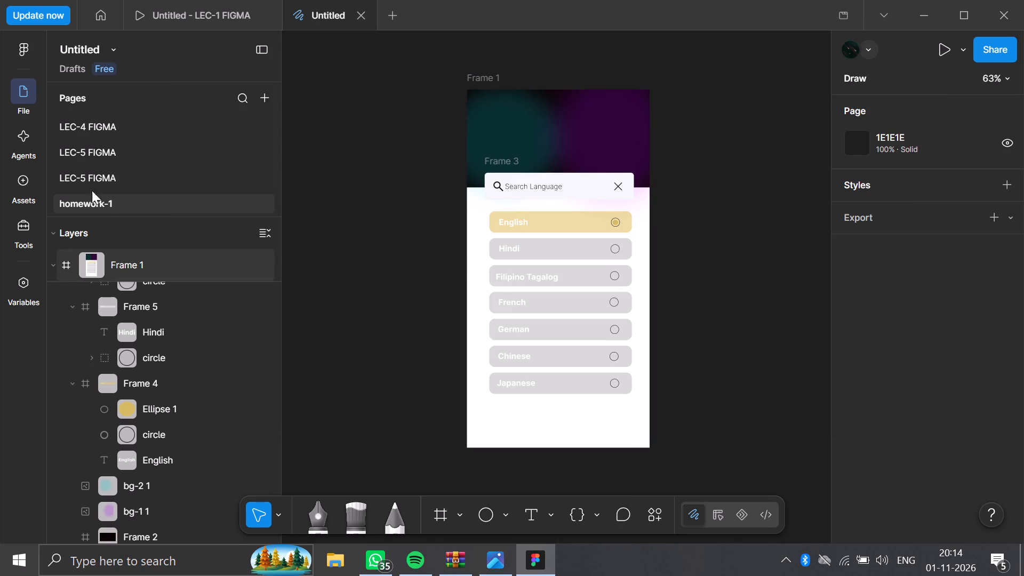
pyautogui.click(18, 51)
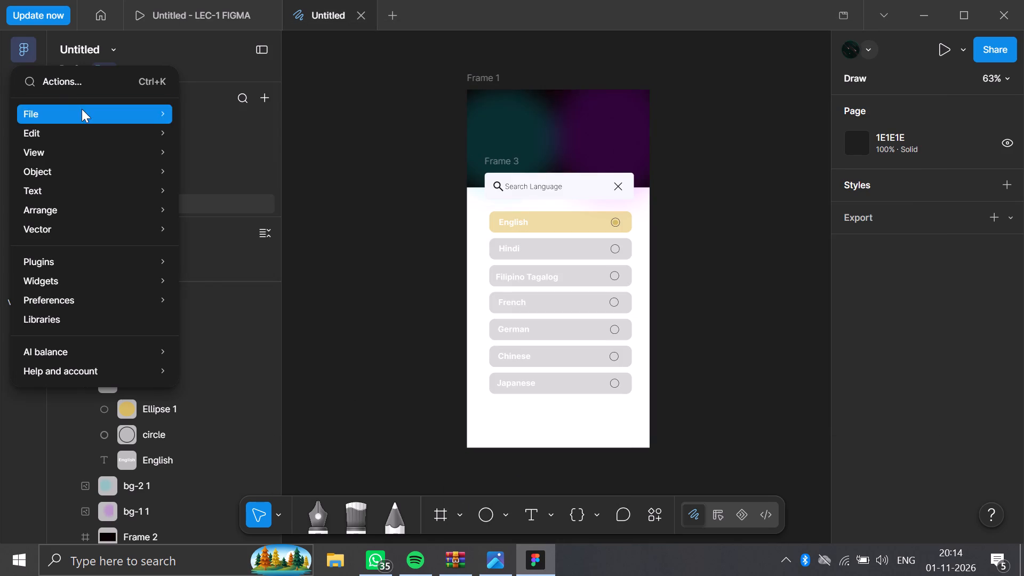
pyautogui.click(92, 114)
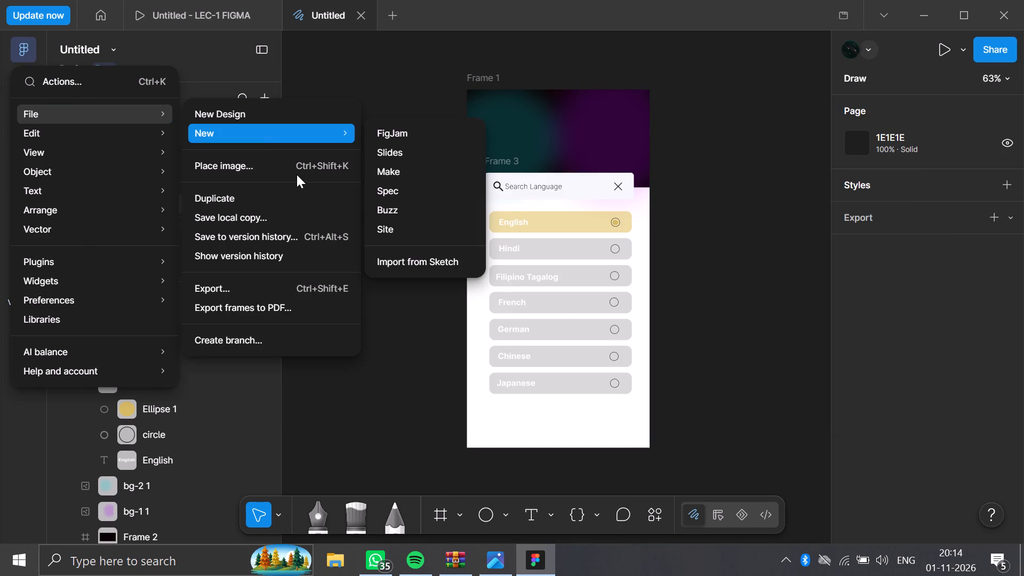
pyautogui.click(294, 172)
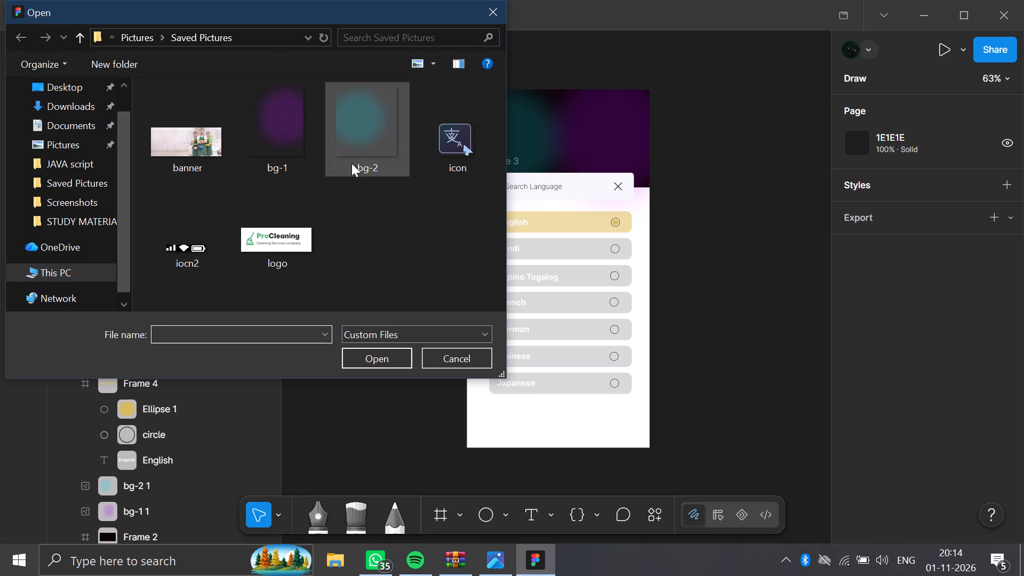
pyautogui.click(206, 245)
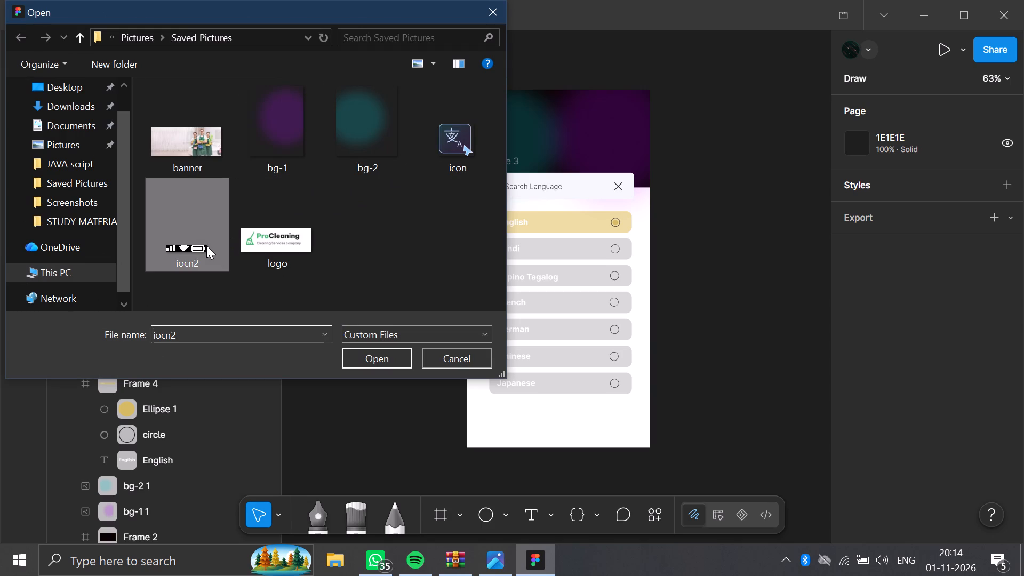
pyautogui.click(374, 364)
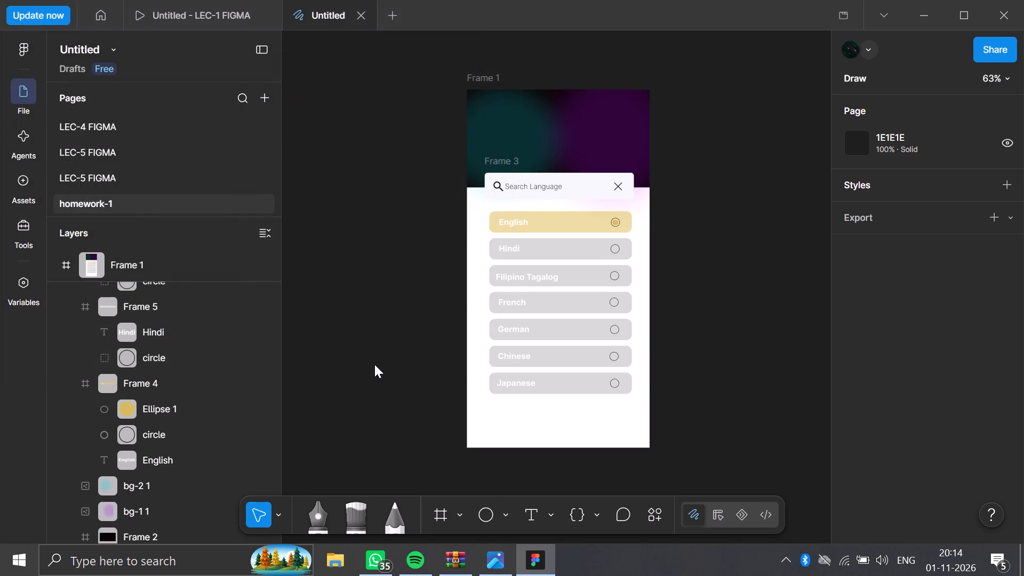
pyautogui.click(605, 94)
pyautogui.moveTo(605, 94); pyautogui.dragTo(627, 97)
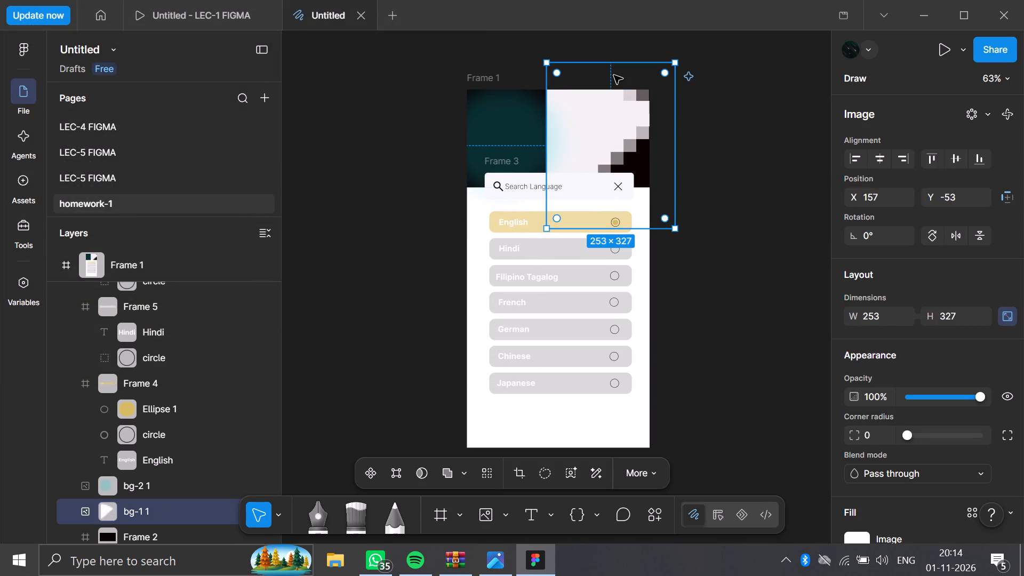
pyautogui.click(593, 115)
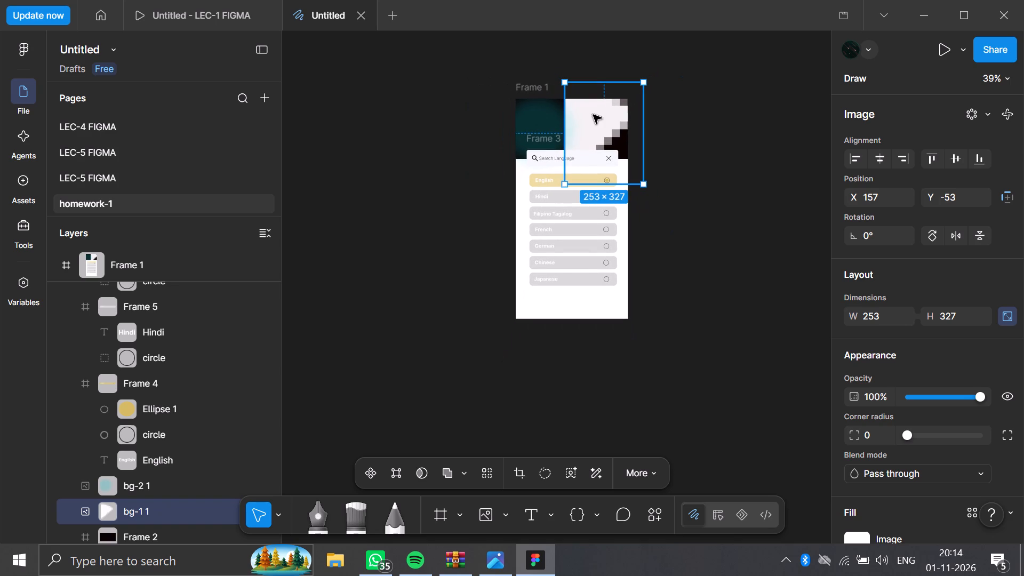
# Delete the bg-1 image from the header.
pyautogui.press('Delete')
# Place the iocn2 status icons image in the header's upper-right corner, at about X 248, Y 12.
pyautogui.write('==')
pyautogui.scroll(2, 479, 210)
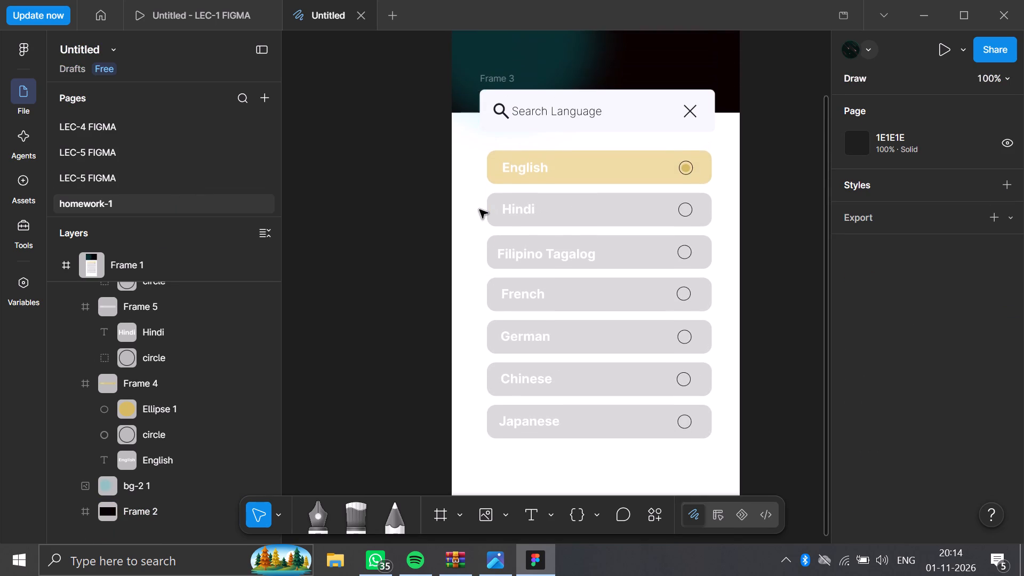
pyautogui.scroll(1, 479, 210)
pyautogui.moveTo(37, 40); pyautogui.dragTo(26, 43)
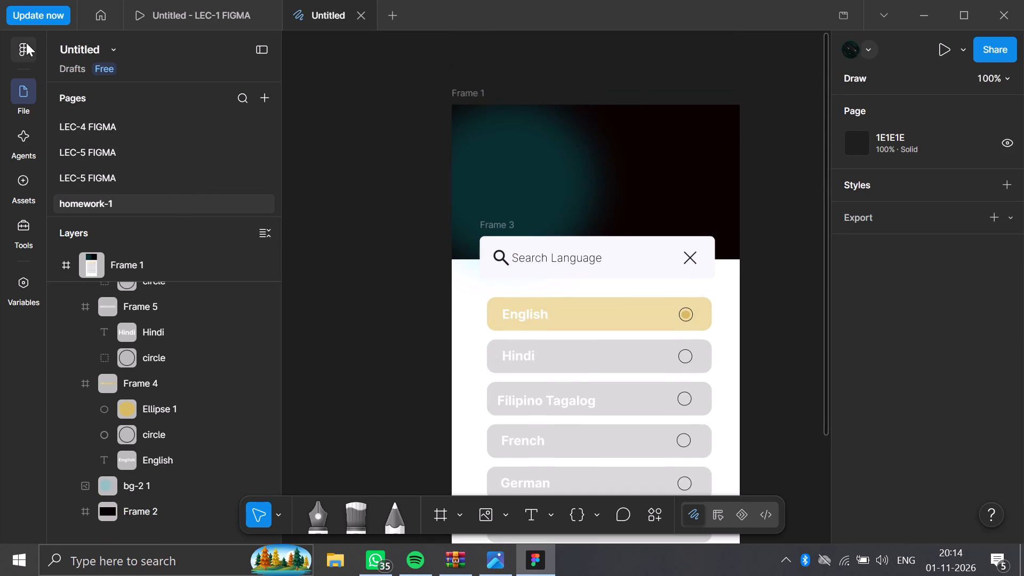
pyautogui.click(26, 43)
pyautogui.click(109, 107)
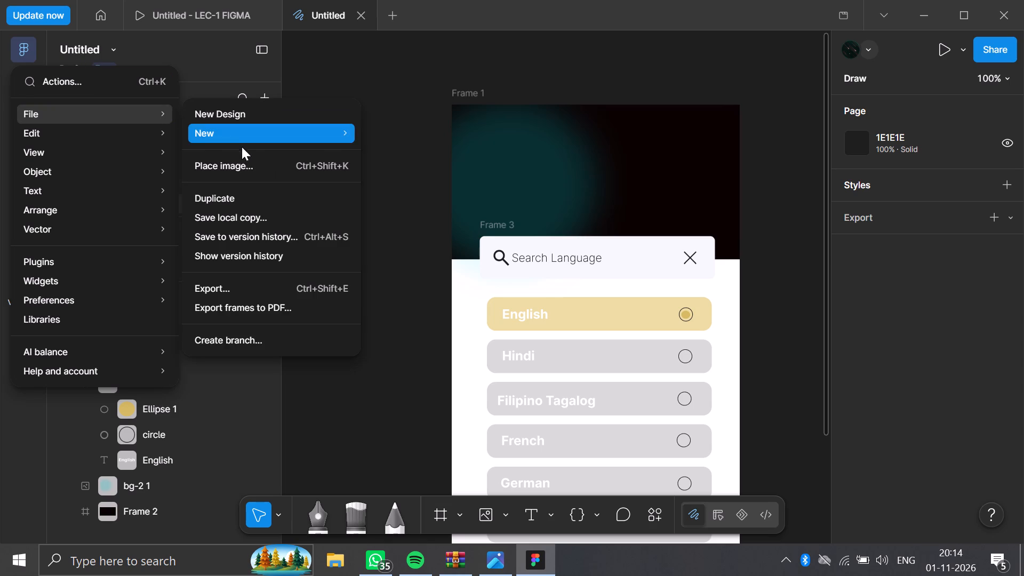
pyautogui.click(253, 167)
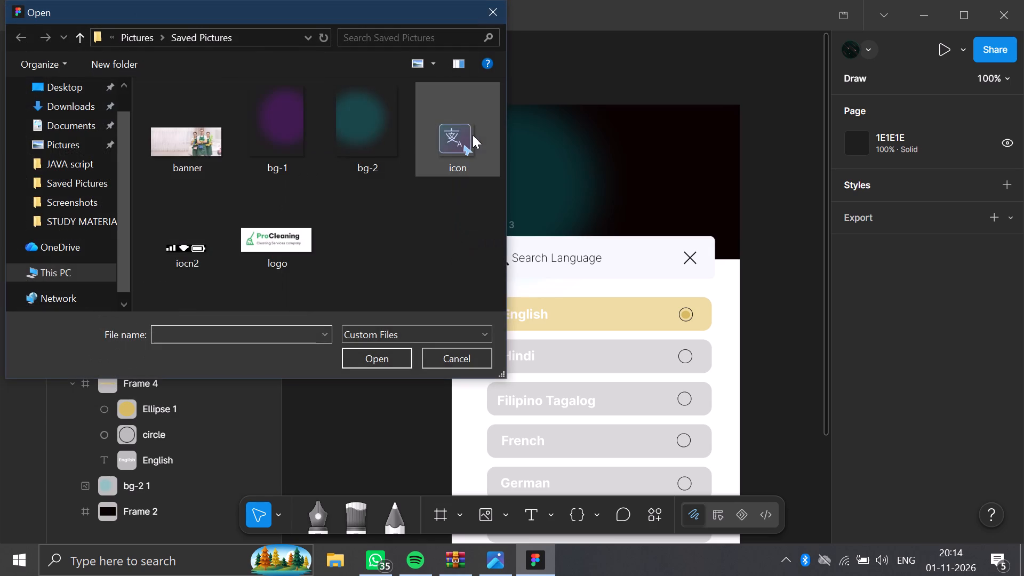
pyautogui.click(192, 239)
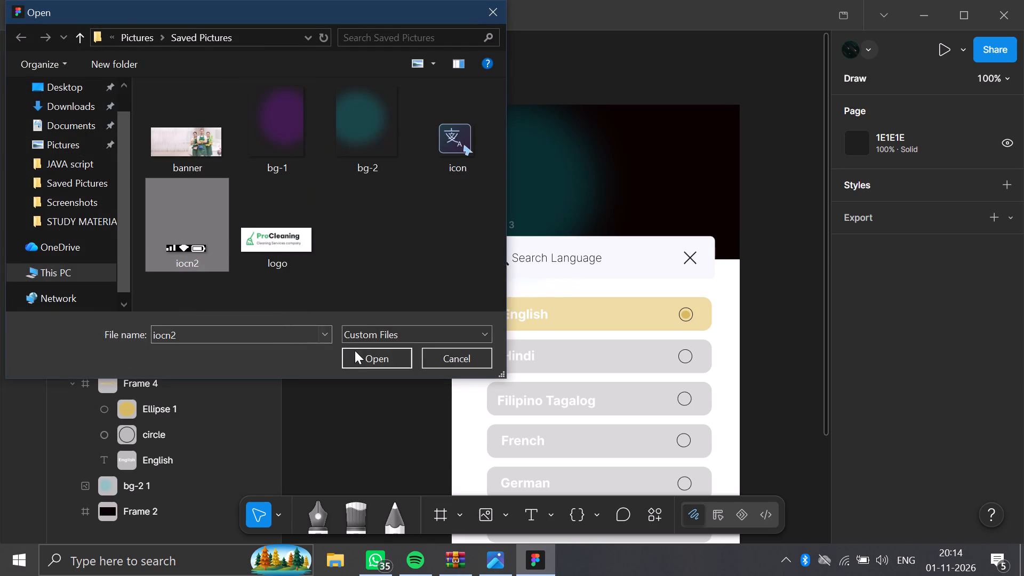
pyautogui.click(358, 354)
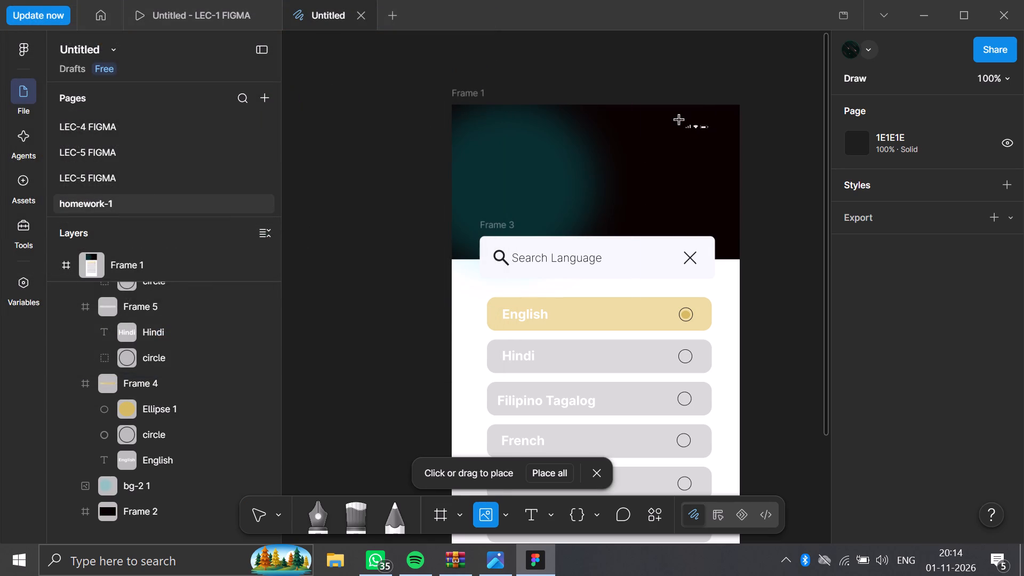
pyautogui.click(679, 120)
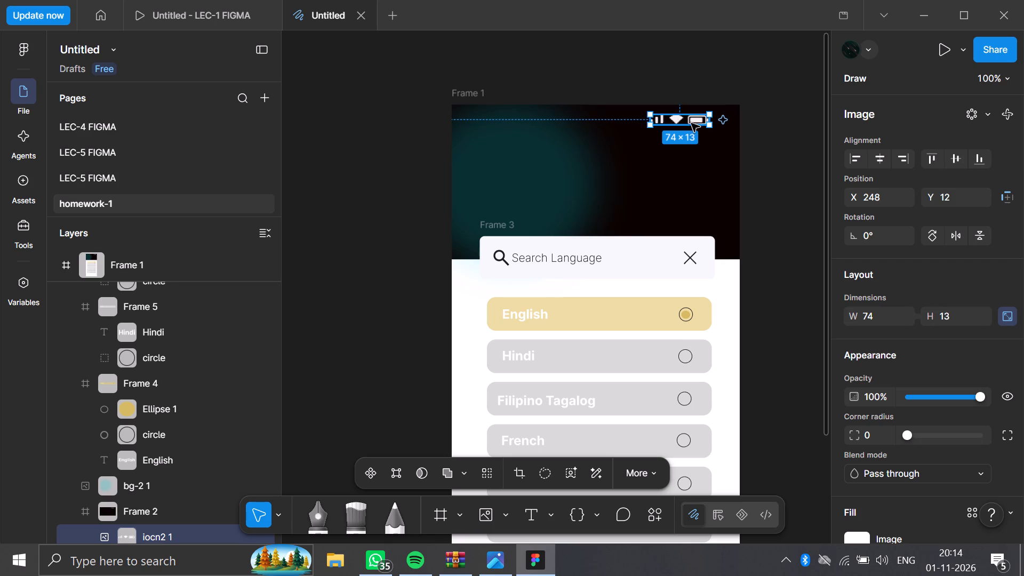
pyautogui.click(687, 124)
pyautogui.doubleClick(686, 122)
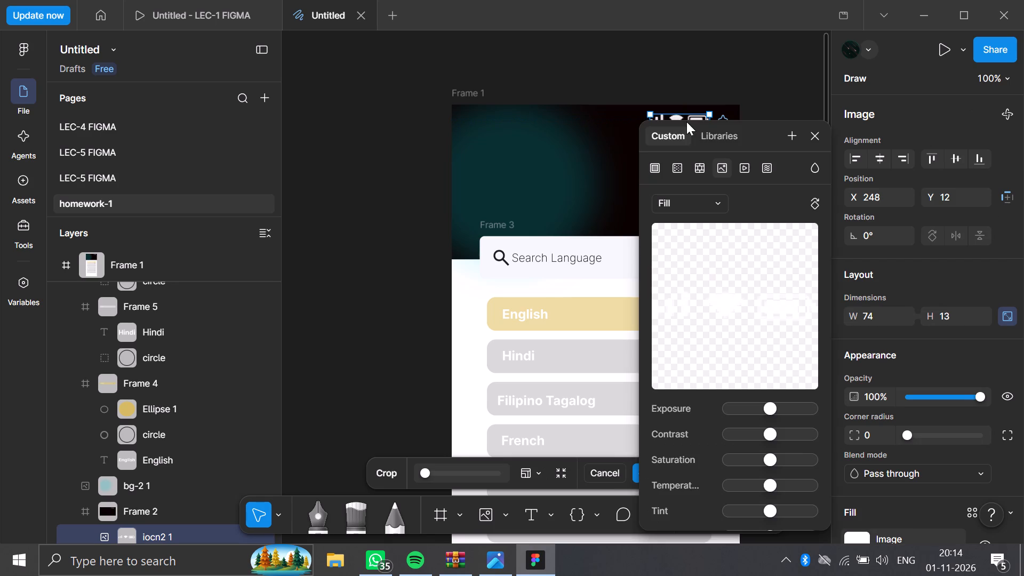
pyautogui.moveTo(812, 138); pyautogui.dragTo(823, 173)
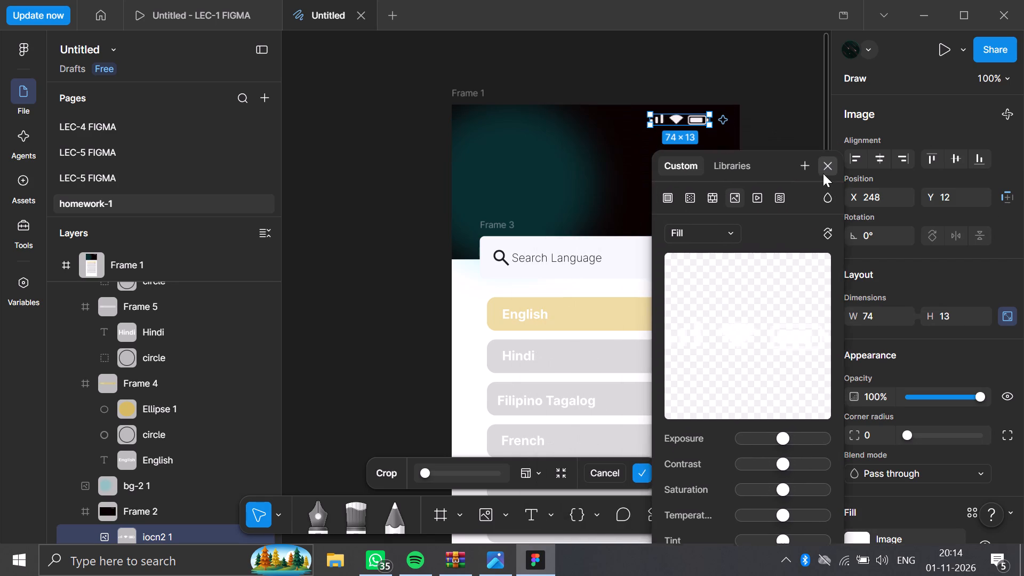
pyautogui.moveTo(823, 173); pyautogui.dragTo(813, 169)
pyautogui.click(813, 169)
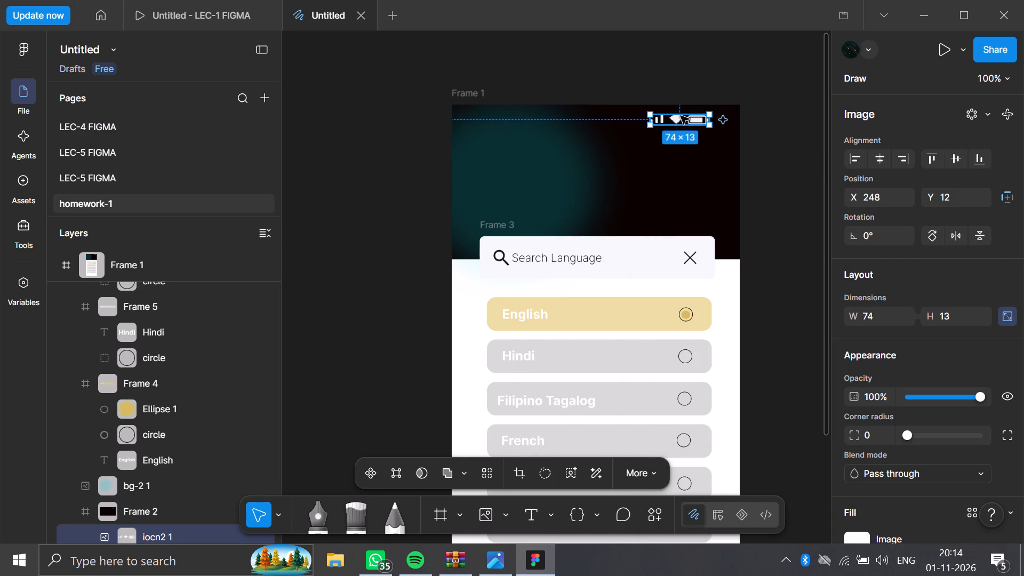
# Resize the status icons image to slightly under 71 × 13, with its right end near the header's right edge.
pyautogui.moveTo(681, 112); pyautogui.dragTo(682, 106)
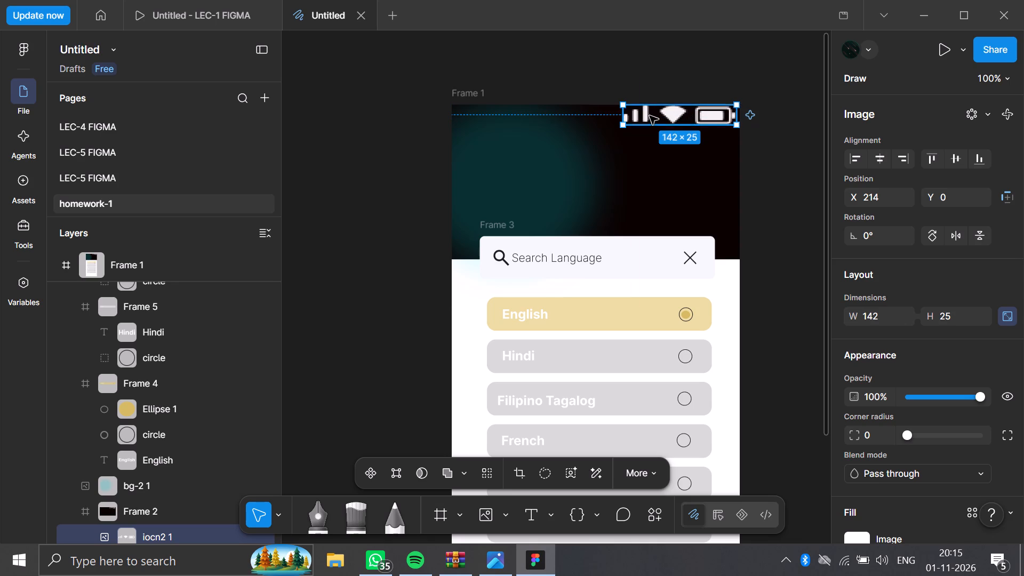
pyautogui.moveTo(625, 114); pyautogui.dragTo(642, 121)
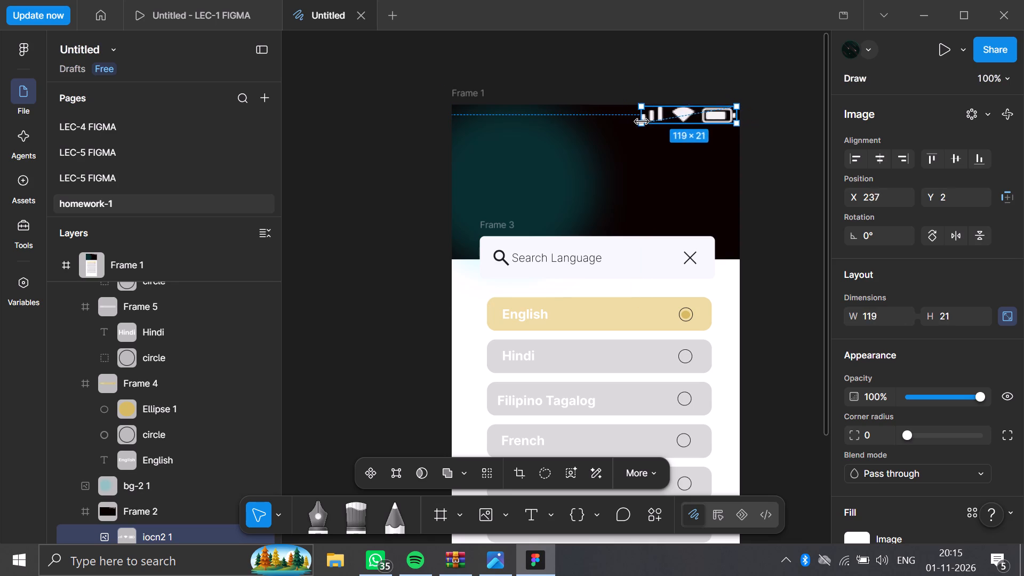
pyautogui.moveTo(642, 121); pyautogui.dragTo(680, 145)
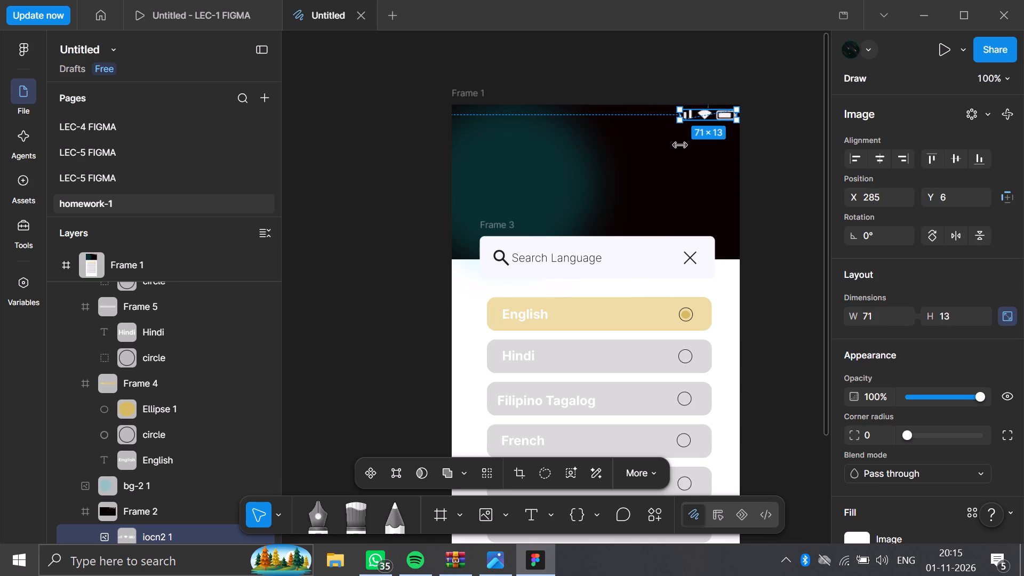
pyautogui.moveTo(680, 145); pyautogui.dragTo(686, 148)
pyautogui.click(782, 145)
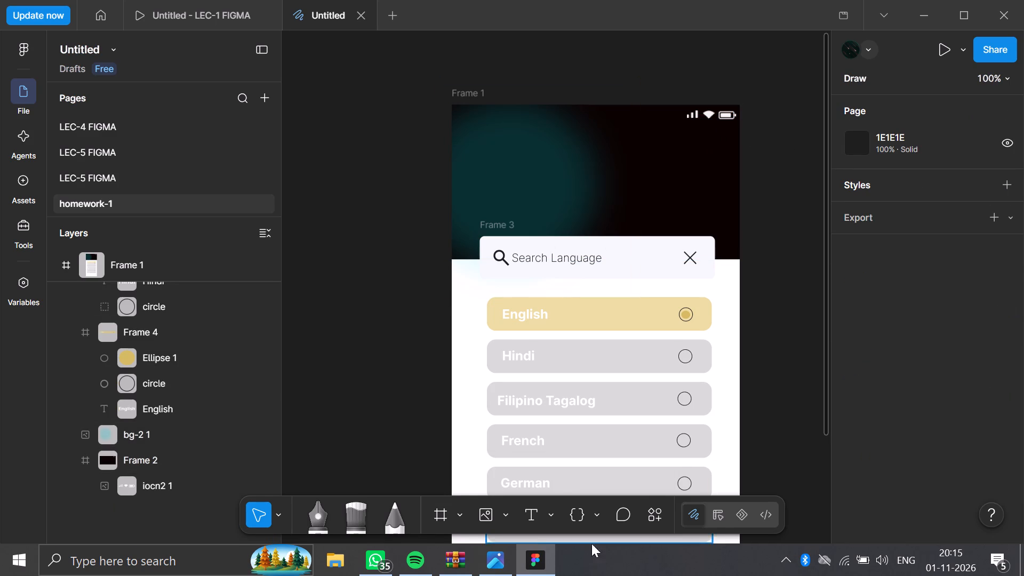
# Check and close the Screen.png reference, and add the text "9:41" in the header's upper-left corner at X 12, Y 14.
pyautogui.click(486, 565)
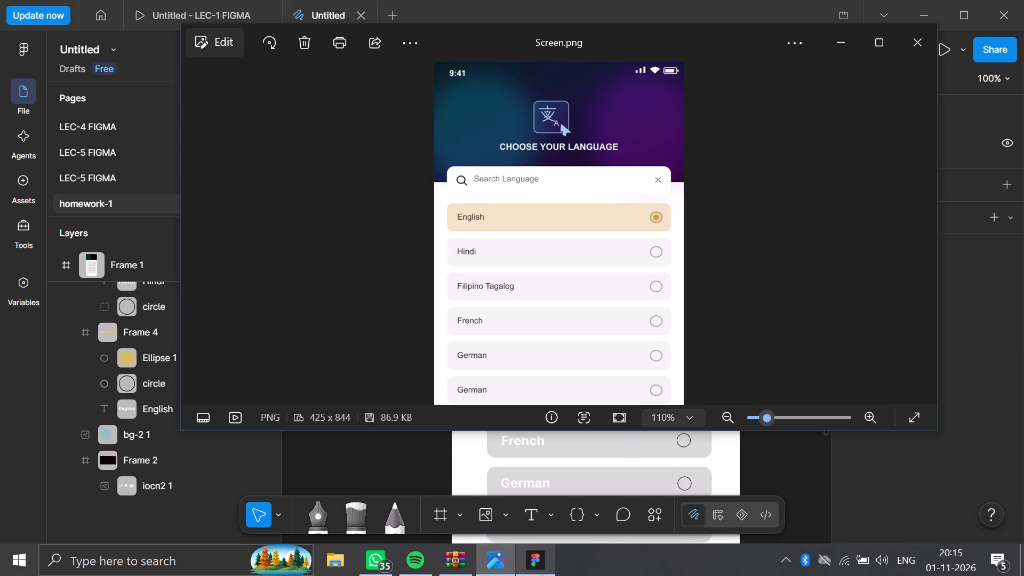
pyautogui.click(925, 45)
pyautogui.press('9')
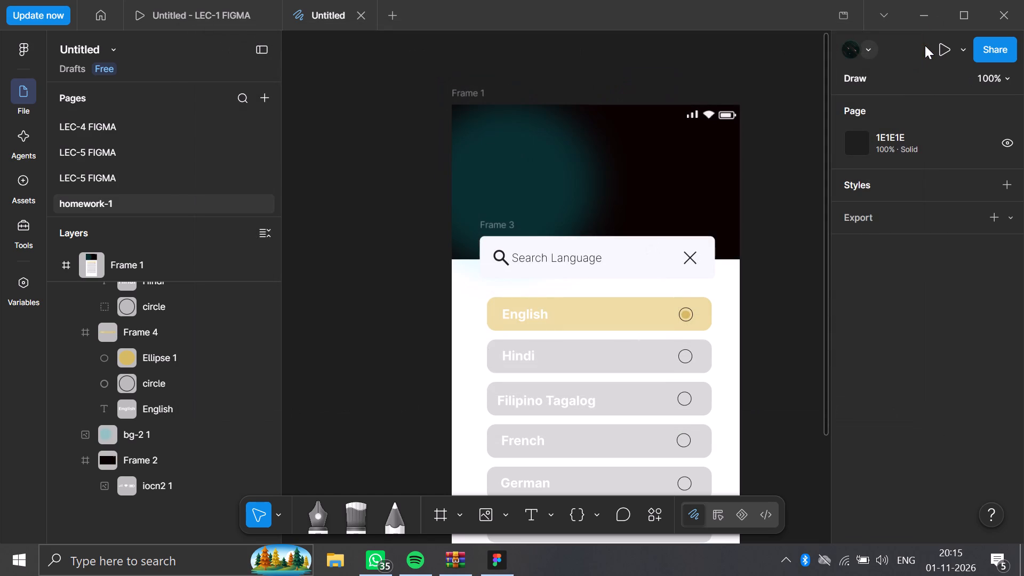
pyautogui.write(':41')
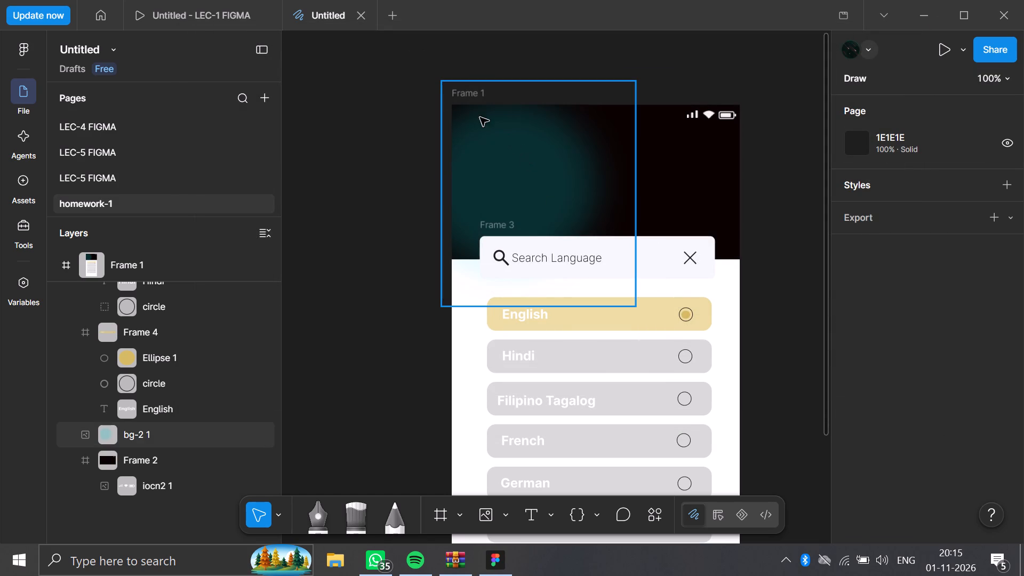
pyautogui.click(533, 521)
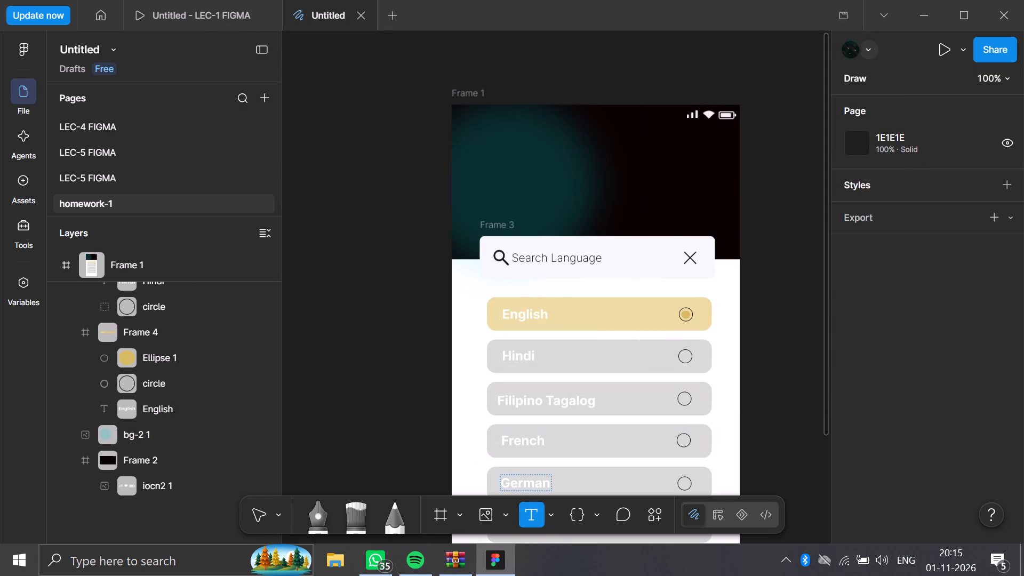
pyautogui.click(461, 116)
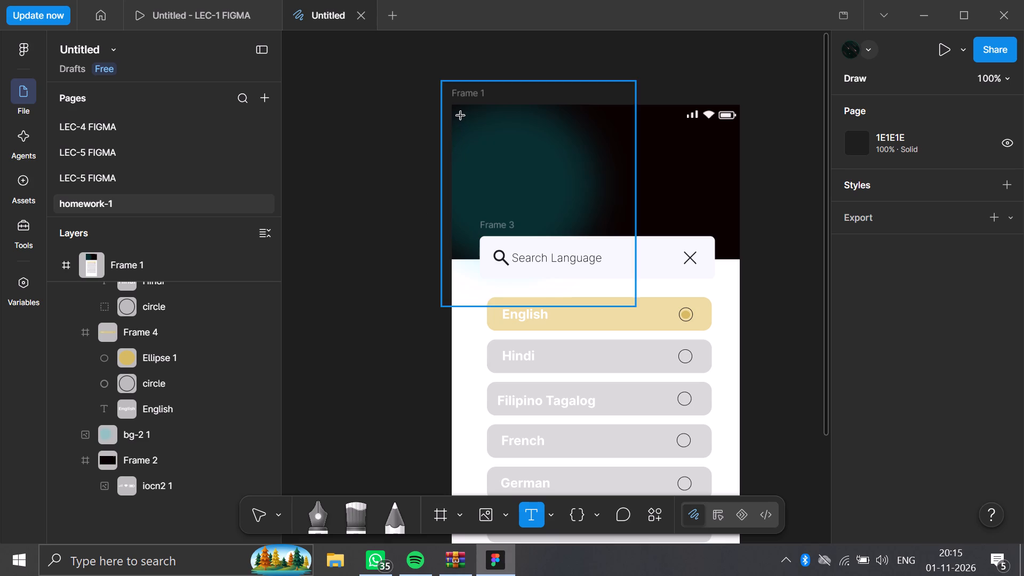
pyautogui.write('9:41')
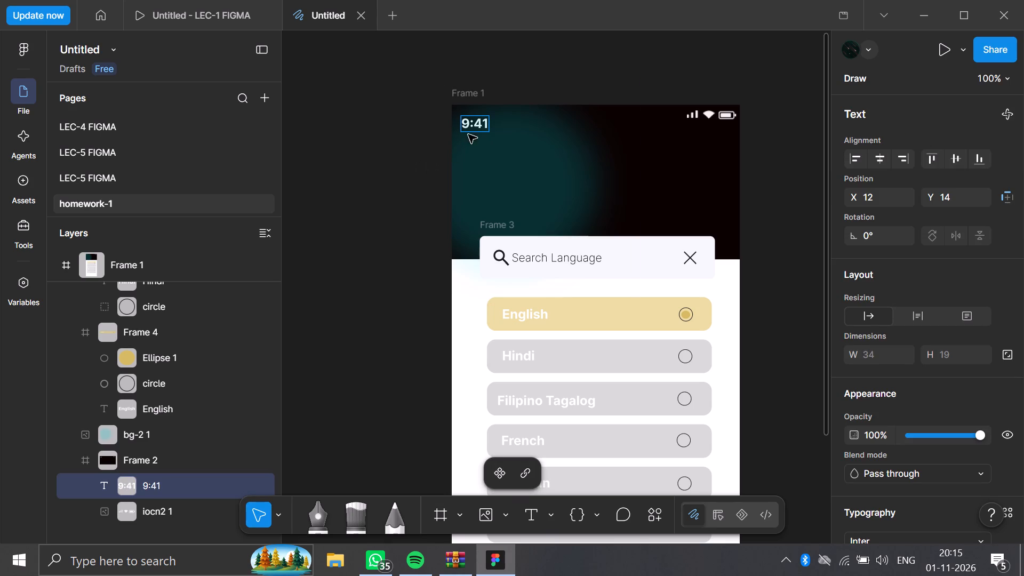
pyautogui.click(397, 157)
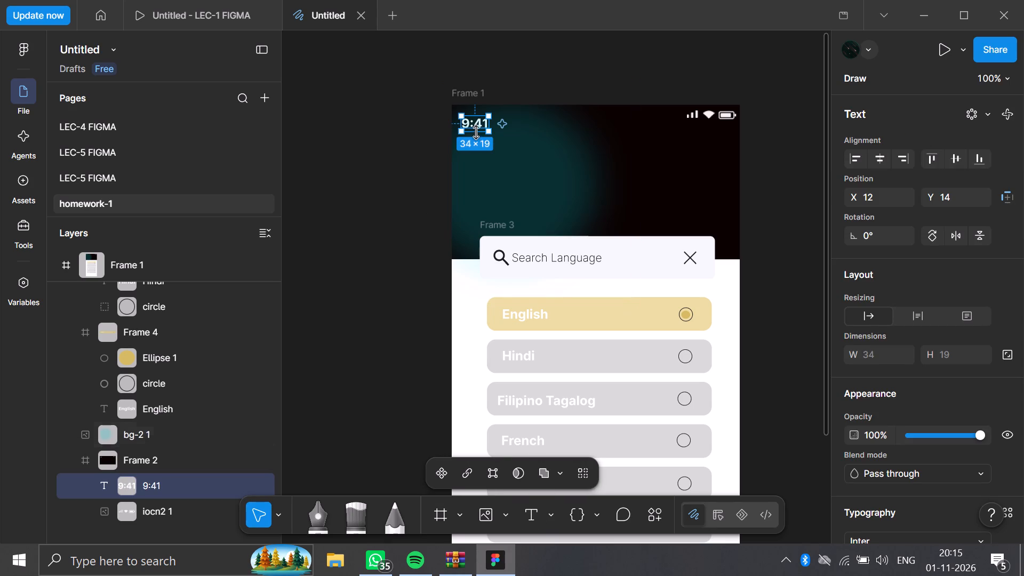
# Reduce the height of the 9:41 text box to about 4.
pyautogui.moveTo(476, 133); pyautogui.dragTo(473, 129)
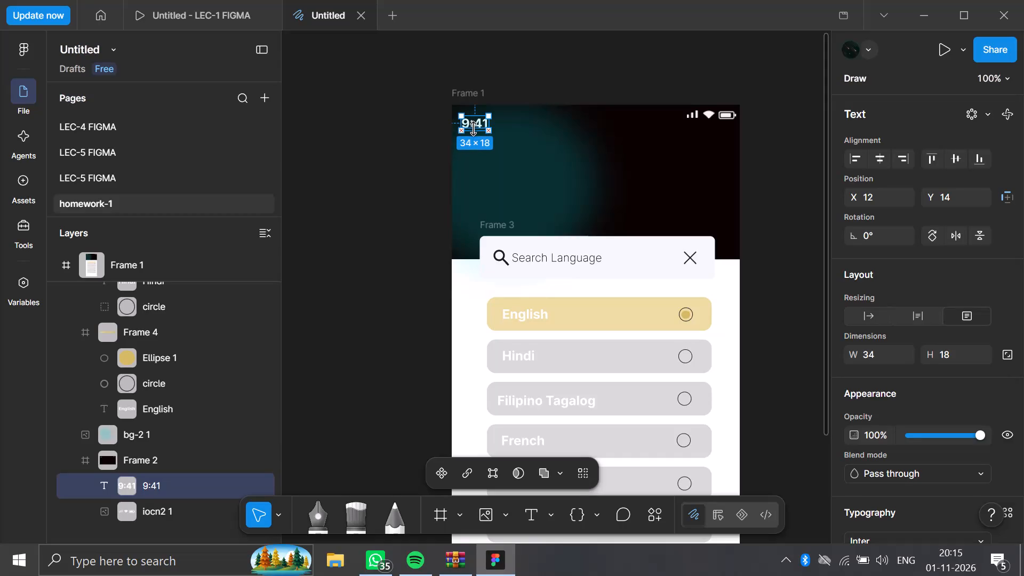
pyautogui.moveTo(473, 129); pyautogui.dragTo(473, 123)
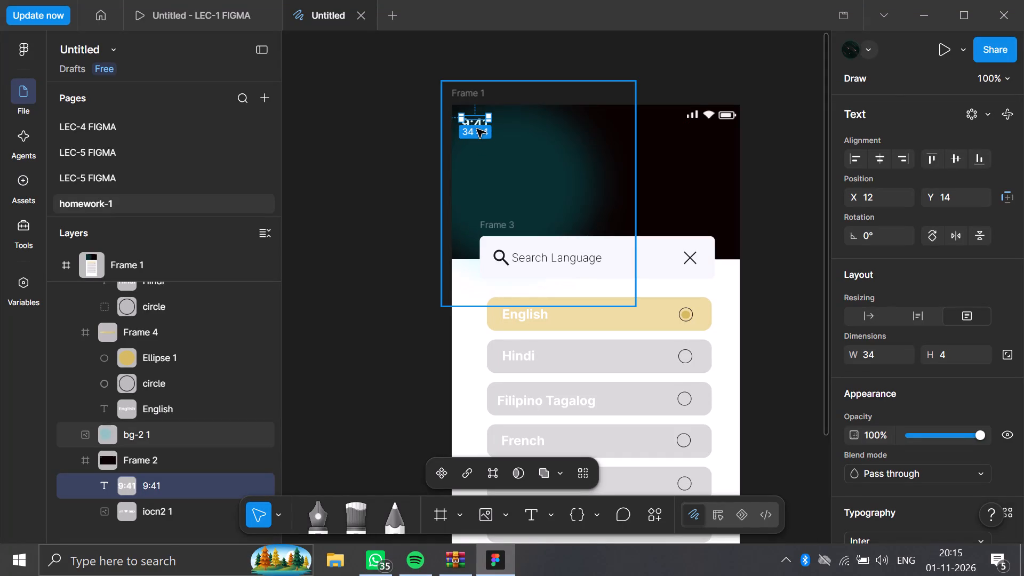
pyautogui.click(372, 150)
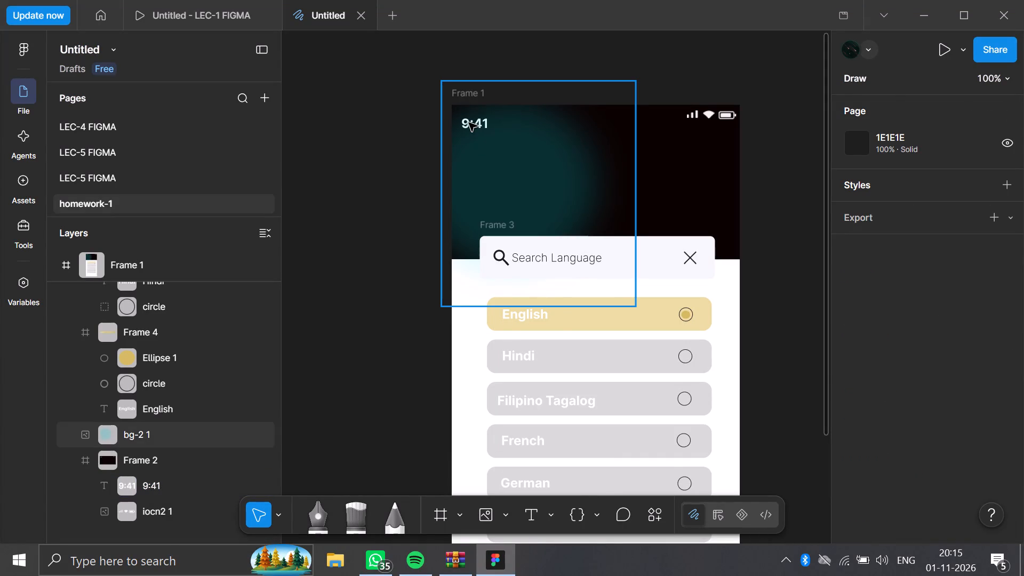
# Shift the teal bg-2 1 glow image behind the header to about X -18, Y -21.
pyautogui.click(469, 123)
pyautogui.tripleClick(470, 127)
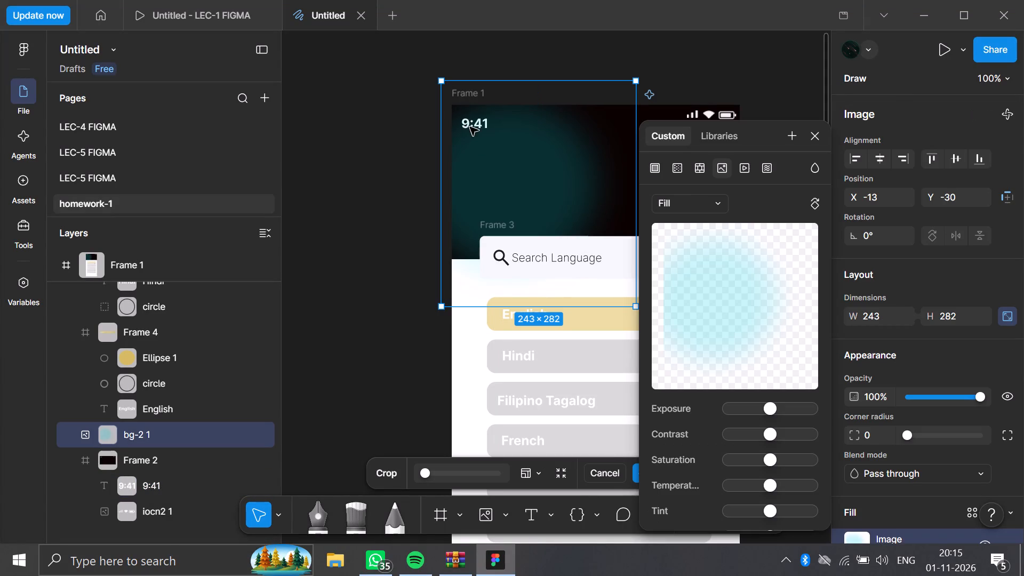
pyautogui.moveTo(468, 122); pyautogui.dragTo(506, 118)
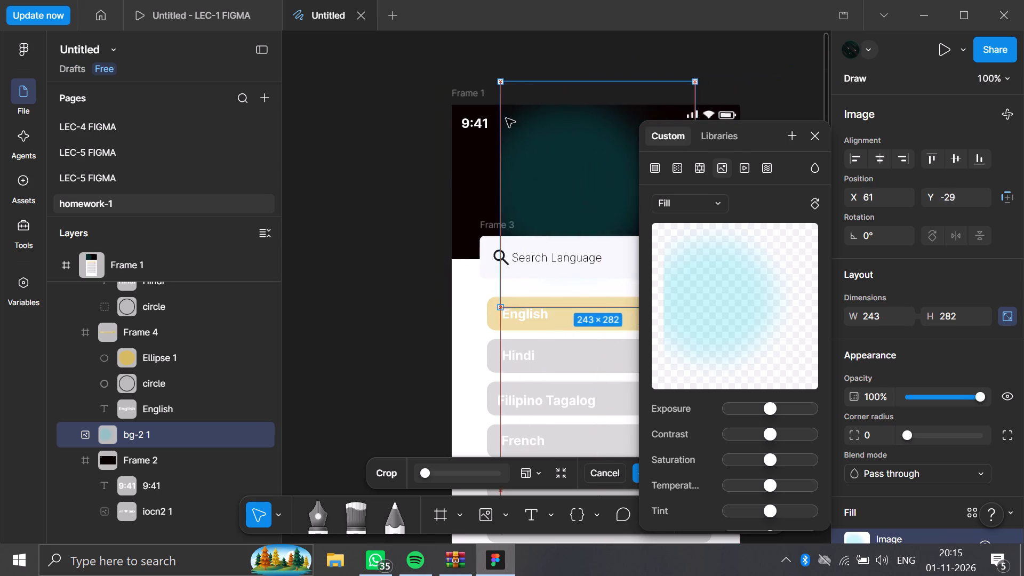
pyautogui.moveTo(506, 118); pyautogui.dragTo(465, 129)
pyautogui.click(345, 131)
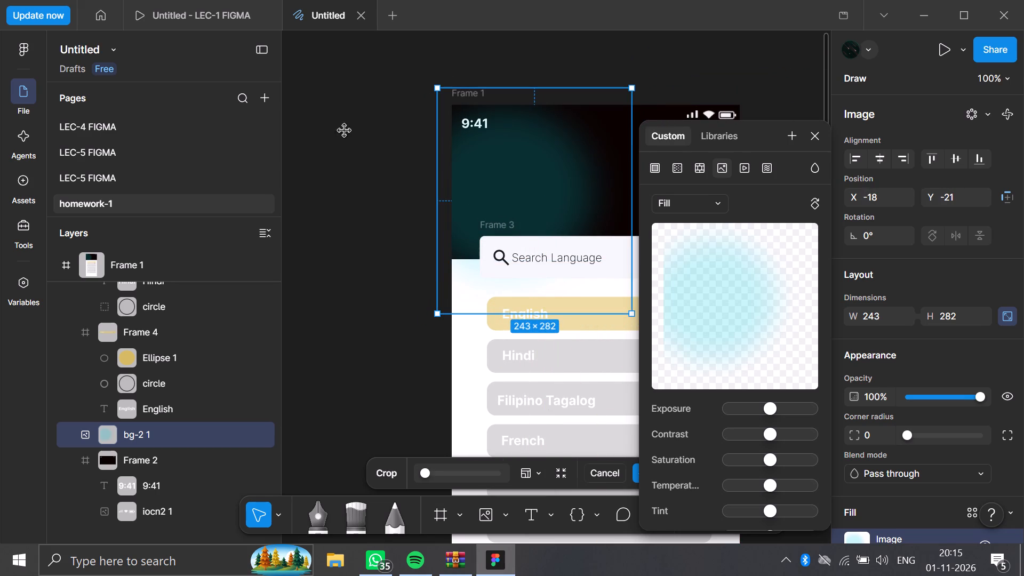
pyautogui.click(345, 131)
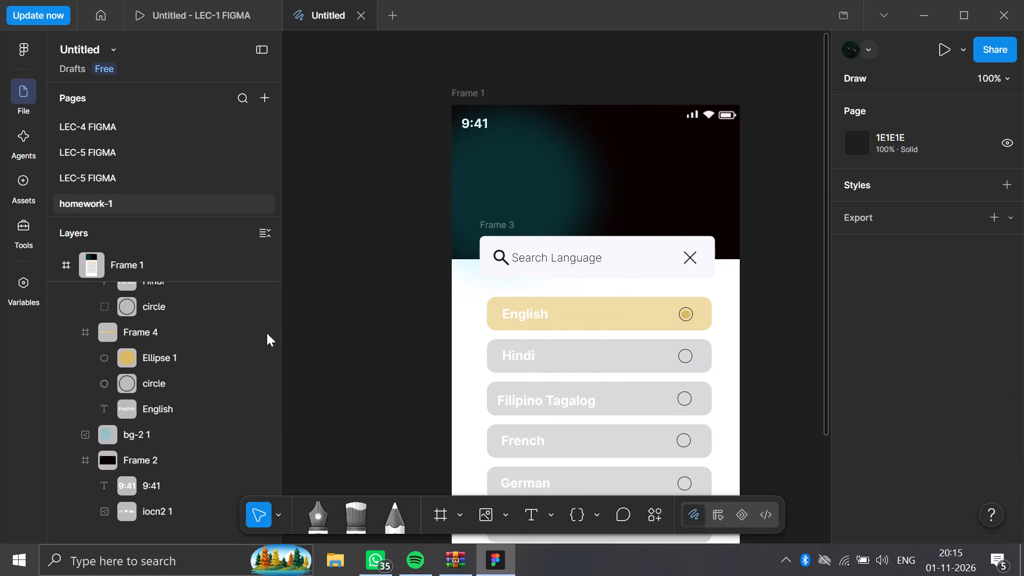
# Undo the glow image moves and the 9:41 text box resizing, and complete the time text as "9:41".
pyautogui.hotkey('ctrl', 'z')
pyautogui.hotkey('ctrl', 'z')
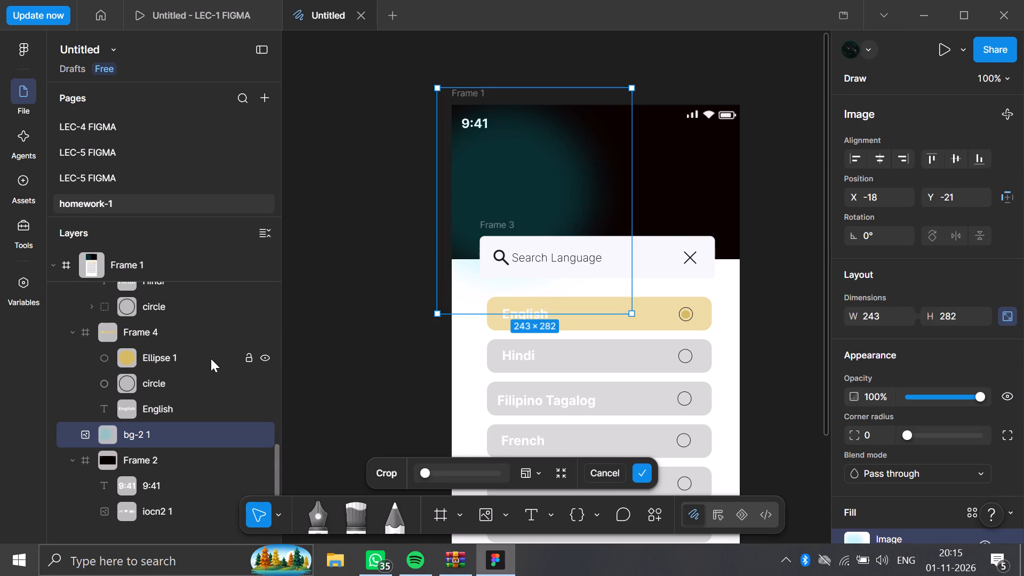
pyautogui.hotkey('ctrl', 'z')
pyautogui.hotkey('ctrl', 'z')
pyautogui.hotkey('ctrl', 'z')
pyautogui.hotkey('ctrl', 'z')
pyautogui.hotkey('ctrl', 'z')
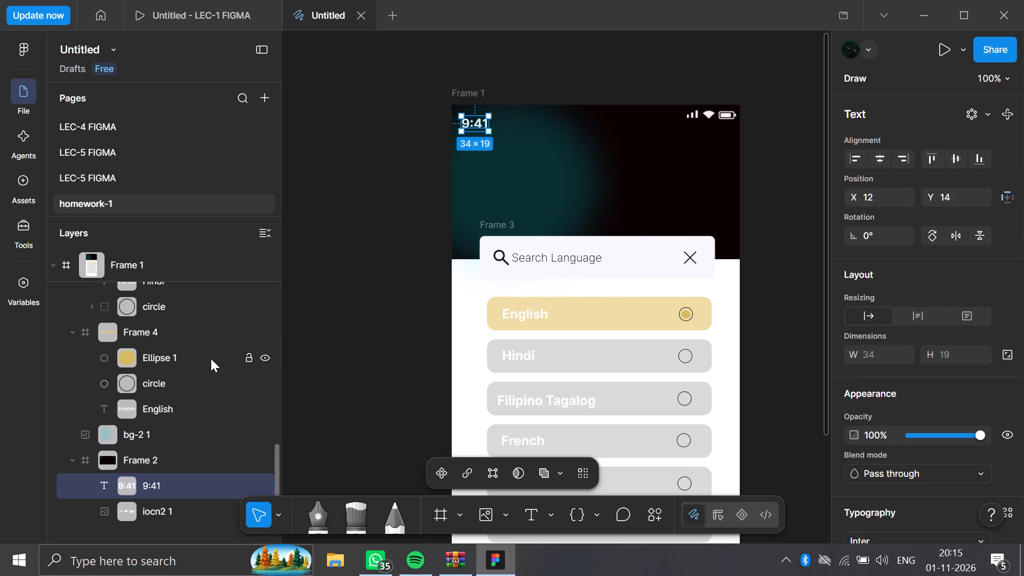
pyautogui.hotkey('ctrl', 'z')
pyautogui.hotkey('ctrl', 'z')
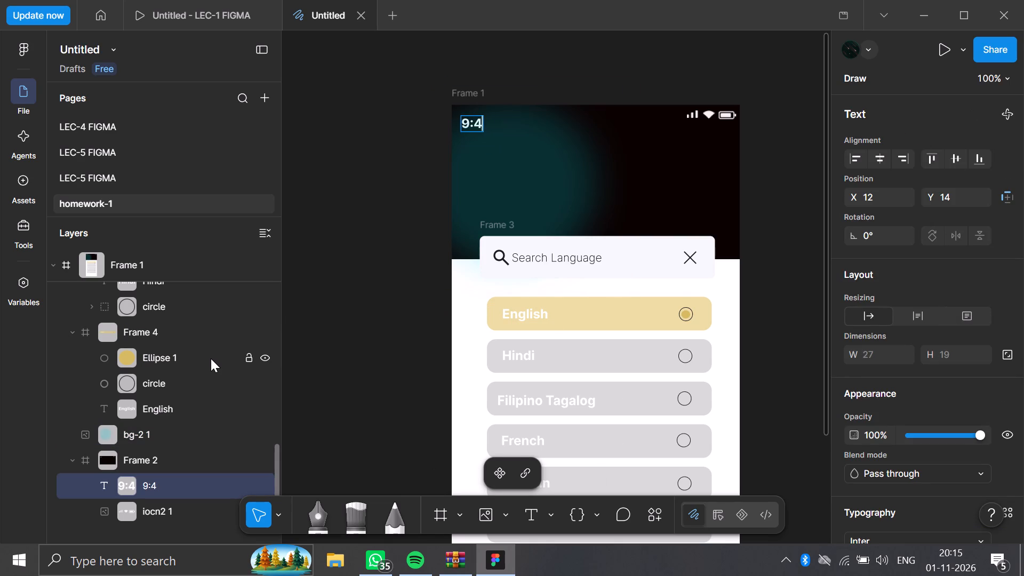
pyautogui.press('1')
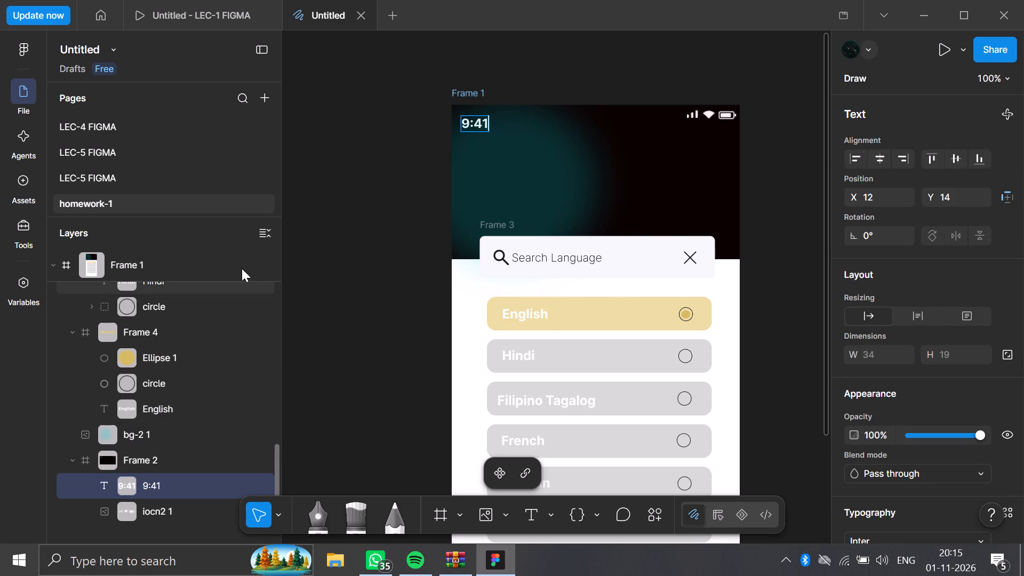
# Move the 9:41 text in the header to about X 5, Y 3, level with the status icons.
pyautogui.click(349, 275)
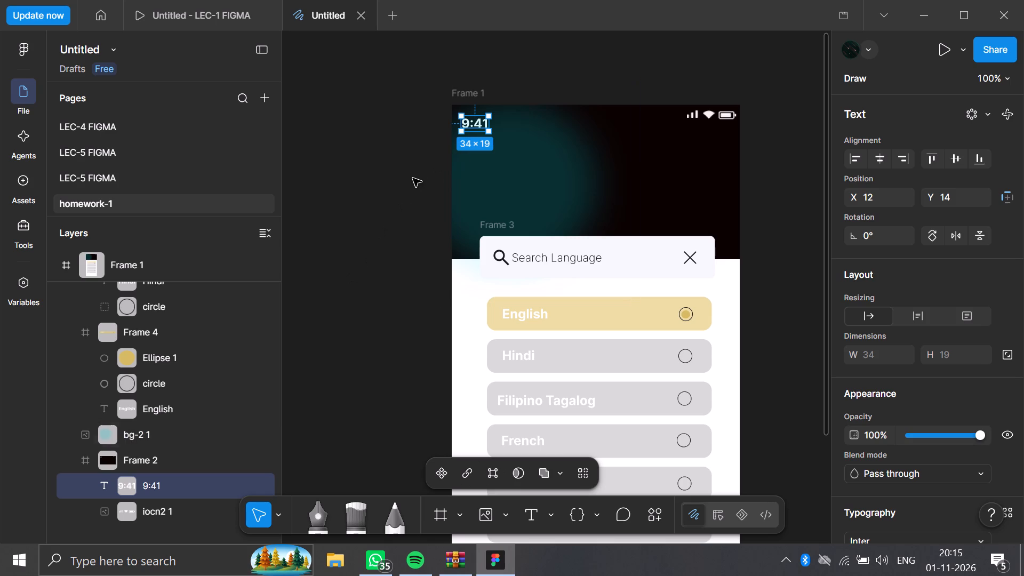
pyautogui.click(411, 178)
pyautogui.click(475, 130)
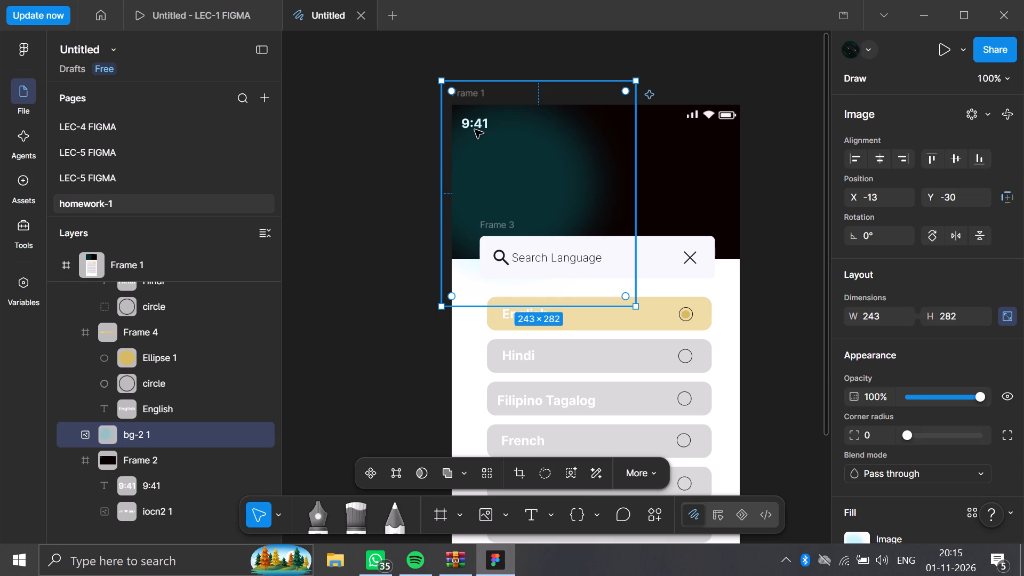
pyautogui.click(343, 165)
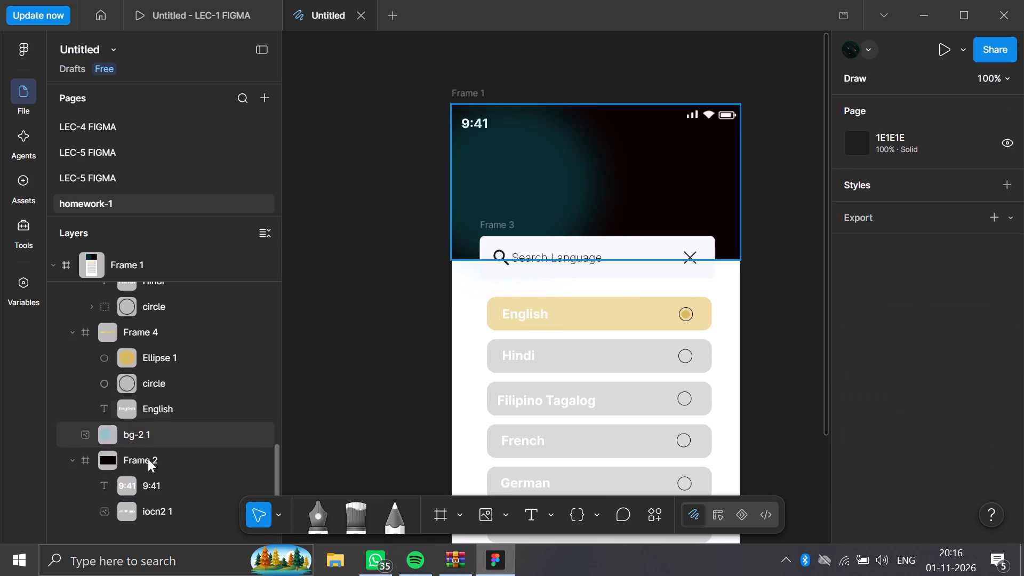
pyautogui.click(138, 478)
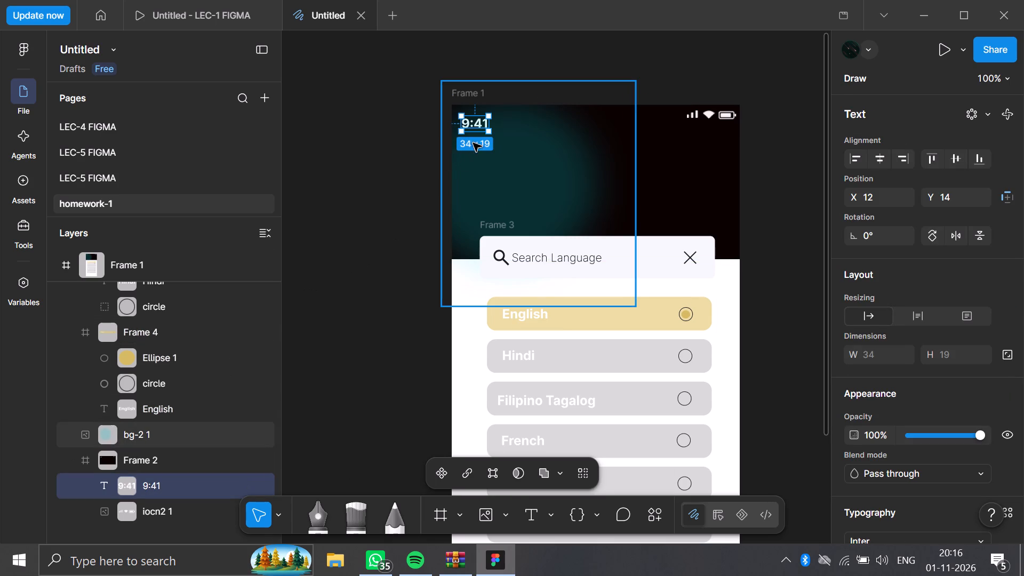
pyautogui.moveTo(475, 123); pyautogui.dragTo(474, 123)
pyautogui.moveTo(474, 123); pyautogui.dragTo(472, 115)
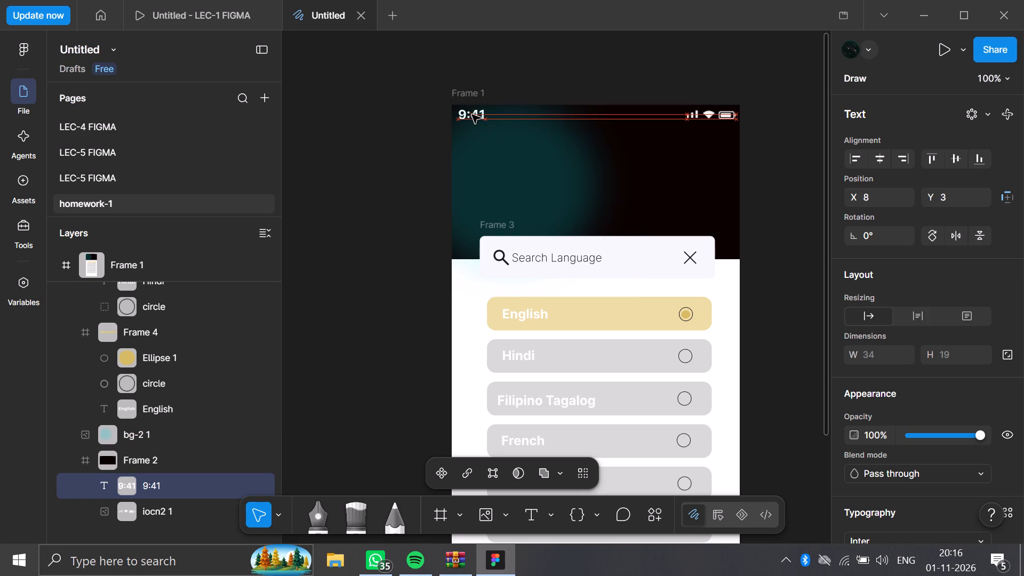
pyautogui.moveTo(472, 115); pyautogui.dragTo(469, 115)
pyautogui.click(464, 122)
pyautogui.click(401, 143)
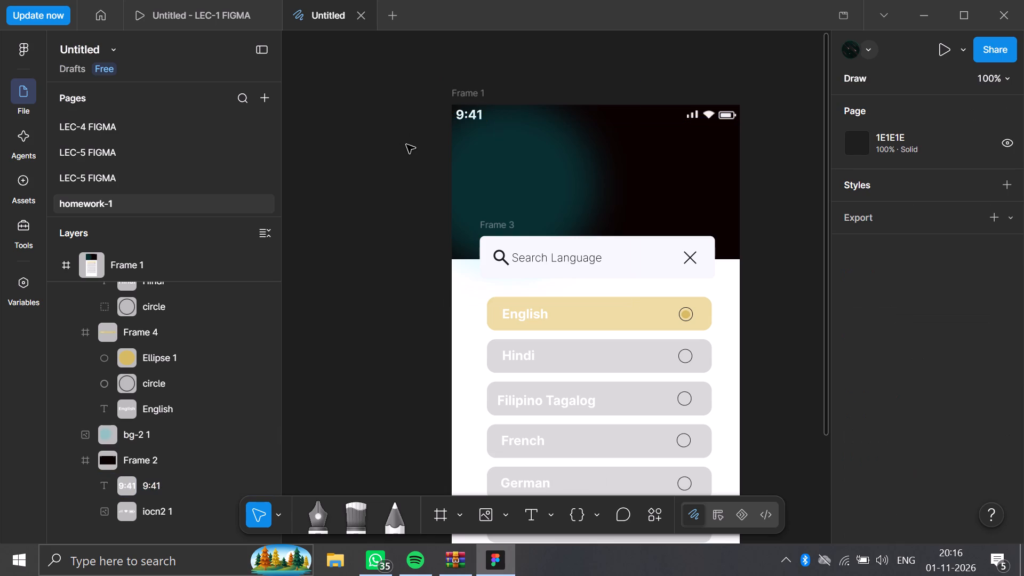
# Place the bg-1 image from Saved Pictures onto the teal glow image in the header, replacing its fill with the purple glow.
pyautogui.scroll(10, 117, 324)
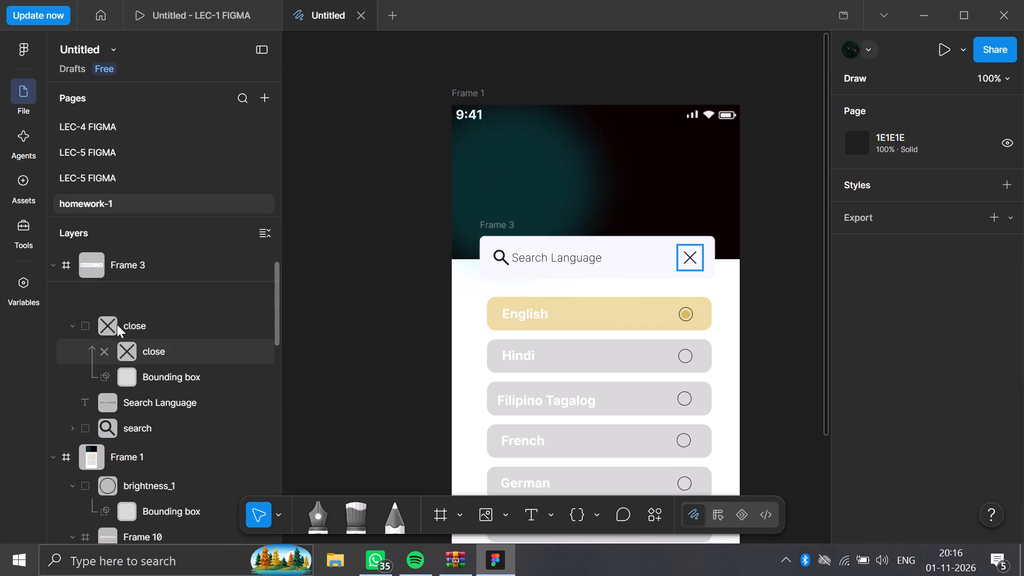
pyautogui.scroll(-6, 117, 324)
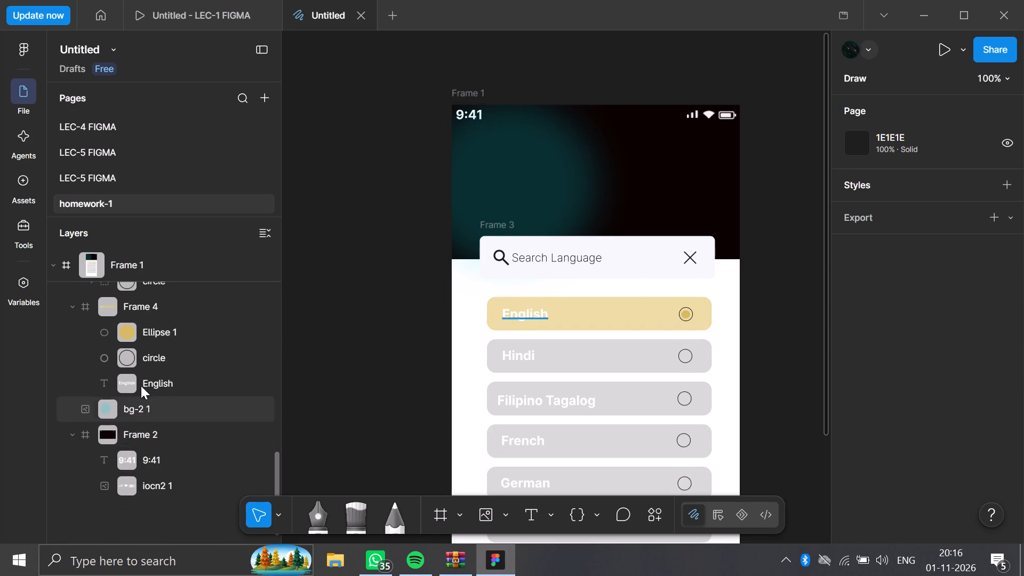
pyautogui.scroll(1, 152, 388)
pyautogui.click(20, 52)
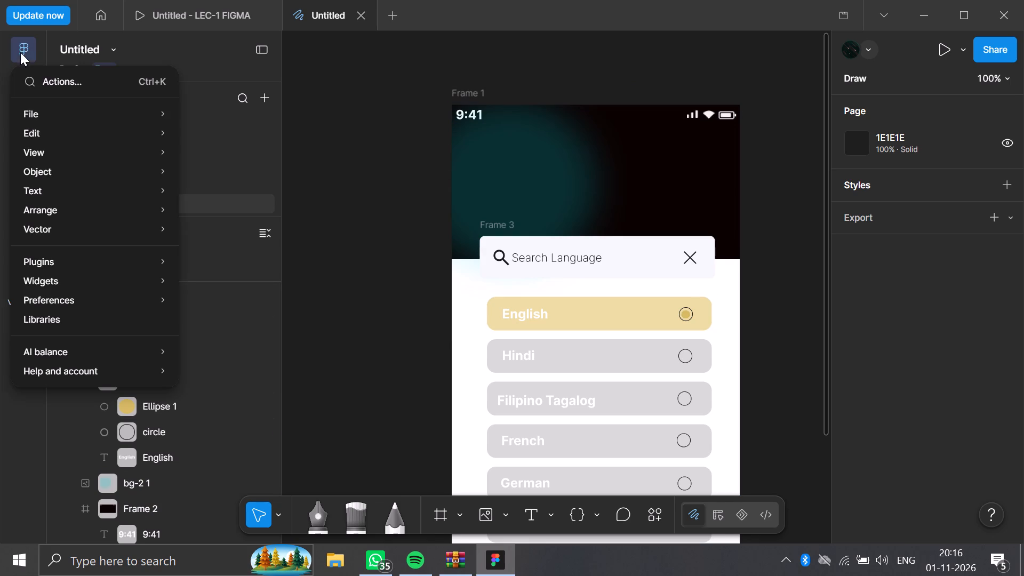
pyautogui.click(69, 104)
pyautogui.click(72, 116)
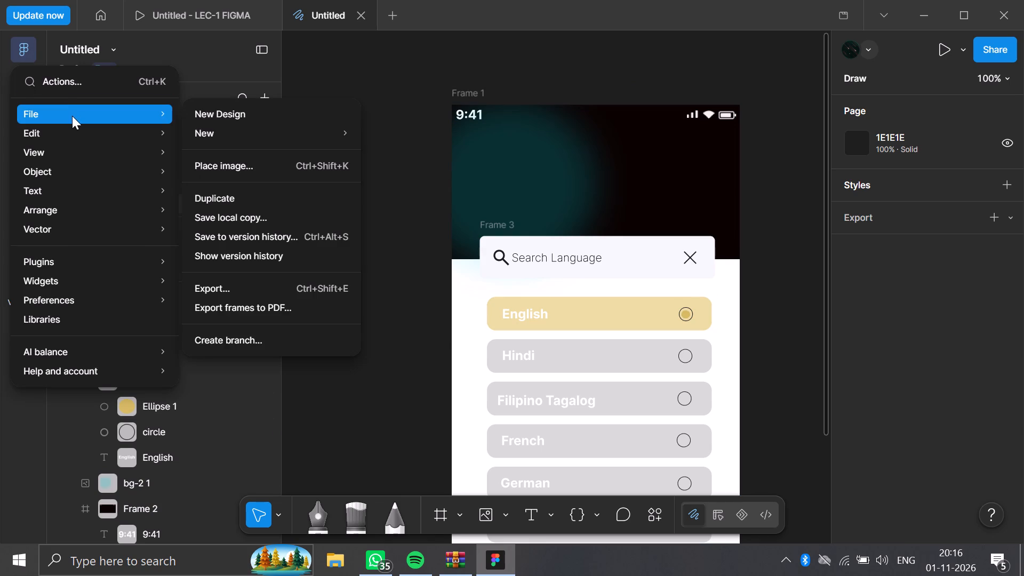
pyautogui.click(219, 167)
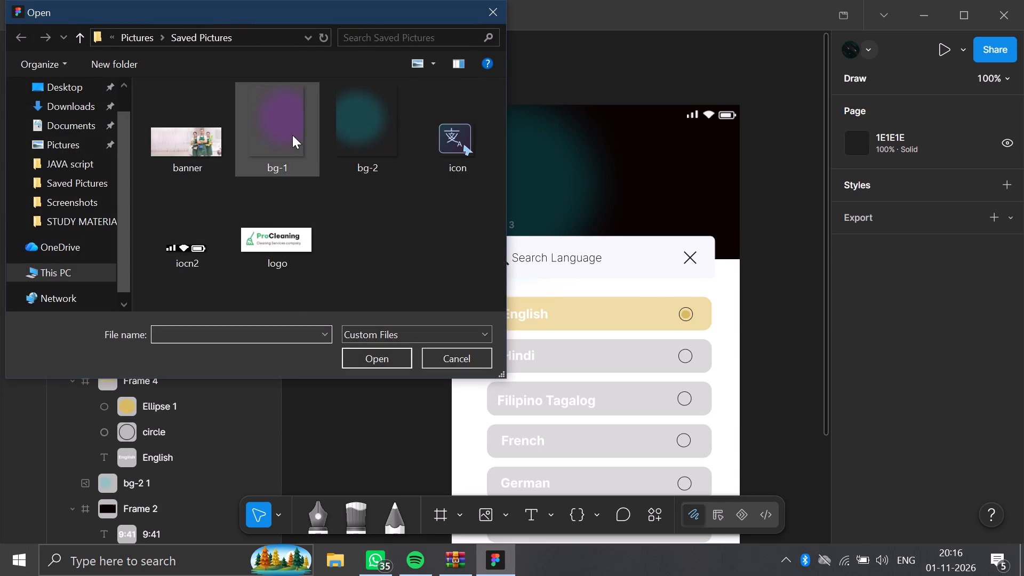
pyautogui.click(292, 135)
pyautogui.click(375, 357)
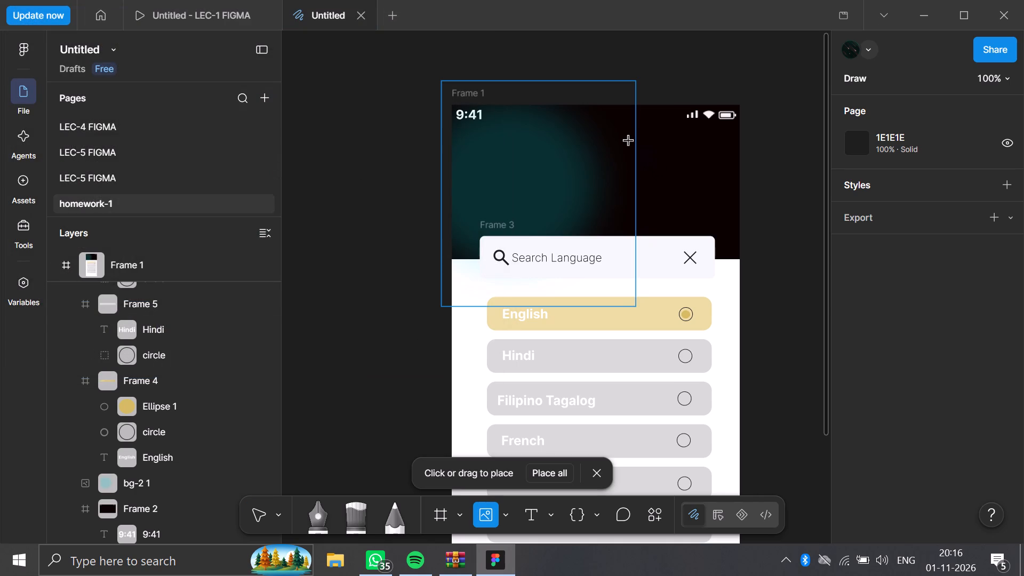
pyautogui.click(628, 141)
pyautogui.click(591, 153)
pyautogui.moveTo(591, 153); pyautogui.dragTo(606, 158)
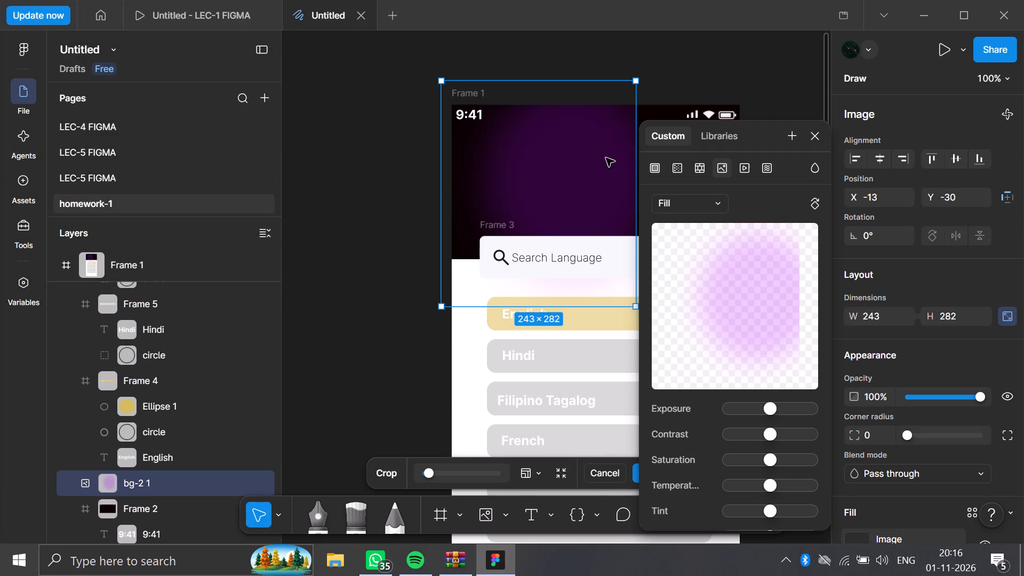
pyautogui.moveTo(606, 158); pyautogui.dragTo(764, 80)
pyautogui.click(764, 80)
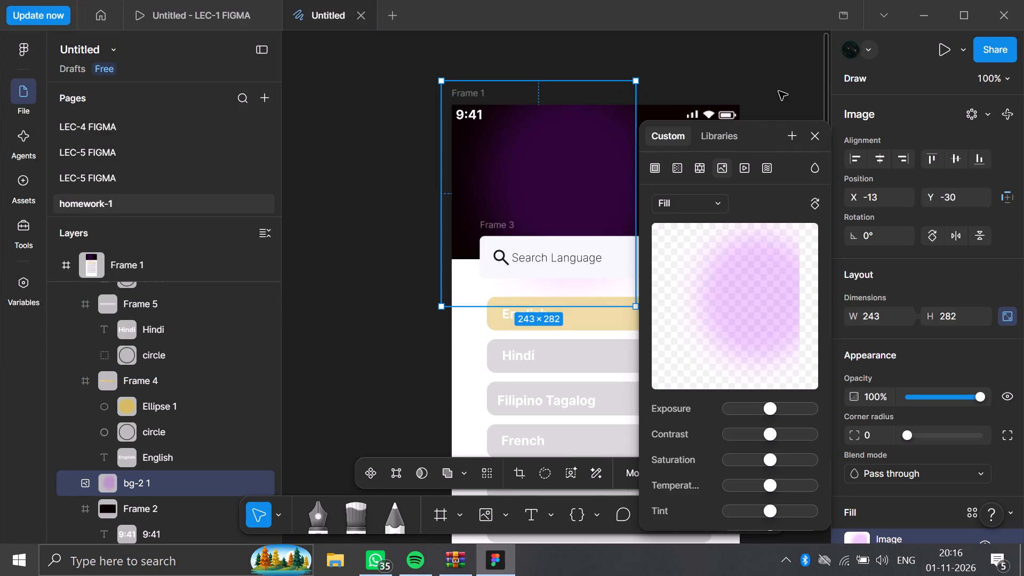
pyautogui.click(779, 91)
# Move the purple glow image to the header's right side, at about X 113, Y -21.
pyautogui.moveTo(592, 182); pyautogui.dragTo(675, 184)
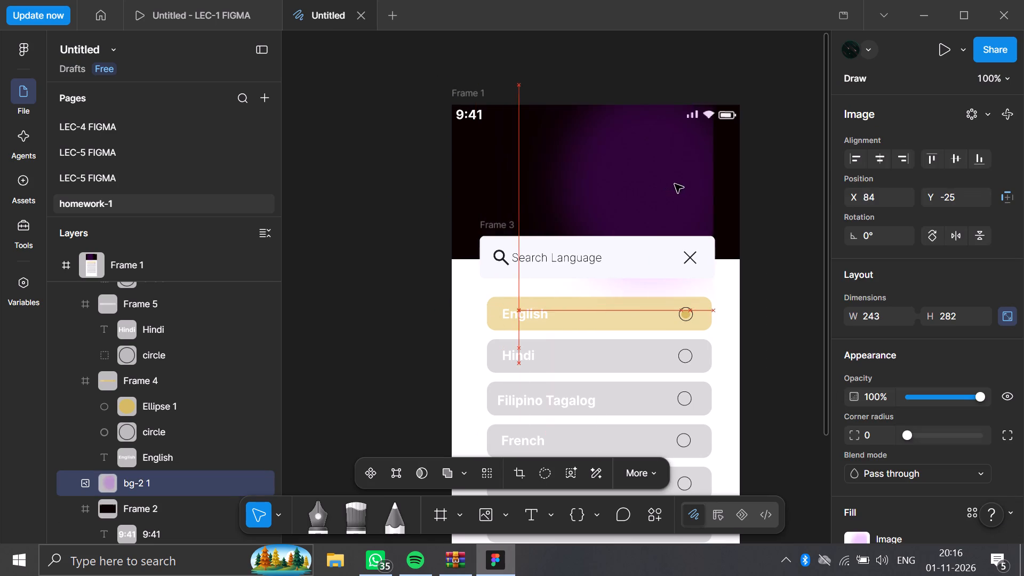
pyautogui.moveTo(675, 184); pyautogui.dragTo(692, 188)
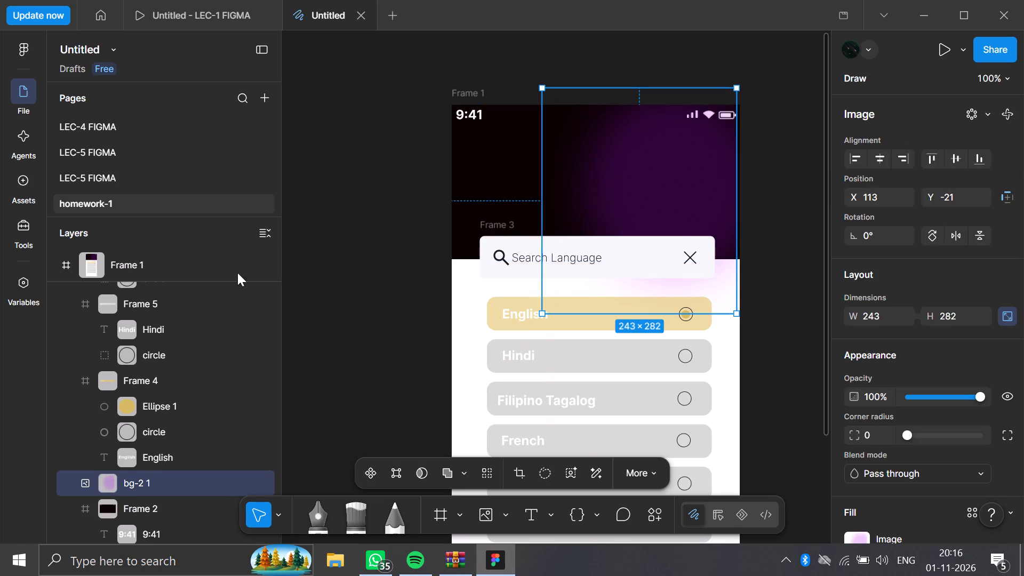
# Place the bg-2 image from Saved Pictures in the header's left side, at about X -26, Y -32.
pyautogui.scroll(-1, 98, 379)
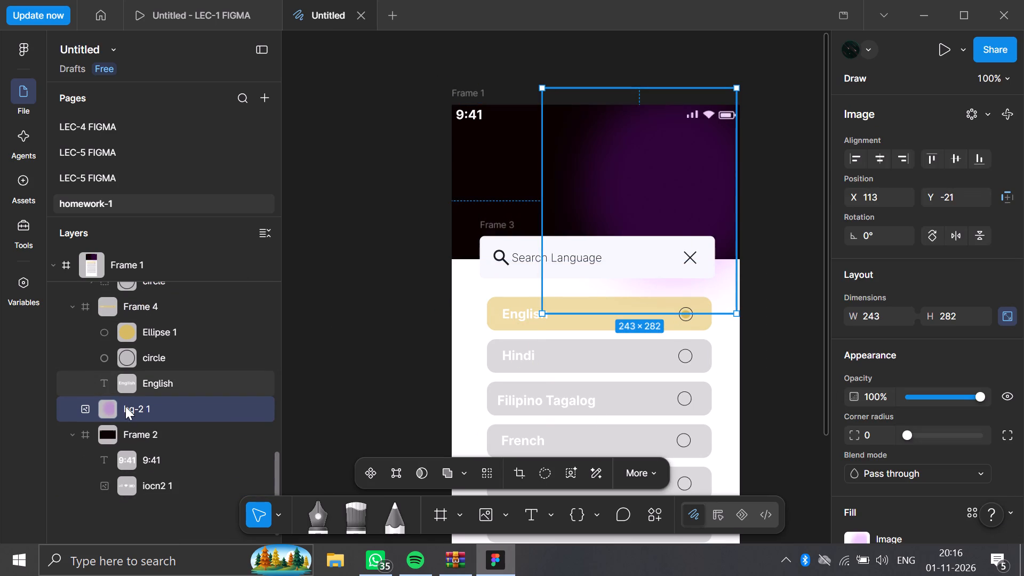
pyautogui.scroll(1, 125, 406)
pyautogui.scroll(-1, 125, 406)
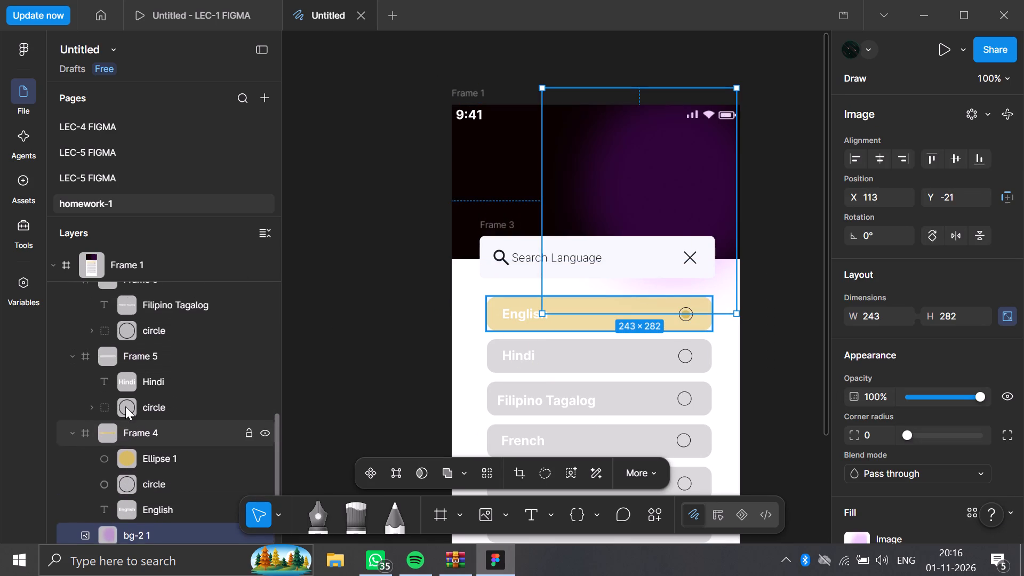
pyautogui.scroll(-1, 125, 406)
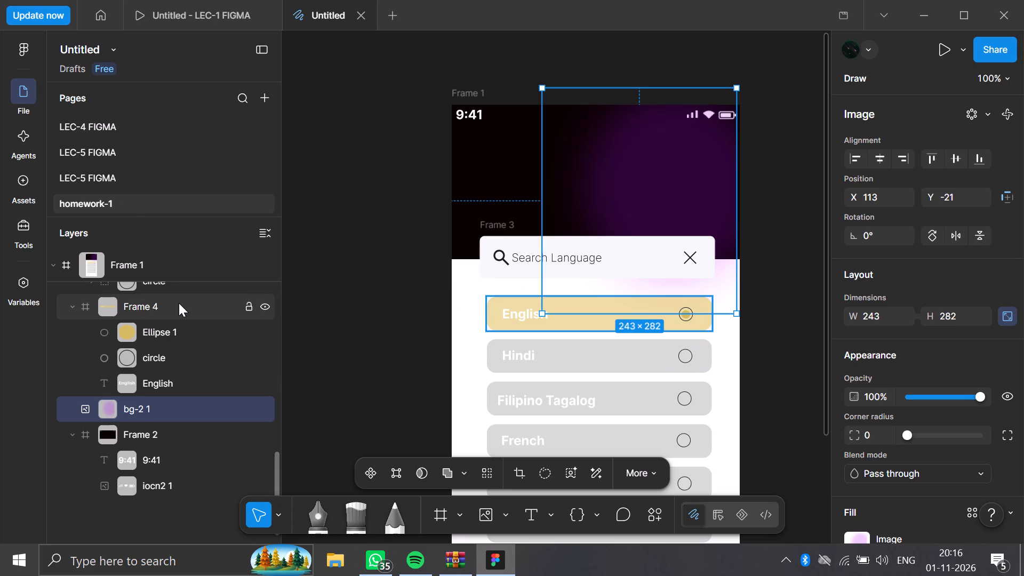
pyautogui.click(25, 55)
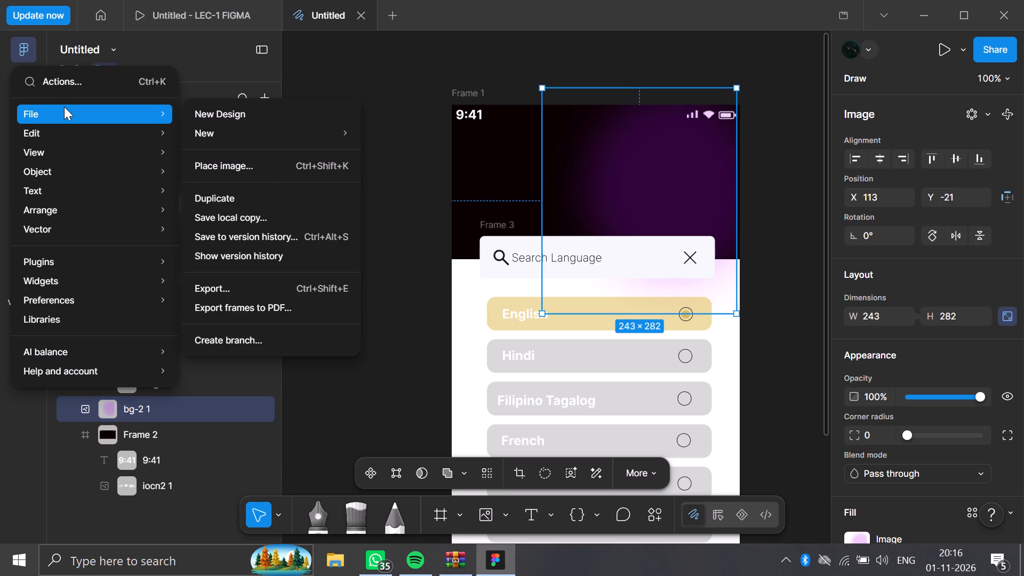
pyautogui.click(64, 107)
pyautogui.click(227, 167)
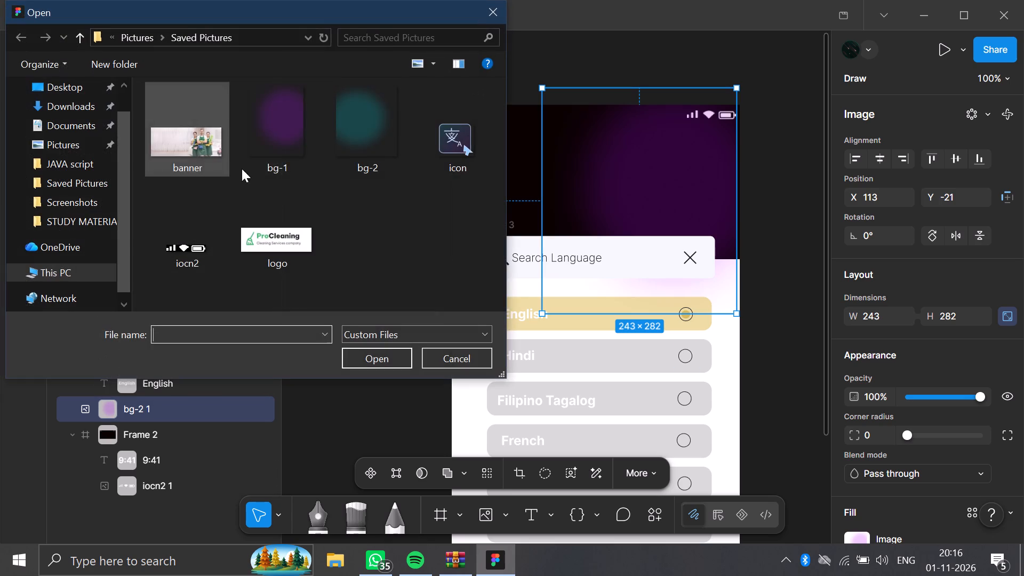
pyautogui.click(364, 153)
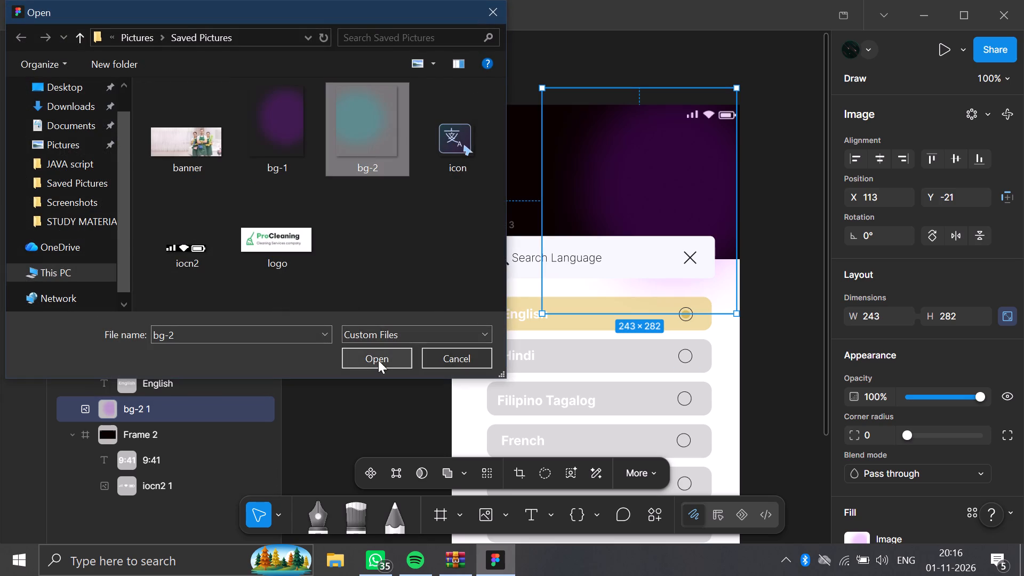
pyautogui.click(378, 360)
pyautogui.click(478, 151)
pyautogui.moveTo(478, 151); pyautogui.dragTo(518, 188)
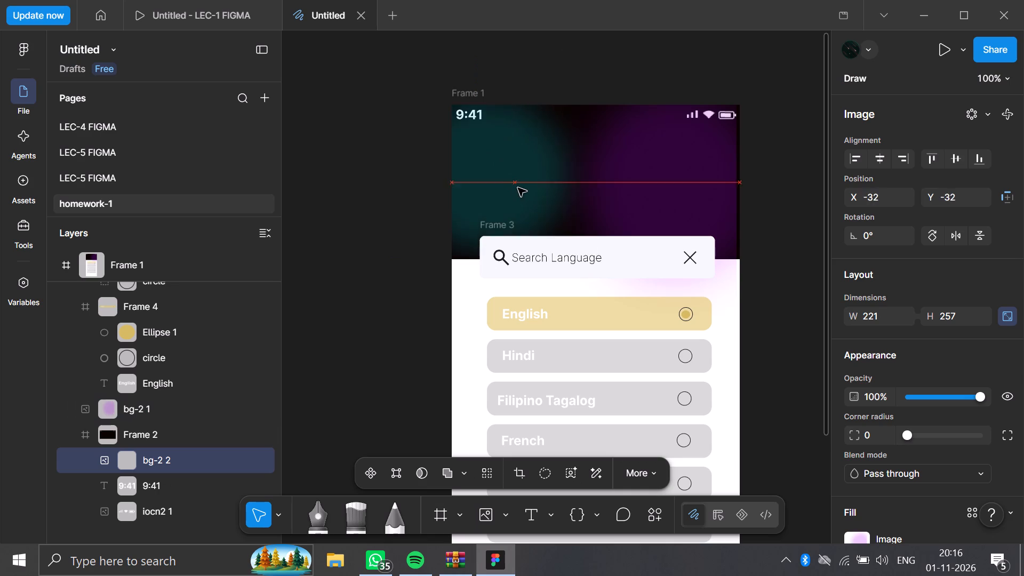
pyautogui.moveTo(518, 188); pyautogui.dragTo(519, 182)
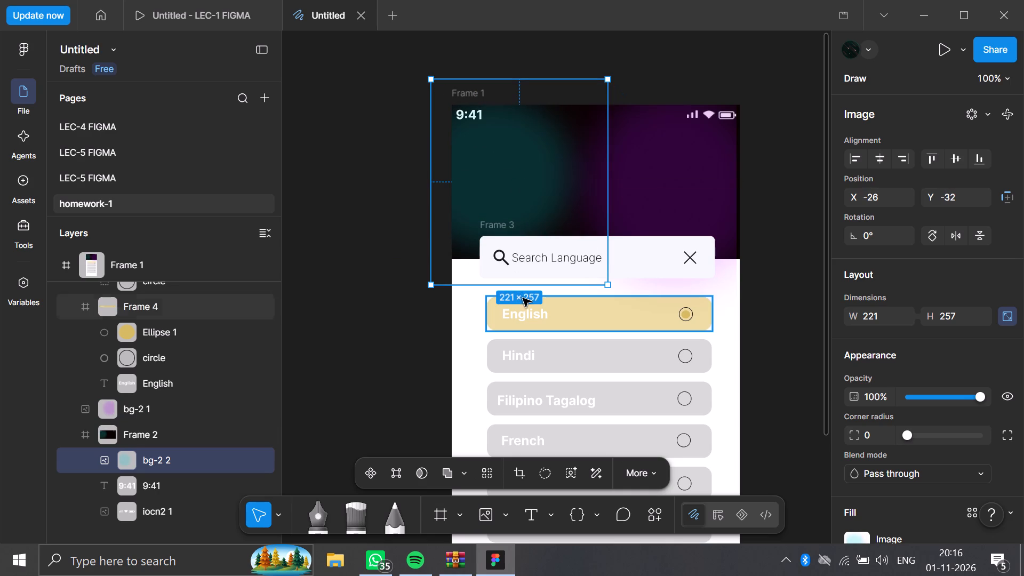
# Enlarge the newly placed teal glow image proportionally to about 235 × 274.
pyautogui.moveTo(487, 285); pyautogui.dragTo(497, 301)
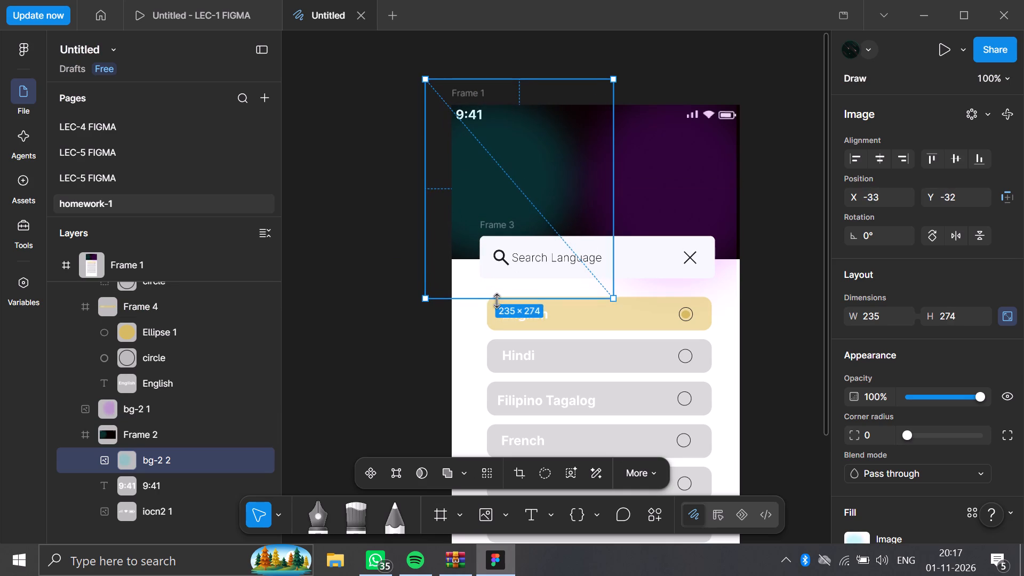
# Enlarge the teal glow image in the header proportionally to about 280 × 326.
pyautogui.moveTo(497, 301); pyautogui.dragTo(500, 308)
pyautogui.click(622, 210)
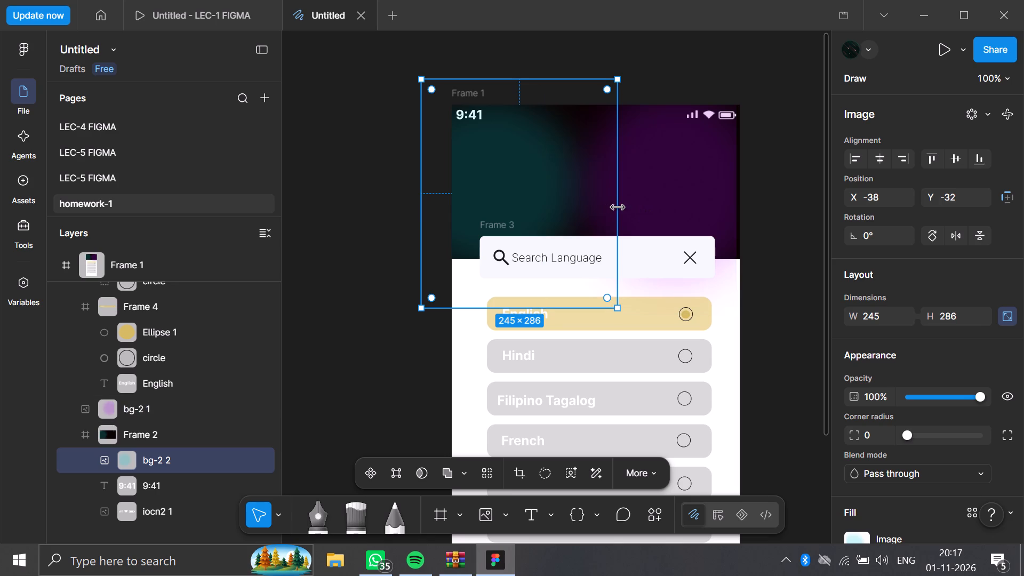
pyautogui.moveTo(618, 207); pyautogui.dragTo(644, 209)
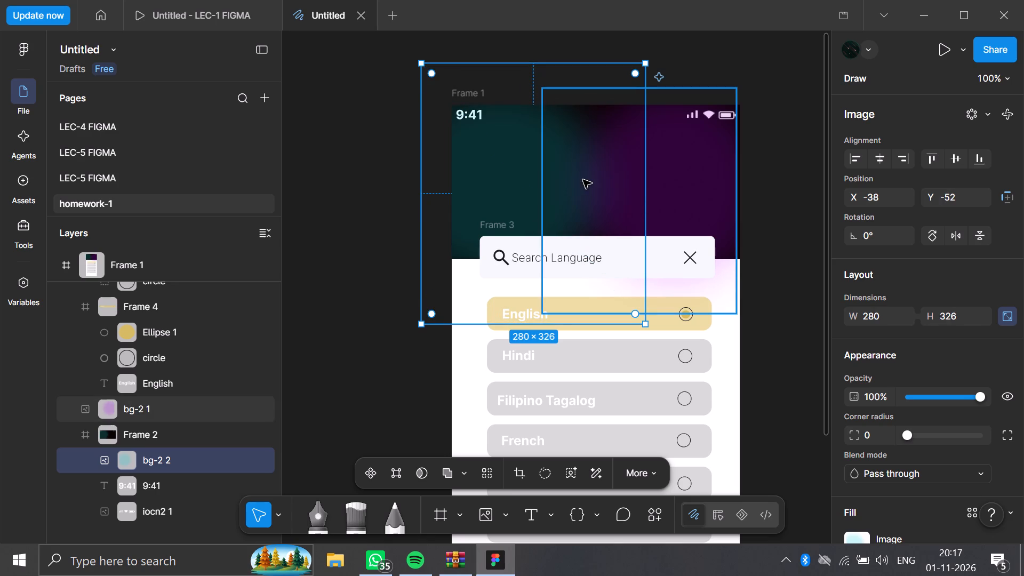
# Resize the purple glow image proportionally to about 235 × 273, positioned at about X 134, Y -20.
pyautogui.click(610, 207)
pyautogui.moveTo(543, 203); pyautogui.dragTo(551, 203)
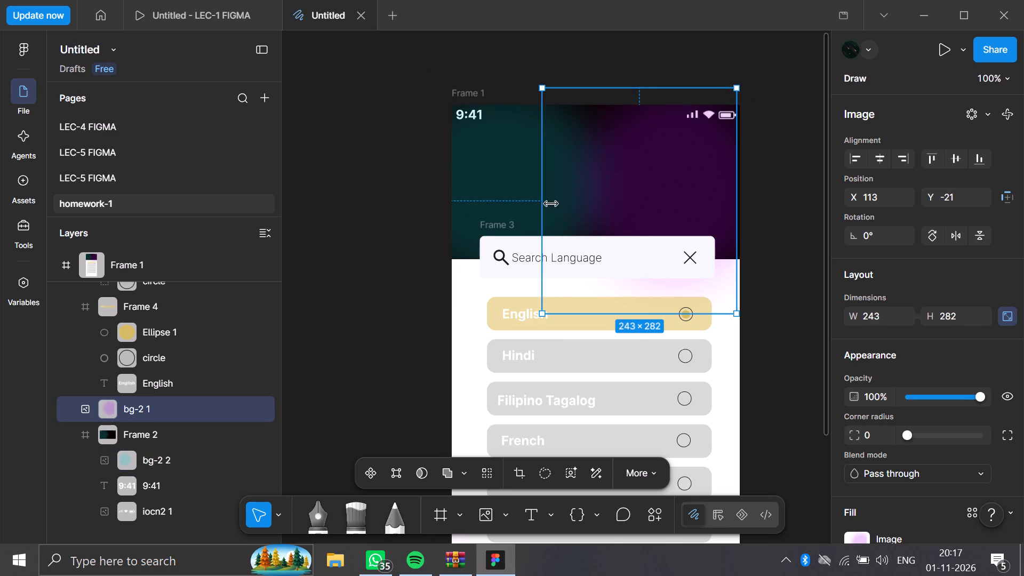
pyautogui.moveTo(551, 203); pyautogui.dragTo(569, 197)
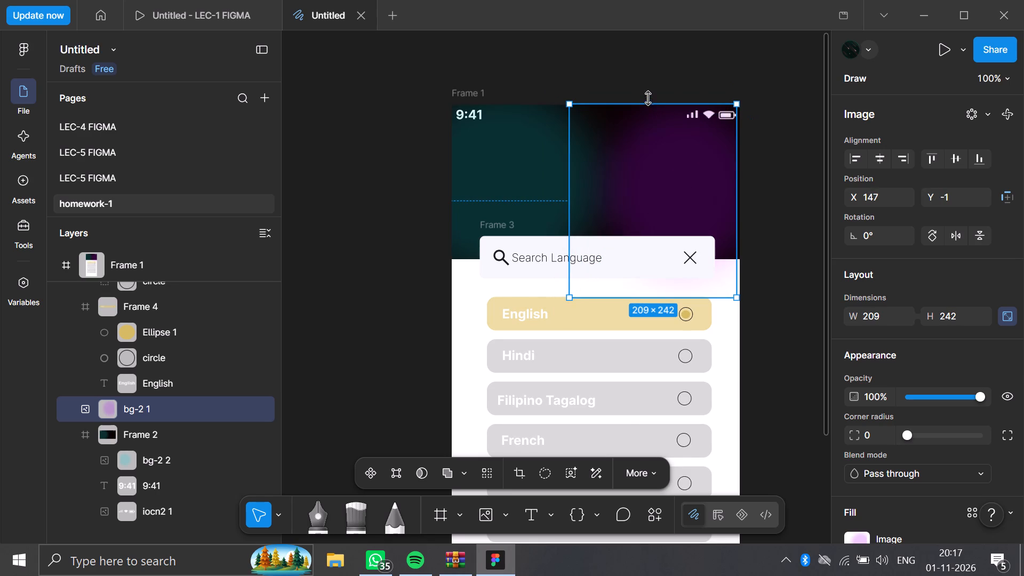
pyautogui.moveTo(649, 103); pyautogui.dragTo(646, 91)
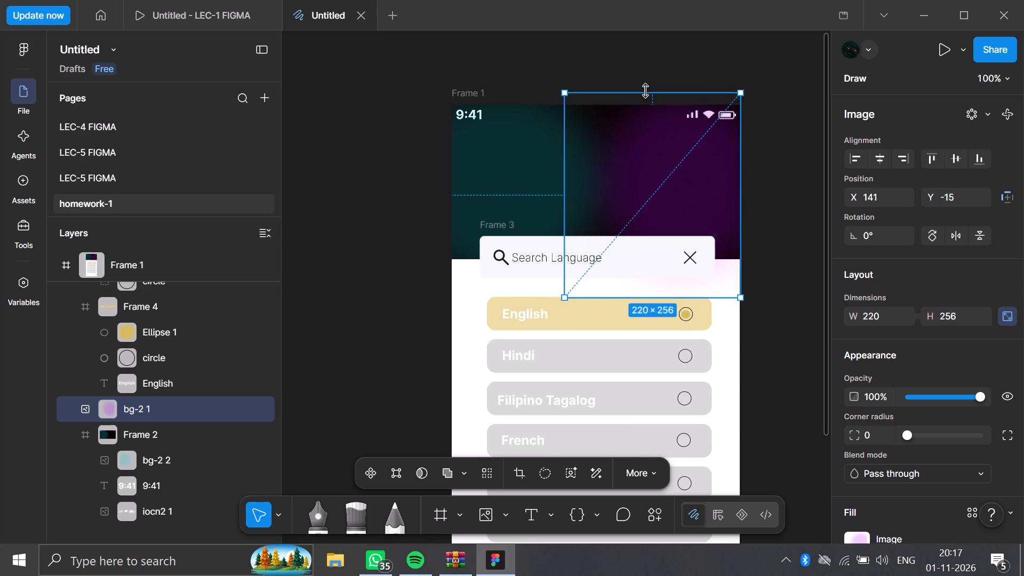
pyautogui.moveTo(646, 91); pyautogui.dragTo(646, 89)
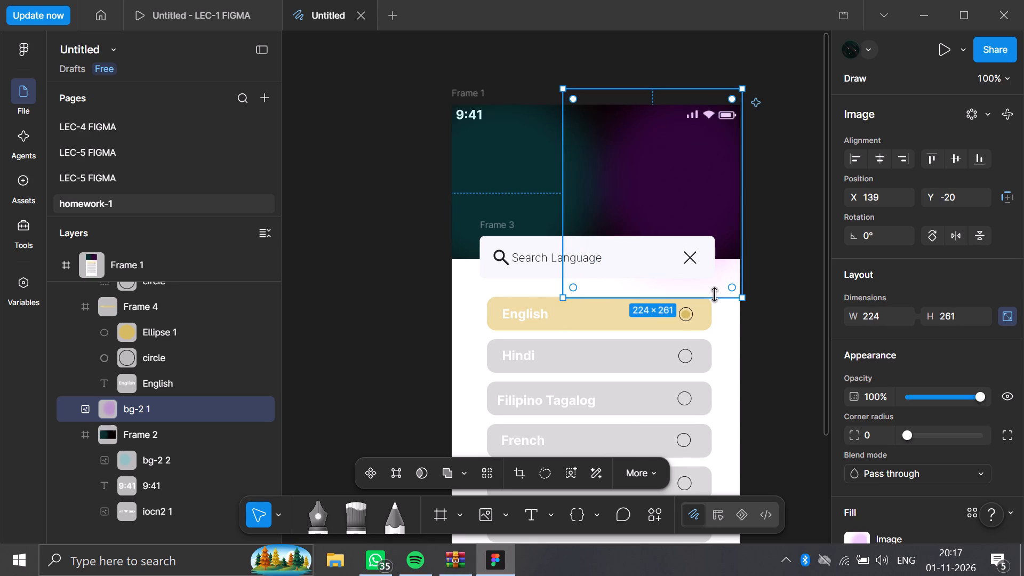
pyautogui.moveTo(714, 294); pyautogui.dragTo(717, 307)
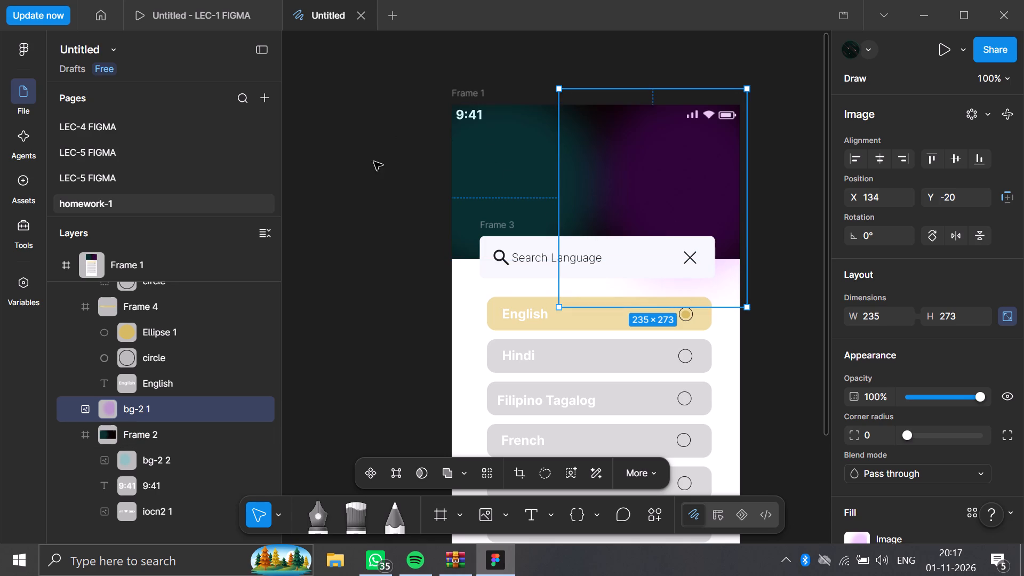
pyautogui.click(365, 172)
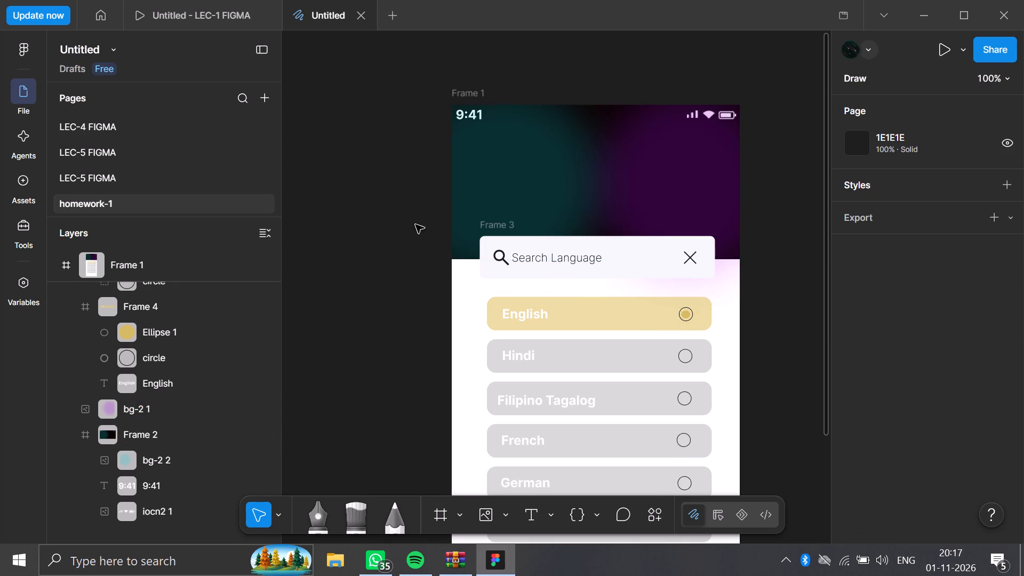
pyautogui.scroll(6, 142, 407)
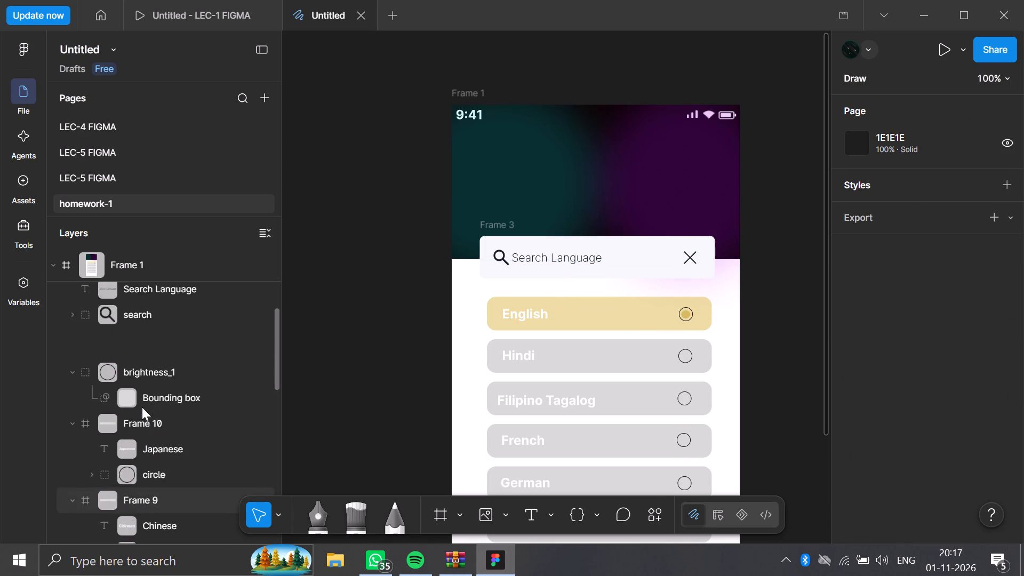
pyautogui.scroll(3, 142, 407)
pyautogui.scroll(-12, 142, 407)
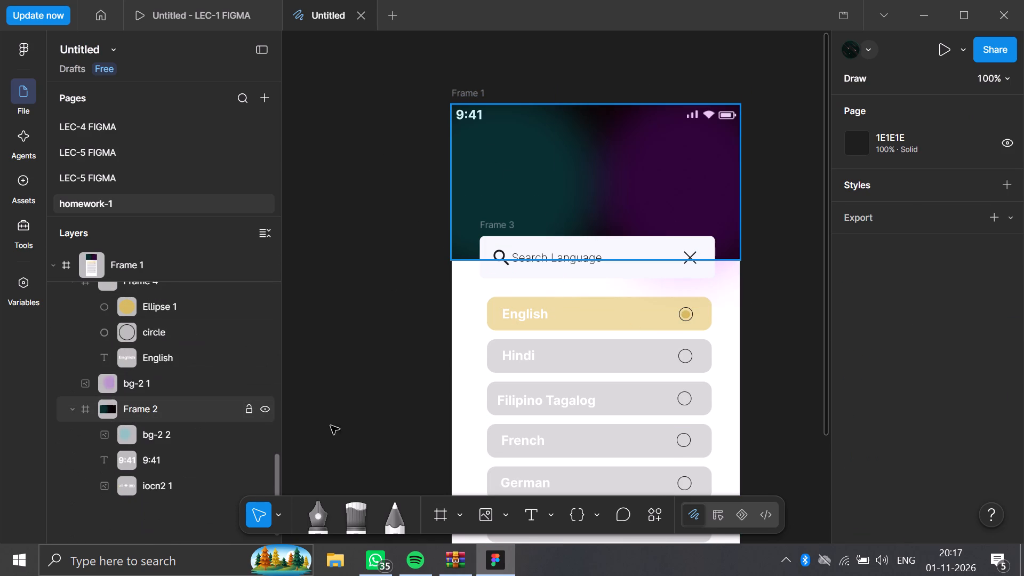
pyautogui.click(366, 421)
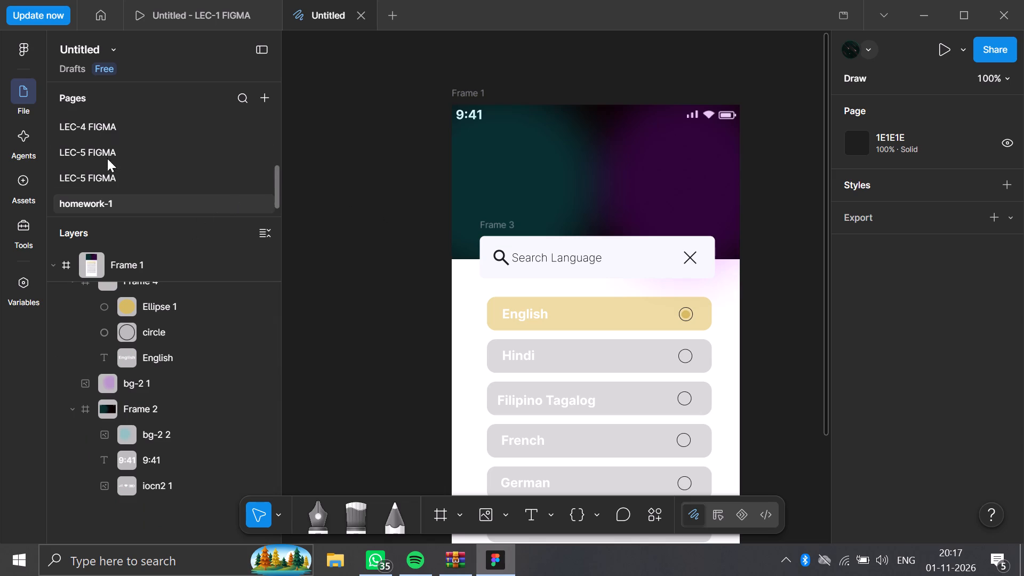
# Place the icon image from Saved Pictures onto the purple glow image, replacing its fill with the language icon.
pyautogui.click(19, 50)
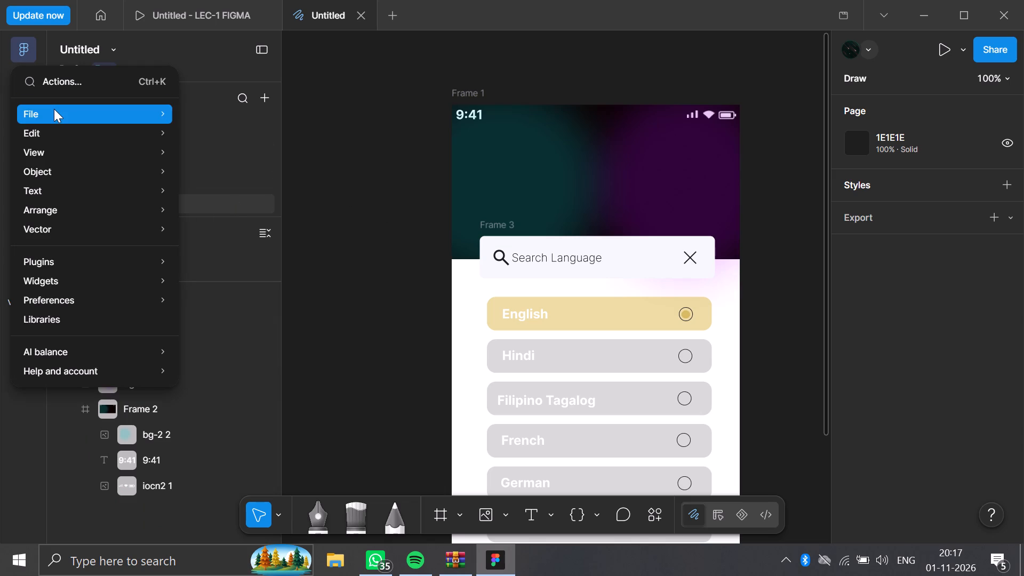
pyautogui.click(54, 109)
pyautogui.click(230, 161)
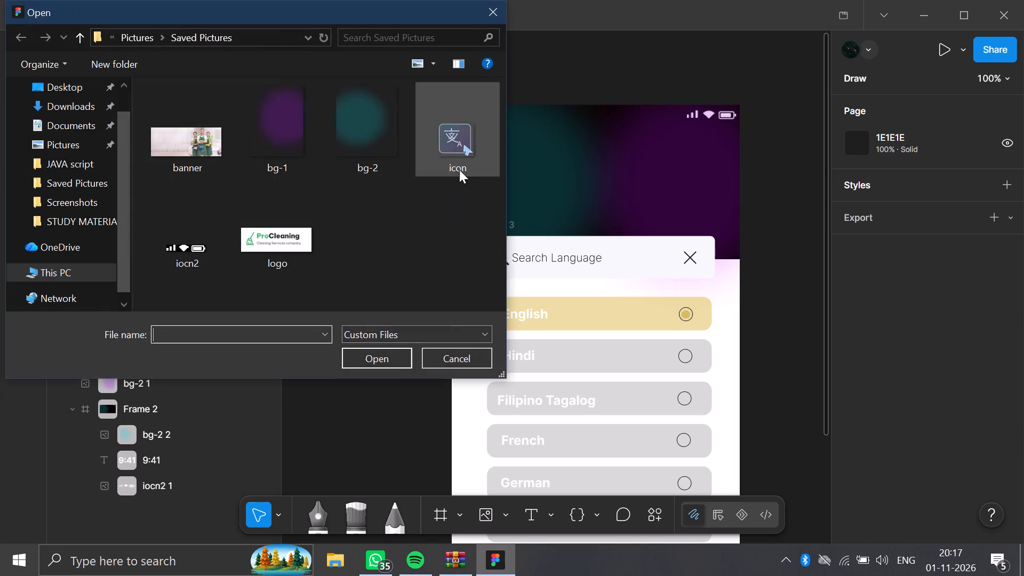
pyautogui.click(446, 149)
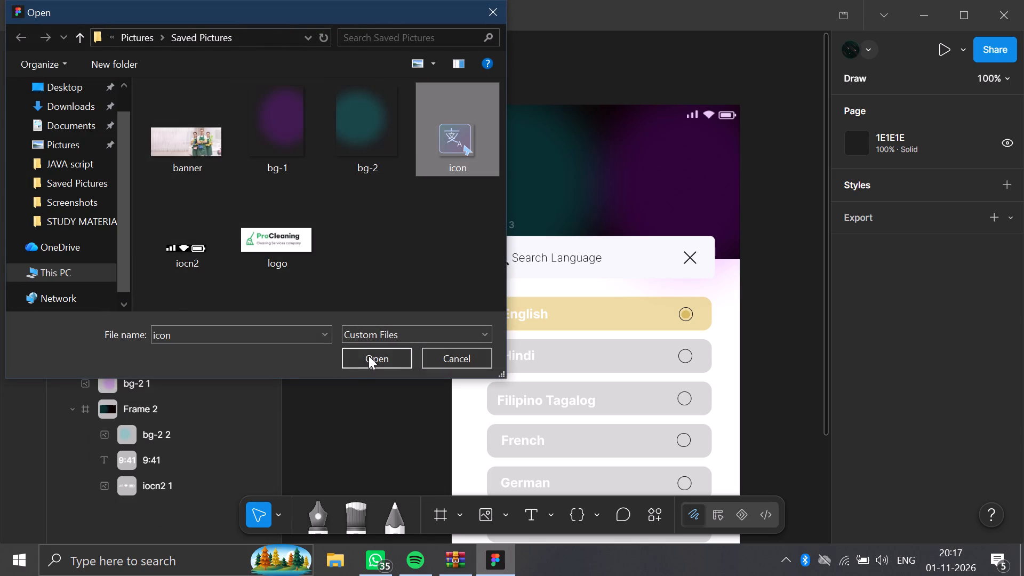
pyautogui.click(359, 357)
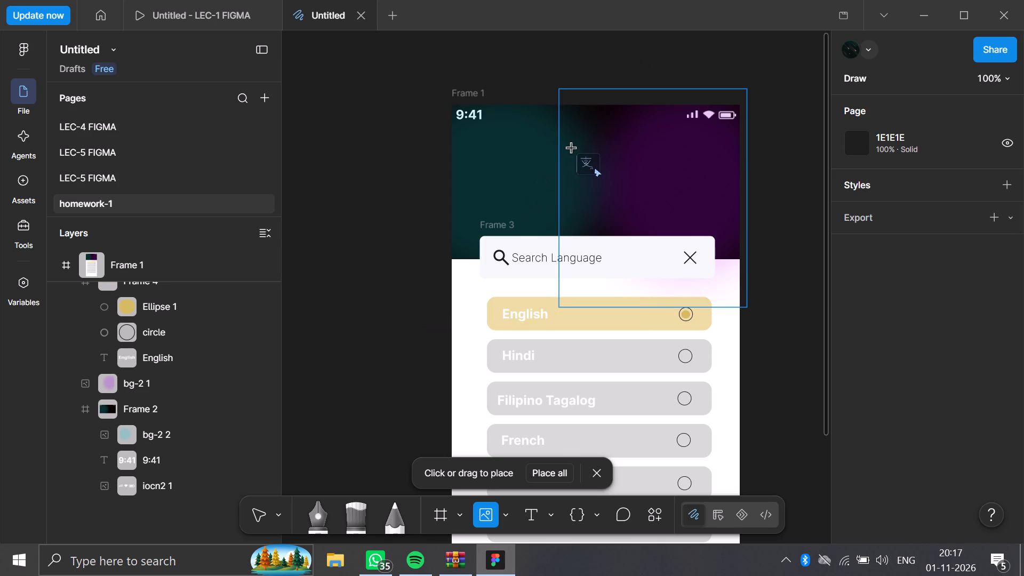
pyautogui.click(572, 148)
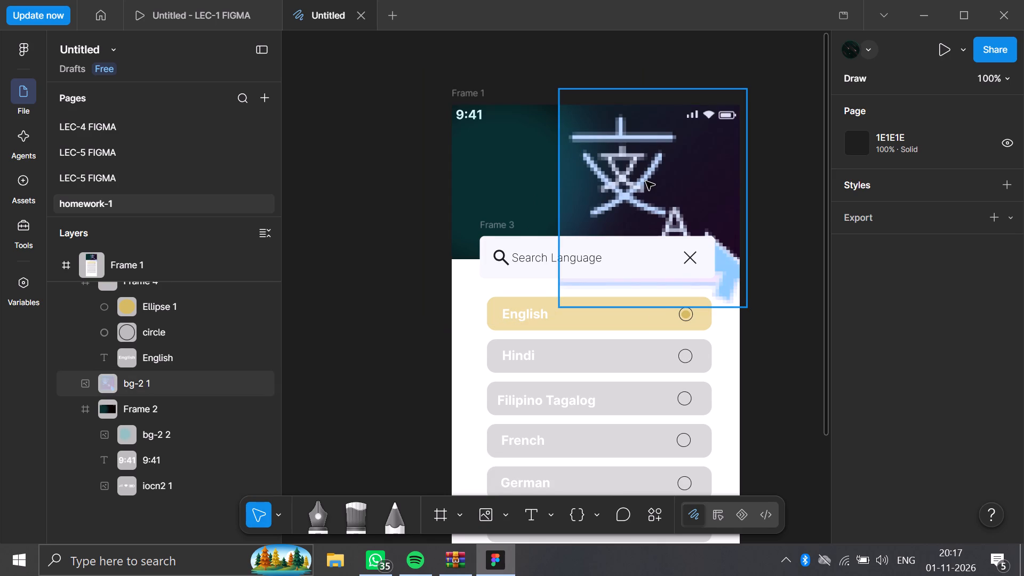
# Narrow the language icon image, move it to the header's upper middle and shrink it to about 64 × 92.
pyautogui.click(554, 181)
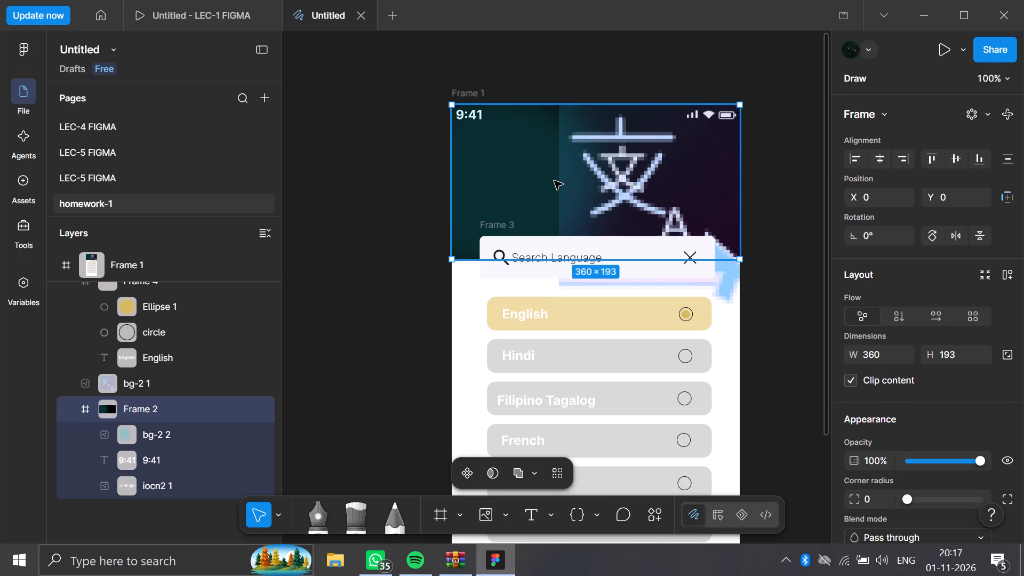
pyautogui.tripleClick(560, 180)
pyautogui.moveTo(560, 180); pyautogui.dragTo(571, 180)
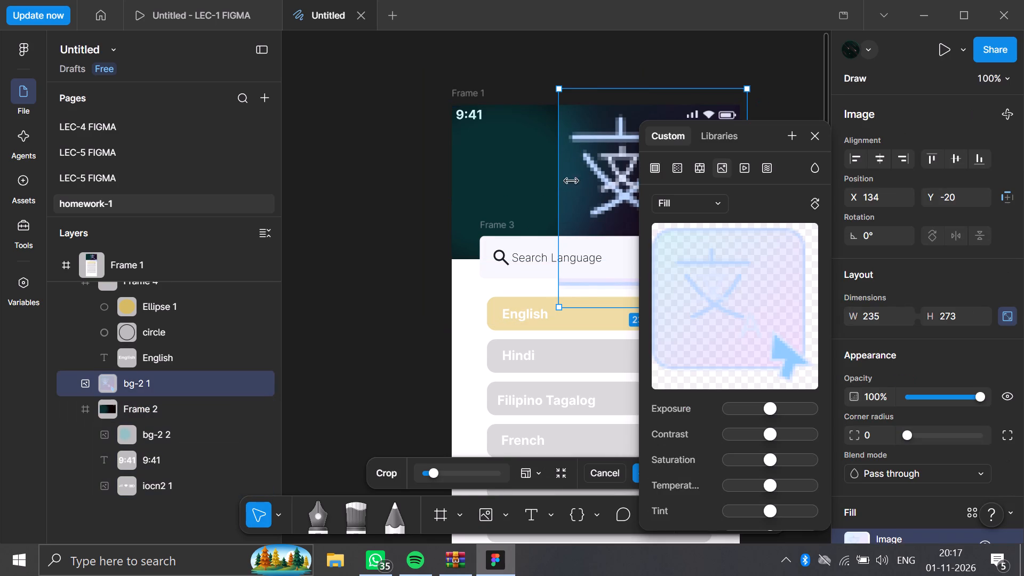
pyautogui.moveTo(571, 180); pyautogui.dragTo(595, 191)
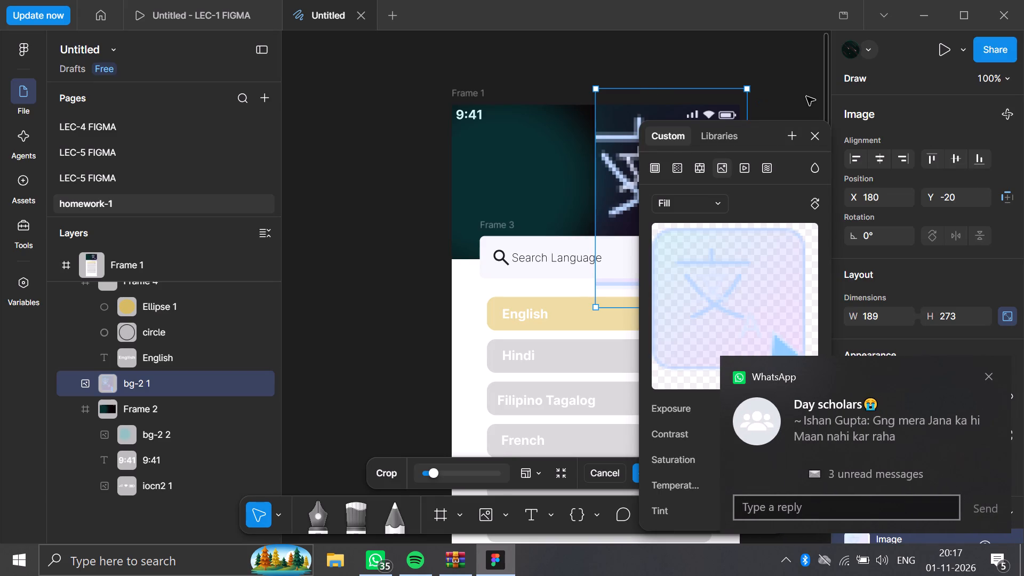
pyautogui.click(806, 97)
pyautogui.click(779, 46)
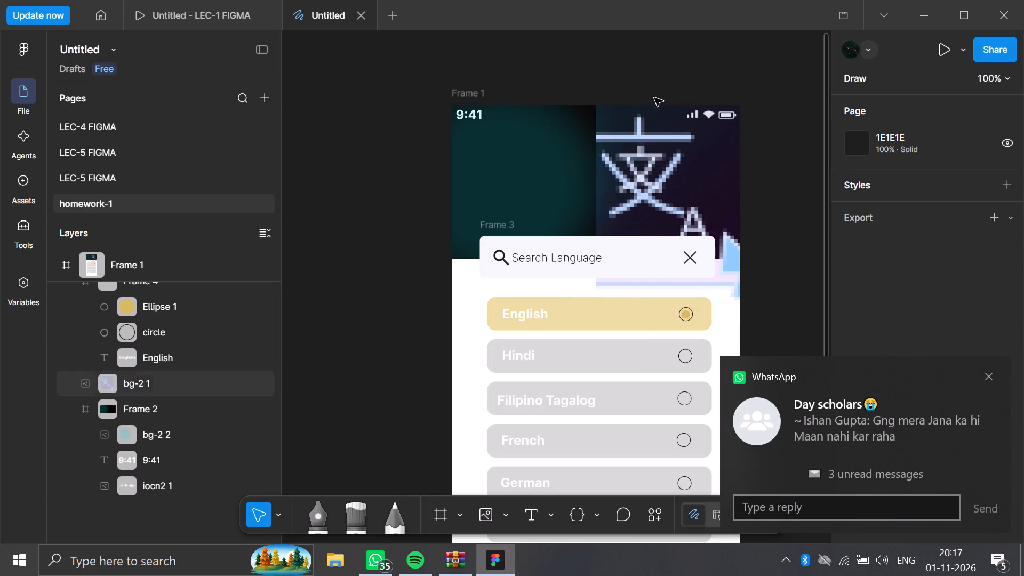
pyautogui.click(649, 130)
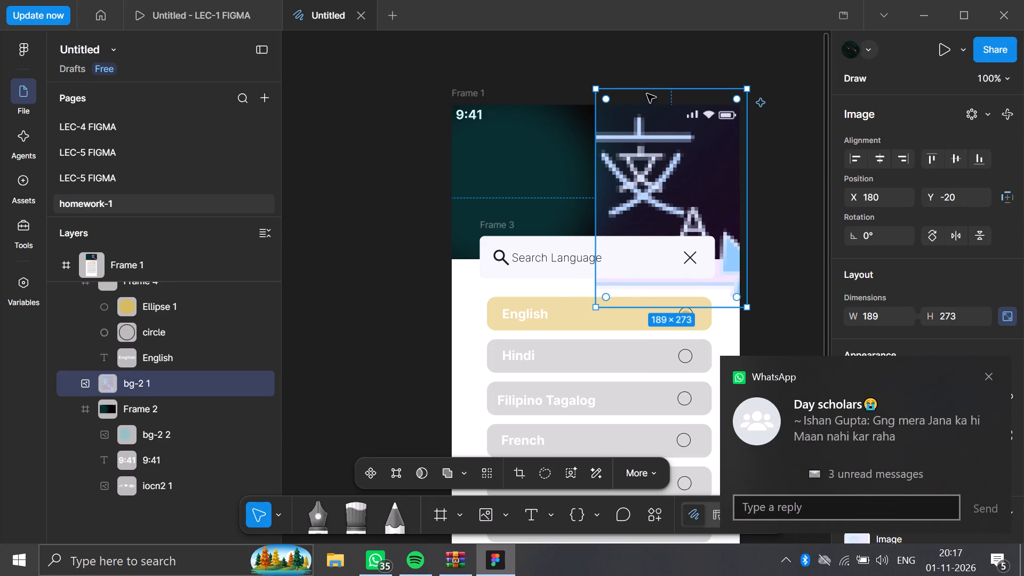
pyautogui.moveTo(647, 89); pyautogui.dragTo(646, 152)
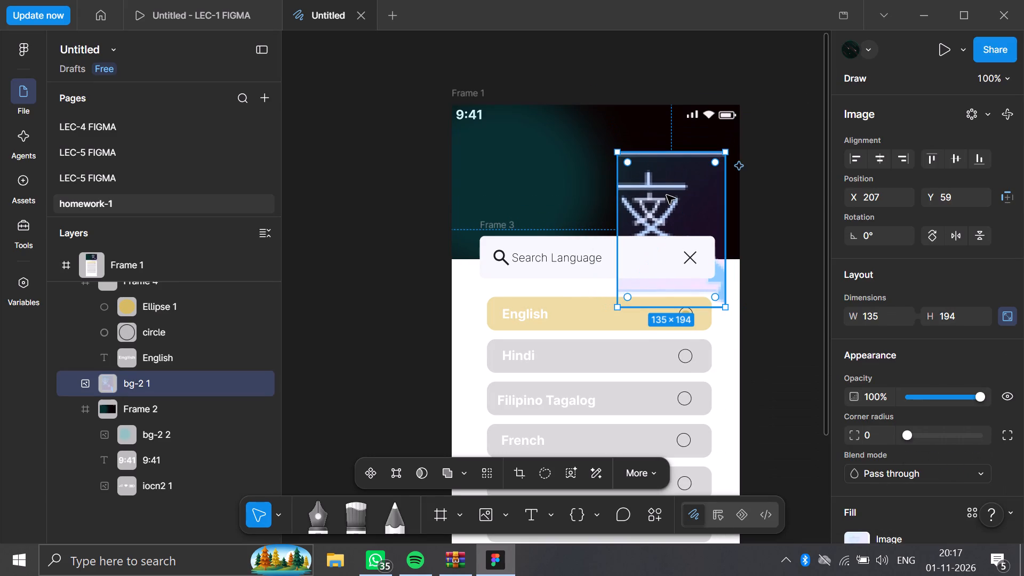
pyautogui.moveTo(667, 195); pyautogui.dragTo(595, 157)
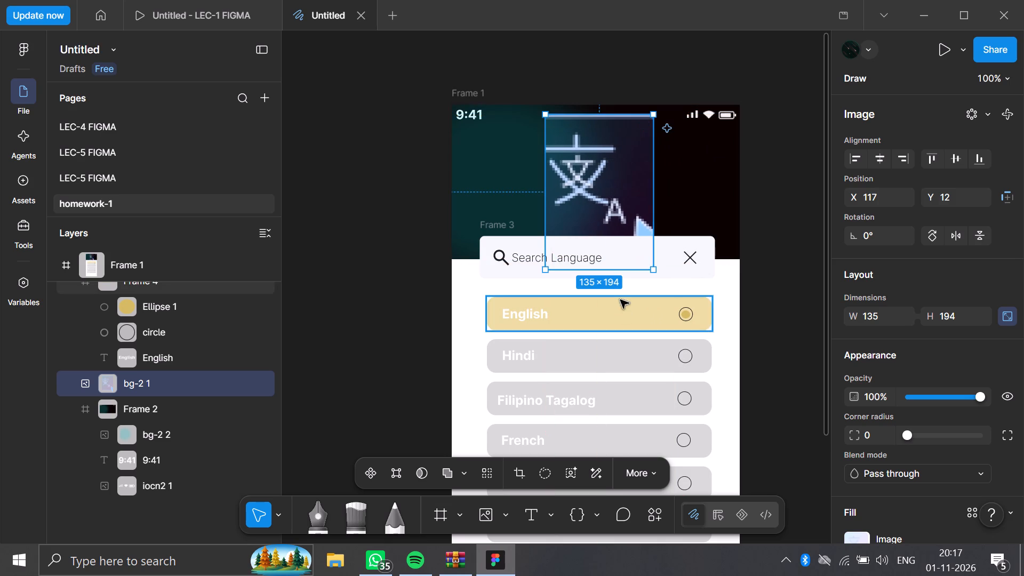
pyautogui.moveTo(606, 271); pyautogui.dragTo(587, 220)
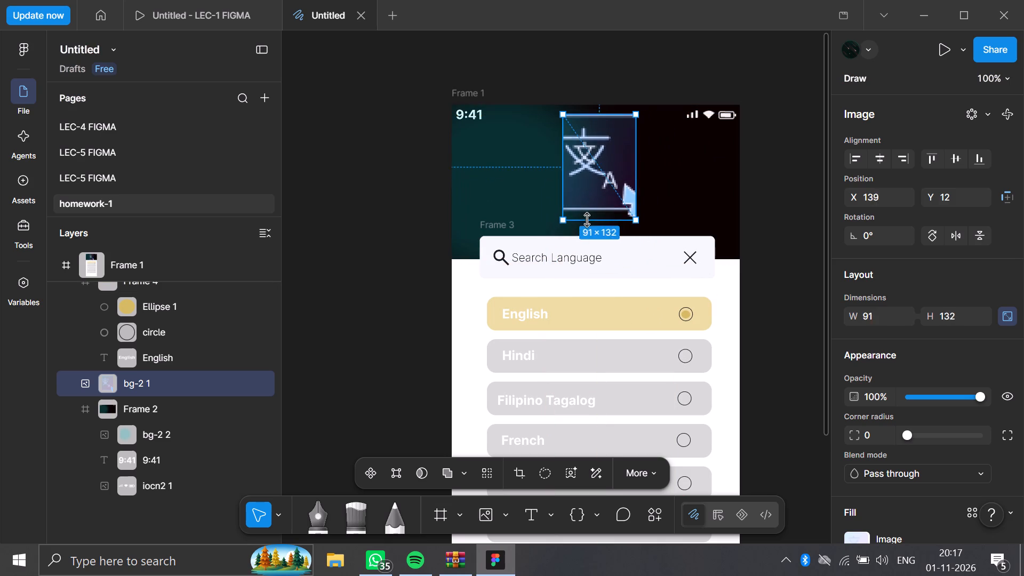
pyautogui.moveTo(587, 220); pyautogui.dragTo(581, 188)
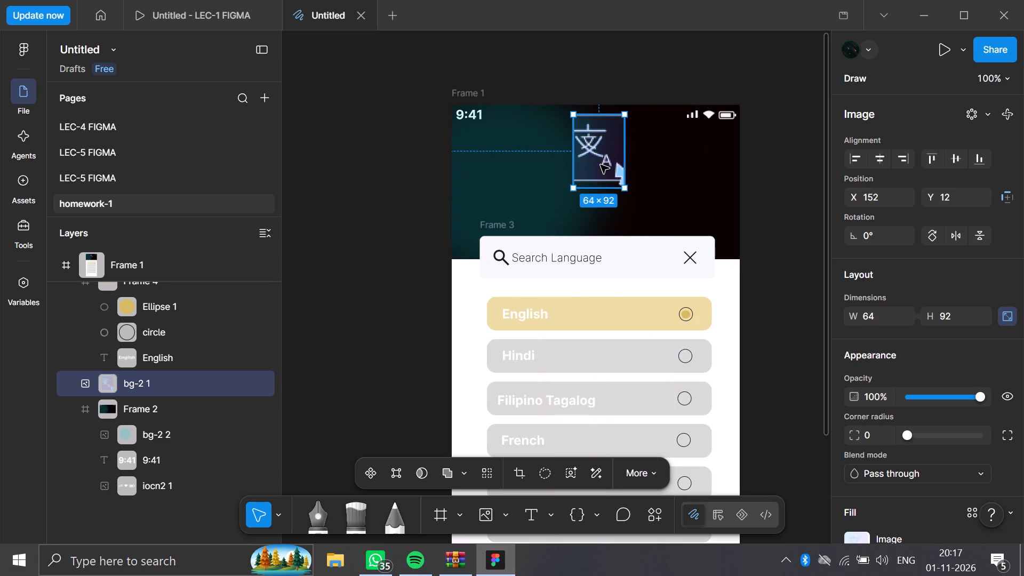
# Move the language icon image lower in the header and shrink it to about 48 × 69, at about X 148, Y 31.
pyautogui.tripleClick(601, 165)
pyautogui.click(610, 62)
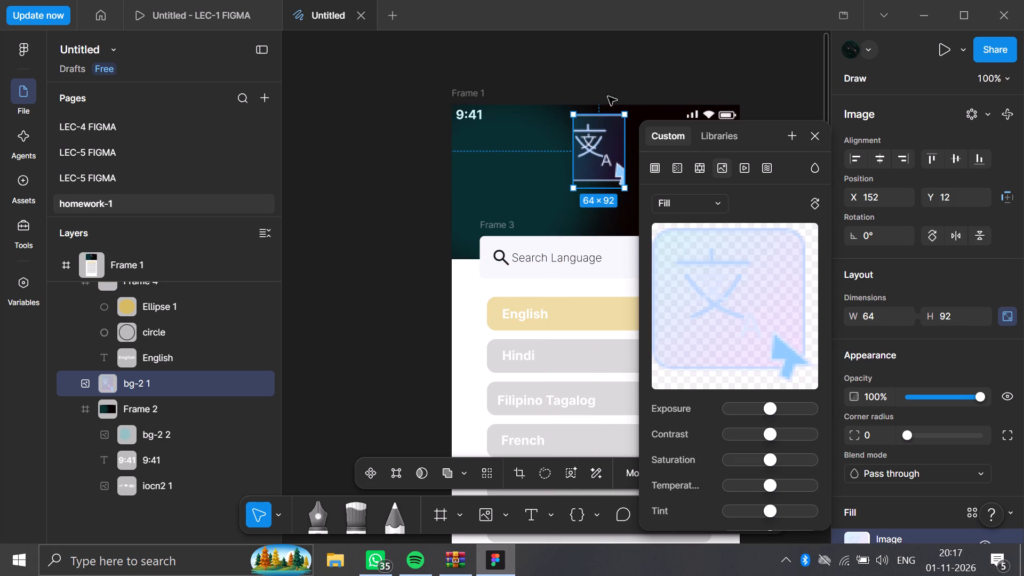
pyautogui.click(588, 54)
pyautogui.moveTo(610, 150); pyautogui.dragTo(601, 163)
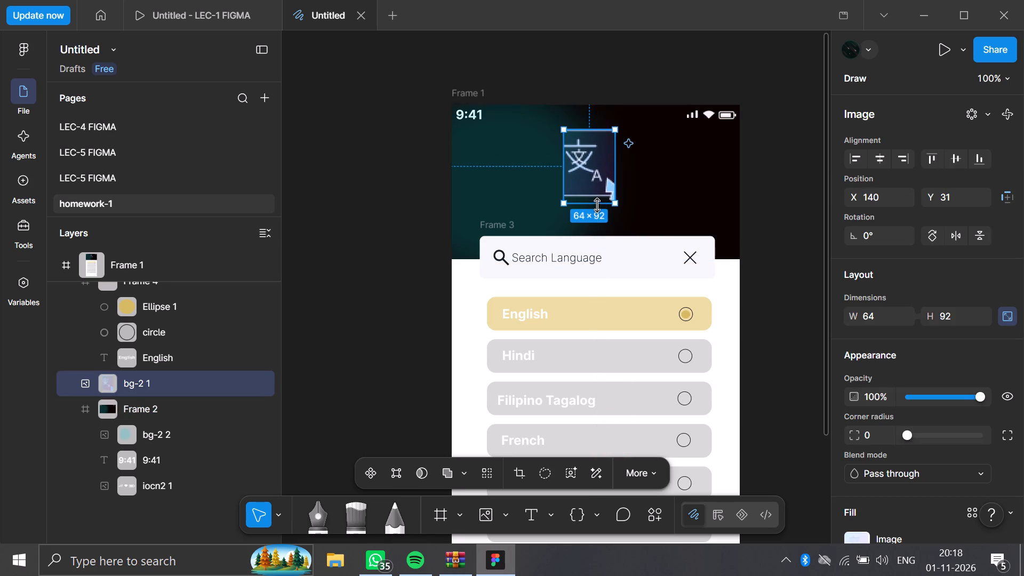
pyautogui.moveTo(594, 206); pyautogui.dragTo(586, 186)
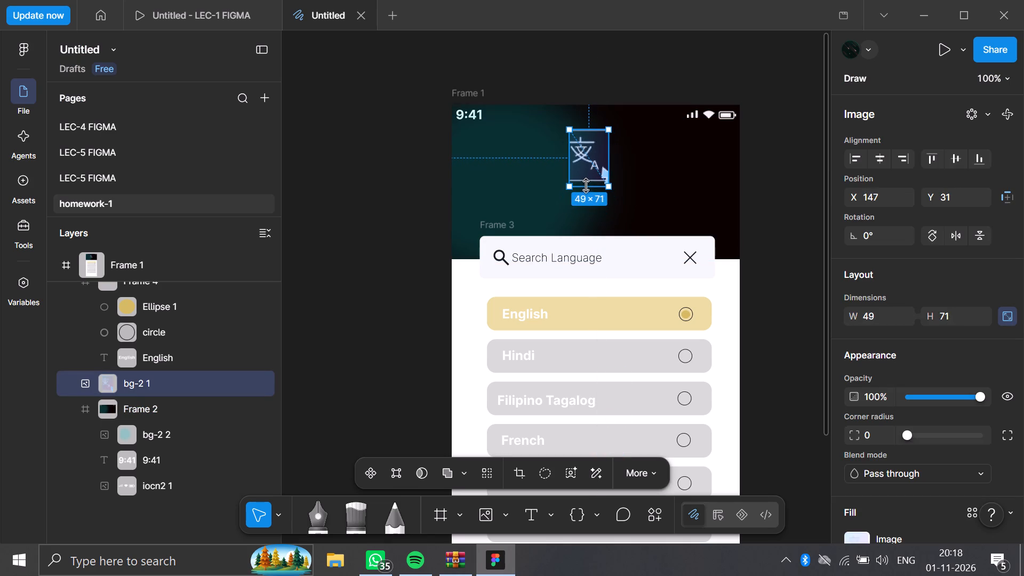
pyautogui.moveTo(586, 186); pyautogui.dragTo(585, 185)
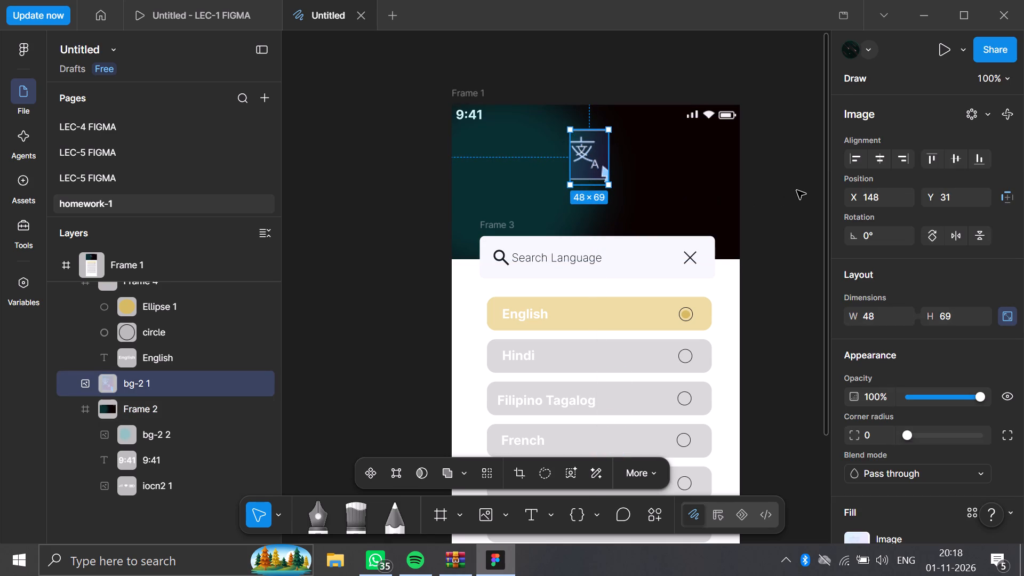
pyautogui.click(797, 190)
# Enlarge the language icon image to about 80 × 82 to show the whole icon, and move it to about X 132, Y 41.
pyautogui.doubleClick(578, 172)
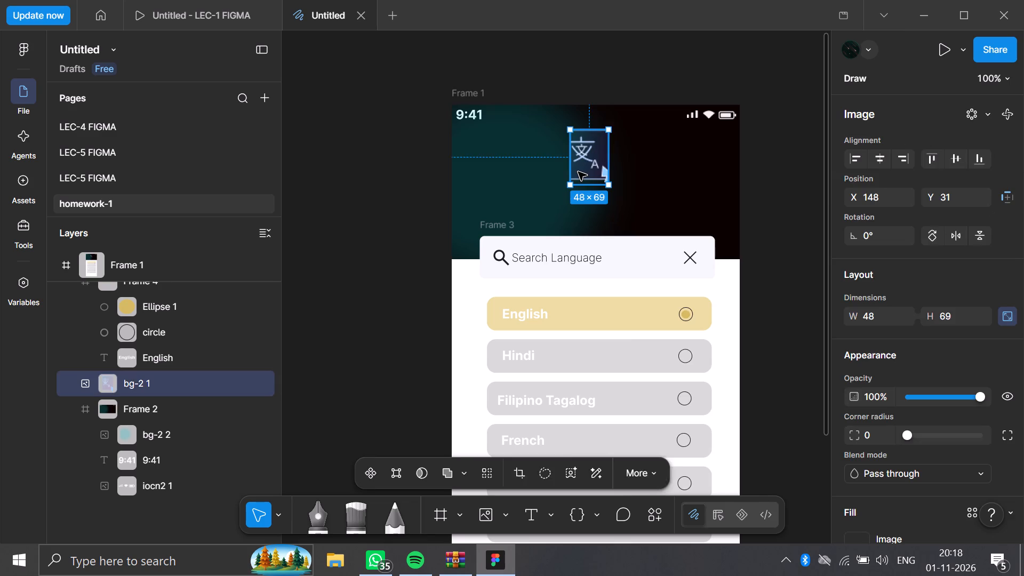
pyautogui.moveTo(566, 164); pyautogui.dragTo(559, 163)
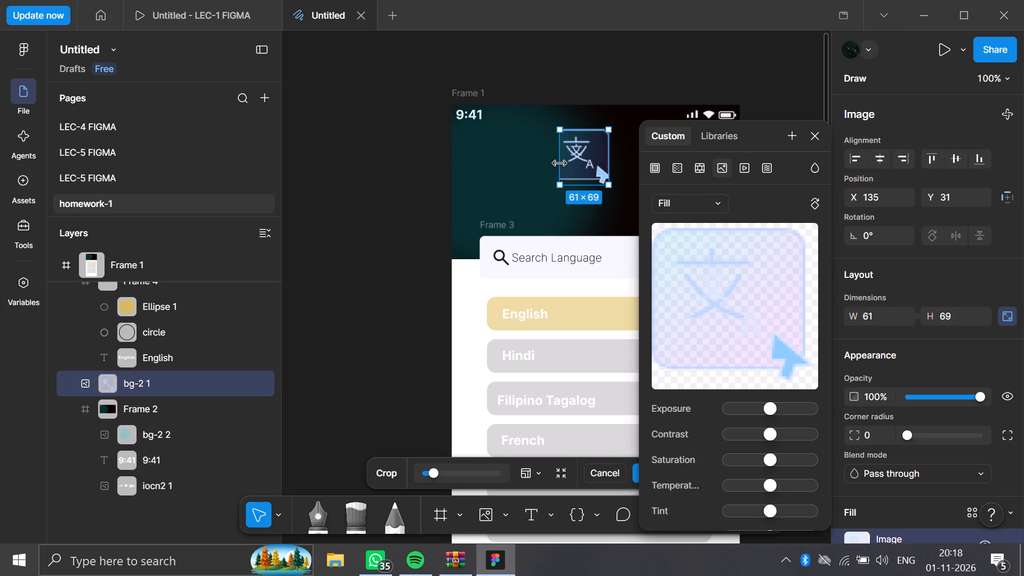
pyautogui.moveTo(559, 163); pyautogui.dragTo(543, 164)
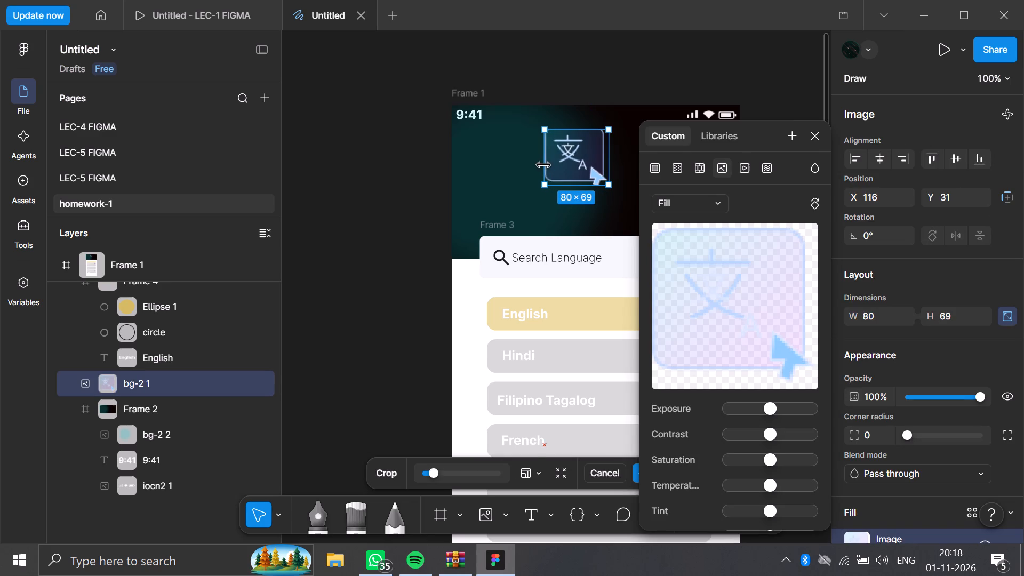
pyautogui.moveTo(543, 164); pyautogui.dragTo(543, 175)
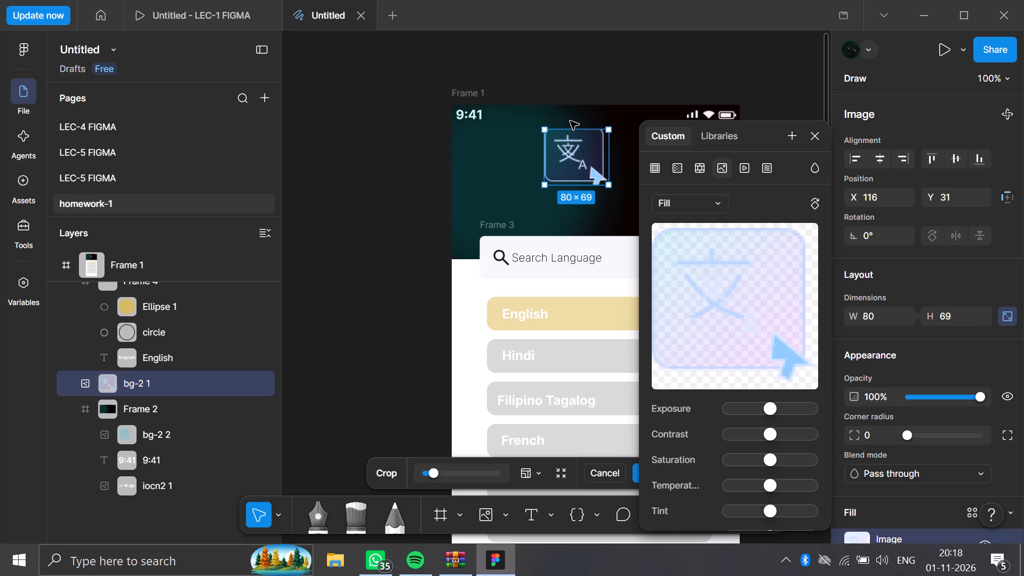
pyautogui.moveTo(571, 128); pyautogui.dragTo(571, 119)
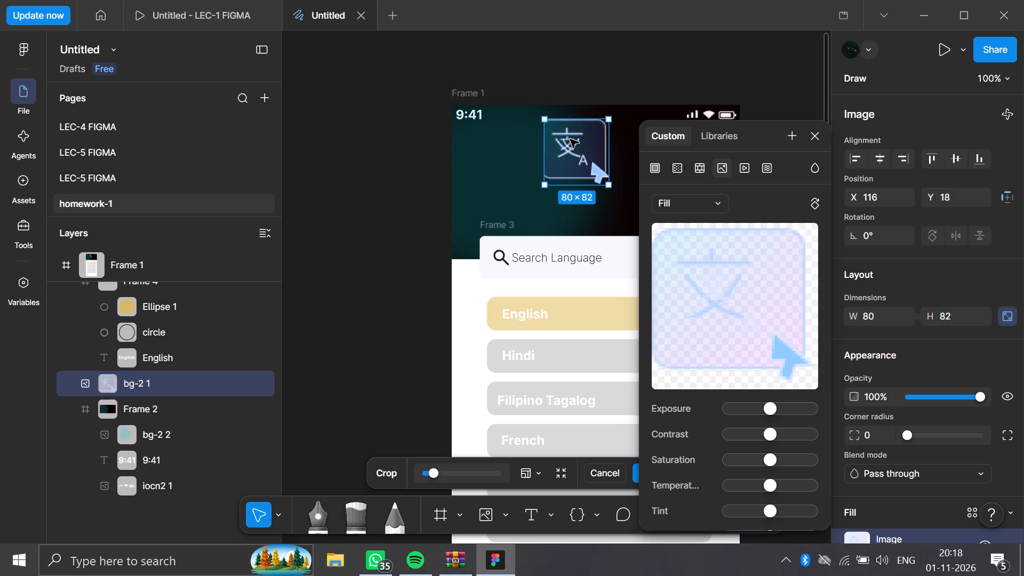
pyautogui.moveTo(570, 152); pyautogui.dragTo(580, 167)
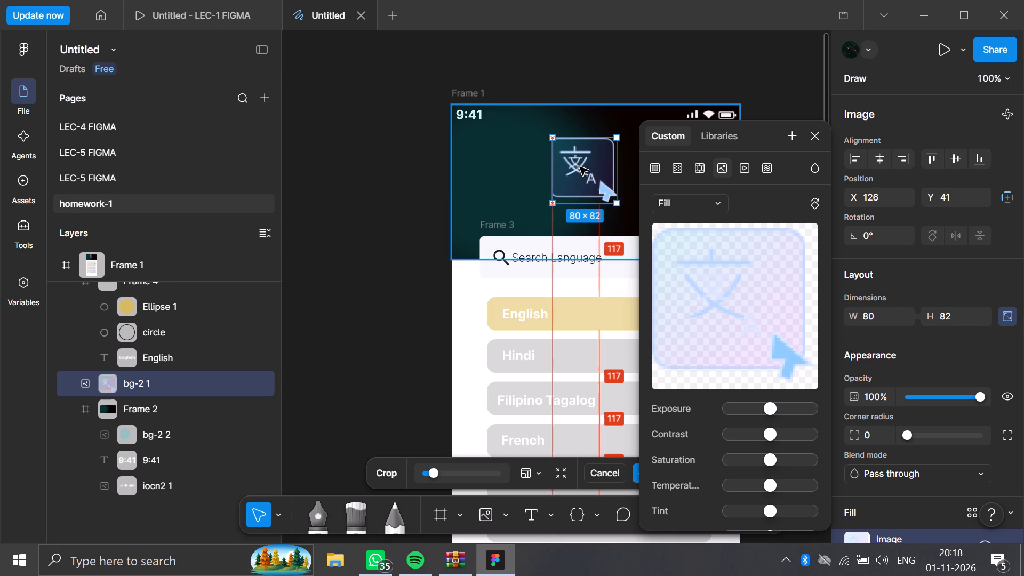
pyautogui.moveTo(580, 167); pyautogui.dragTo(583, 167)
pyautogui.click(573, 67)
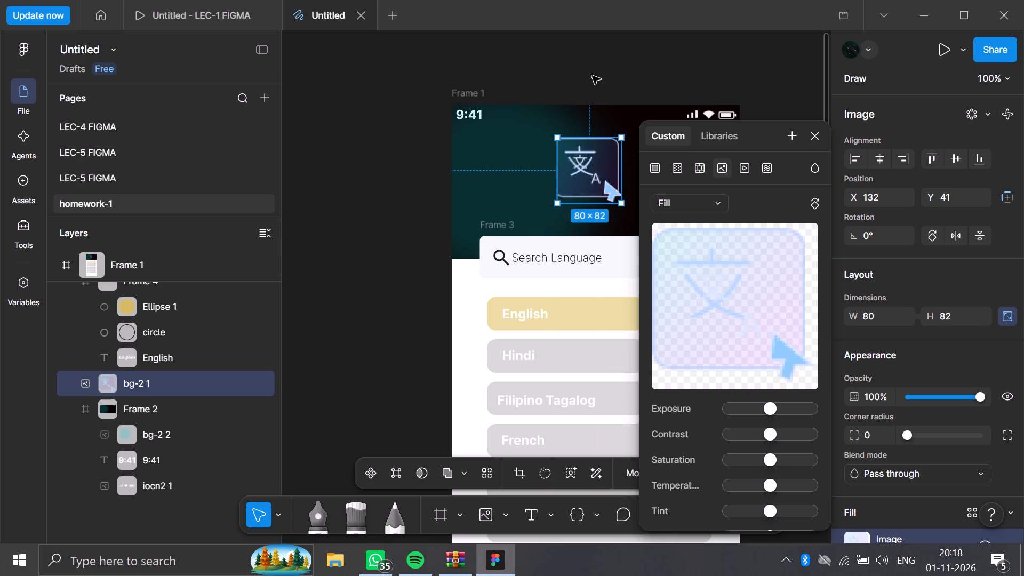
pyautogui.click(806, 138)
# Shift the language icon toward the header's centre and shrink it proportionally to about 62 × 63, at about X 149, Y 41.
pyautogui.moveTo(600, 172); pyautogui.dragTo(607, 173)
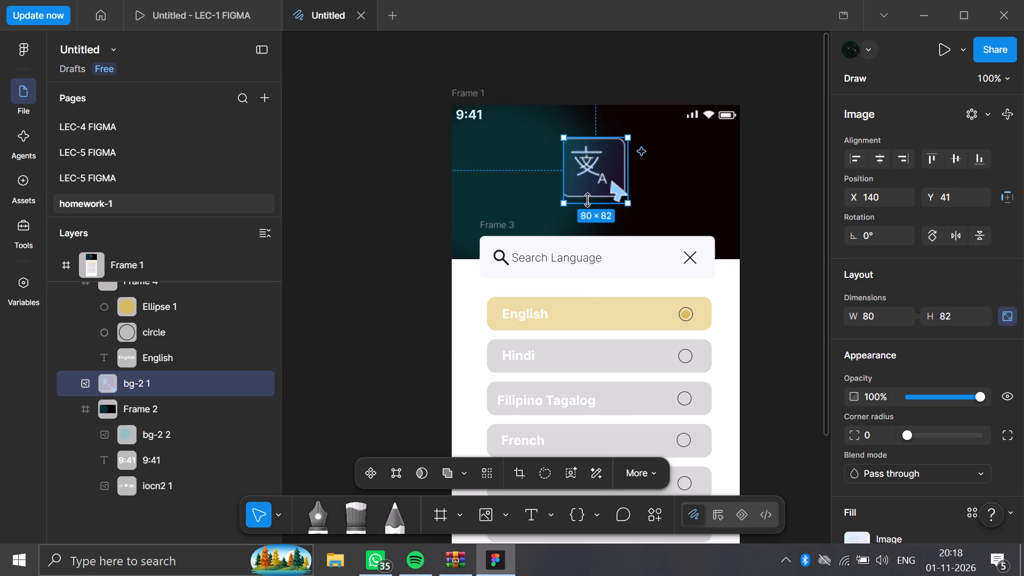
pyautogui.moveTo(591, 206); pyautogui.dragTo(590, 195)
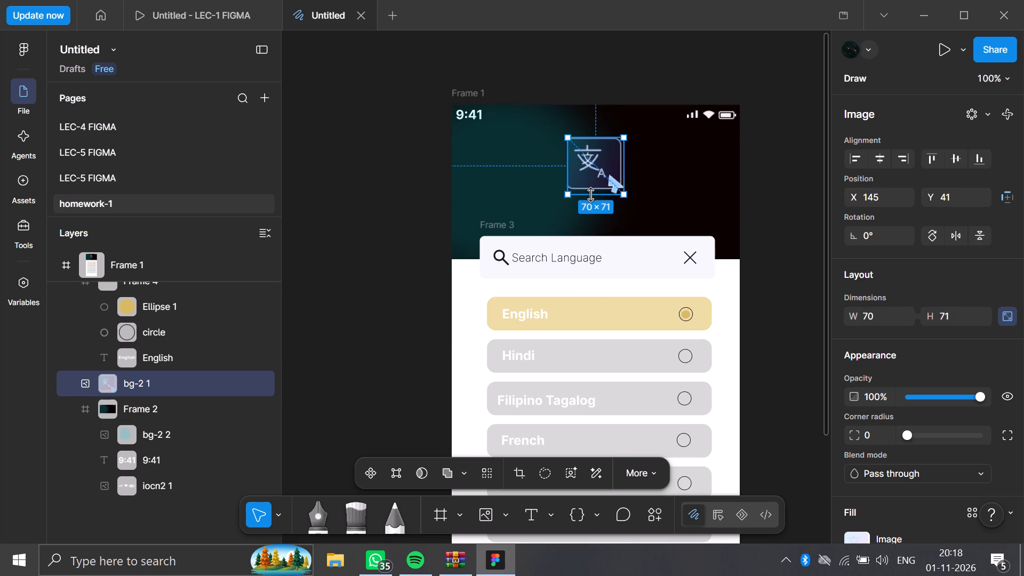
pyautogui.moveTo(590, 195); pyautogui.dragTo(588, 188)
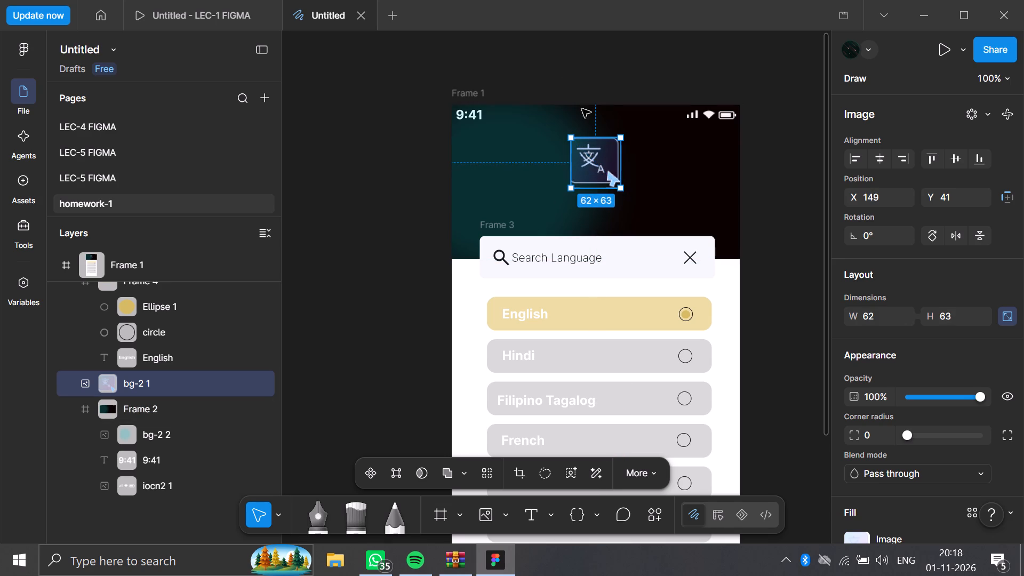
pyautogui.click(575, 76)
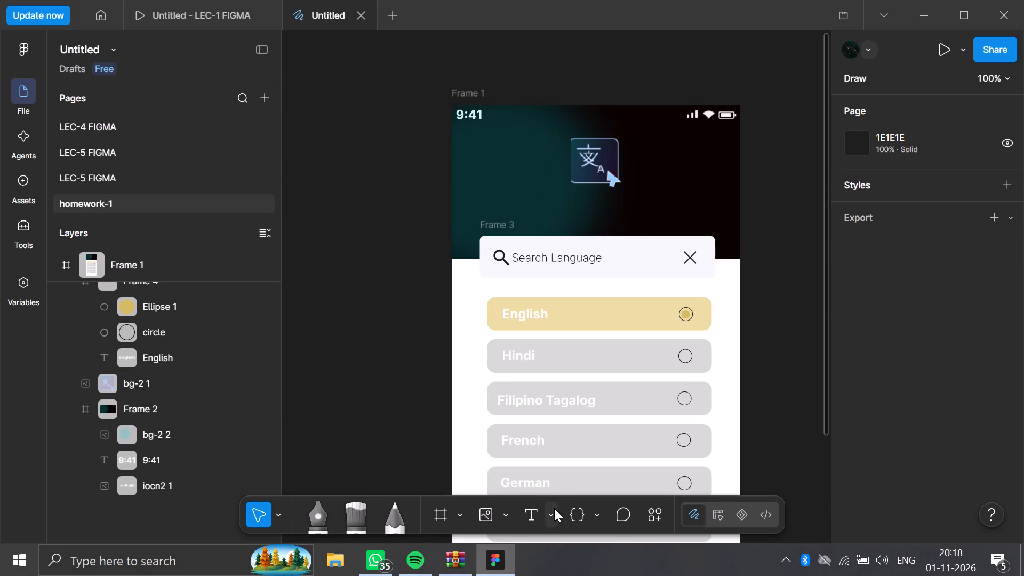
# Check the header layout in the reference image Screen.png from the ui-ux-assignment archive, and return to Figma.
pyautogui.click(450, 565)
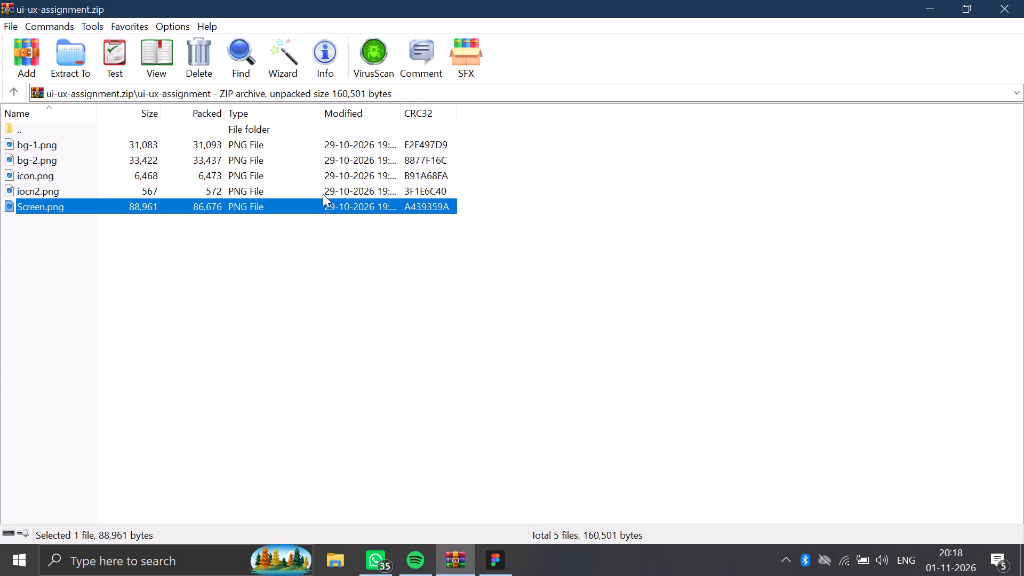
pyautogui.click(329, 206)
pyautogui.doubleClick(329, 206)
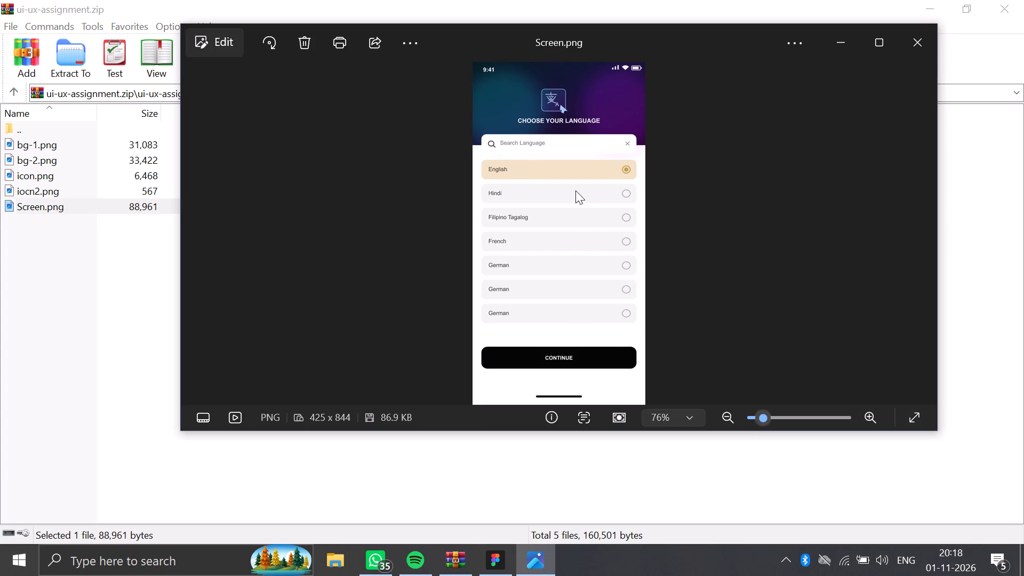
pyautogui.click(501, 567)
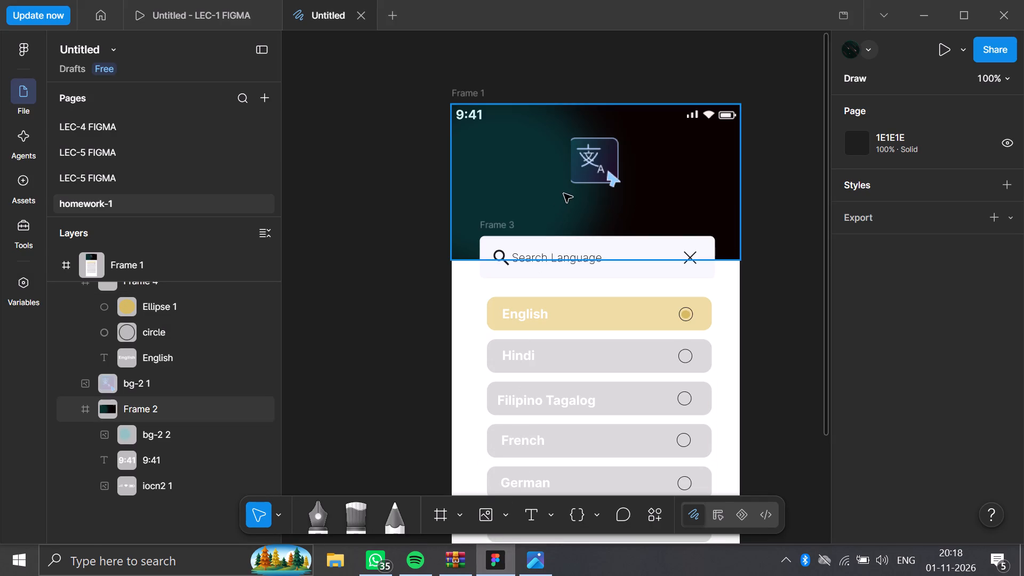
# Resize the language icon proportionally to about 58 × 59, at about X 152, Y 43.
pyautogui.click(576, 188)
pyautogui.click(567, 167)
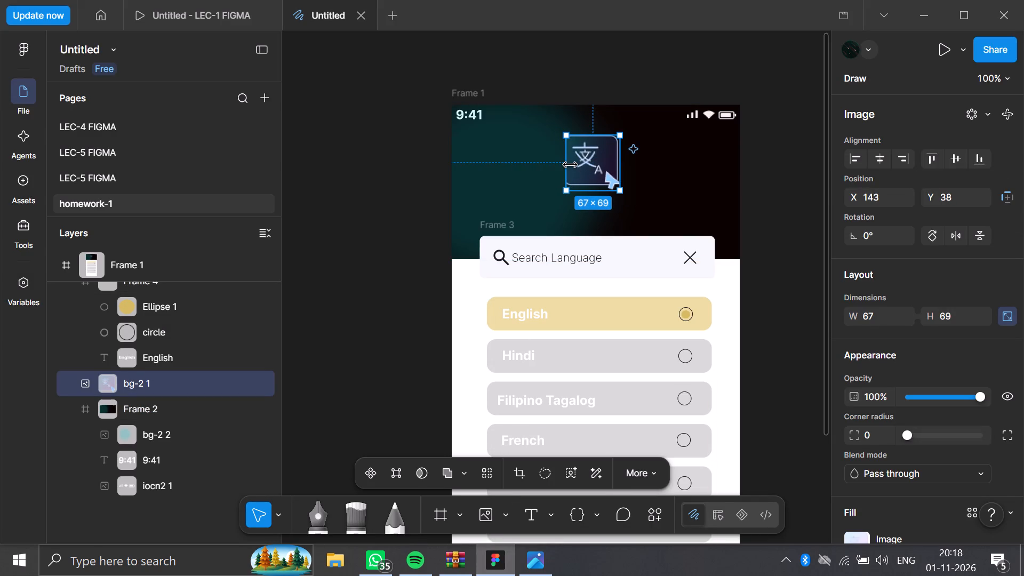
pyautogui.click(570, 164)
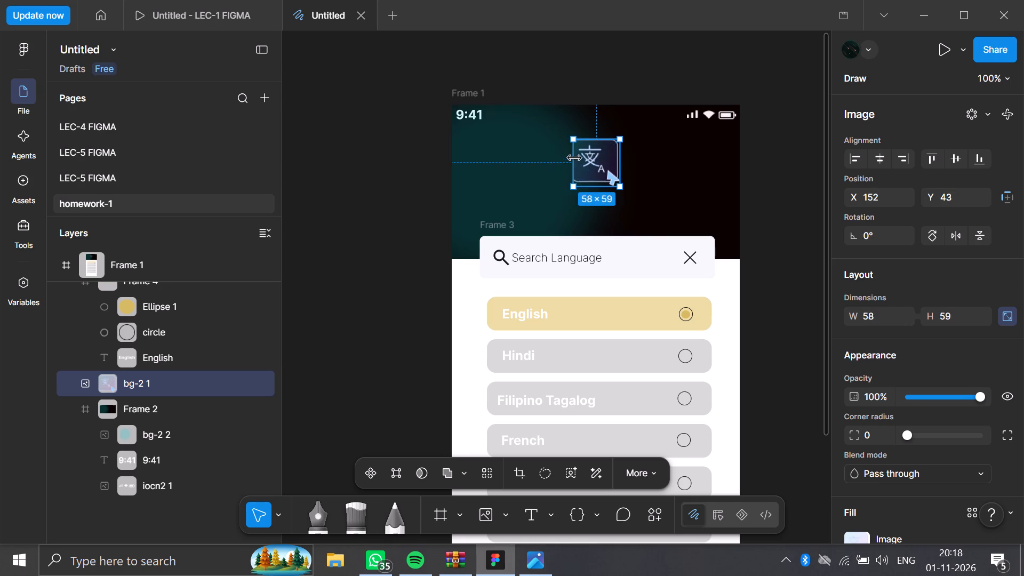
pyautogui.click(567, 62)
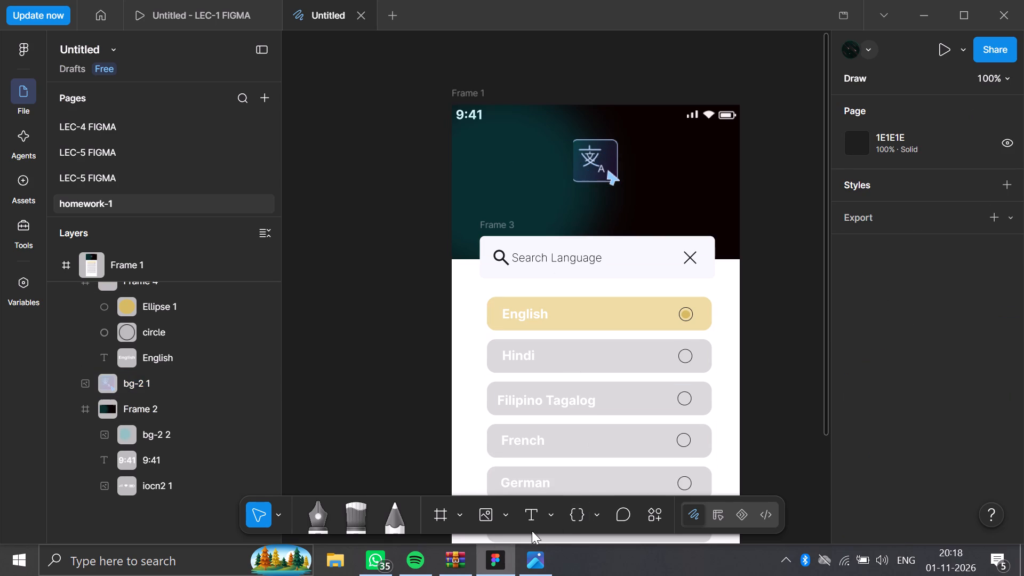
# Add the heading text "CHOOSE YOUR LANGUAGE" below the language icon, positioned at about X 73, Y 111.
pyautogui.click(530, 510)
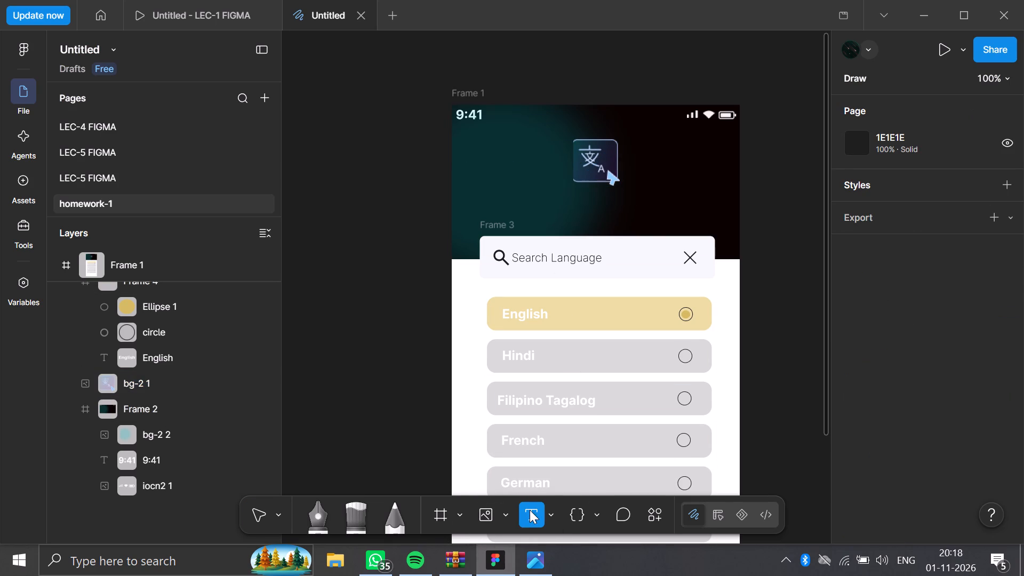
pyautogui.click(538, 196)
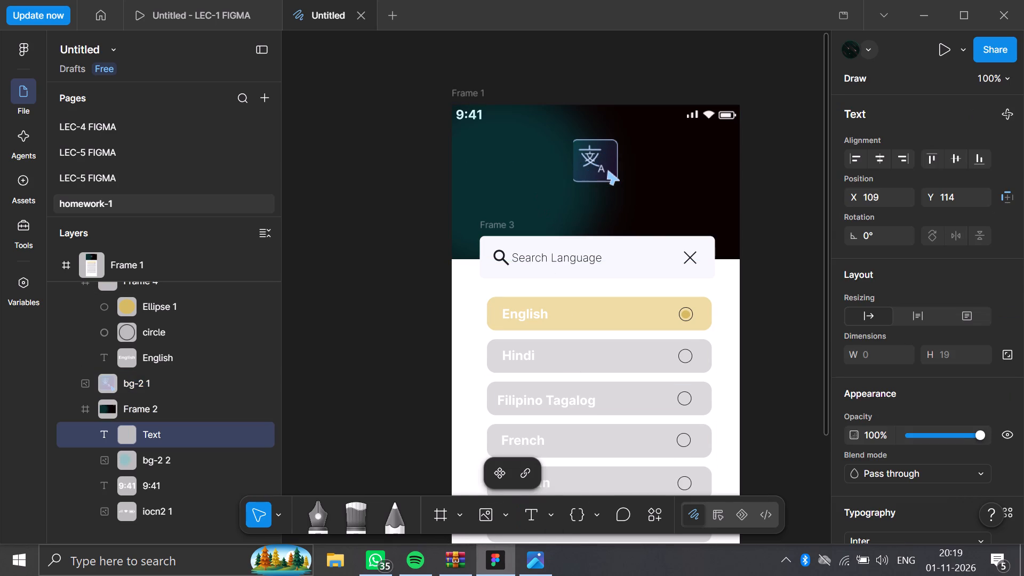
pyautogui.write('CHOOSE YOUR LAG')
pyautogui.press('BackSpace')
pyautogui.write('NGUAGE')
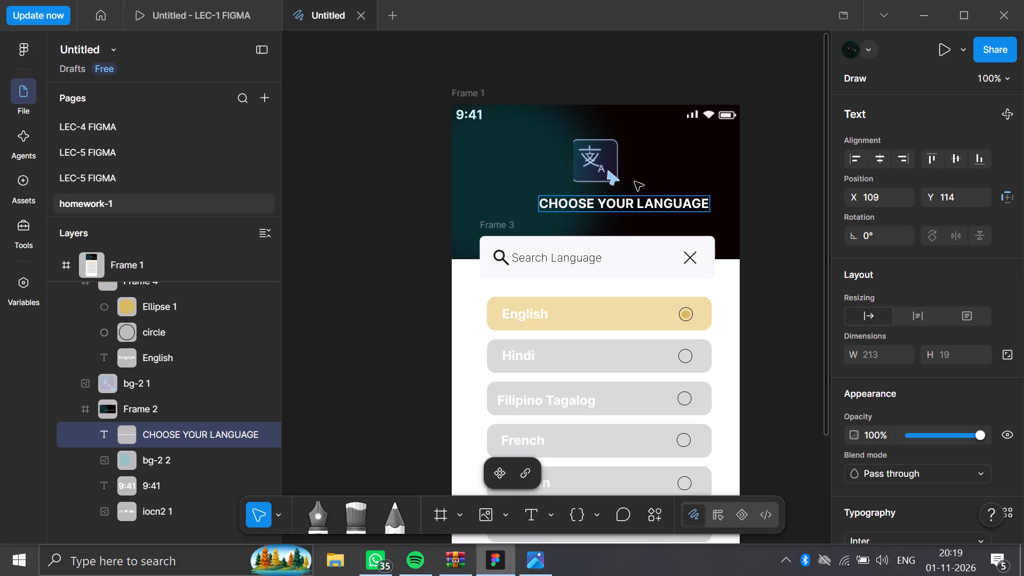
pyautogui.click(765, 182)
pyautogui.moveTo(643, 209); pyautogui.dragTo(622, 208)
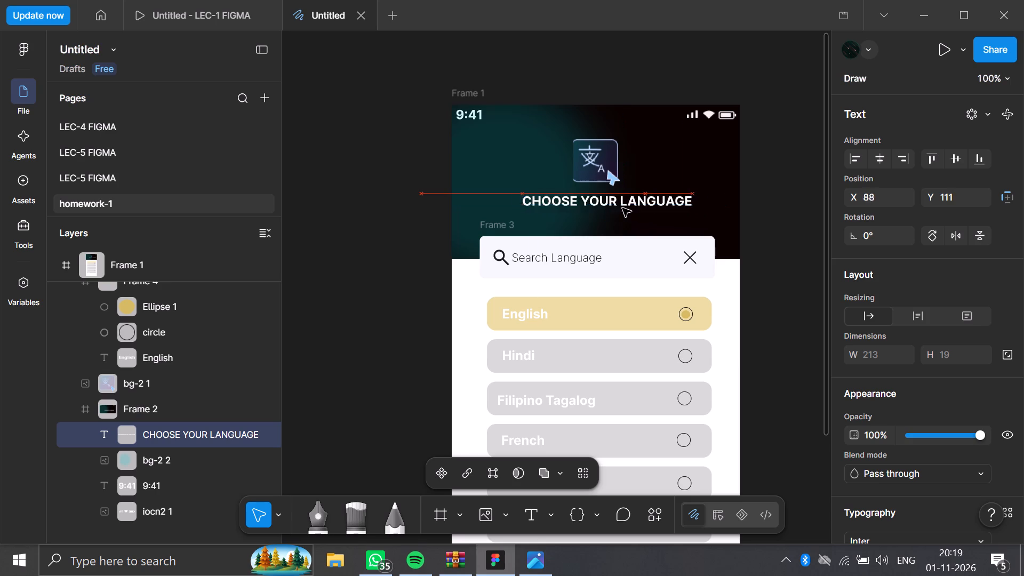
pyautogui.moveTo(622, 208); pyautogui.dragTo(616, 208)
# Set the "CHOOSE YOUR LANGUAGE" heading to Semi Bold weight, keeping its opacity at 100%.
pyautogui.tripleClick(616, 208)
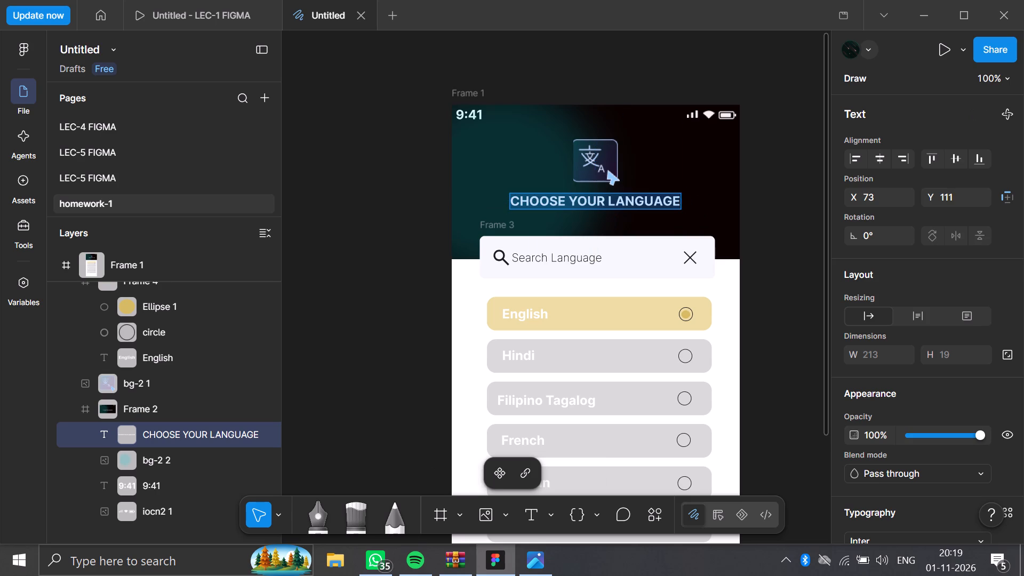
pyautogui.click(909, 435)
pyautogui.scroll(-2, 909, 435)
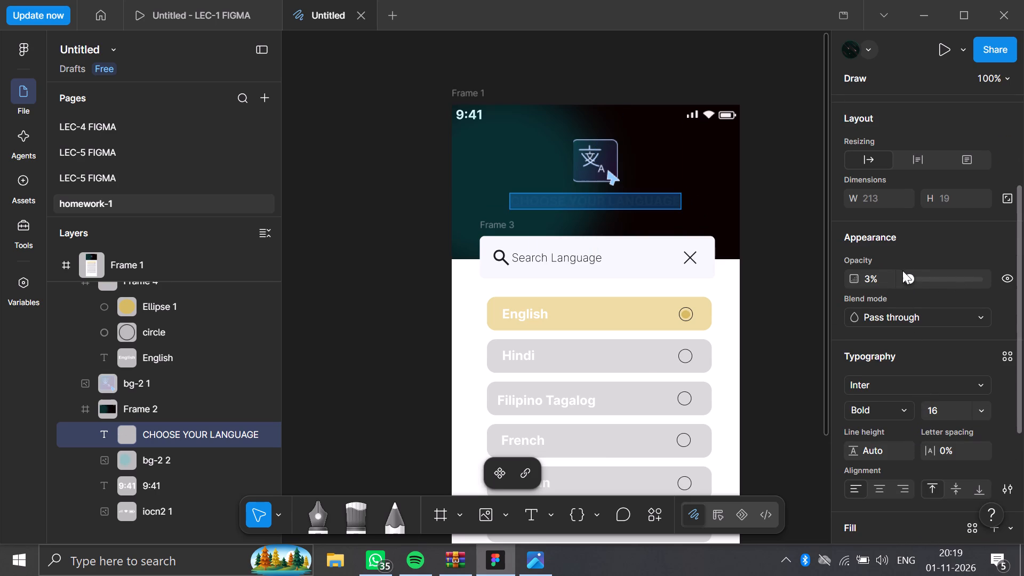
pyautogui.moveTo(907, 275); pyautogui.dragTo(992, 278)
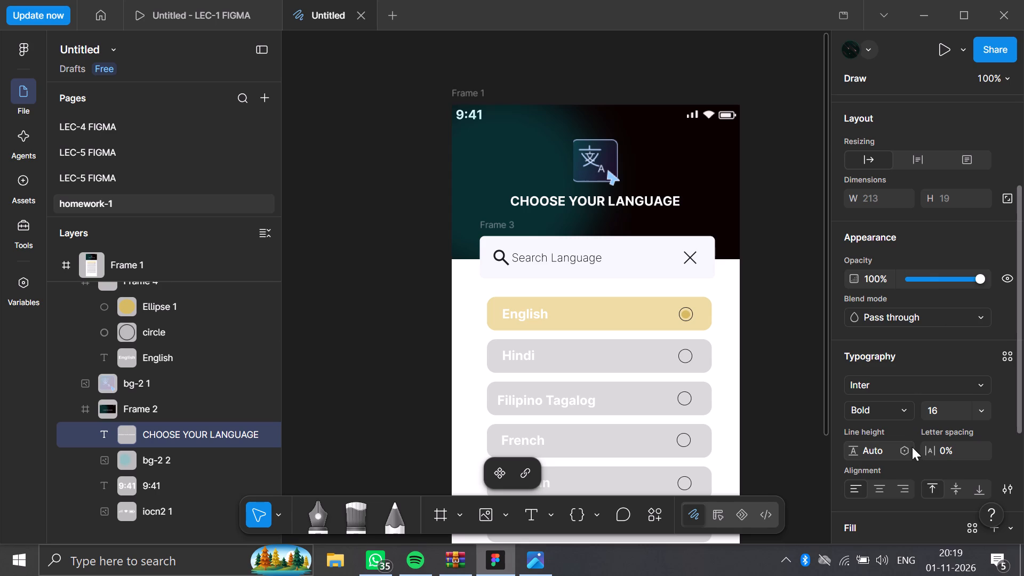
pyautogui.click(906, 407)
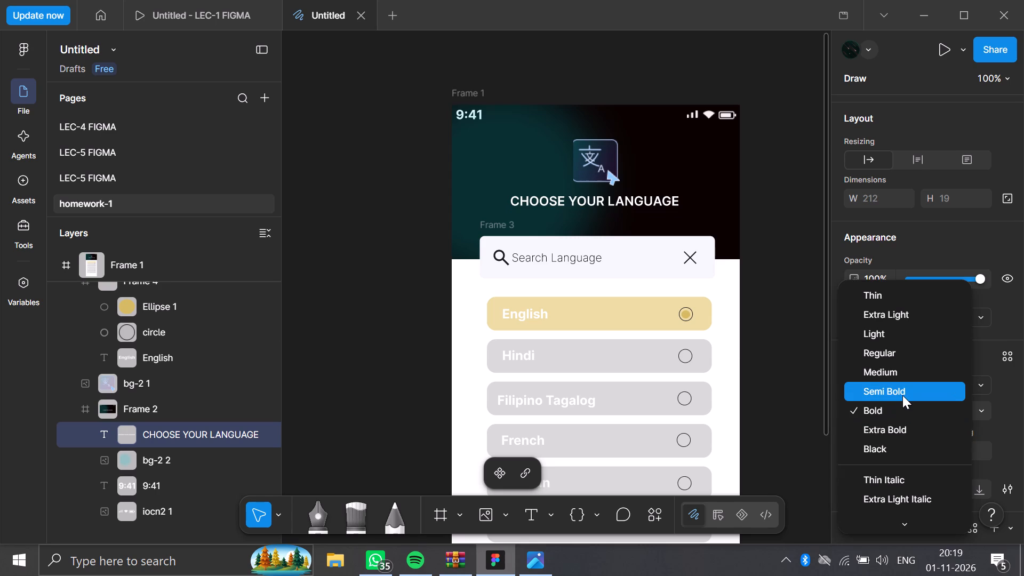
pyautogui.click(902, 395)
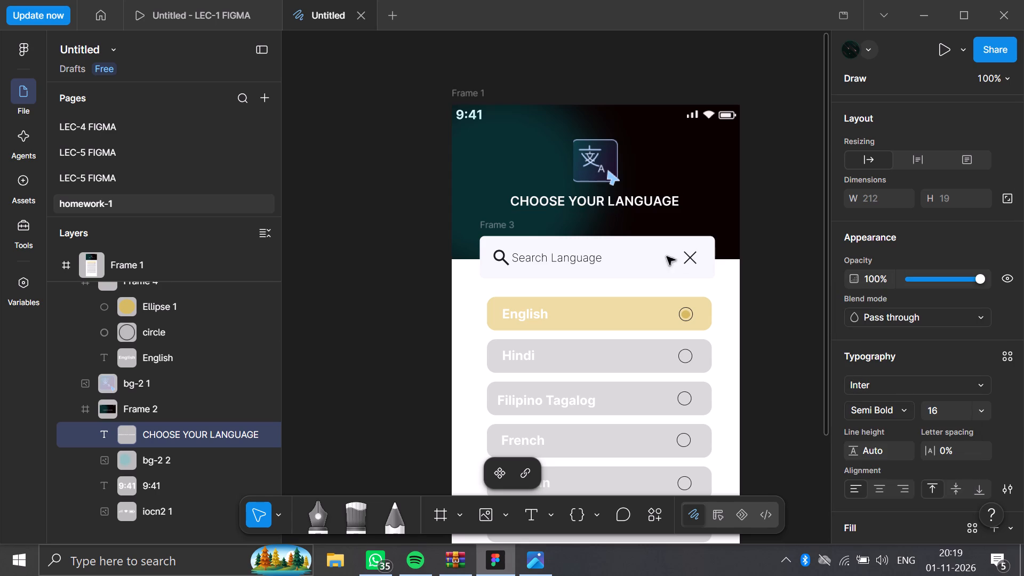
# Set the font size of the whole "CHOOSE YOUR LANGUAGE" heading to 15.
pyautogui.click(580, 204)
pyautogui.doubleClick(580, 204)
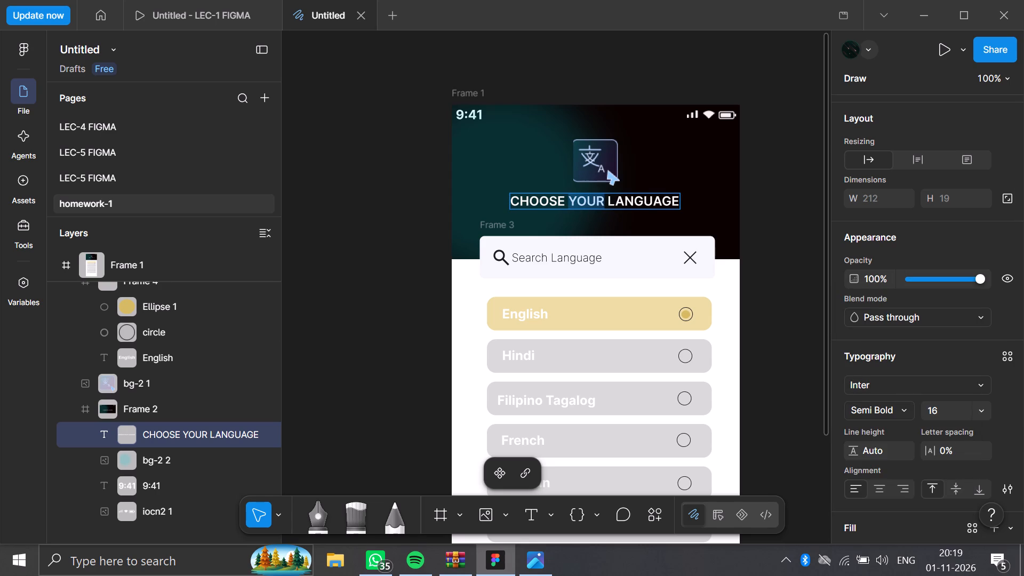
pyautogui.doubleClick(607, 199)
pyautogui.doubleClick(607, 199)
pyautogui.tripleClick(607, 199)
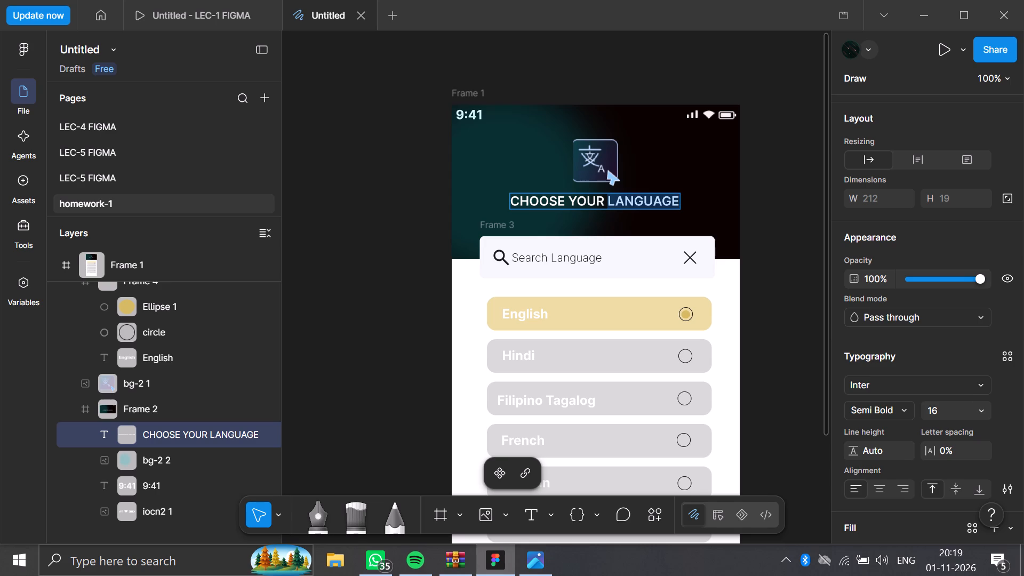
pyautogui.click(607, 199)
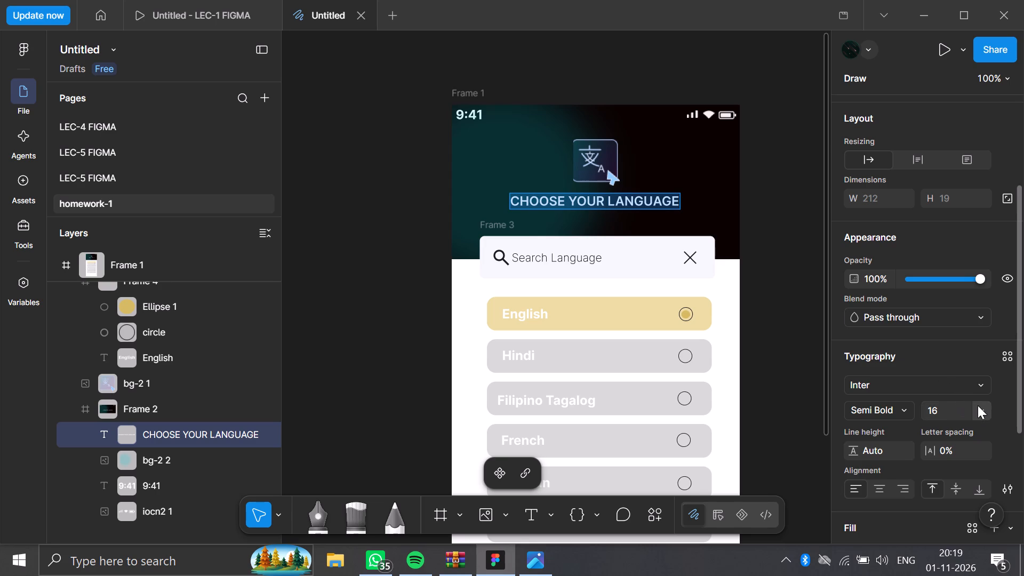
pyautogui.click(978, 405)
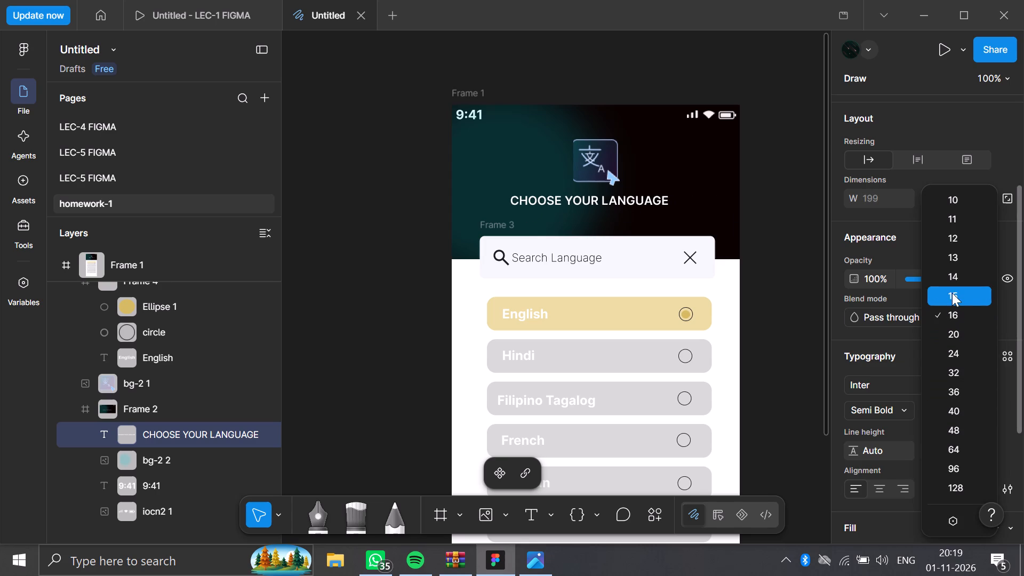
pyautogui.click(953, 297)
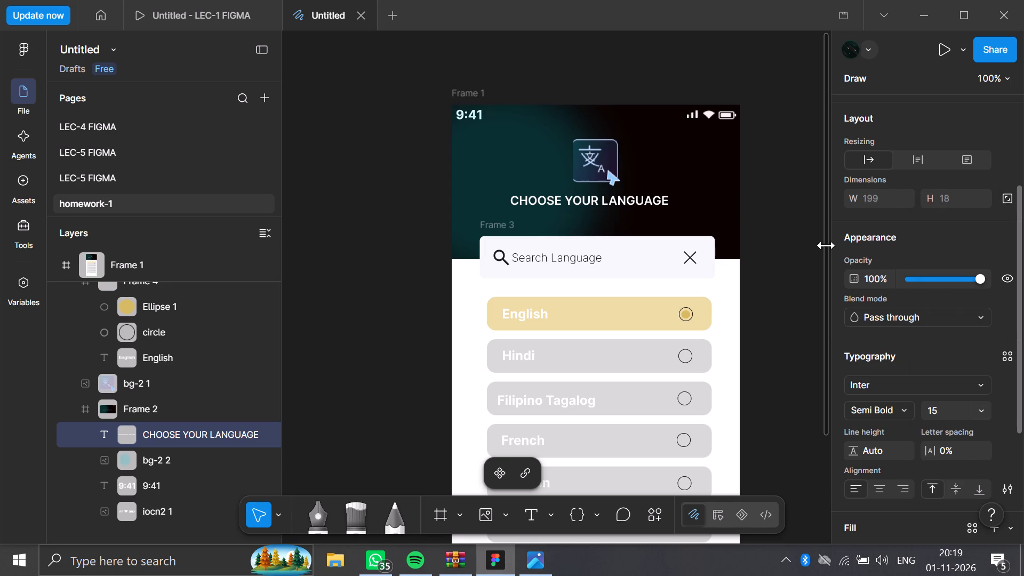
# Centre the "CHOOSE YOUR LANGUAGE" heading beneath the language icon and lower it slightly, to about X 80, Y 119.
pyautogui.click(765, 226)
pyautogui.moveTo(577, 201); pyautogui.dragTo(585, 202)
pyautogui.click(764, 246)
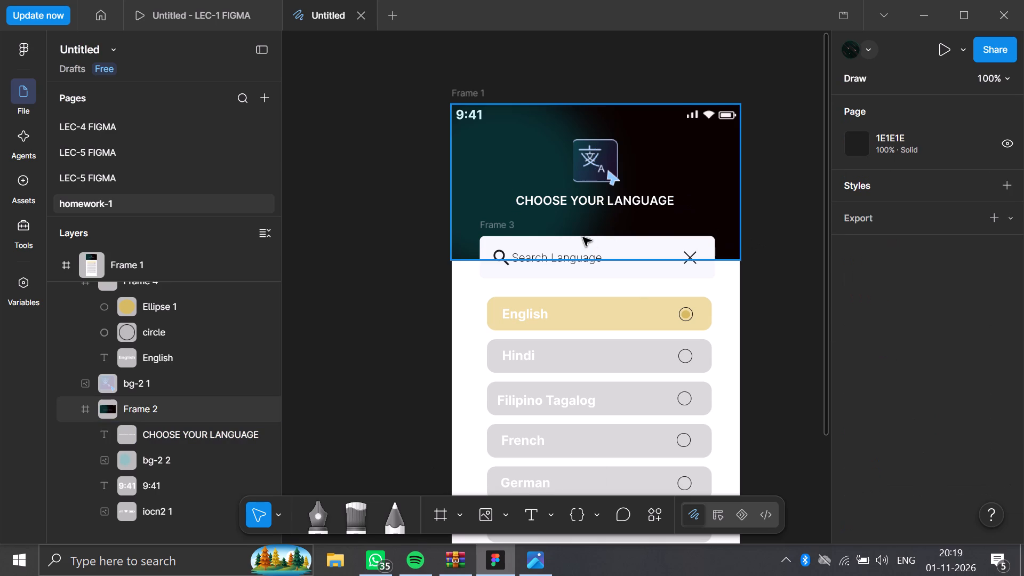
pyautogui.scroll(-1, 583, 237)
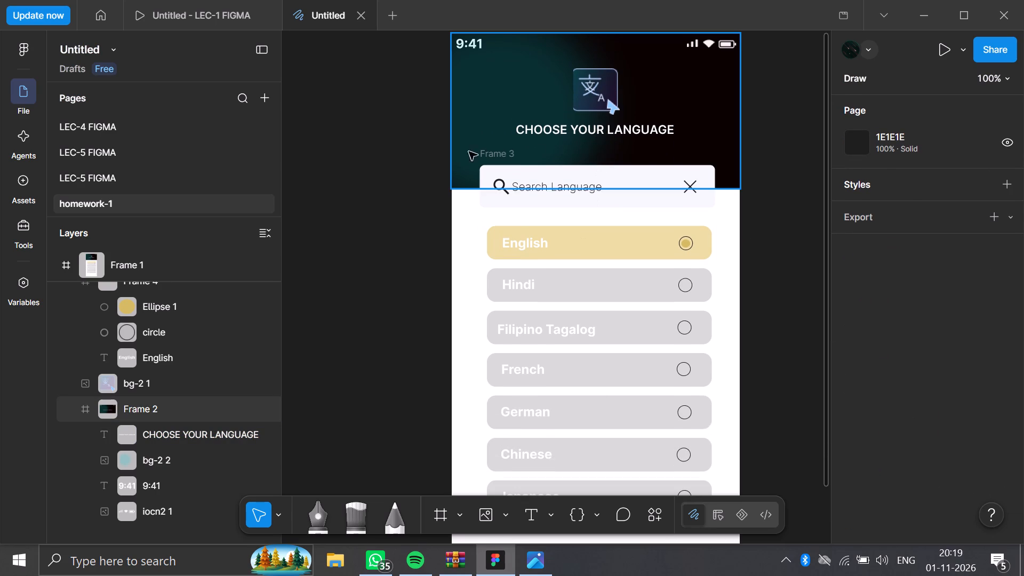
pyautogui.click(347, 153)
pyautogui.doubleClick(598, 123)
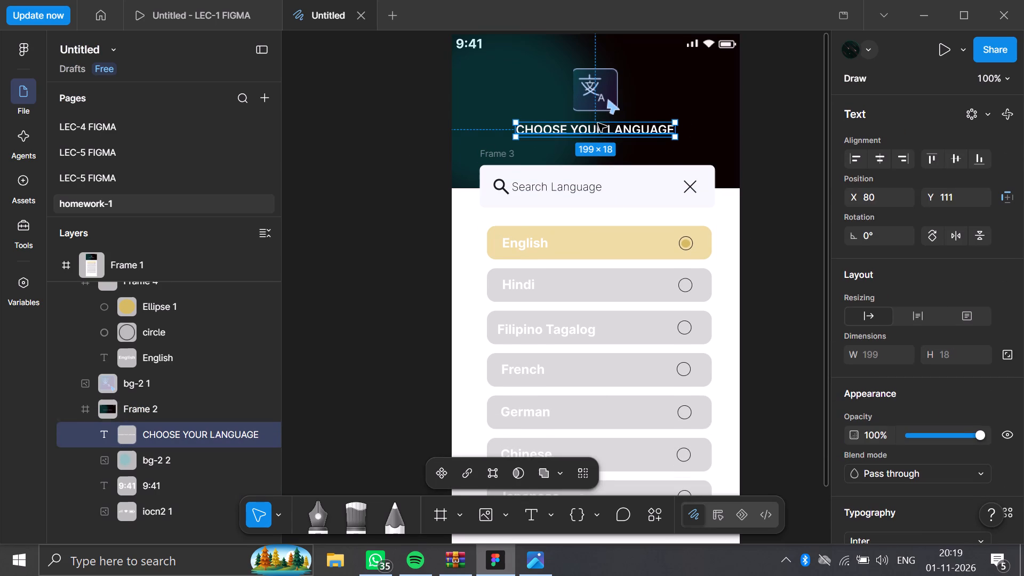
pyautogui.moveTo(597, 131); pyautogui.dragTo(597, 137)
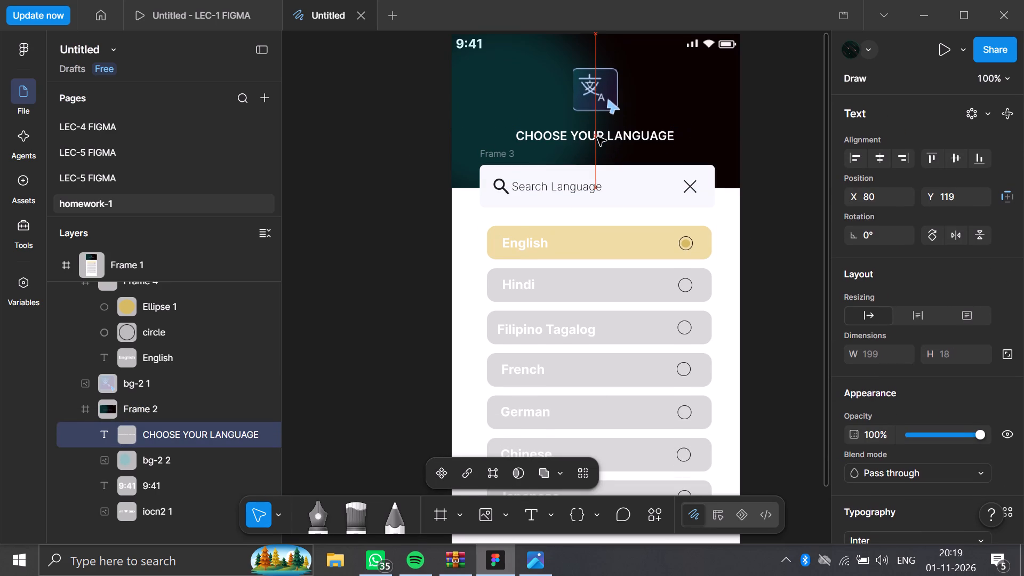
# Lower the "CHOOSE YOUR LANGUAGE" heading slightly, to about Y 123, keeping it centred in the header.
pyautogui.moveTo(597, 137); pyautogui.dragTo(597, 140)
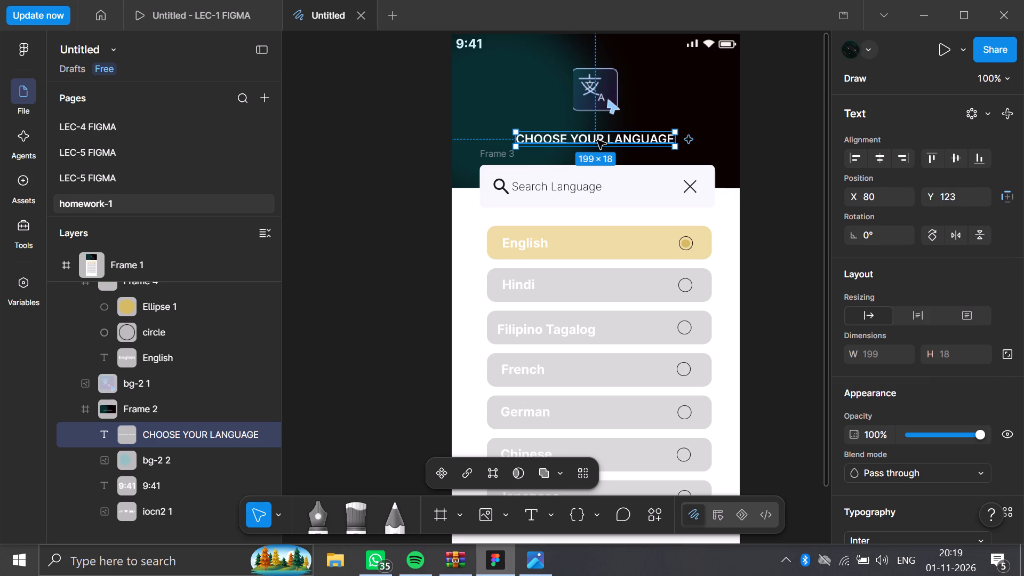
# Move the language icon down closer to the heading, to about X 151, Y 52.
pyautogui.moveTo(584, 89); pyautogui.dragTo(585, 99)
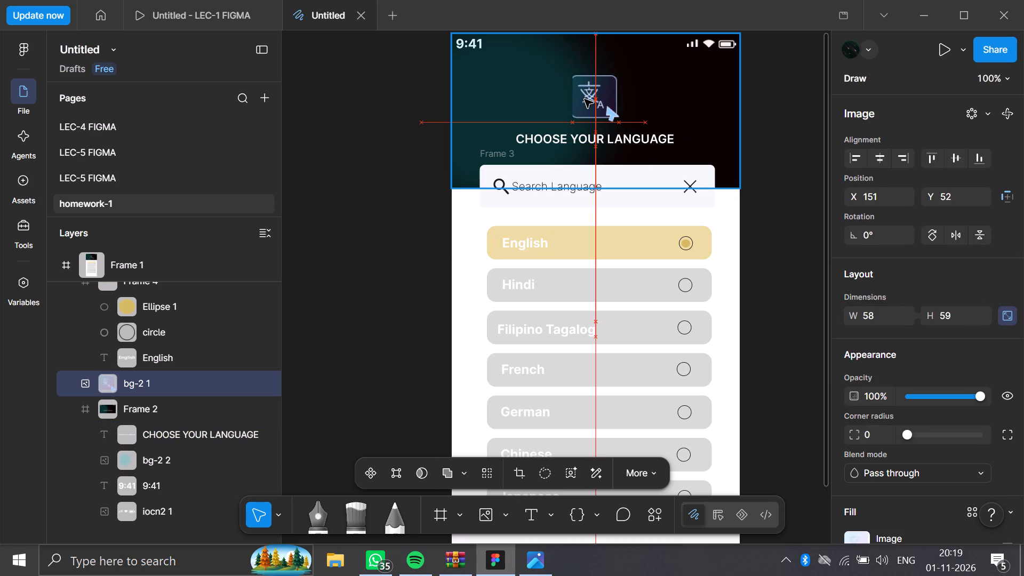
pyautogui.moveTo(585, 99); pyautogui.dragTo(585, 101)
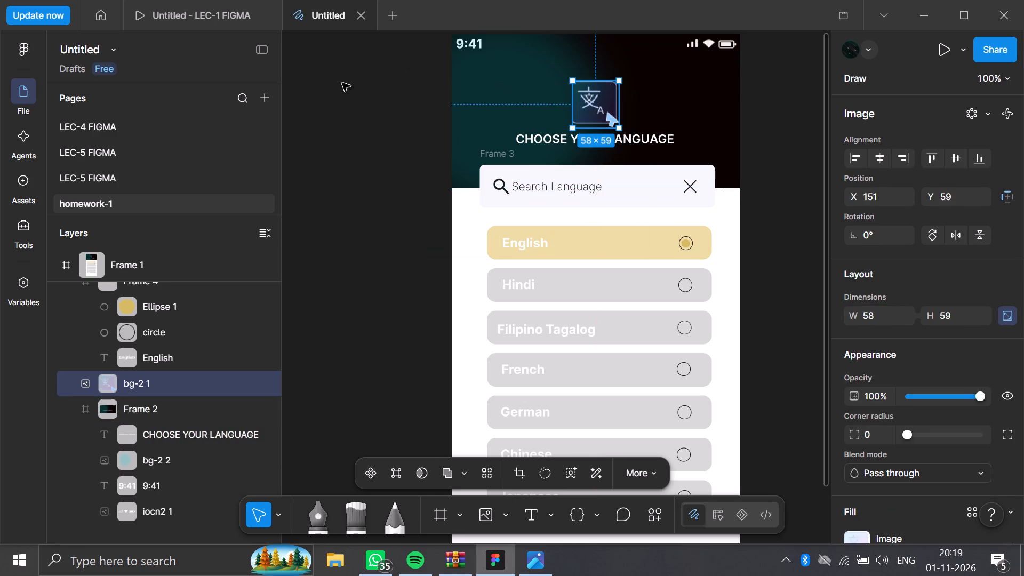
pyautogui.click(342, 83)
pyautogui.doubleClick(588, 114)
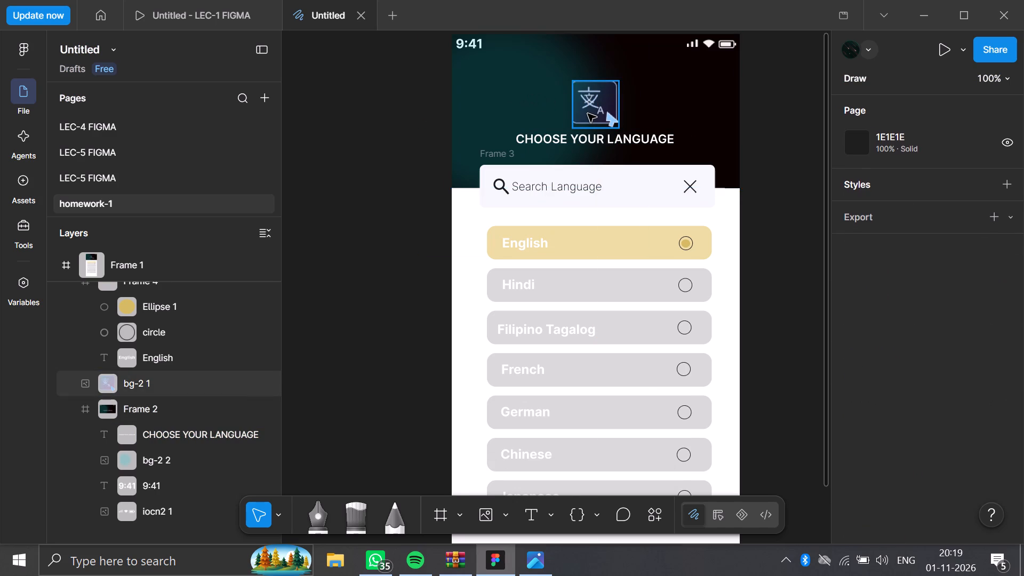
pyautogui.moveTo(589, 110); pyautogui.dragTo(591, 103)
pyautogui.click(323, 151)
pyautogui.click(323, 151)
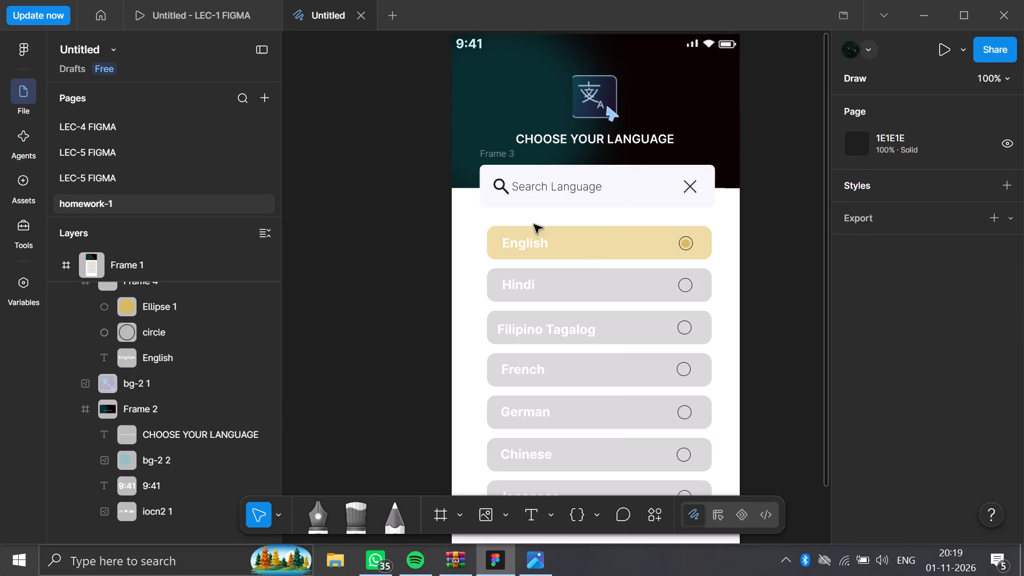
pyautogui.click(407, 227)
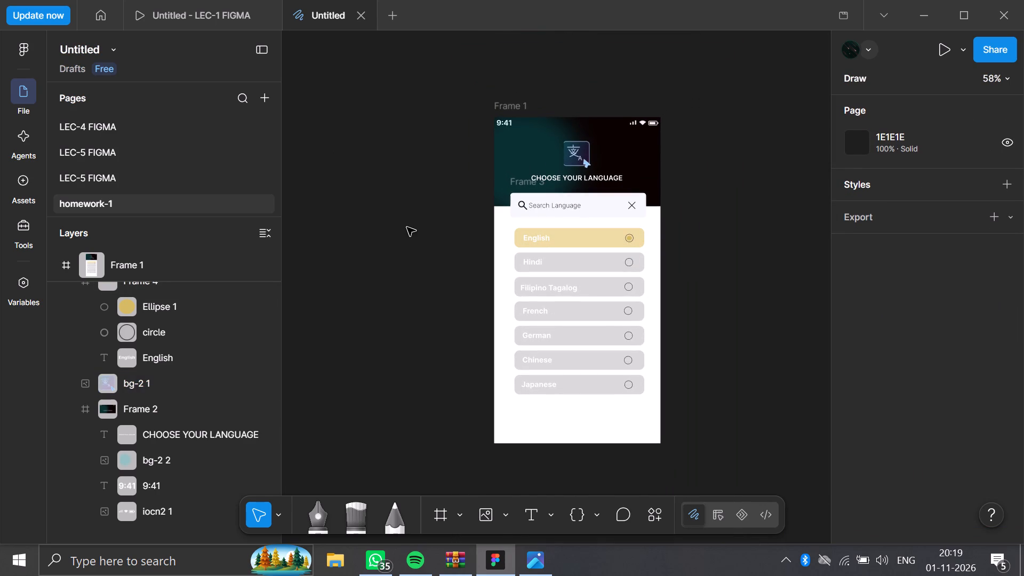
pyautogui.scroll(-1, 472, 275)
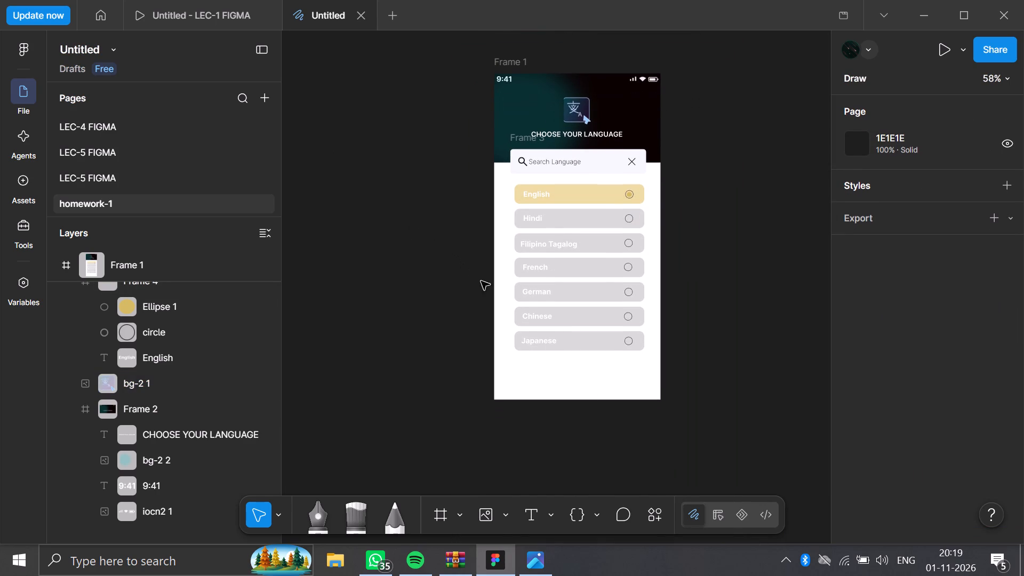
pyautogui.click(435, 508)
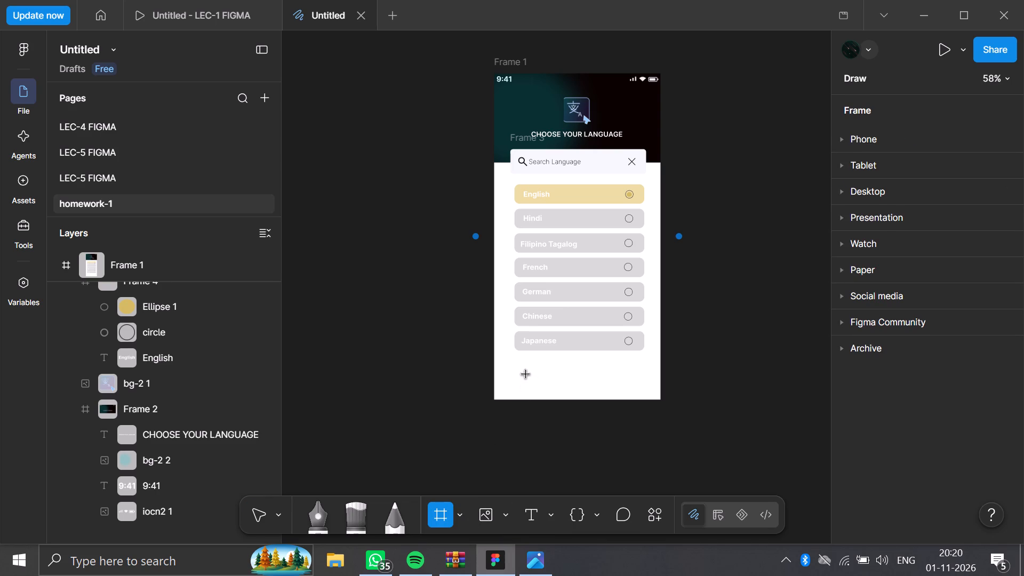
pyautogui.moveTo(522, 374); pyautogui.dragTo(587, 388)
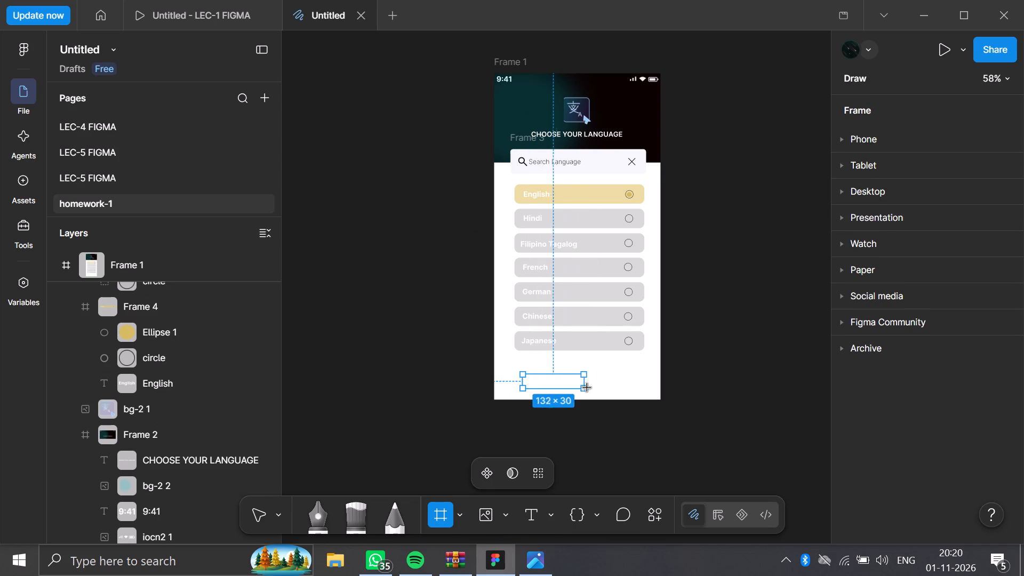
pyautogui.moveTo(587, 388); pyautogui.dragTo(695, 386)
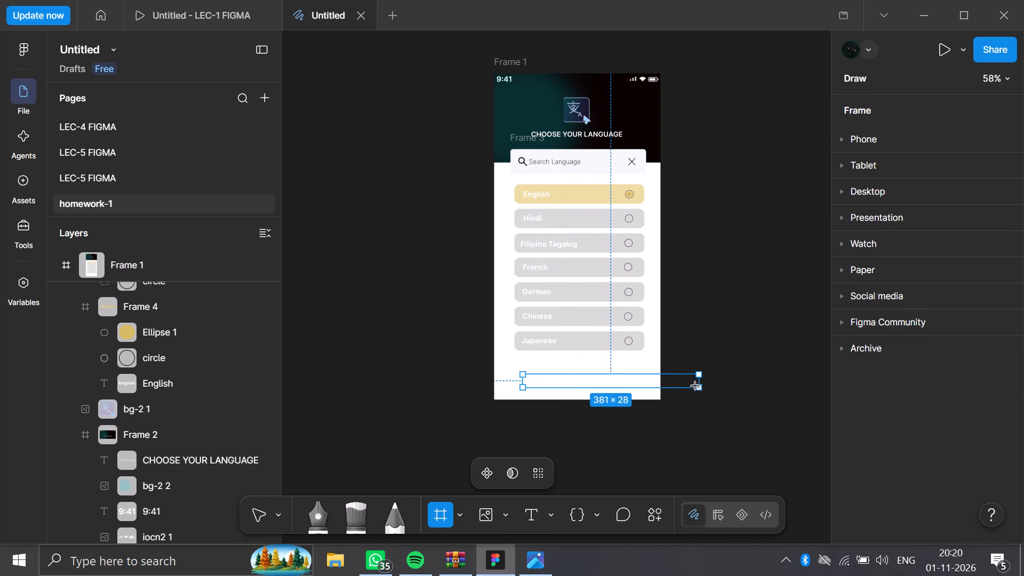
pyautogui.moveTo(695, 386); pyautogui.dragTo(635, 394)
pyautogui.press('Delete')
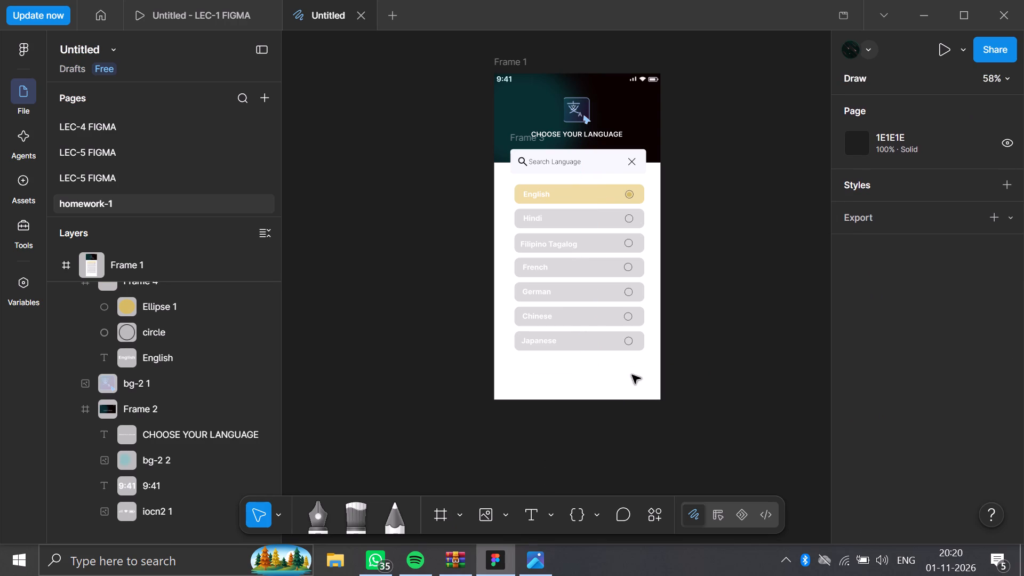
# Duplicate the Japanese row and place the copy near the bottom of the screen frame, at X 44, Y 647.
pyautogui.click(596, 337)
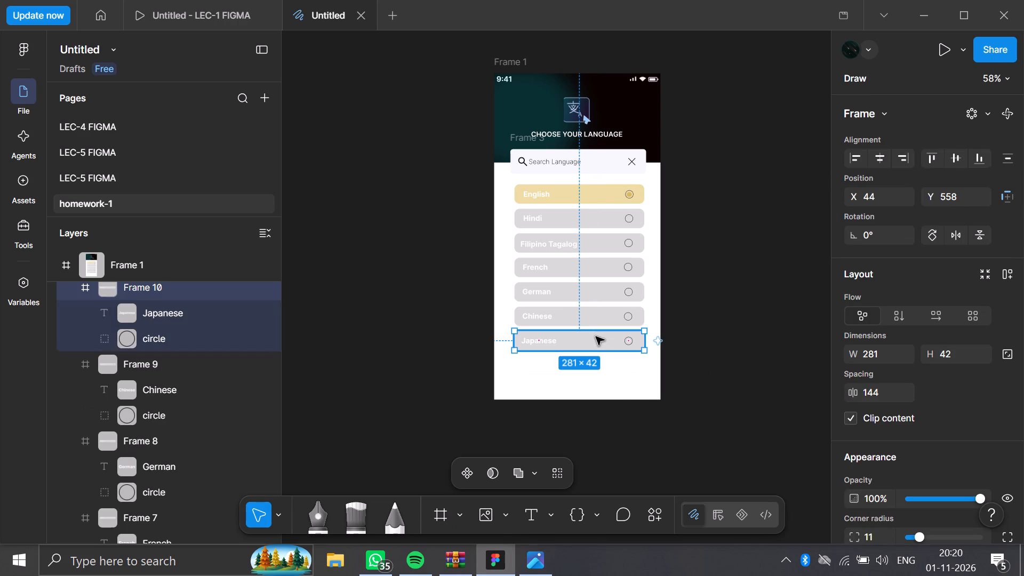
pyautogui.rightClick(596, 337)
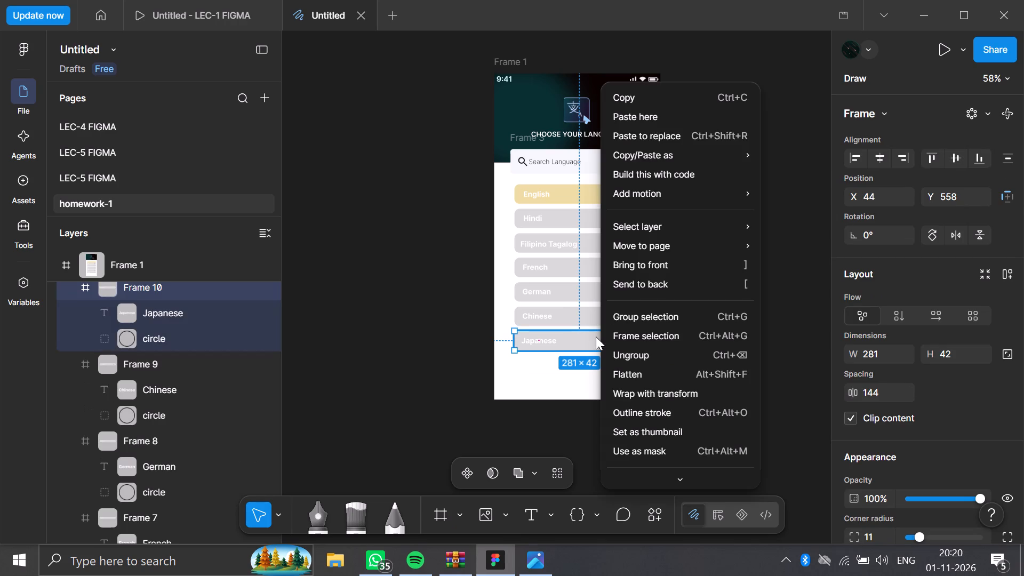
pyautogui.click(631, 102)
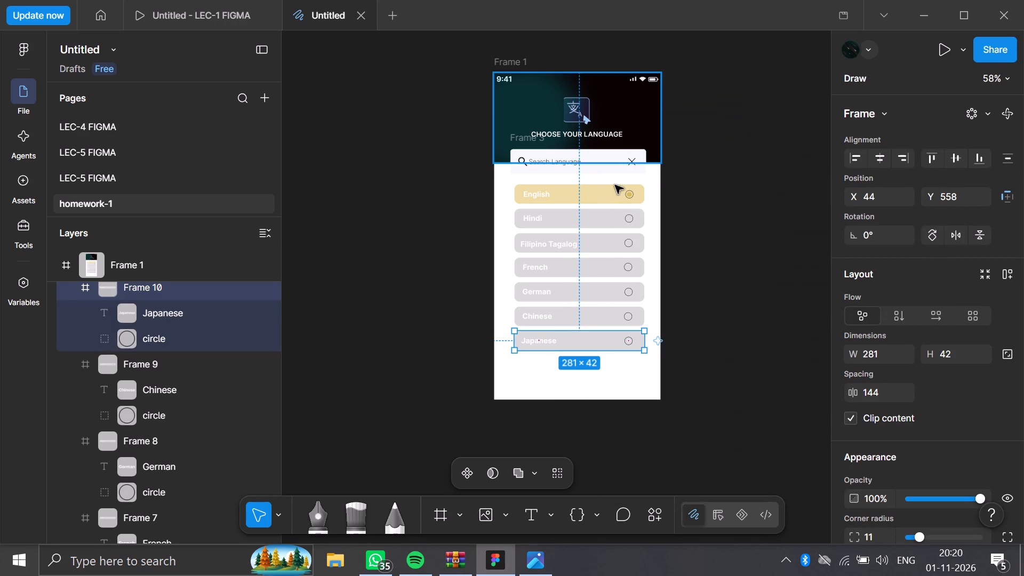
pyautogui.rightClick(518, 371)
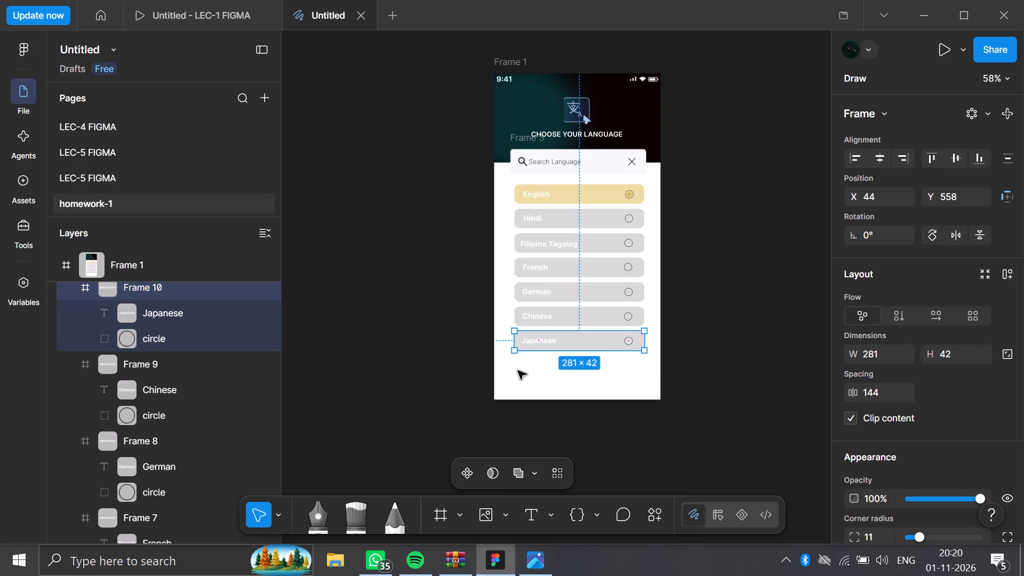
pyautogui.click(571, 110)
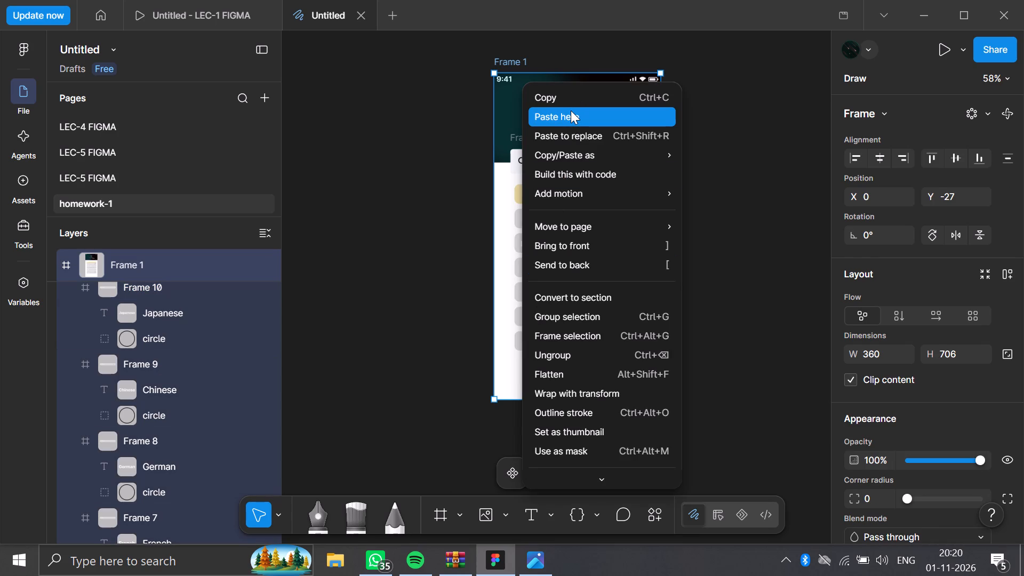
pyautogui.click(556, 380)
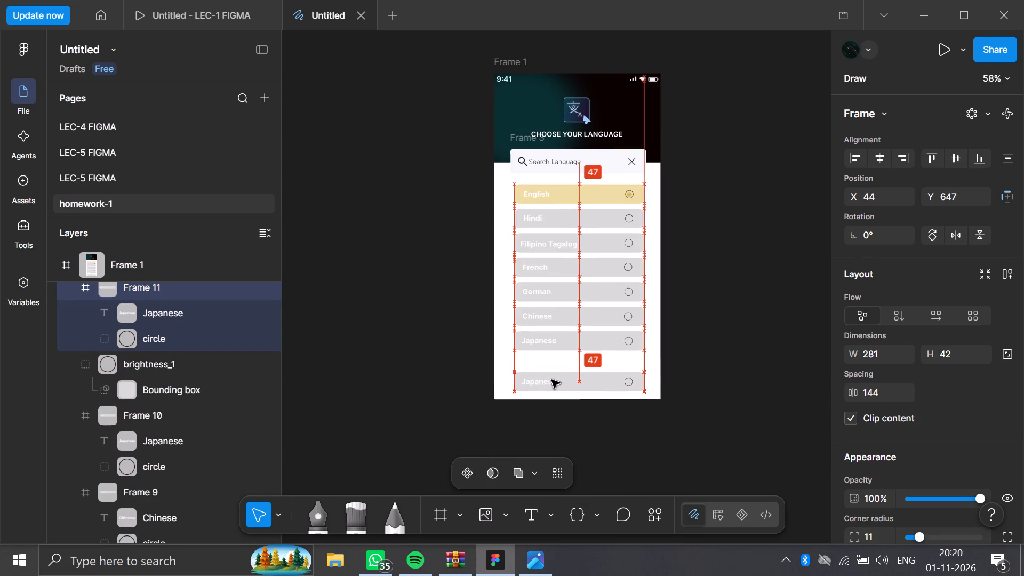
# Delete the "Japanese" text and the circle from the copied bottom row.
pyautogui.doubleClick(551, 380)
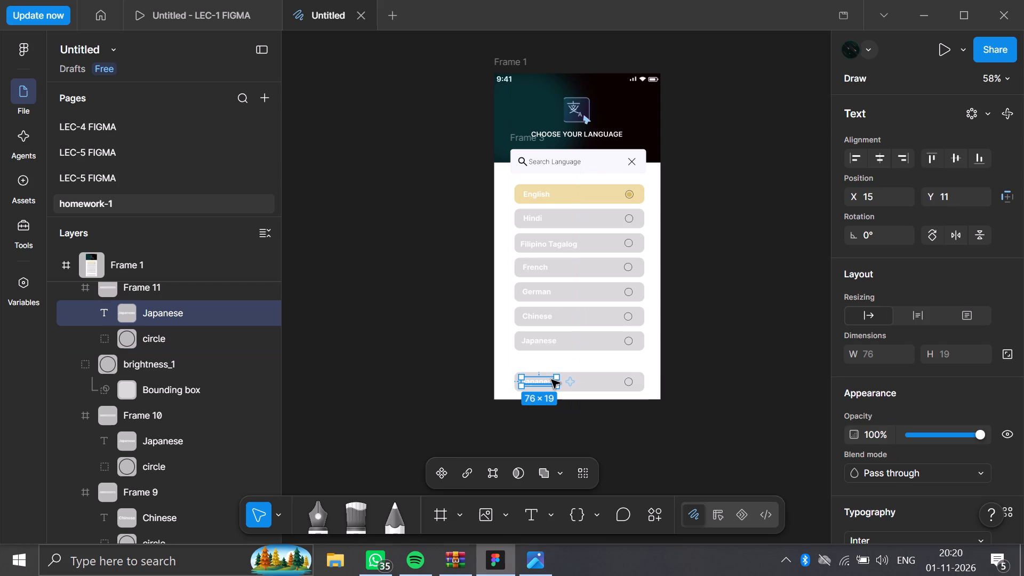
pyautogui.press('=')
pyautogui.scroll(-1, 551, 379)
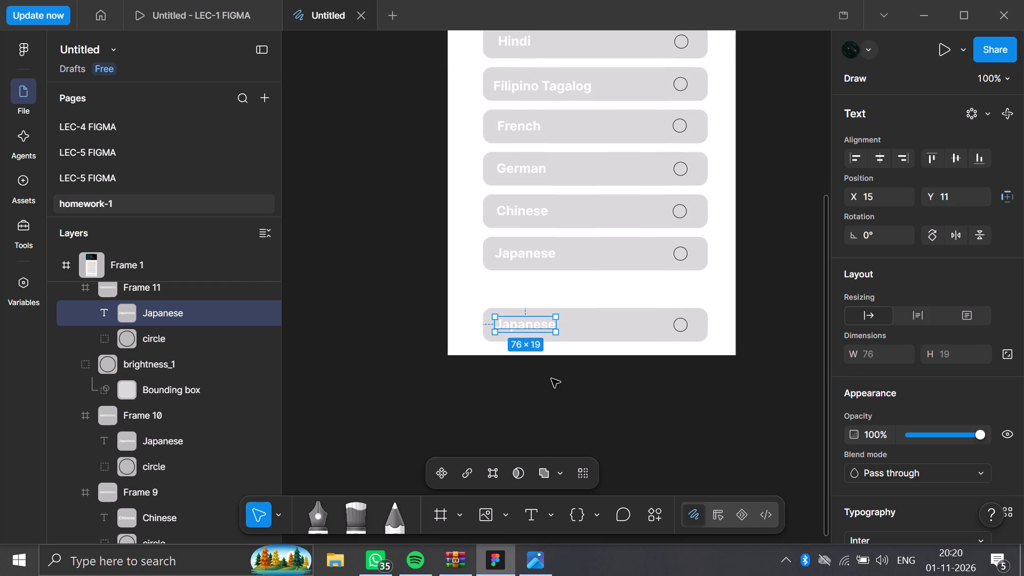
pyautogui.press('Delete')
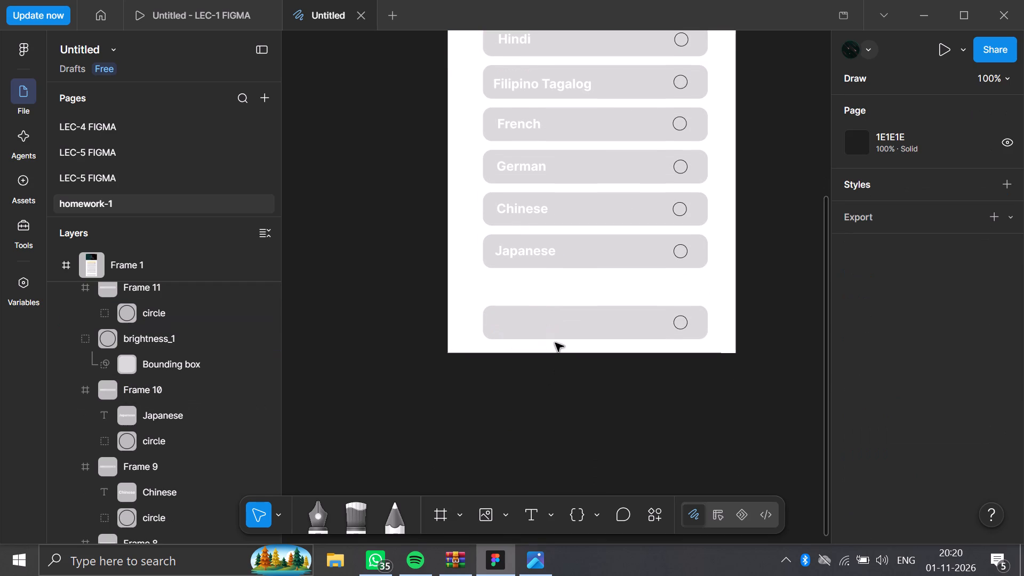
pyautogui.click(676, 328)
pyautogui.doubleClick(676, 328)
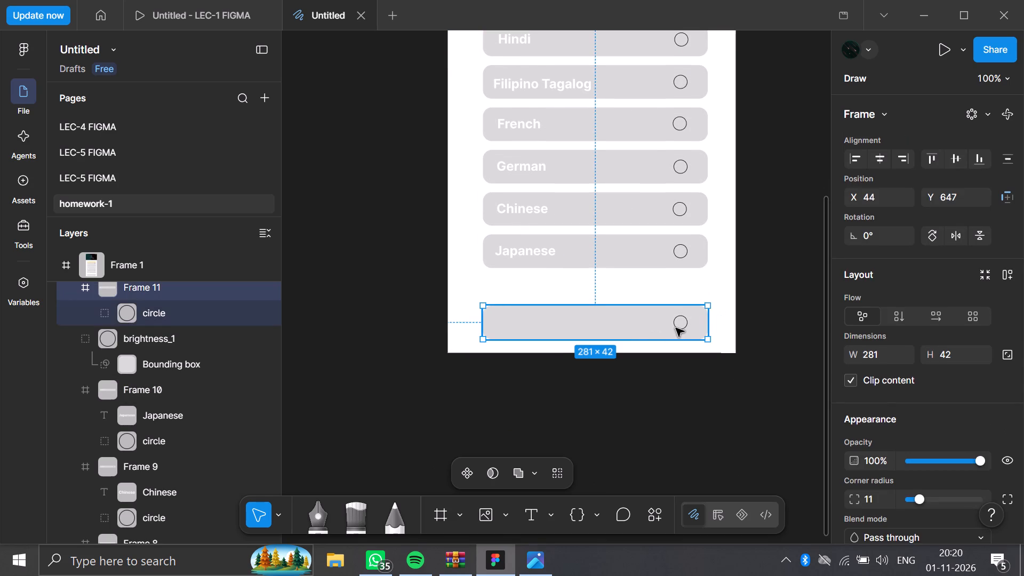
pyautogui.press('Delete')
# Add a solid 1C1B1F fill at 100% to the empty bottom bar.
pyautogui.doubleClick(628, 320)
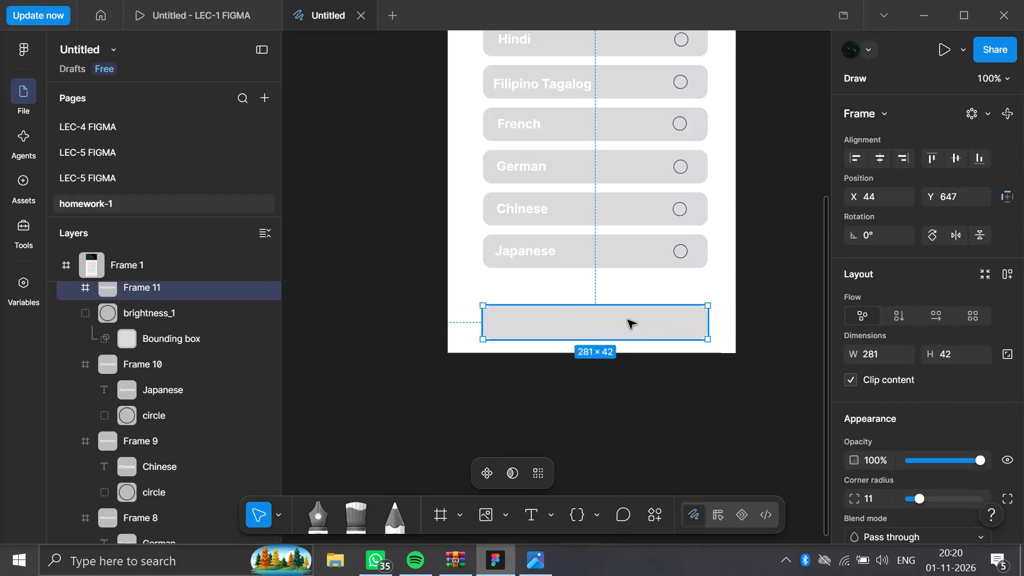
pyautogui.scroll(-2, 874, 473)
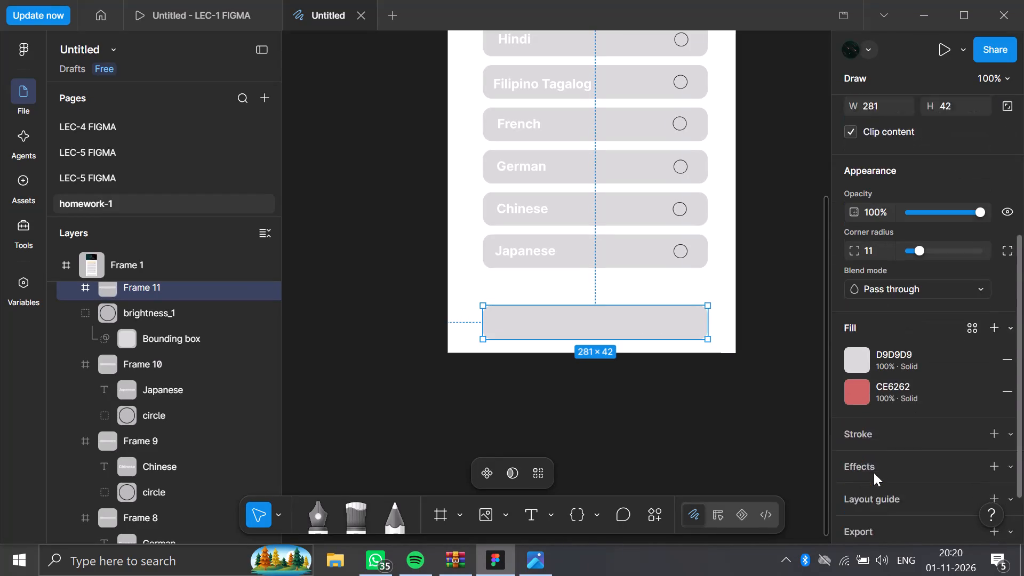
pyautogui.click(995, 281)
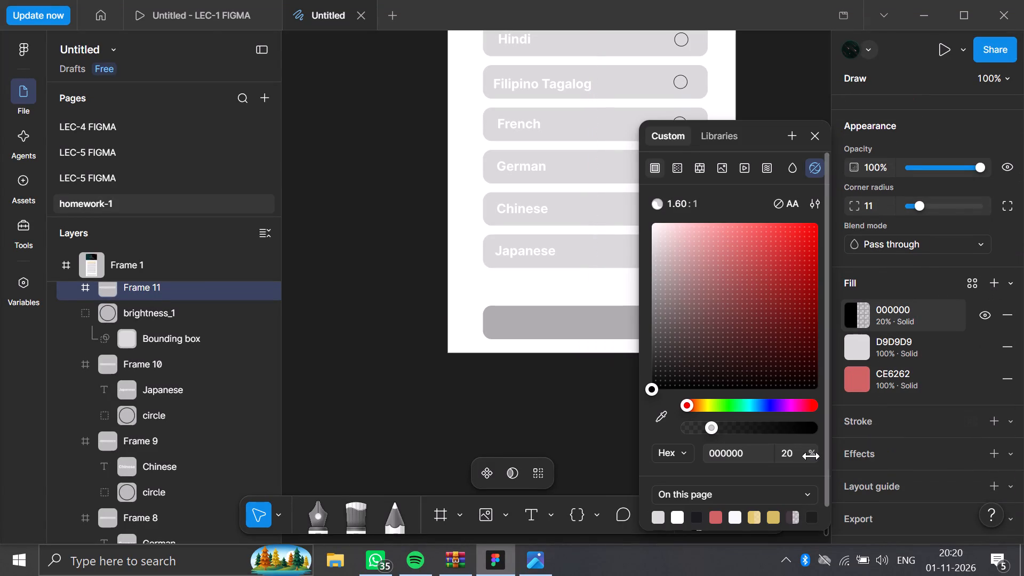
pyautogui.click(698, 522)
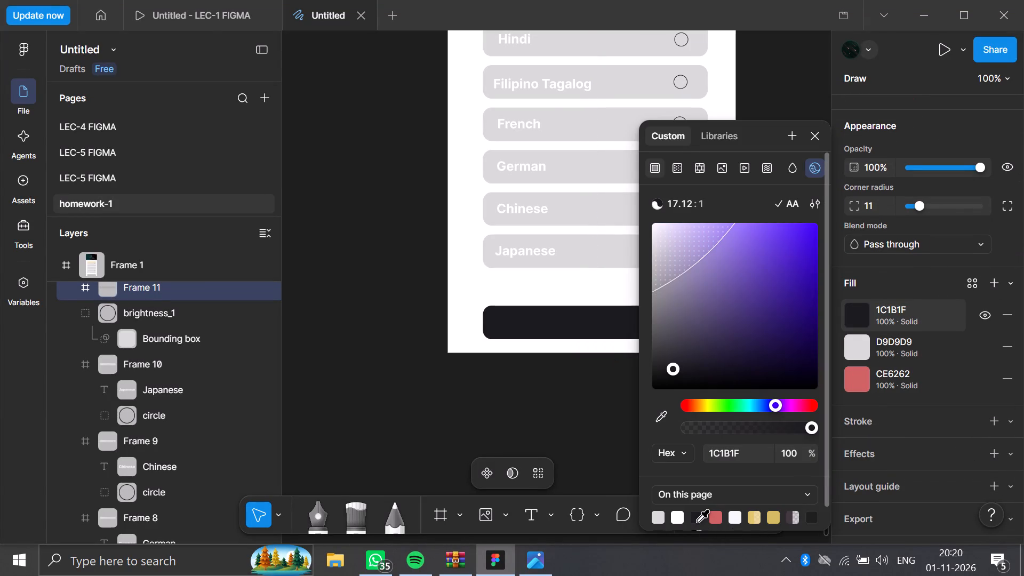
pyautogui.click(308, 322)
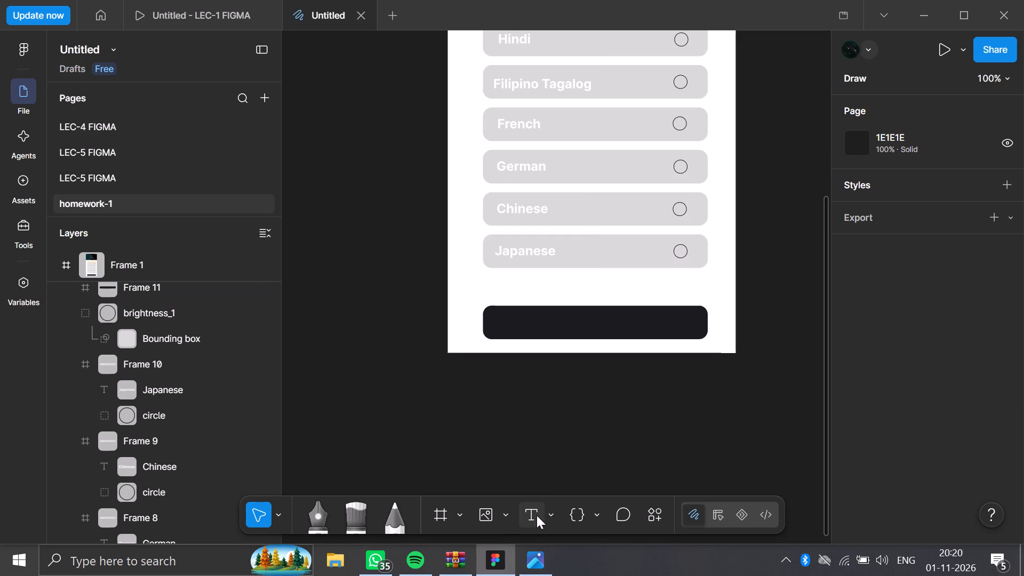
# After checking the Screen.png reference in Photos, add the text "Countinue" on the dark bottom bar, at about X 116, Y 22.
pyautogui.click(537, 515)
pyautogui.click(463, 560)
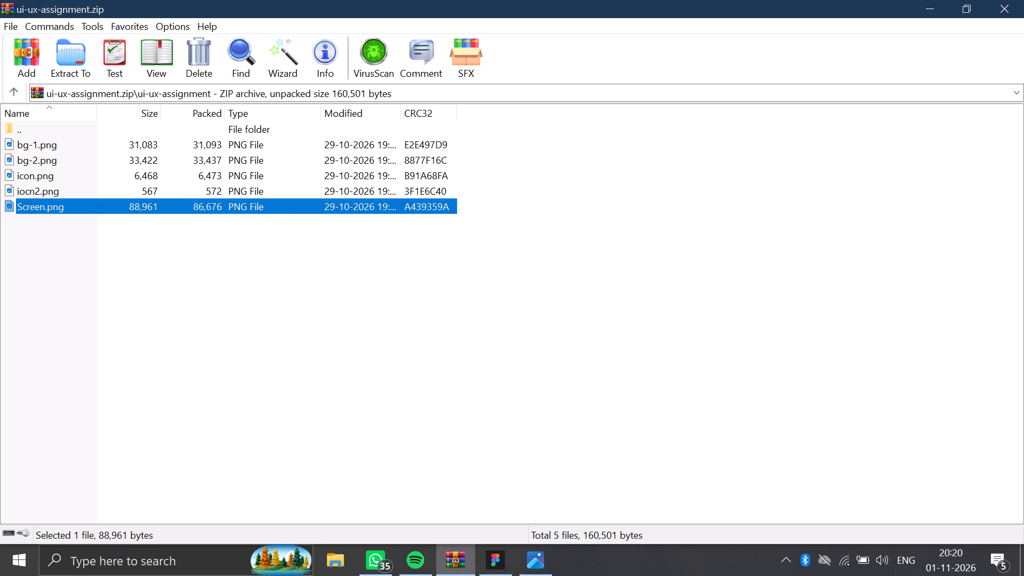
pyautogui.click(551, 569)
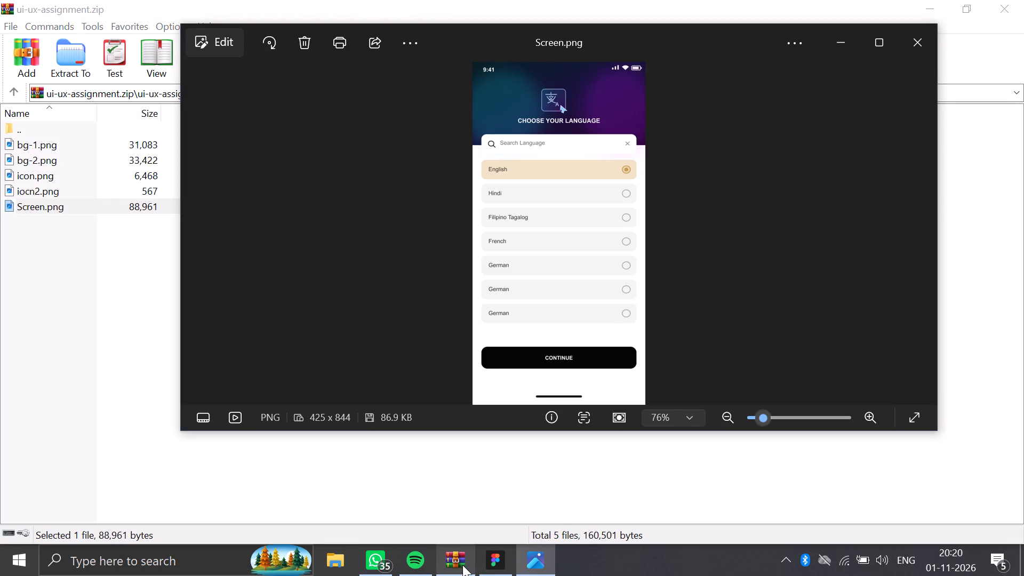
pyautogui.click(482, 566)
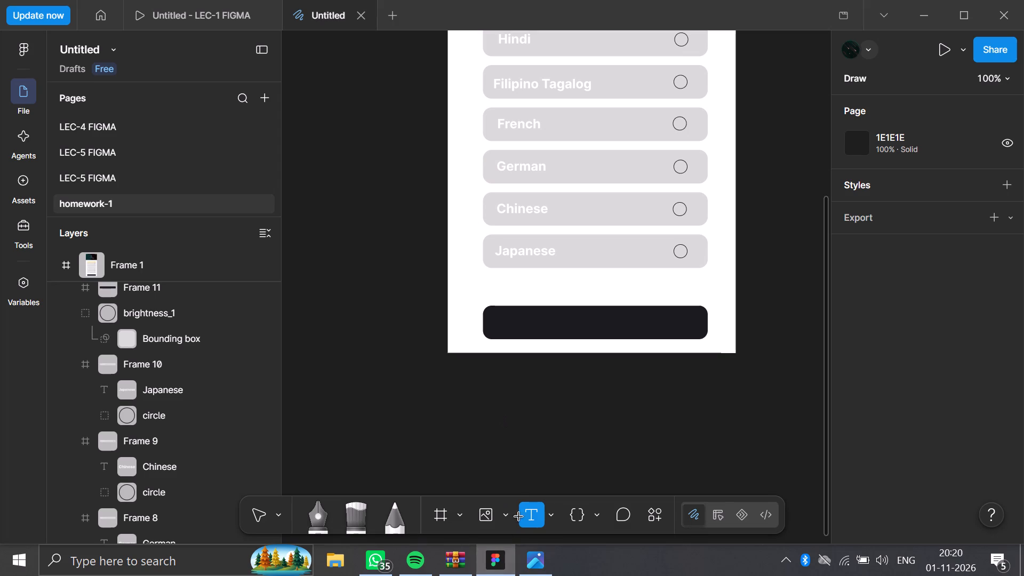
pyautogui.click(537, 564)
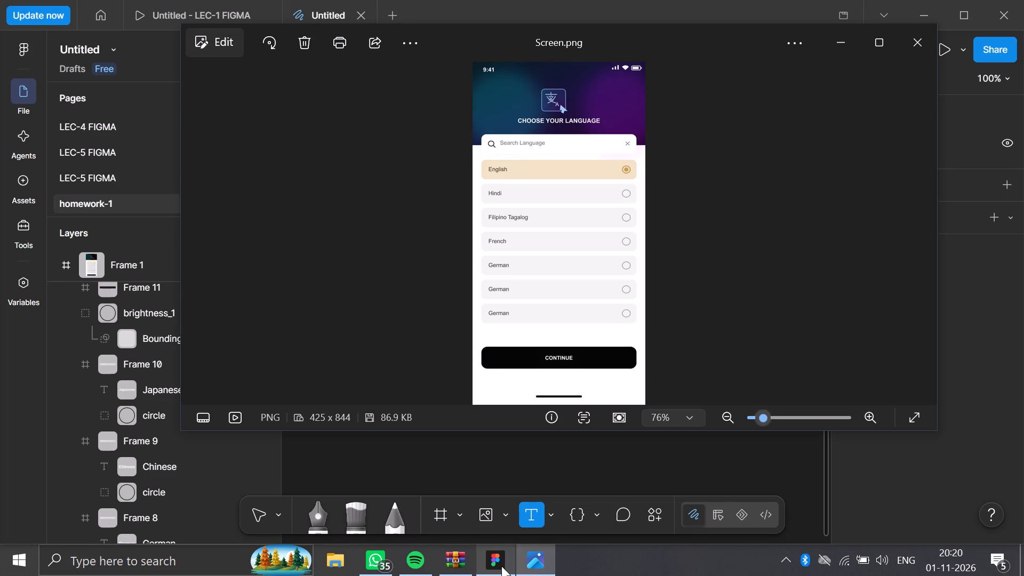
pyautogui.click(490, 567)
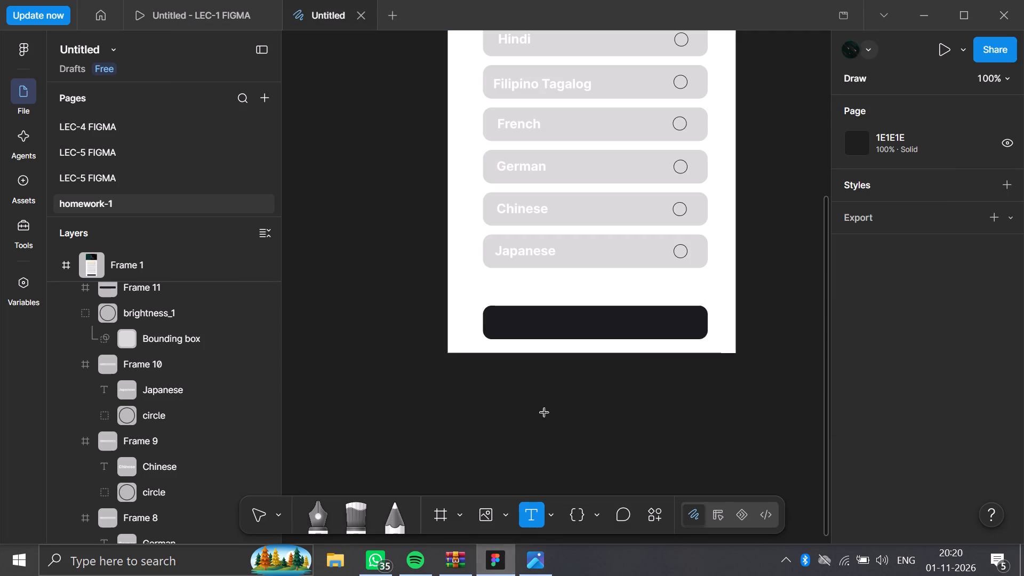
pyautogui.click(535, 329)
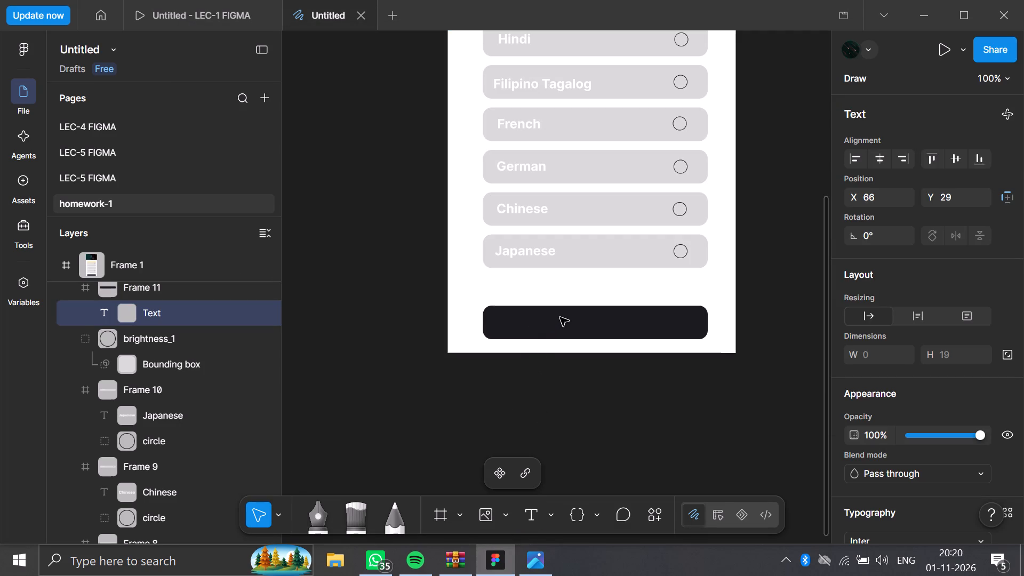
pyautogui.click(560, 317)
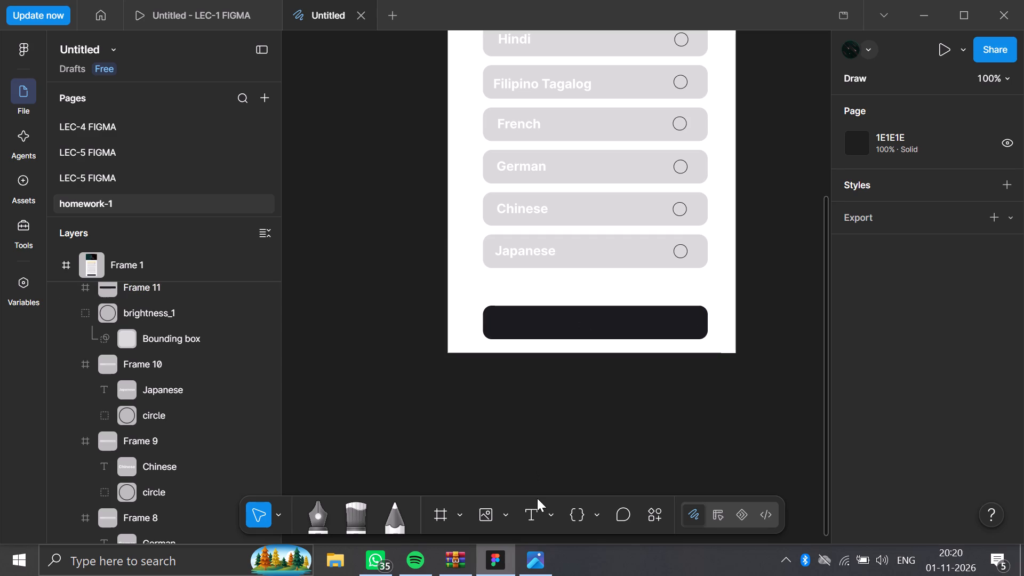
pyautogui.click(535, 517)
pyautogui.click(575, 323)
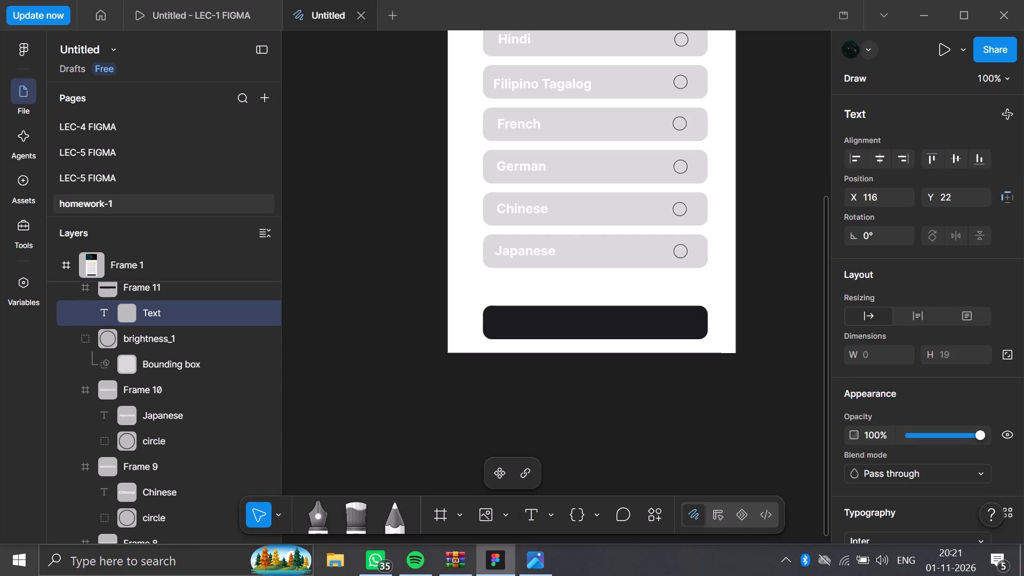
pyautogui.press('c')
pyautogui.write('ountinue')
pyautogui.click(675, 412)
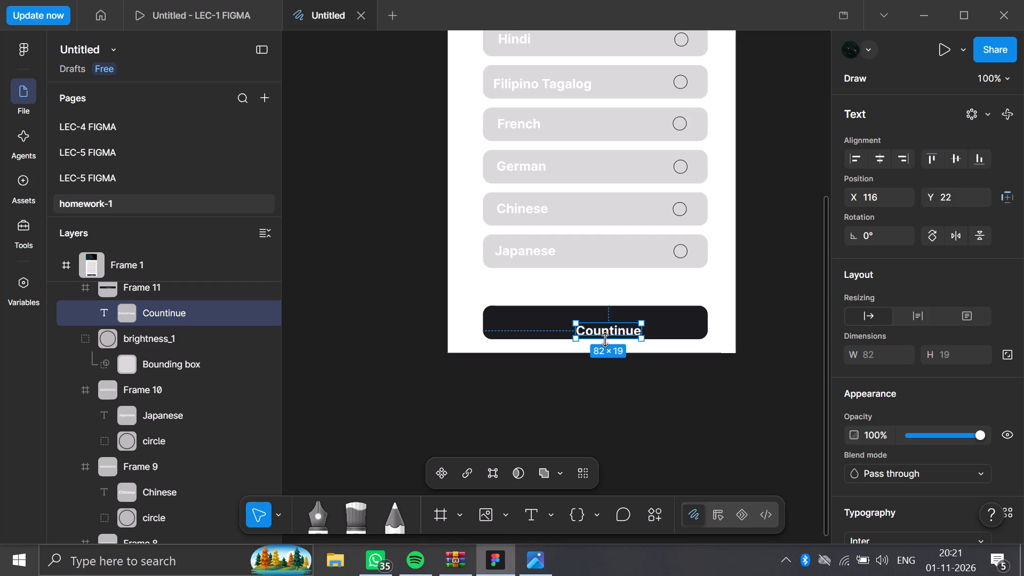
# Move the "Countinue" text to about the middle of the dark bottom bar, at X 100, Y 11.
pyautogui.moveTo(604, 334); pyautogui.dragTo(589, 325)
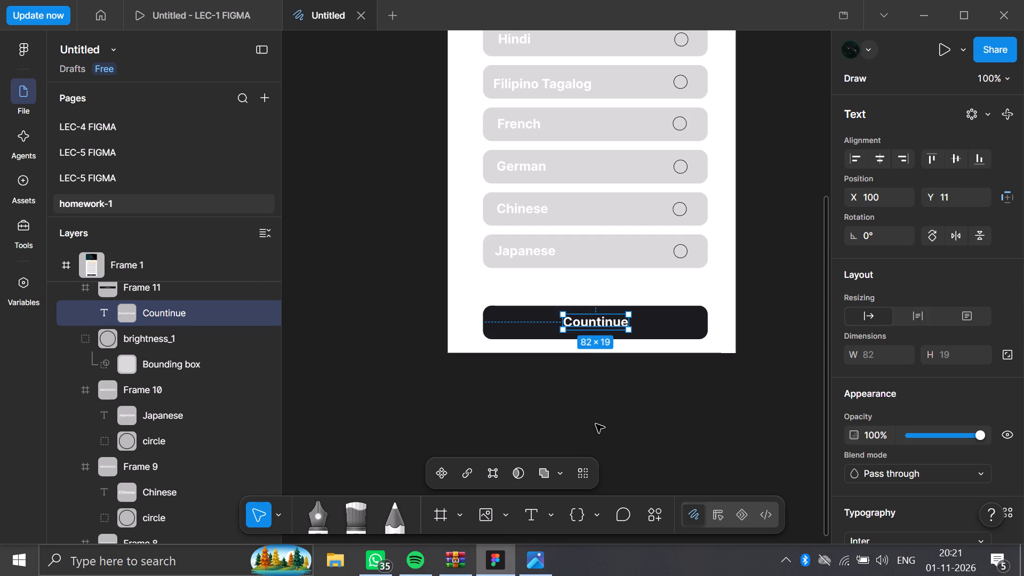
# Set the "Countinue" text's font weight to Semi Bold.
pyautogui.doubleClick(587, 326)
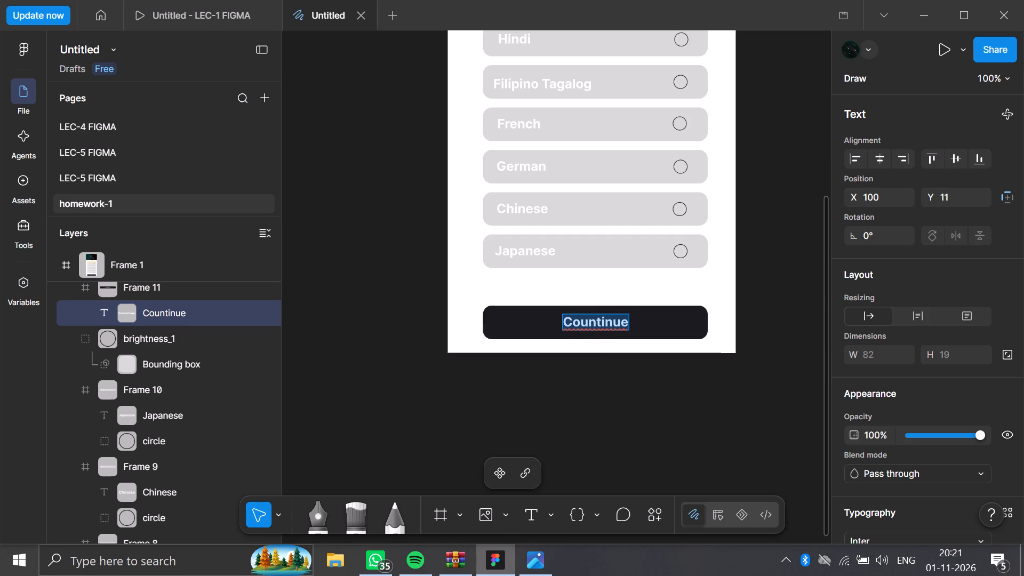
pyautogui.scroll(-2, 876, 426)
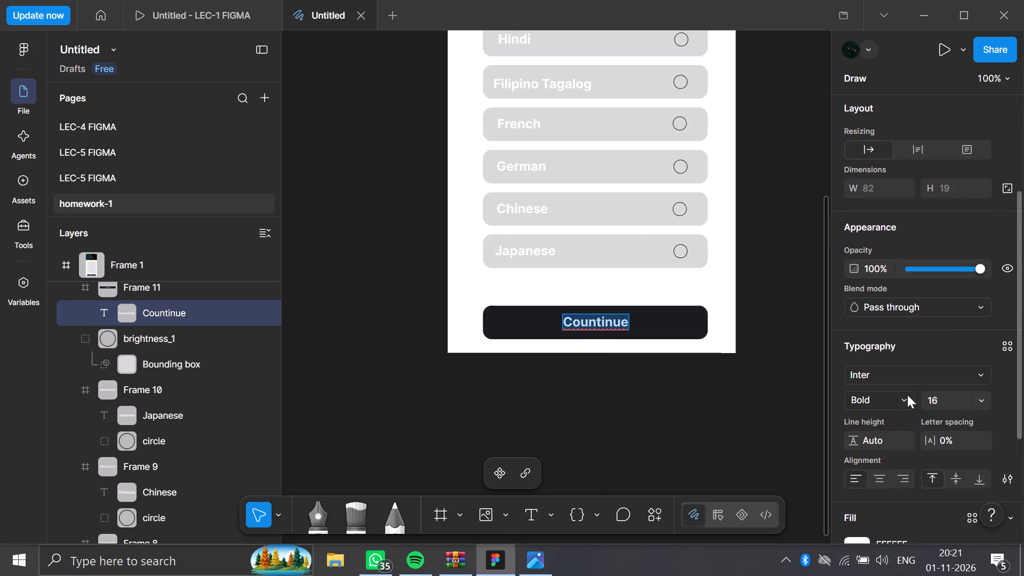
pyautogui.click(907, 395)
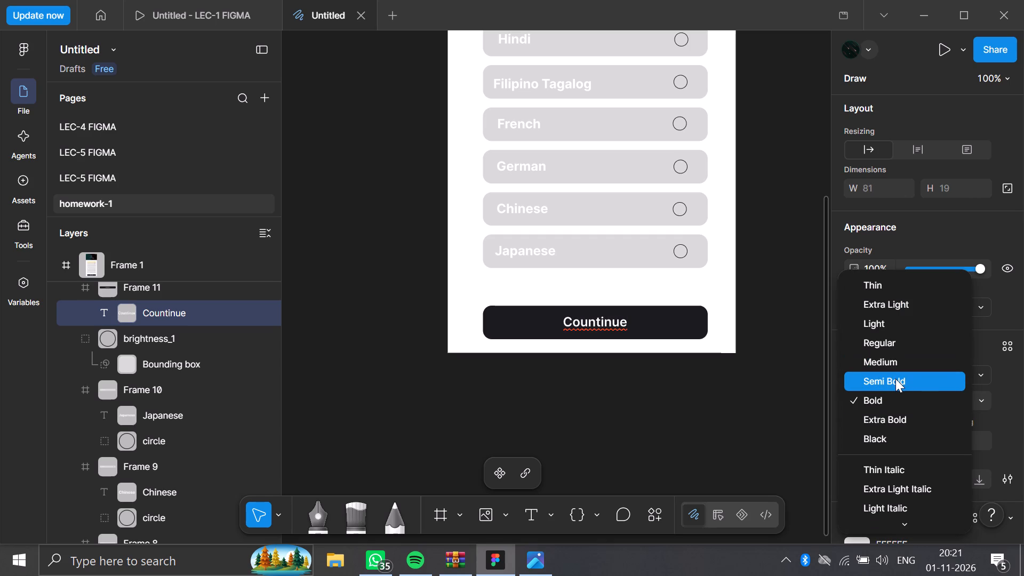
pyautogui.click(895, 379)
# Correct the dark bar's label spelling to "Continue".
pyautogui.click(590, 320)
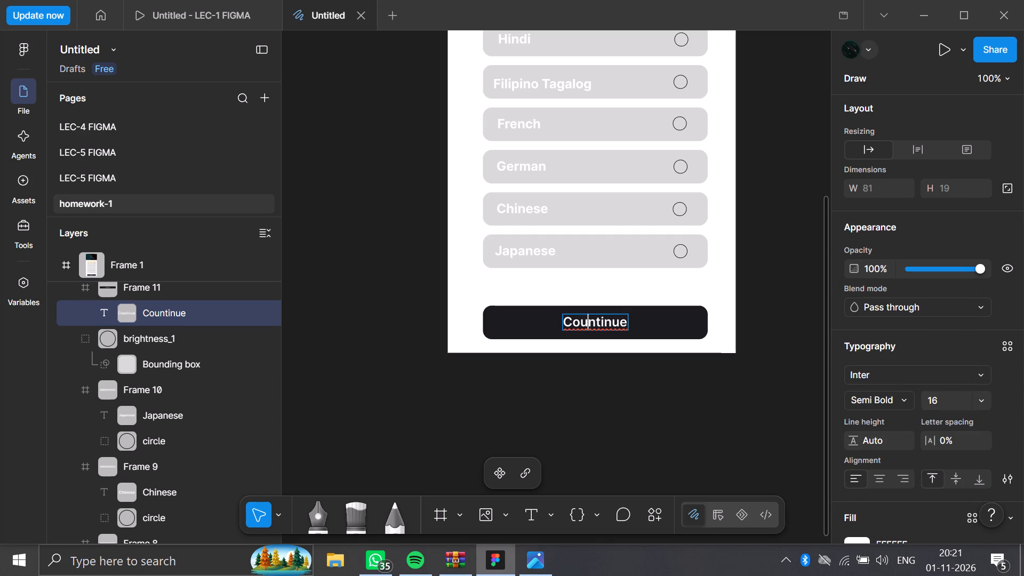
pyautogui.press('BackSpace')
pyautogui.click(600, 406)
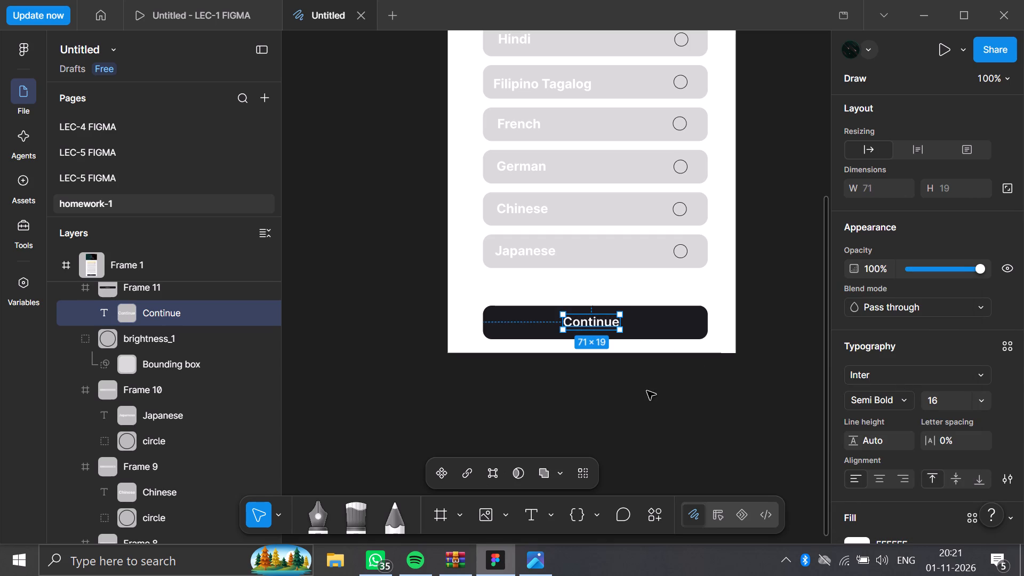
# Set the "Continue" label's font weight to Medium.
pyautogui.click(906, 400)
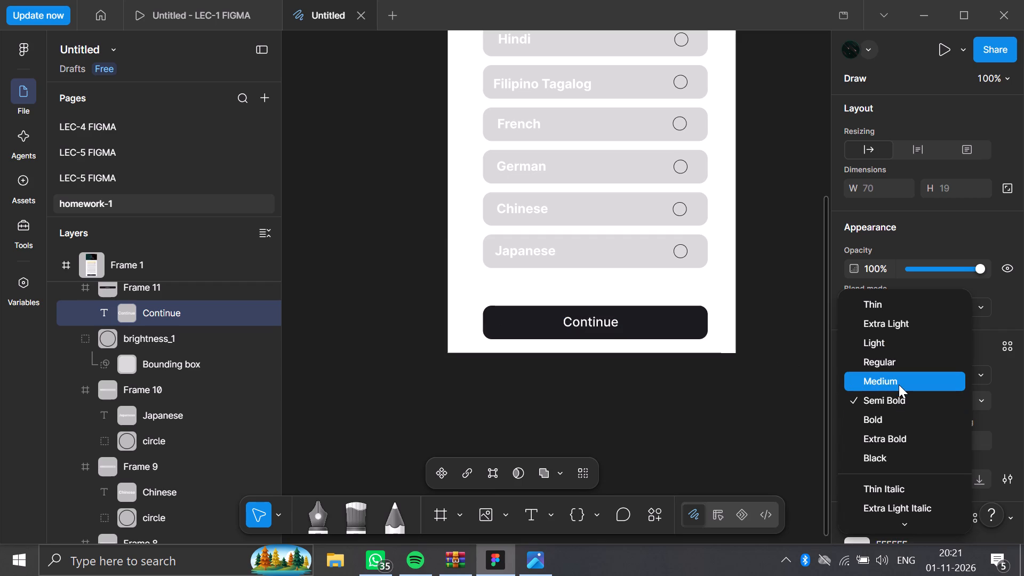
pyautogui.click(899, 385)
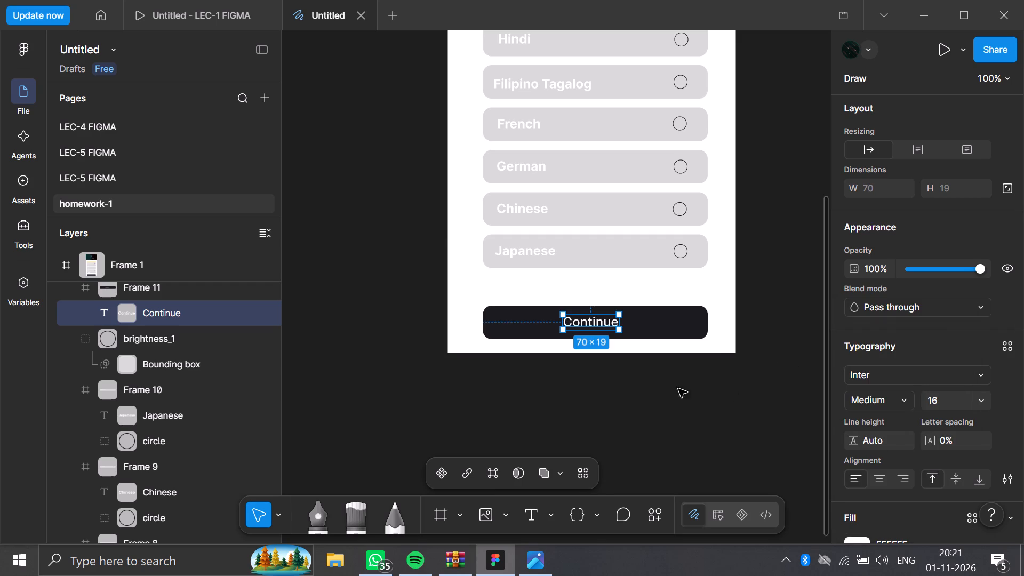
pyautogui.click(630, 334)
pyautogui.click(551, 399)
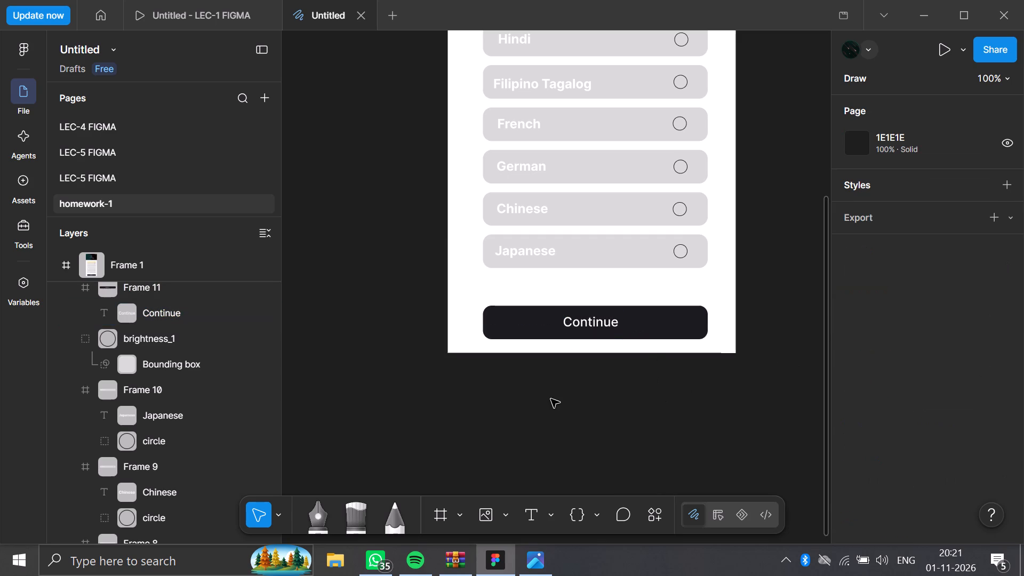
# Extend the bottom edge of the Frame 1 screen downward to a height of about 741.
pyautogui.scroll(6, 224, 347)
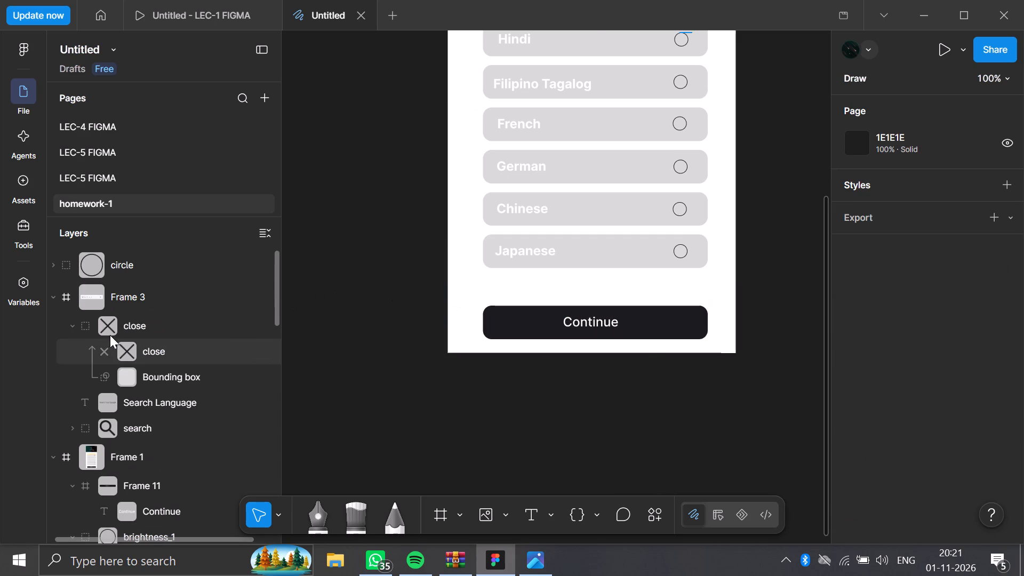
pyautogui.click(129, 453)
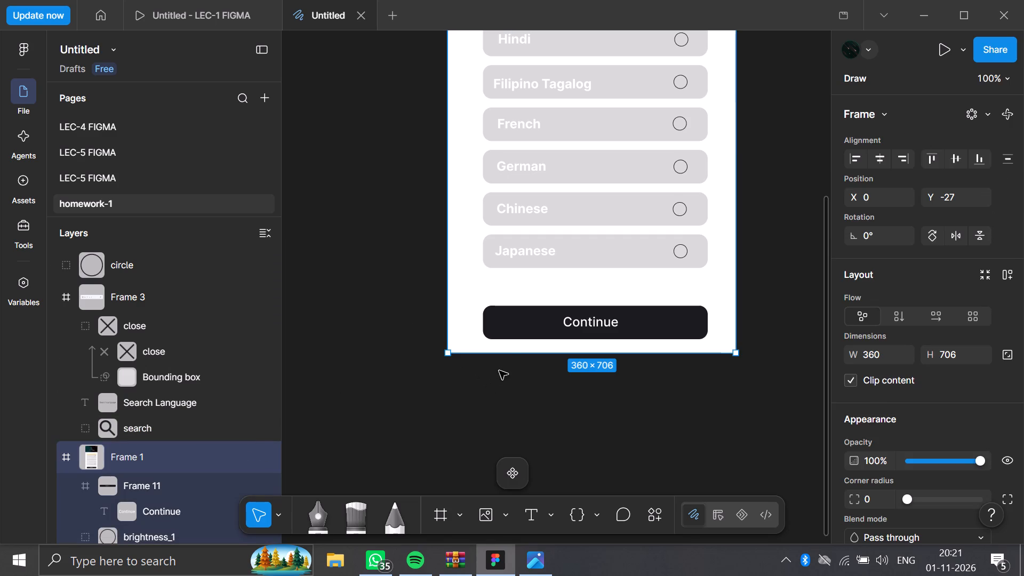
pyautogui.moveTo(502, 355); pyautogui.dragTo(502, 374)
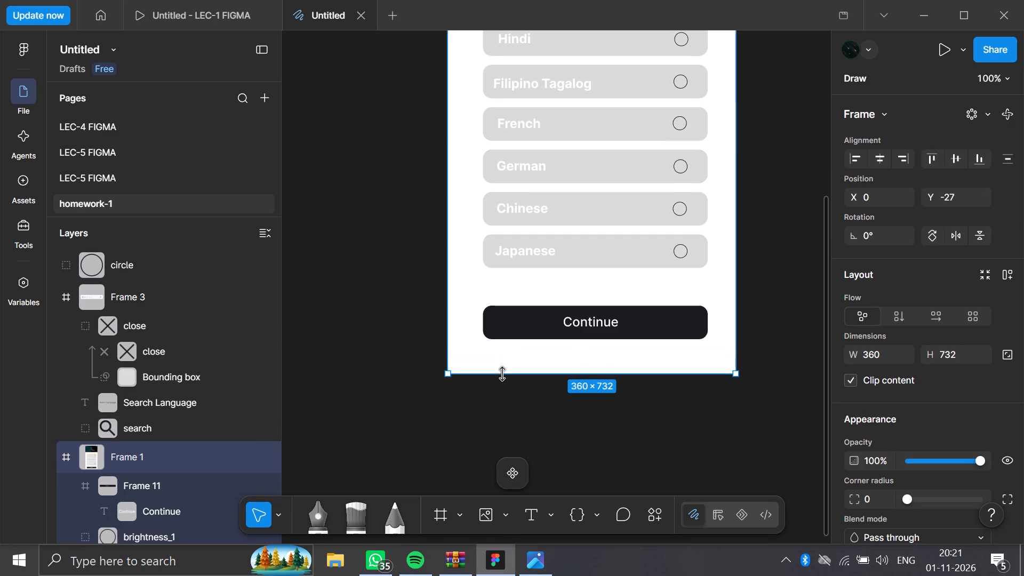
pyautogui.moveTo(502, 374); pyautogui.dragTo(502, 378)
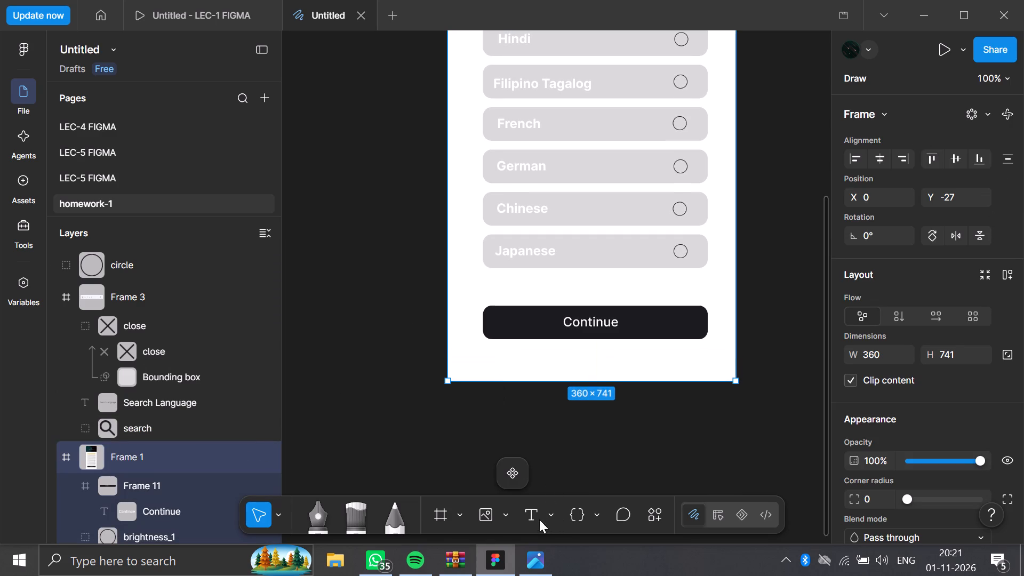
# Draw a near-horizontal line about 108 wide below the Continue button, placed at about X 119, Y 722.
pyautogui.click(554, 518)
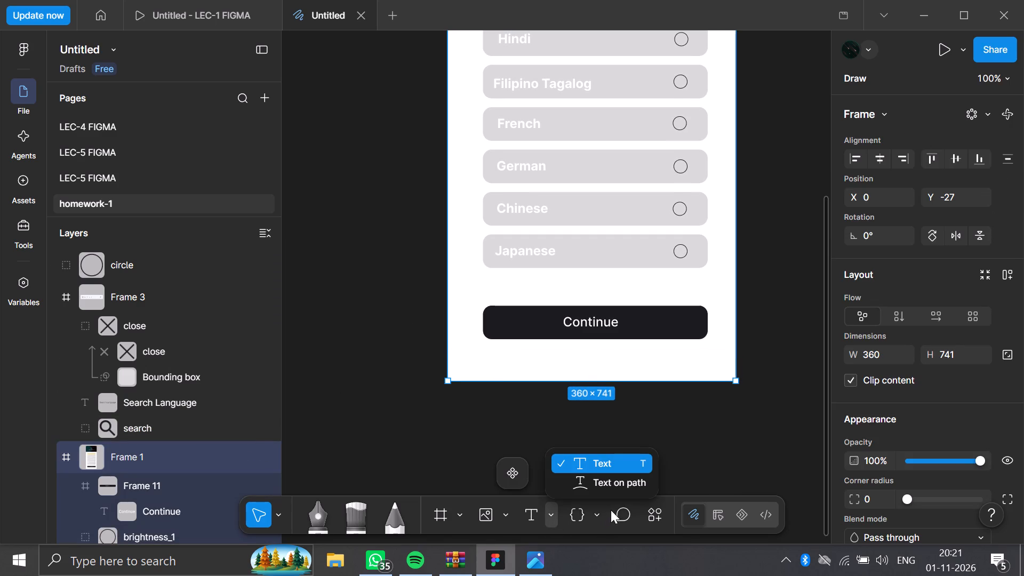
pyautogui.click(597, 517)
pyautogui.click(597, 517)
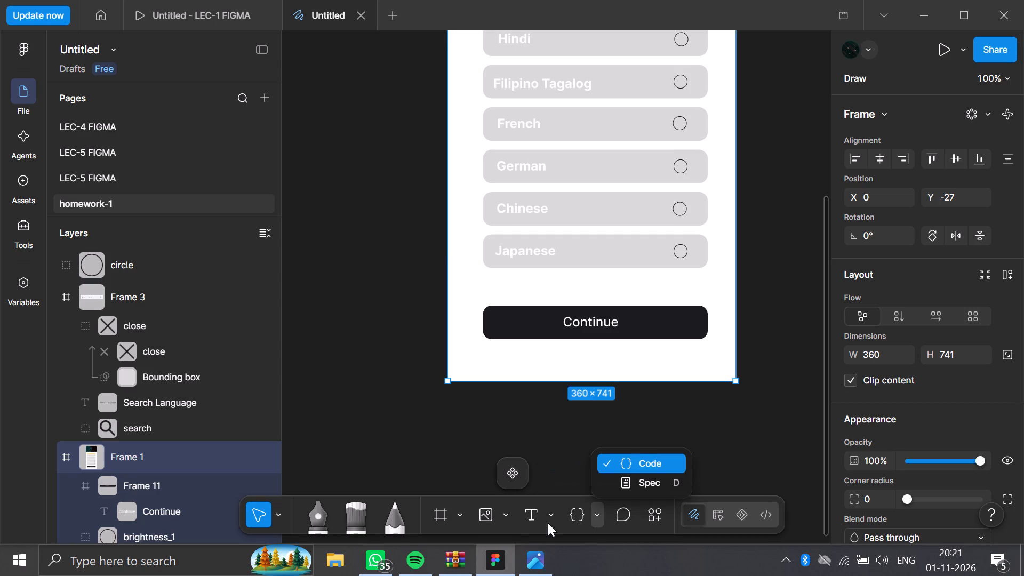
pyautogui.click(503, 517)
pyautogui.click(503, 517)
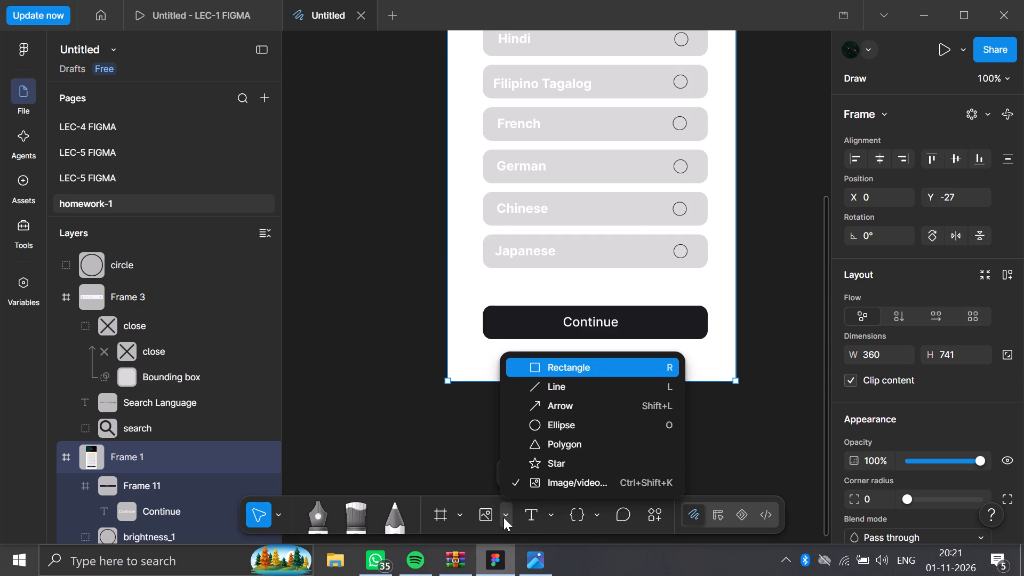
pyautogui.click(555, 390)
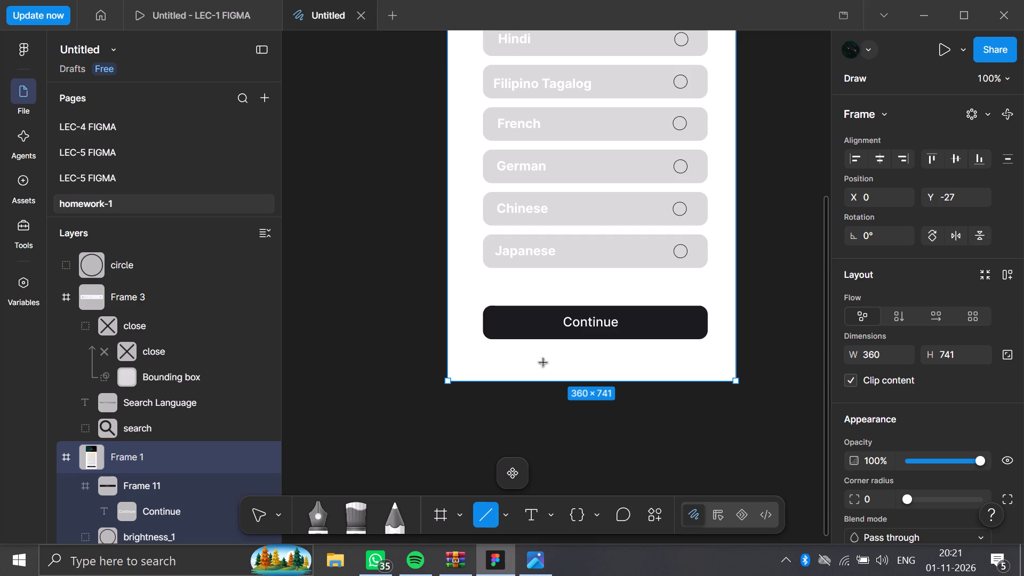
pyautogui.moveTo(543, 363); pyautogui.dragTo(629, 363)
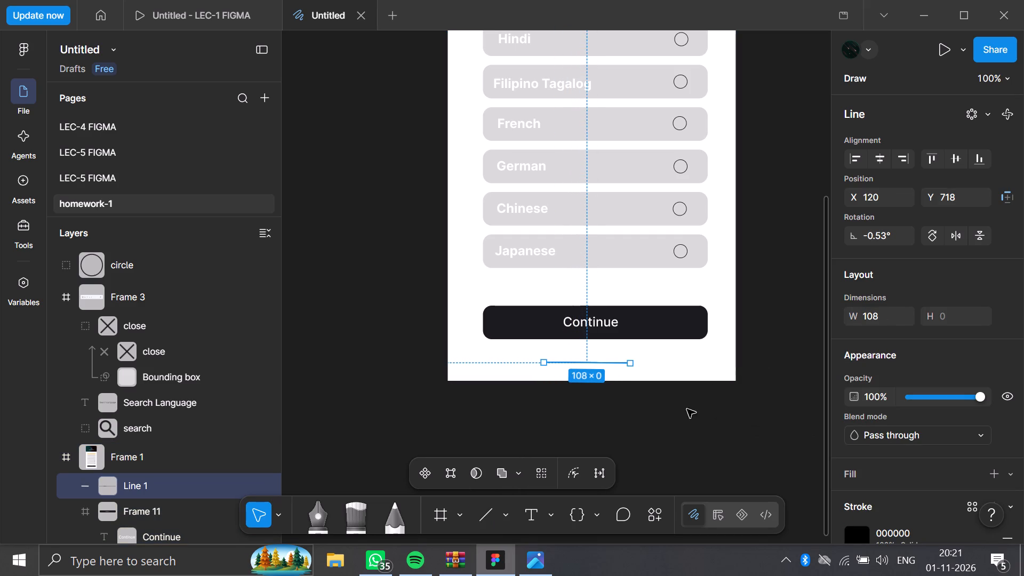
pyautogui.click(583, 363)
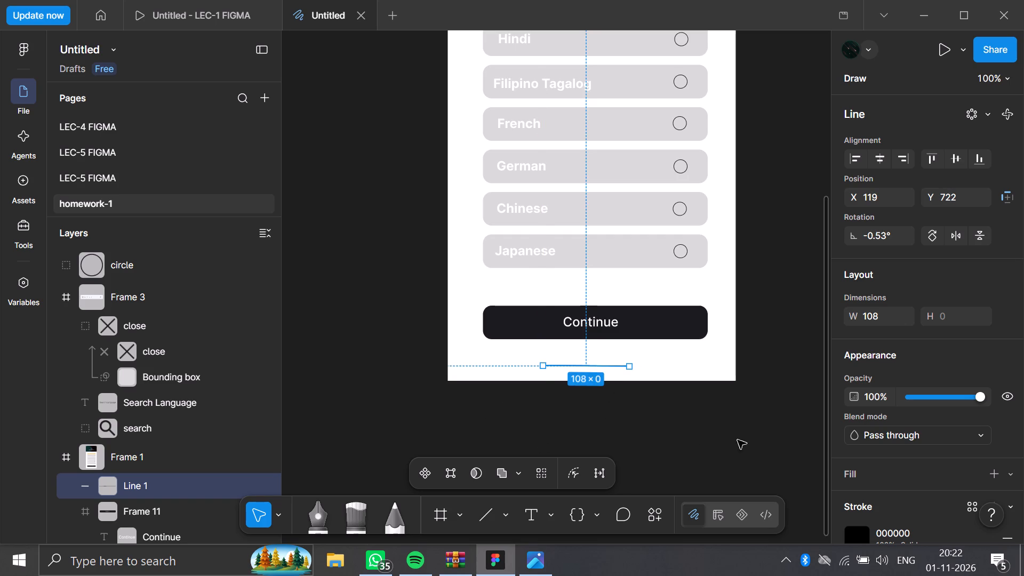
# Set the stroke weight of the line below the Continue button to 4.
pyautogui.scroll(3, 891, 442)
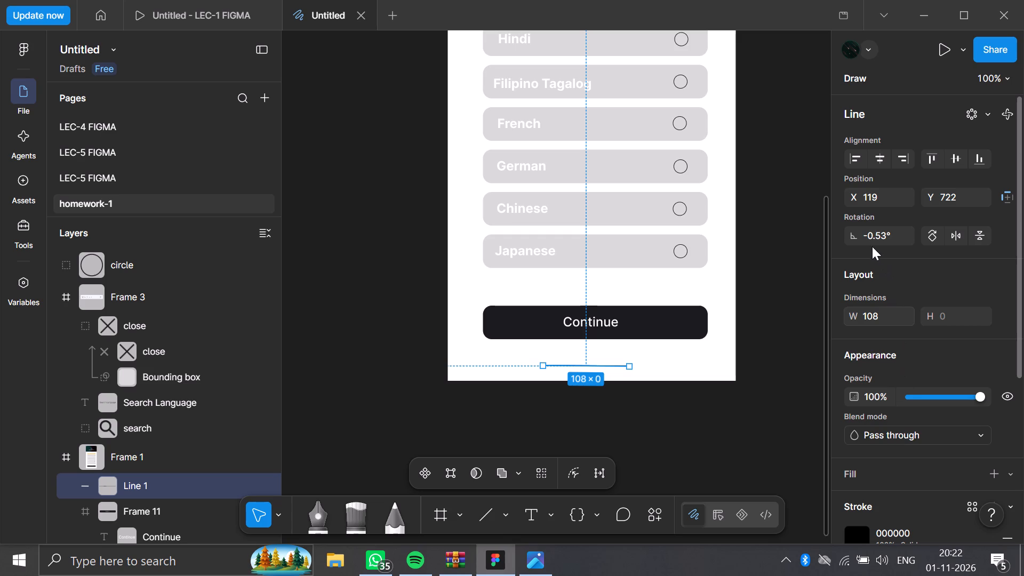
pyautogui.scroll(-2, 890, 394)
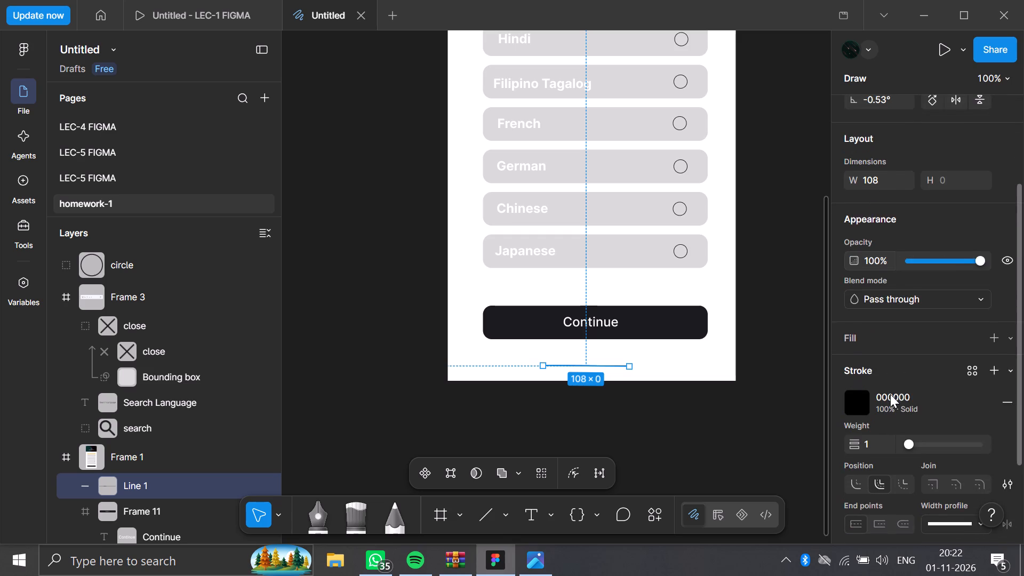
pyautogui.scroll(-1, 890, 394)
pyautogui.click(910, 339)
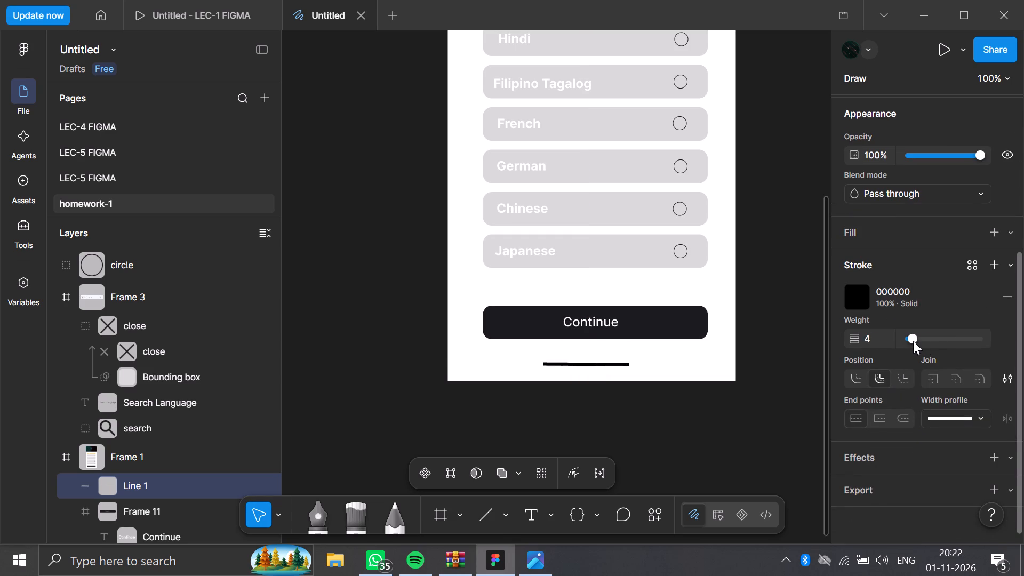
pyautogui.scroll(1, 912, 341)
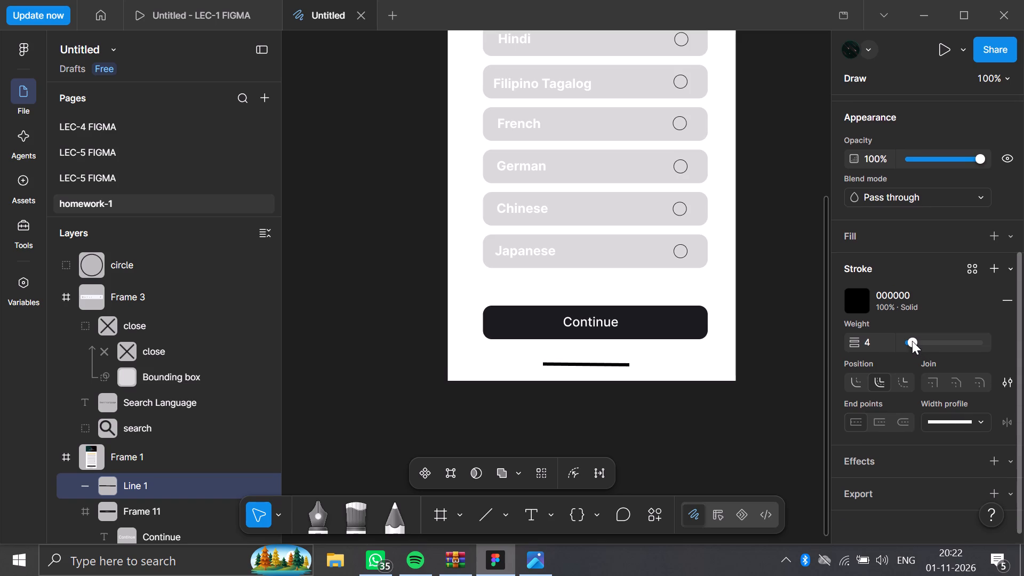
pyautogui.scroll(1, 912, 341)
pyautogui.scroll(1, 953, 311)
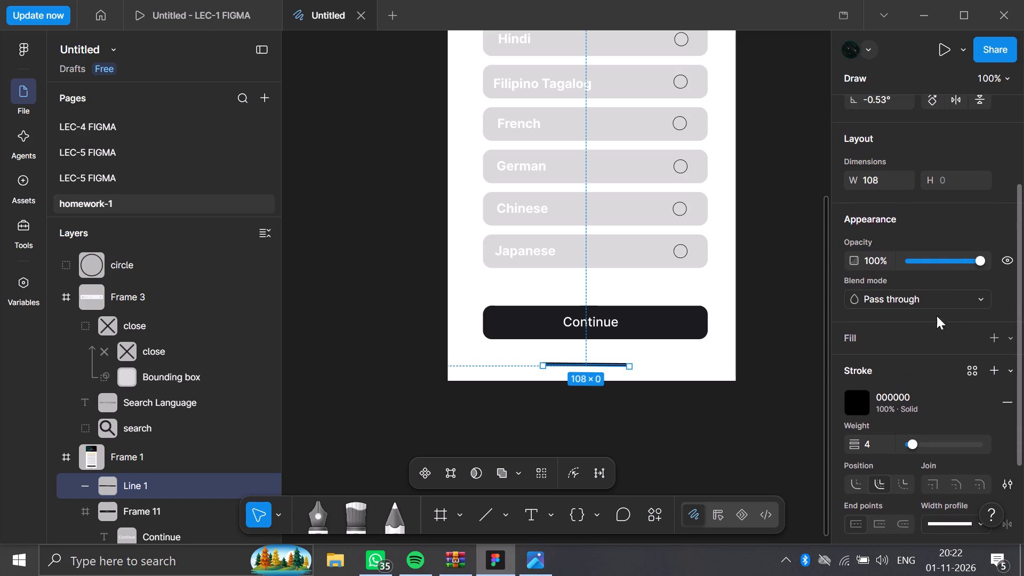
pyautogui.scroll(2, 947, 398)
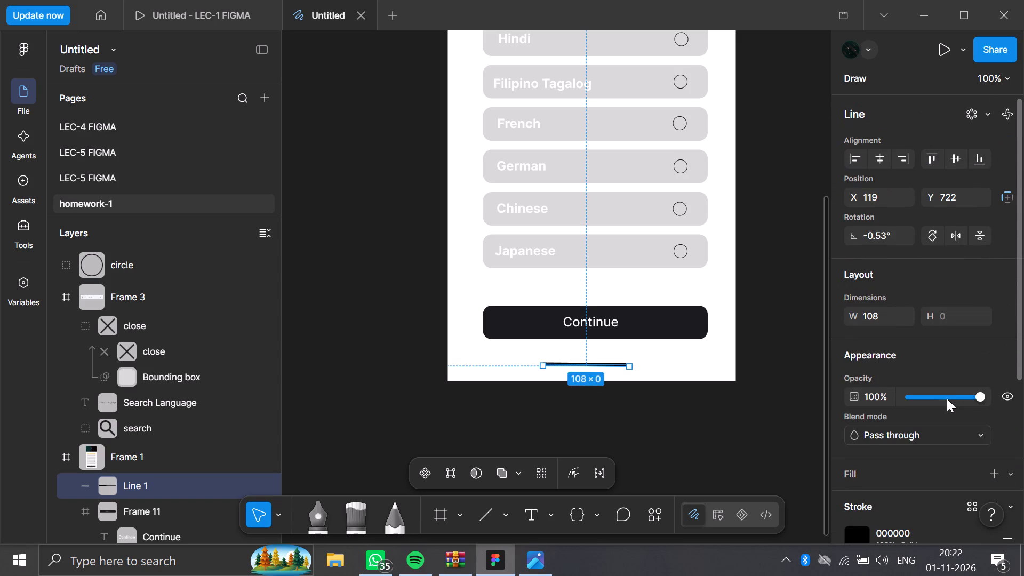
pyautogui.scroll(1, 947, 398)
pyautogui.scroll(-3, 942, 449)
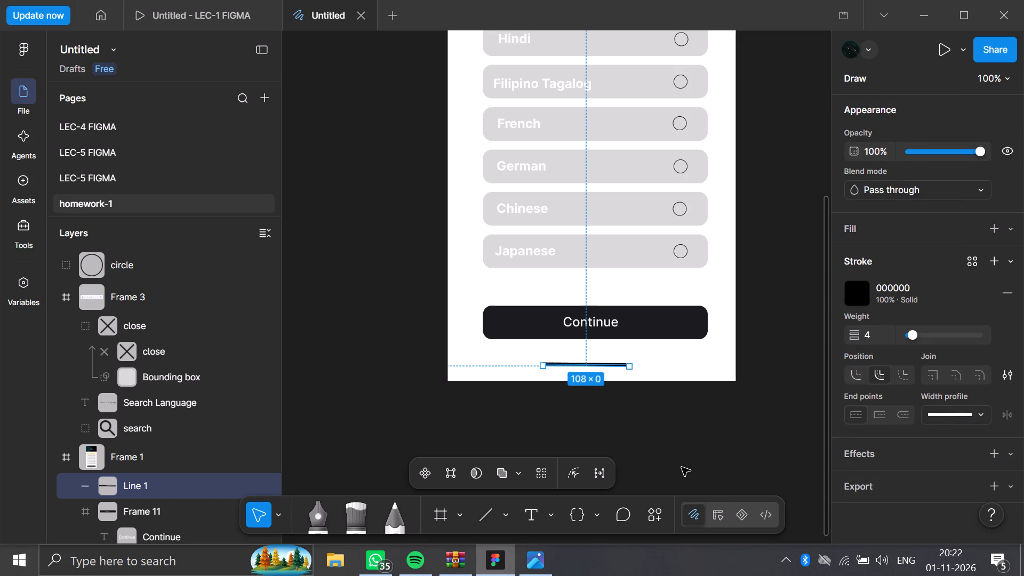
pyautogui.click(675, 462)
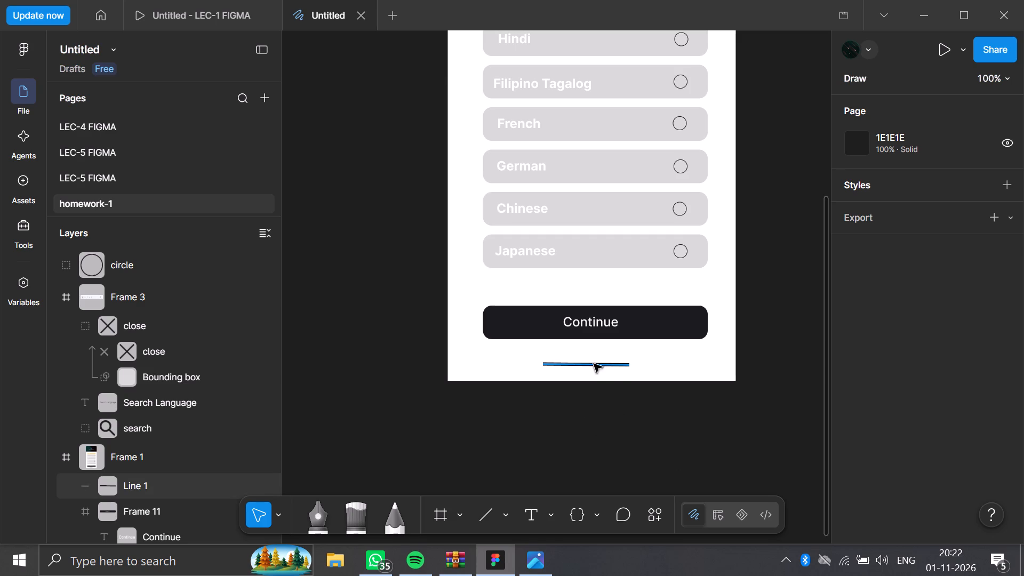
# Move the thick line to centre it beneath the Continue button, at about X 131.
pyautogui.moveTo(593, 365); pyautogui.dragTo(601, 366)
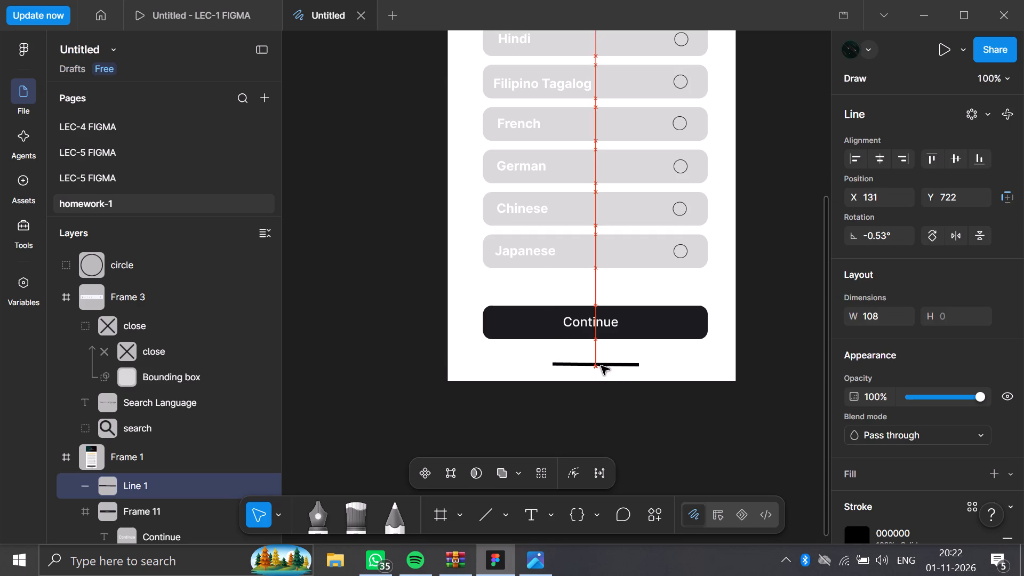
pyautogui.moveTo(601, 366); pyautogui.dragTo(601, 367)
pyautogui.click(602, 395)
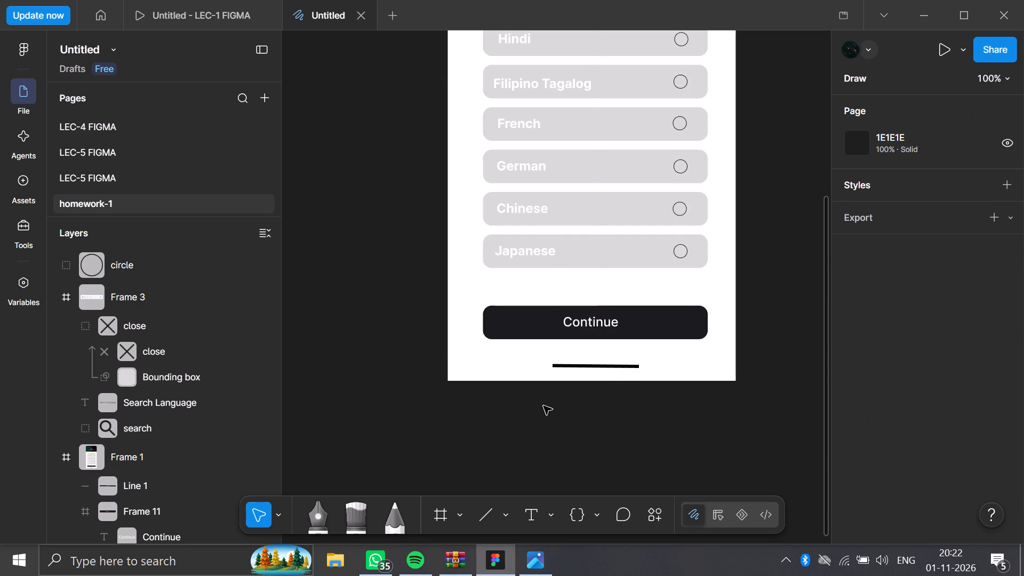